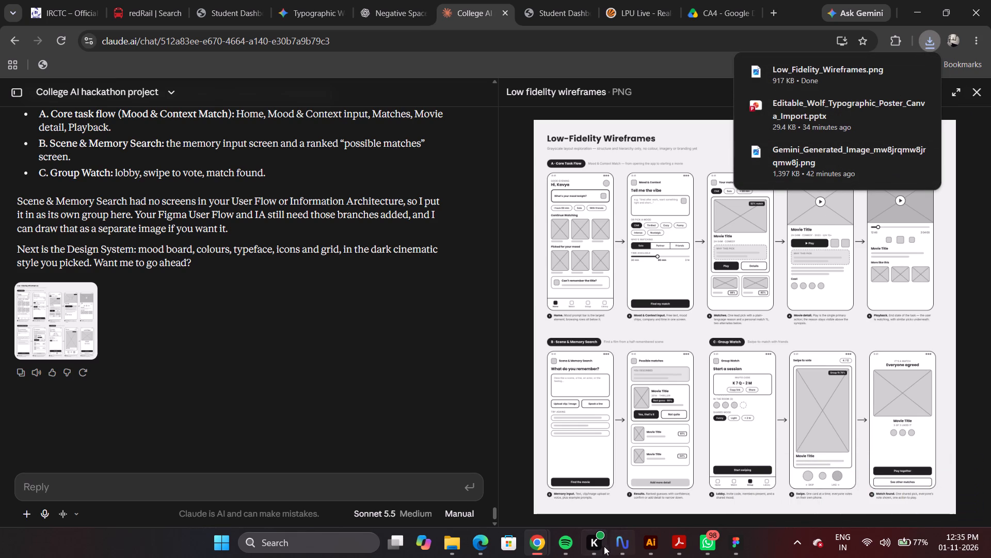
Import the Low_Fidelity_Wireframes image from the Downloads folder into the CA - 2 UX Case Study file in Figma.
{"action": "left_click", "coordinate": [733, 545]}
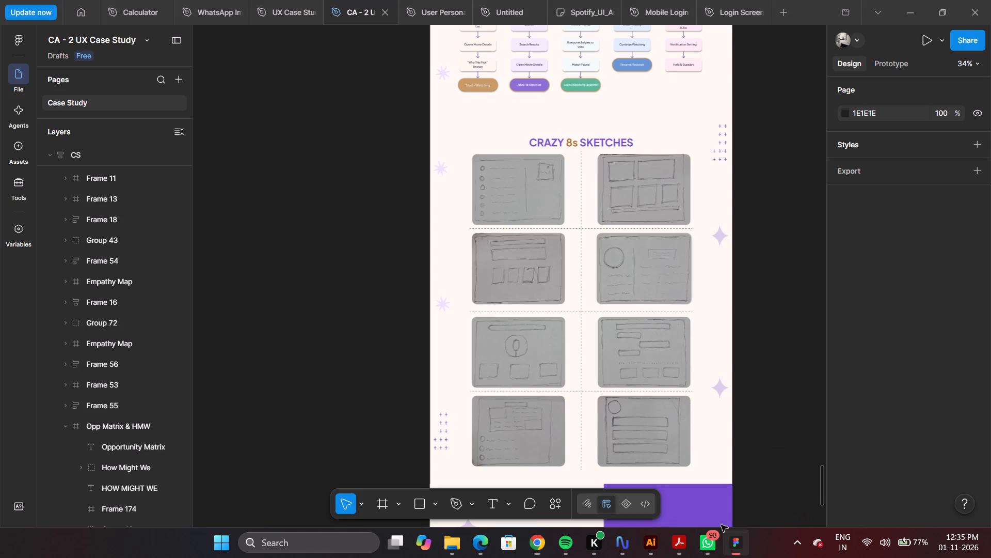
{"action": "left_click", "coordinate": [460, 547]}
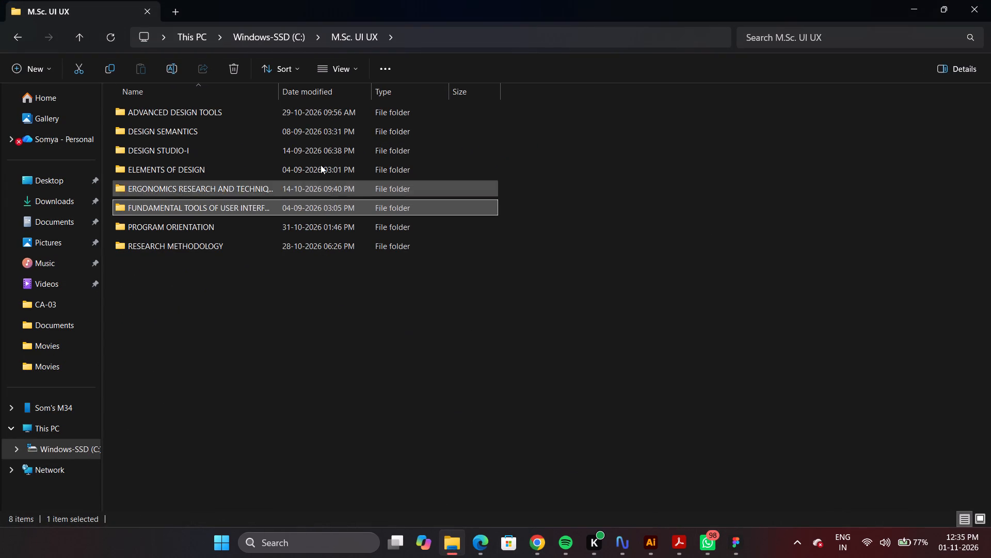
{"action": "left_click", "coordinate": [179, 11]}
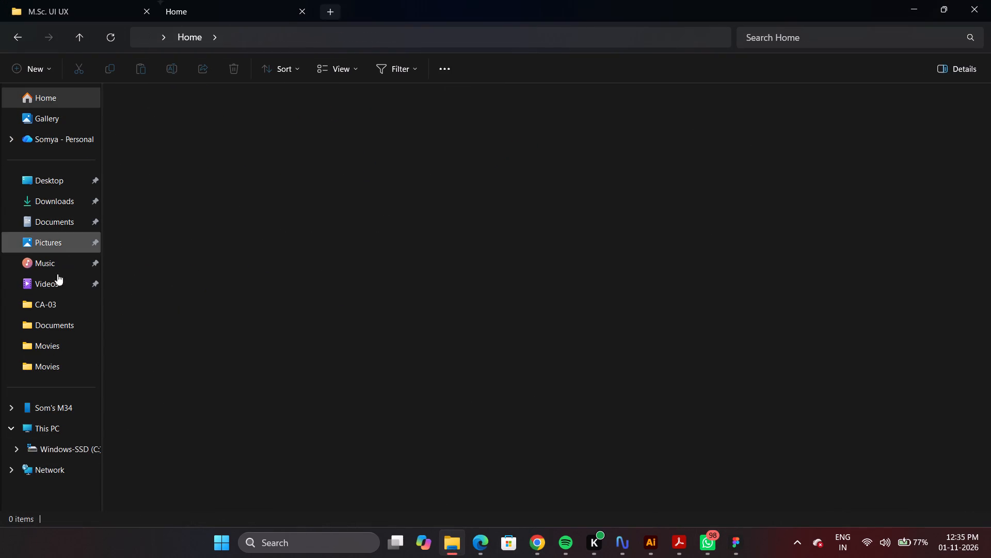
{"action": "left_click", "coordinate": [46, 202]}
{"action": "left_click", "coordinate": [189, 148]}
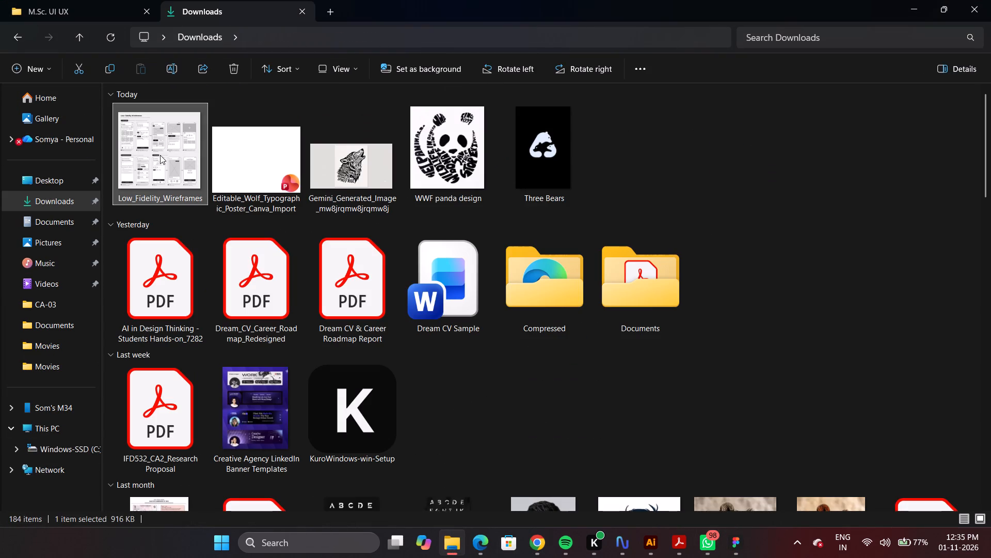
{"action": "left_click_drag", "start_coordinate": [160, 155], "coordinate": [733, 549]}
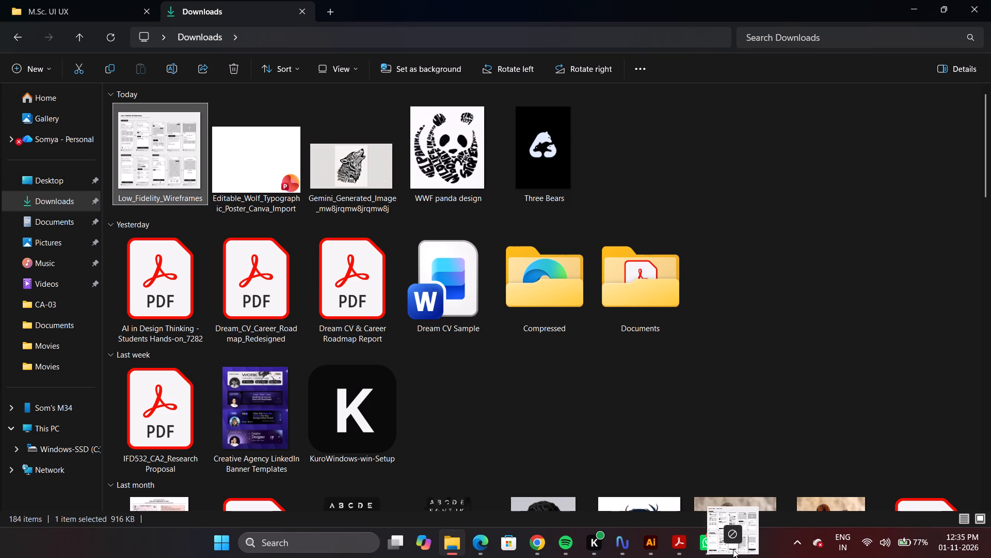
{"action": "left_click_drag", "start_coordinate": [733, 549], "coordinate": [755, 326]}
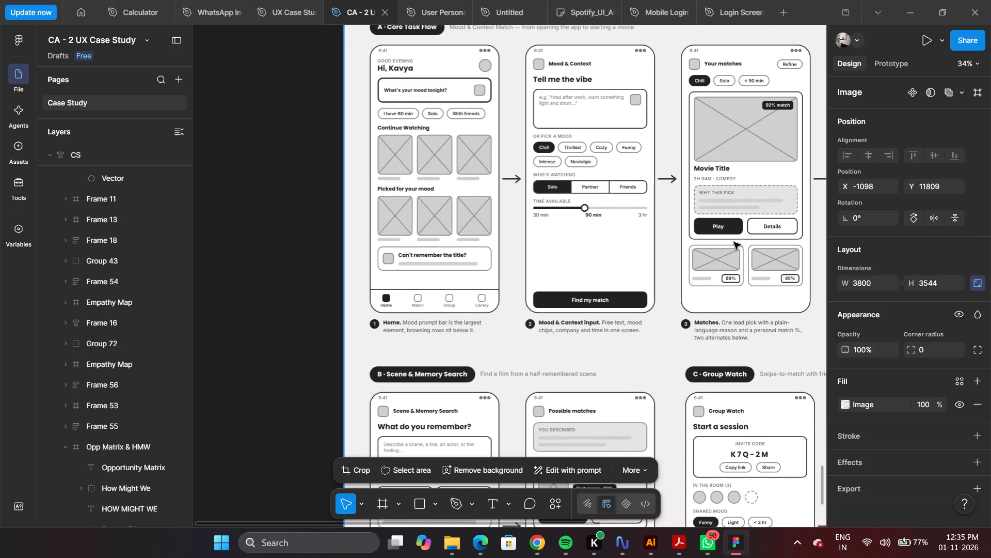
Scale the imported wireframe sheet down to about 1544 × 1440 and place it beside the end of the case study frame.
{"action": "scroll", "coordinate": [442, 265], "scroll_direction": "down", "scroll_amount": 7, "text": "ctrl"}
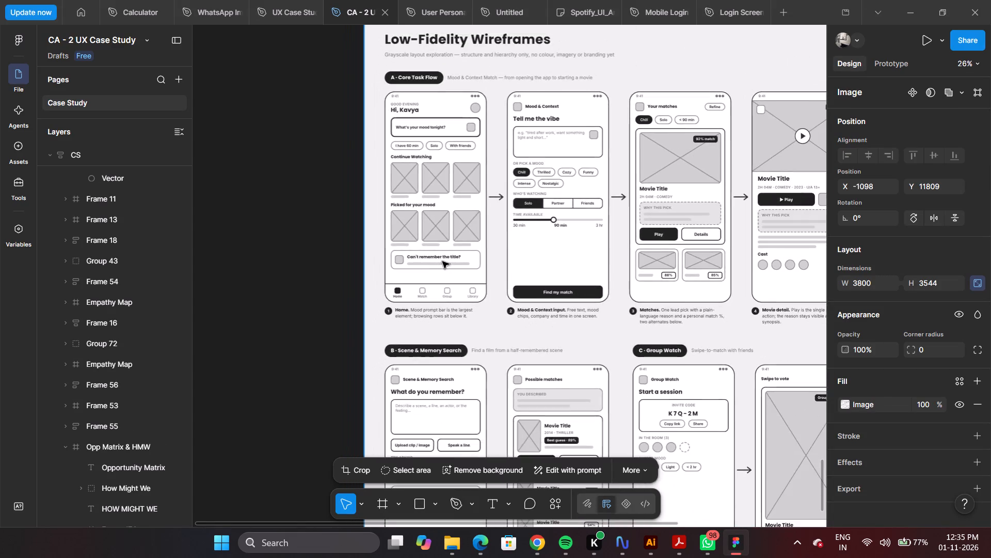
{"action": "scroll", "coordinate": [442, 261], "scroll_direction": "down", "scroll_amount": 8, "text": "ctrl"}
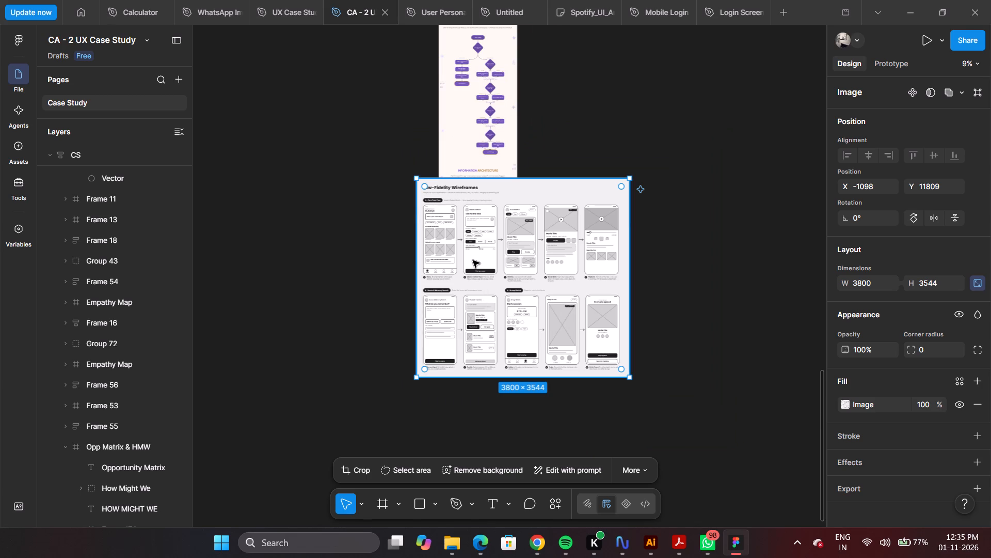
{"action": "left_click_drag", "start_coordinate": [473, 256], "coordinate": [622, 389]}
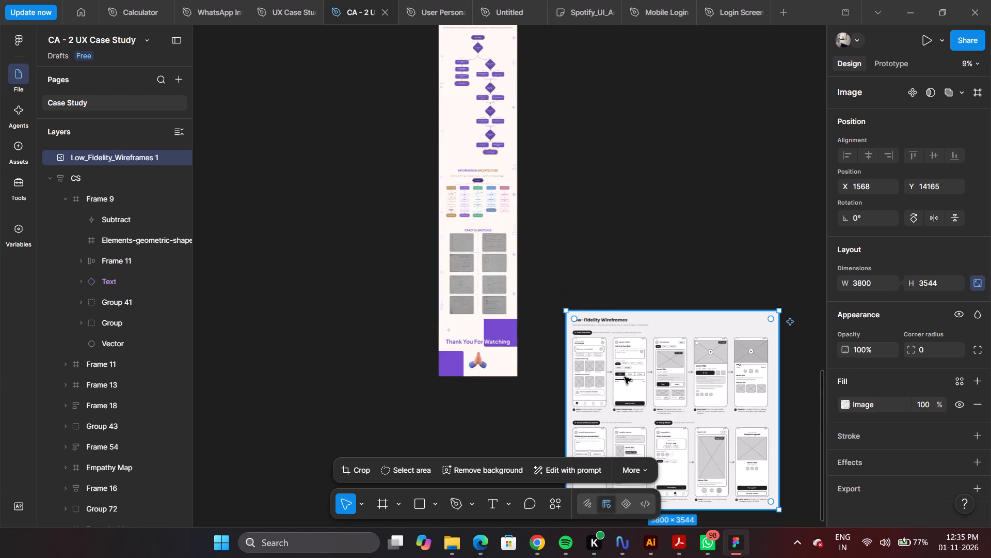
{"action": "scroll", "coordinate": [625, 377], "scroll_direction": "down", "scroll_amount": 5}
{"action": "left_click_drag", "start_coordinate": [642, 181], "coordinate": [661, 269]}
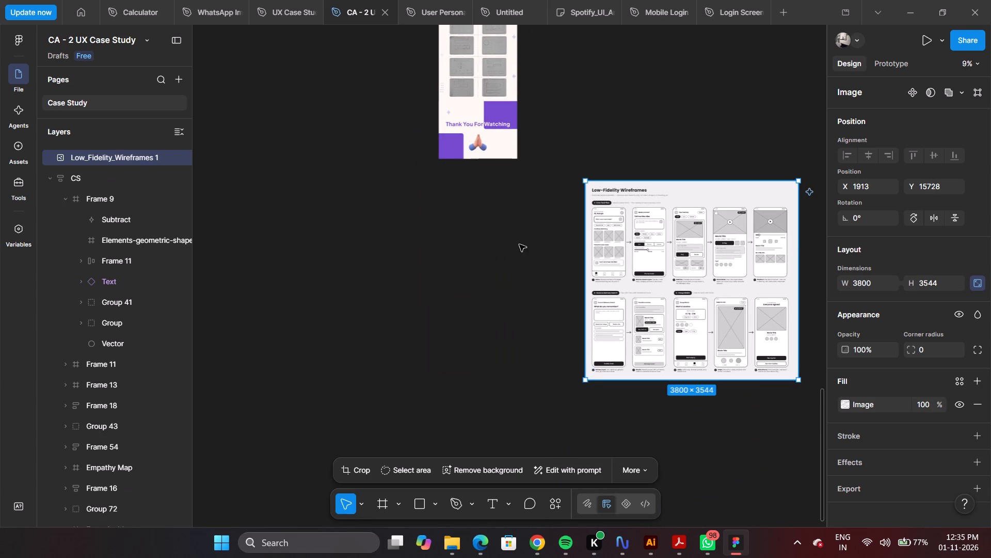
{"action": "left_click_drag", "start_coordinate": [796, 184], "coordinate": [705, 233]}
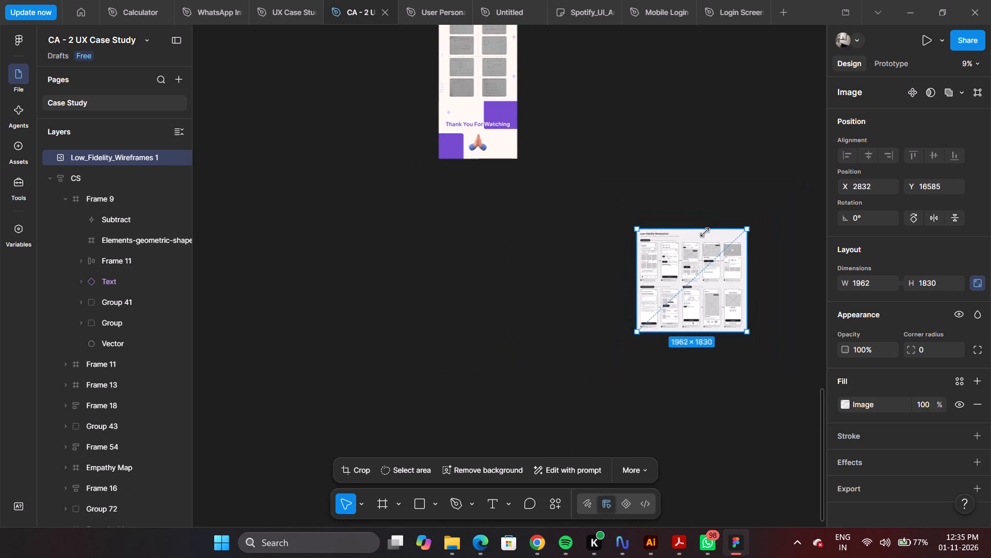
{"action": "left_click_drag", "start_coordinate": [705, 233], "coordinate": [704, 240]}
{"action": "left_click_drag", "start_coordinate": [705, 286], "coordinate": [598, 184]}
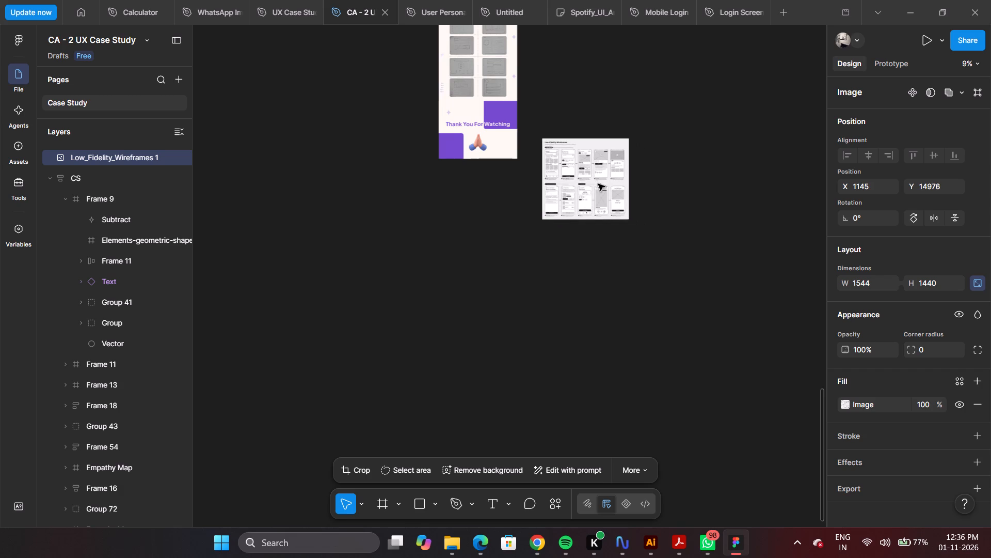
{"action": "left_click_drag", "start_coordinate": [598, 184], "coordinate": [605, 183]}
Examine the overall layout of the low-fidelity wireframe sheet, then its Home and Mood & Context screens.
{"action": "scroll", "coordinate": [599, 169], "scroll_direction": "up", "scroll_amount": 4, "text": "alt+shift"}
{"action": "scroll", "coordinate": [599, 169], "scroll_direction": "down", "scroll_amount": 4, "text": "alt+shift"}
{"action": "scroll", "coordinate": [607, 166], "scroll_direction": "up", "scroll_amount": 8, "text": "ctrl"}
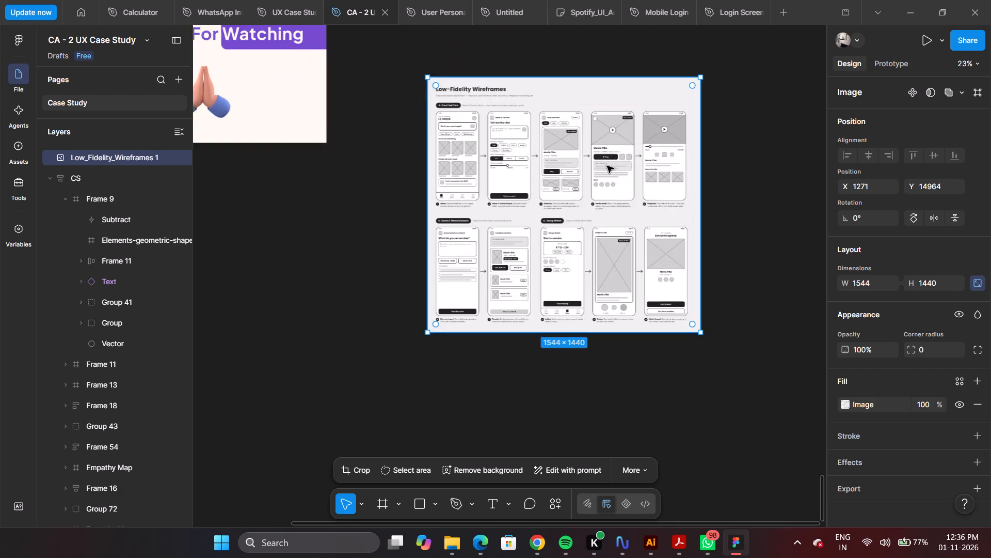
{"action": "scroll", "coordinate": [607, 166], "scroll_direction": "up", "scroll_amount": 6, "text": "ctrl"}
{"action": "scroll", "coordinate": [425, 155], "scroll_direction": "up", "scroll_amount": 3, "text": "ctrl"}
{"action": "left_click", "coordinate": [267, 141]}
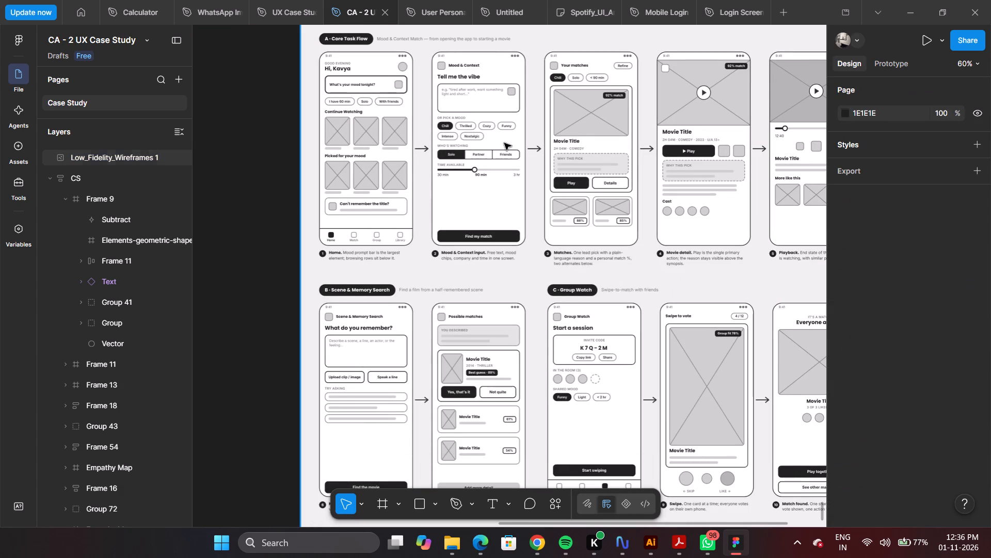
{"action": "scroll", "coordinate": [493, 122], "scroll_direction": "down", "scroll_amount": 5, "text": "ctrl"}
{"action": "scroll", "coordinate": [534, 148], "scroll_direction": "up", "scroll_amount": 4, "text": "ctrl"}
{"action": "key", "text": "space"}
{"action": "key", "text": "space"}
{"action": "key", "text": "space"}
{"action": "key", "text": "space"}
{"action": "key", "text": "space"}
{"action": "key", "text": "space"}
{"action": "key", "text": "space"}
{"action": "key", "text": "space"}
{"action": "key", "text": "space"}
{"action": "key", "text": "space"}
{"action": "key", "text": "space"}
{"action": "key", "text": "space"}
{"action": "key", "text": "space"}
{"action": "key", "text": "space"}
{"action": "key", "text": "space"}
{"action": "key", "text": "space"}
{"action": "key", "text": "space"}
{"action": "key", "text": "space"}
{"action": "key", "text": "space"}
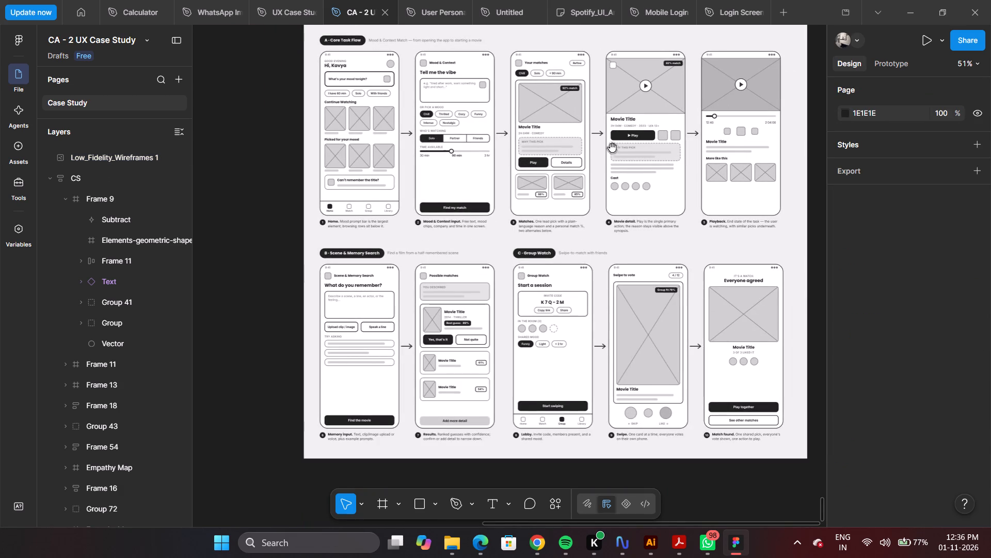
{"action": "left_click_drag", "start_coordinate": [612, 147], "coordinate": [548, 197]}
{"action": "scroll", "coordinate": [375, 146], "scroll_direction": "down", "scroll_amount": 3}
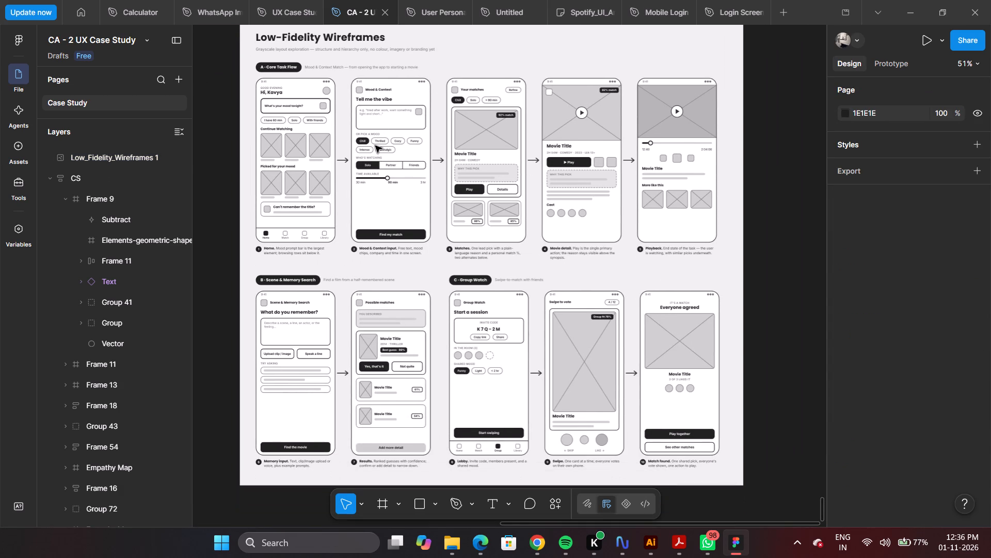
{"action": "scroll", "coordinate": [393, 169], "scroll_direction": "up", "scroll_amount": 3}
{"action": "scroll", "coordinate": [325, 155], "scroll_direction": "up", "scroll_amount": 3, "text": "alt"}
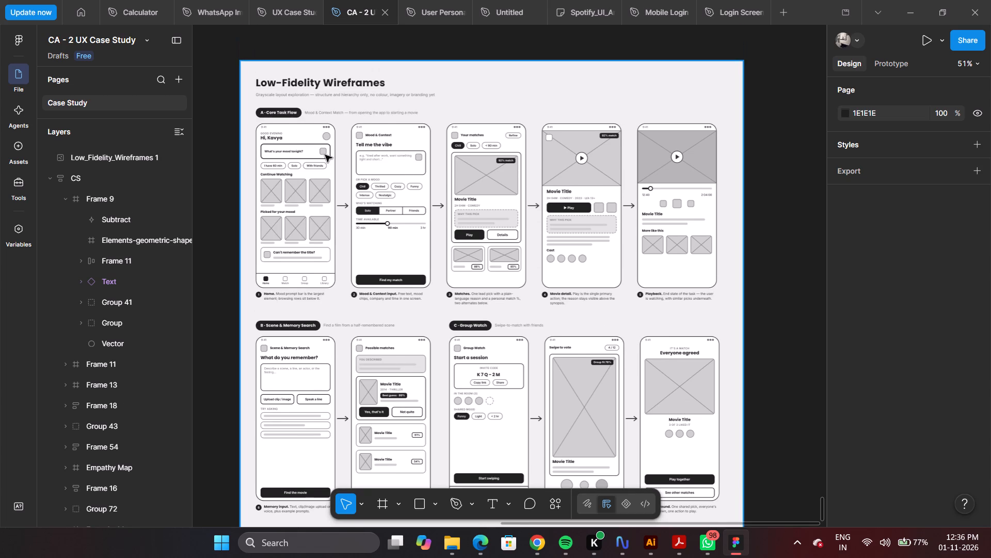
{"action": "scroll", "coordinate": [371, 169], "scroll_direction": "up", "scroll_amount": 2, "text": "alt"}
{"action": "scroll", "coordinate": [359, 165], "scroll_direction": "up", "scroll_amount": 4, "text": "ctrl"}
{"action": "key", "text": "space"}
{"action": "key", "text": "space"}
{"action": "key", "text": "space"}
{"action": "key", "text": "space"}
{"action": "key", "text": "space"}
{"action": "key", "text": "space"}
{"action": "key", "text": "space"}
{"action": "key", "text": "space"}
{"action": "key", "text": "space"}
{"action": "key", "text": "space"}
{"action": "key", "text": "space"}
{"action": "key", "text": "space"}
{"action": "key", "text": "space"}
{"action": "key", "text": "space"}
{"action": "key", "text": "space"}
{"action": "left_click_drag", "start_coordinate": [409, 175], "coordinate": [410, 175]}
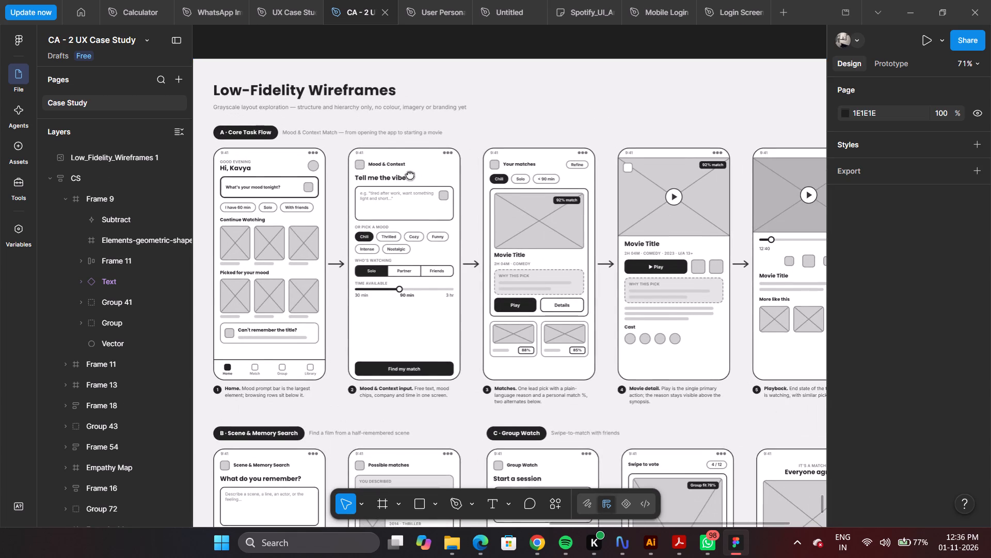
{"action": "left_click_drag", "start_coordinate": [410, 175], "coordinate": [460, 154]}
{"action": "scroll", "coordinate": [314, 199], "scroll_direction": "up", "scroll_amount": 9, "text": "ctrl"}
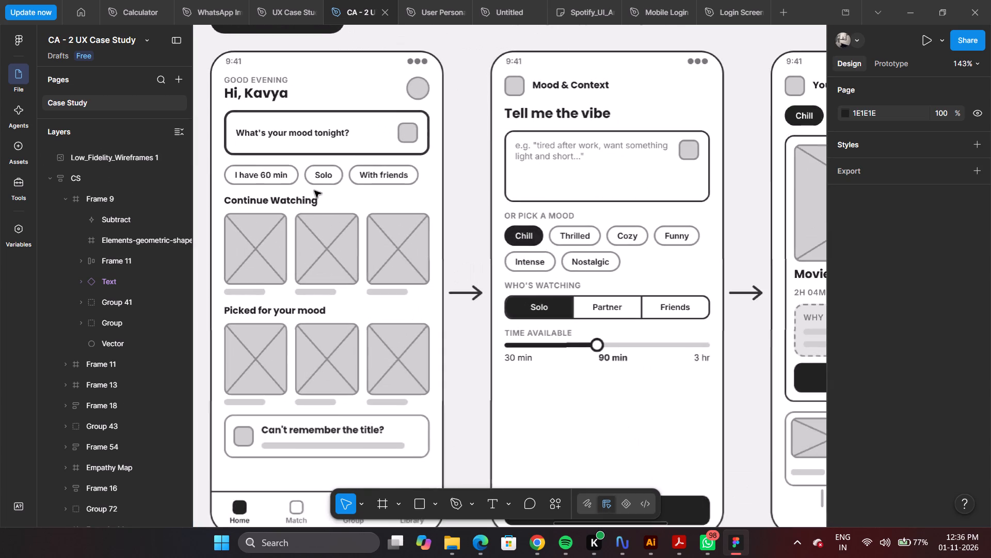
{"action": "key", "text": "space"}
{"action": "key", "text": "space"}
{"action": "key", "text": "space"}
{"action": "key", "text": "space"}
{"action": "key", "text": "space"}
{"action": "key", "text": "space"}
{"action": "left_click_drag", "start_coordinate": [343, 180], "coordinate": [433, 206]}
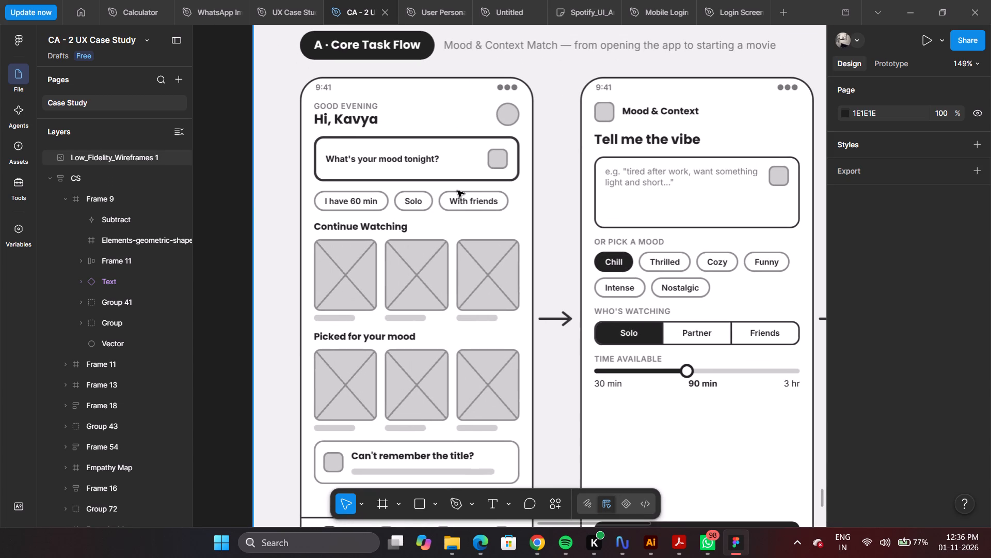
Shift the wireframe sheet slightly on the canvas to about X 1245, Y 15007.
{"action": "left_click_drag", "start_coordinate": [553, 151], "coordinate": [452, 141]}
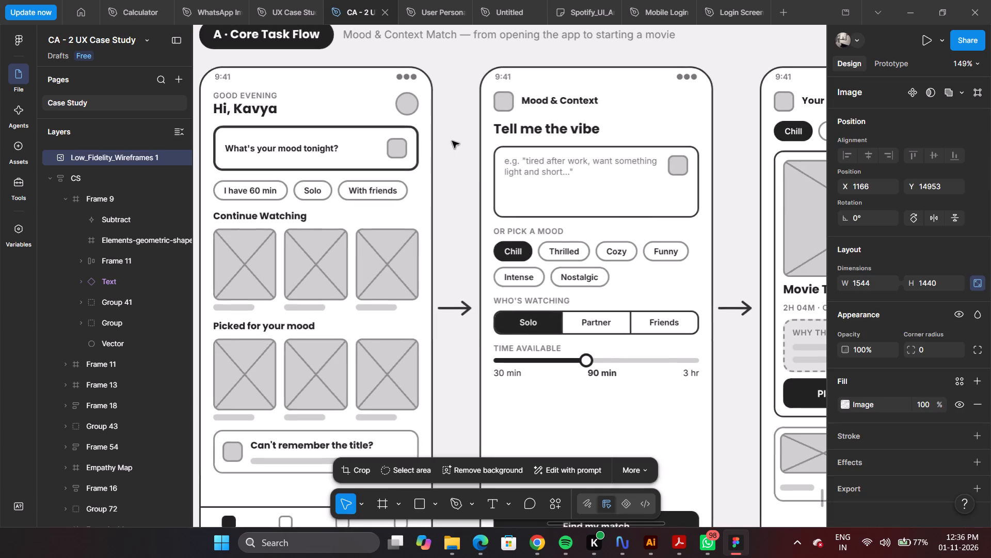
{"action": "left_click_drag", "start_coordinate": [452, 141], "coordinate": [528, 193]}
Examine the Core Task Flow screens closely, from Home through matches and movie detail to Playback.
{"action": "key", "text": "space"}
{"action": "key", "text": "space"}
{"action": "key", "text": "space"}
{"action": "key", "text": "space"}
{"action": "key", "text": "space"}
{"action": "key", "text": "space"}
{"action": "key", "text": "space"}
{"action": "key", "text": "space"}
{"action": "key", "text": "space"}
{"action": "key", "text": "space"}
{"action": "key", "text": "space"}
{"action": "key", "text": "space"}
{"action": "key", "text": "space"}
{"action": "key", "text": "space"}
{"action": "key", "text": "space"}
{"action": "key", "text": "space"}
{"action": "key", "text": "space"}
{"action": "key", "text": "space"}
{"action": "key", "text": "space"}
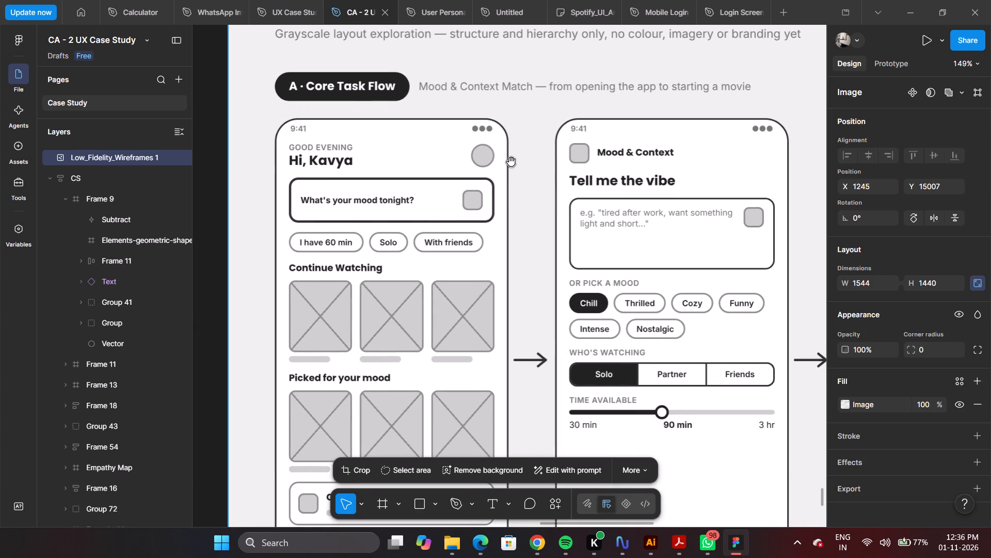
{"action": "left_click_drag", "start_coordinate": [509, 160], "coordinate": [536, 271]}
{"action": "key", "text": "space"}
{"action": "key", "text": "space"}
{"action": "key", "text": "space"}
{"action": "key", "text": "space"}
{"action": "key", "text": "space"}
{"action": "key", "text": "space"}
{"action": "key", "text": "space"}
{"action": "key", "text": "space"}
{"action": "key", "text": "space"}
{"action": "key", "text": "space"}
{"action": "key", "text": "space"}
{"action": "key", "text": "space"}
{"action": "key", "text": "space"}
{"action": "key", "text": "space"}
{"action": "key", "text": "space"}
{"action": "key", "text": "space"}
{"action": "key", "text": "space"}
{"action": "key", "text": "space"}
{"action": "key", "text": "space"}
{"action": "key", "text": "space"}
{"action": "left_click_drag", "start_coordinate": [646, 156], "coordinate": [614, 138]}
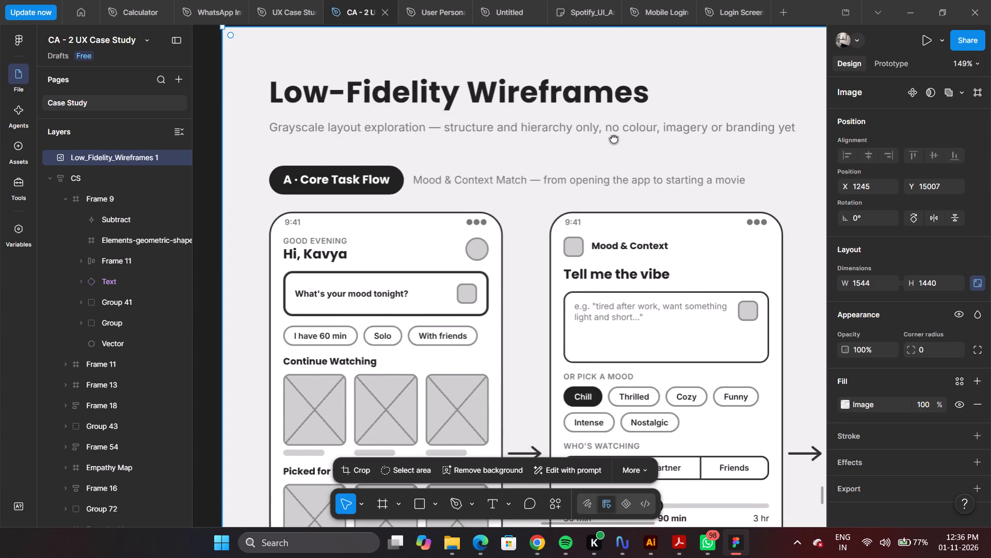
{"action": "left_click_drag", "start_coordinate": [614, 138], "coordinate": [350, 150]}
{"action": "left_click_drag", "start_coordinate": [616, 175], "coordinate": [481, 98]}
{"action": "left_click_drag", "start_coordinate": [652, 182], "coordinate": [608, 163]}
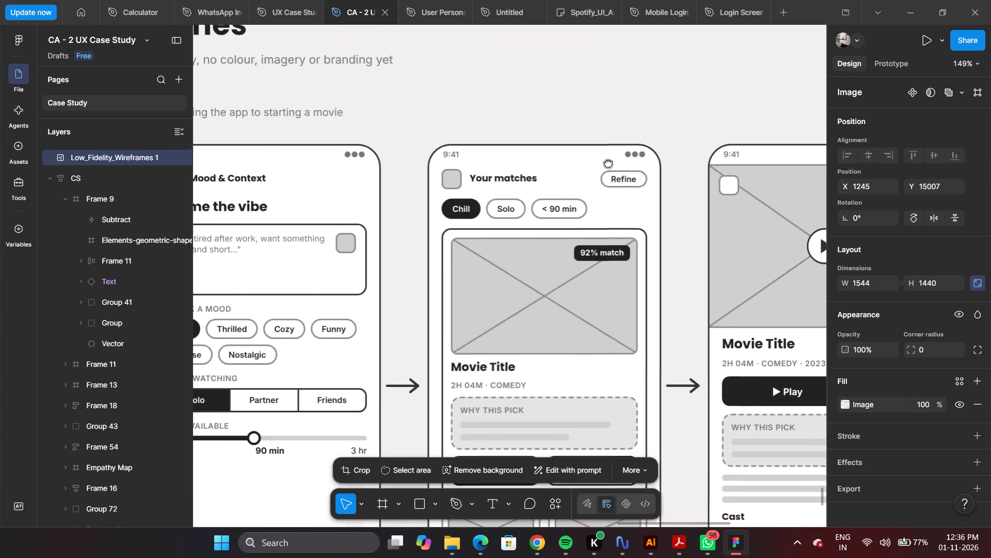
{"action": "left_click_drag", "start_coordinate": [608, 163], "coordinate": [435, 121]}
{"action": "left_click_drag", "start_coordinate": [672, 176], "coordinate": [463, 137]}
{"action": "left_click_drag", "start_coordinate": [709, 189], "coordinate": [694, 111]}
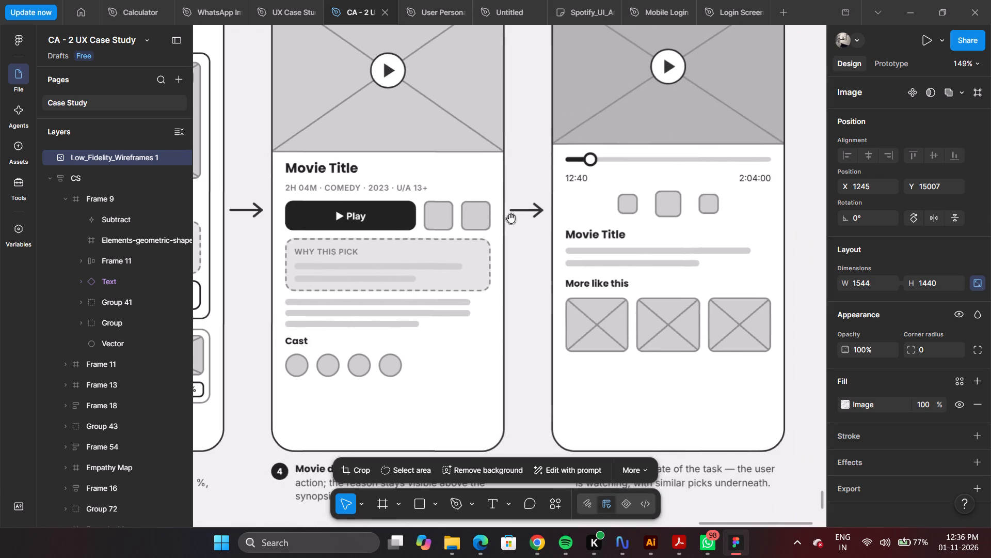
{"action": "left_click_drag", "start_coordinate": [503, 200], "coordinate": [695, 234]}
{"action": "left_click_drag", "start_coordinate": [336, 310], "coordinate": [561, 252]}
{"action": "left_click_drag", "start_coordinate": [391, 287], "coordinate": [601, 236]}
{"action": "left_click_drag", "start_coordinate": [393, 297], "coordinate": [558, 382]}
{"action": "left_click_drag", "start_coordinate": [494, 228], "coordinate": [516, 289]}
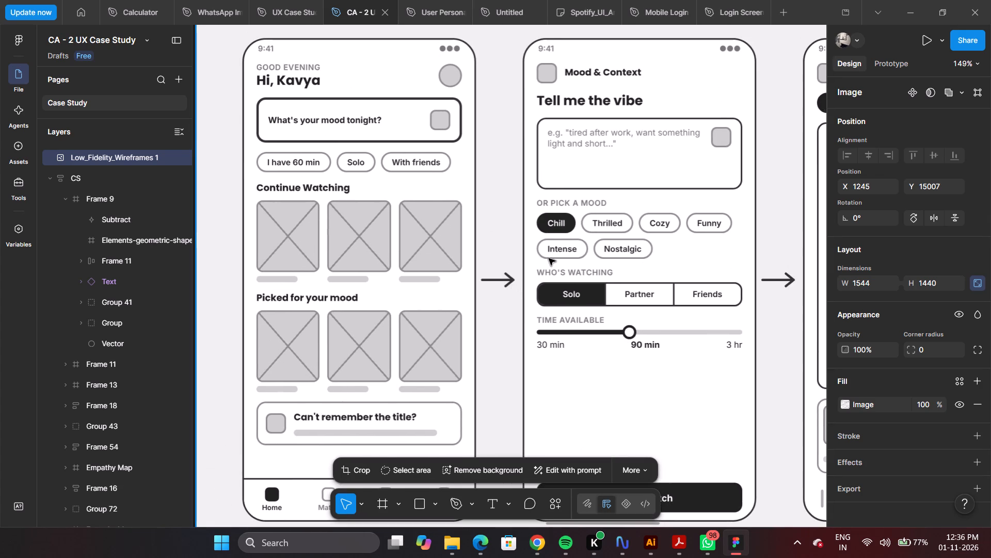
Examine the Scene & Memory Search wireframes, covering the memory input and possible matches screens.
{"action": "key", "text": "space"}
{"action": "key", "text": "space"}
{"action": "key", "text": "space"}
{"action": "key", "text": "space"}
{"action": "key", "text": "space"}
{"action": "key", "text": "space"}
{"action": "key", "text": "space"}
{"action": "key", "text": "space"}
{"action": "key", "text": "space"}
{"action": "key", "text": "space"}
{"action": "key", "text": "space"}
{"action": "key", "text": "space"}
{"action": "key", "text": "space"}
{"action": "key", "text": "space"}
{"action": "key", "text": "space"}
{"action": "key", "text": "space"}
{"action": "key", "text": "space"}
{"action": "key", "text": "space"}
{"action": "key", "text": "space"}
{"action": "key", "text": "space"}
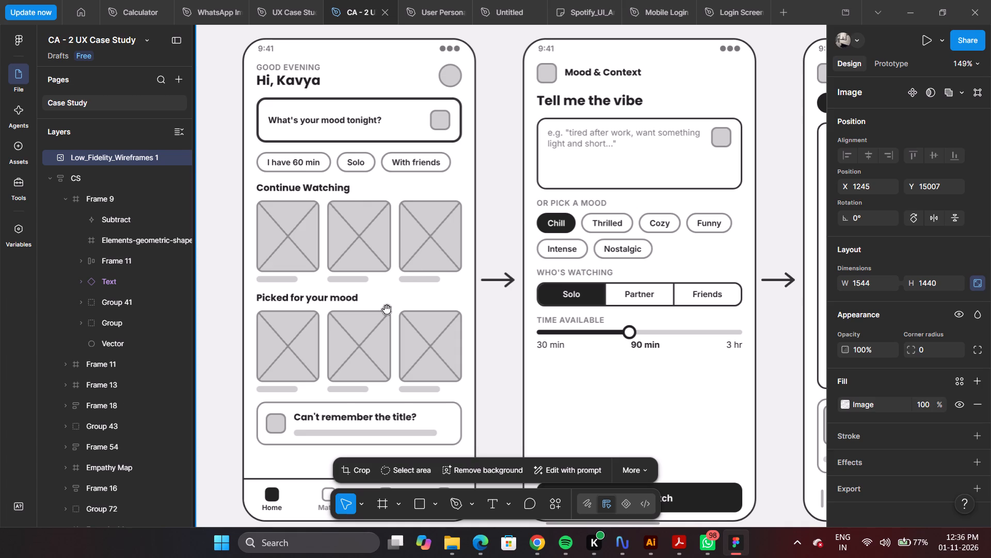
{"action": "left_click_drag", "start_coordinate": [385, 310], "coordinate": [542, 80]}
{"action": "left_click_drag", "start_coordinate": [577, 289], "coordinate": [486, 107]}
{"action": "left_click_drag", "start_coordinate": [564, 252], "coordinate": [512, 155]}
{"action": "left_click_drag", "start_coordinate": [526, 191], "coordinate": [497, 114]}
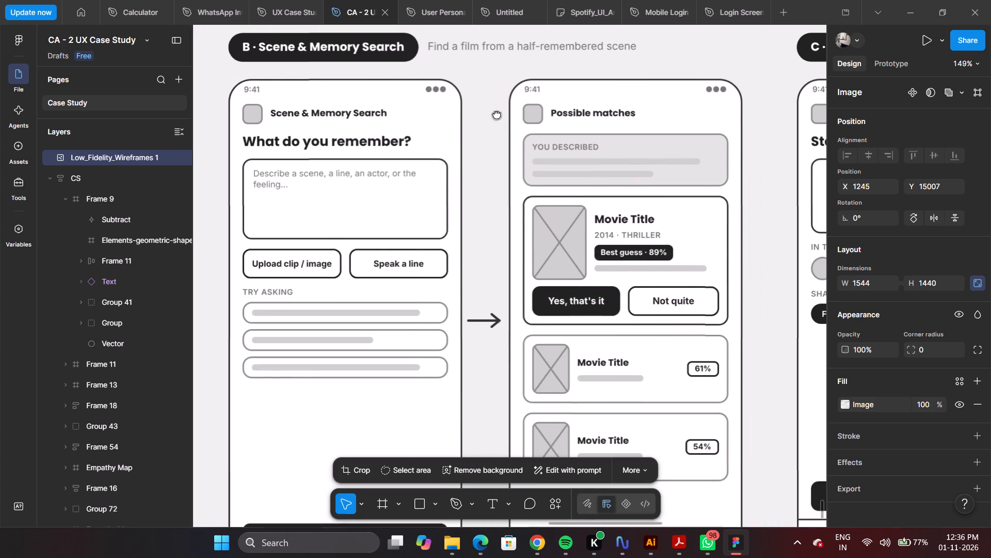
{"action": "left_click_drag", "start_coordinate": [497, 114], "coordinate": [497, 110]}
{"action": "left_click_drag", "start_coordinate": [457, 313], "coordinate": [462, 269]}
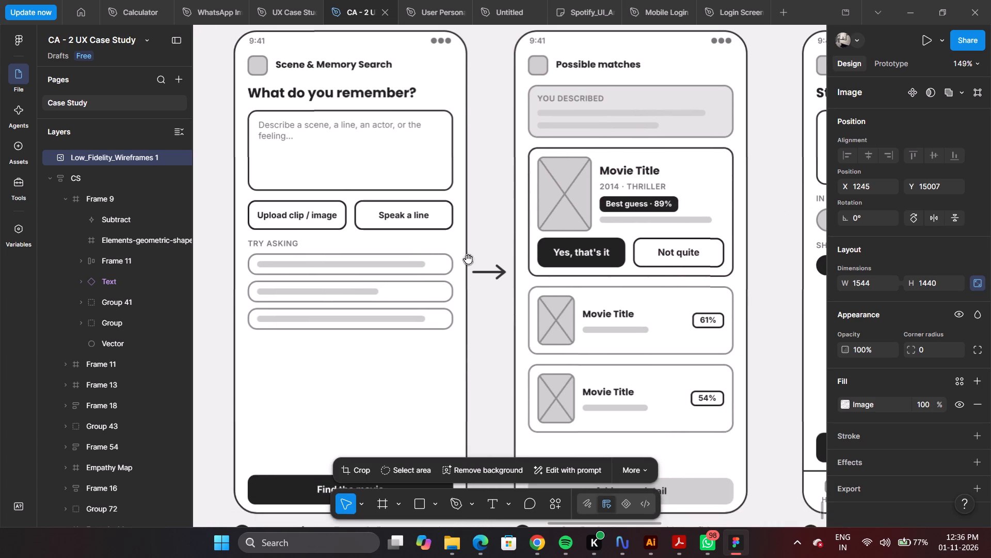
{"action": "left_click_drag", "start_coordinate": [474, 305], "coordinate": [476, 277]}
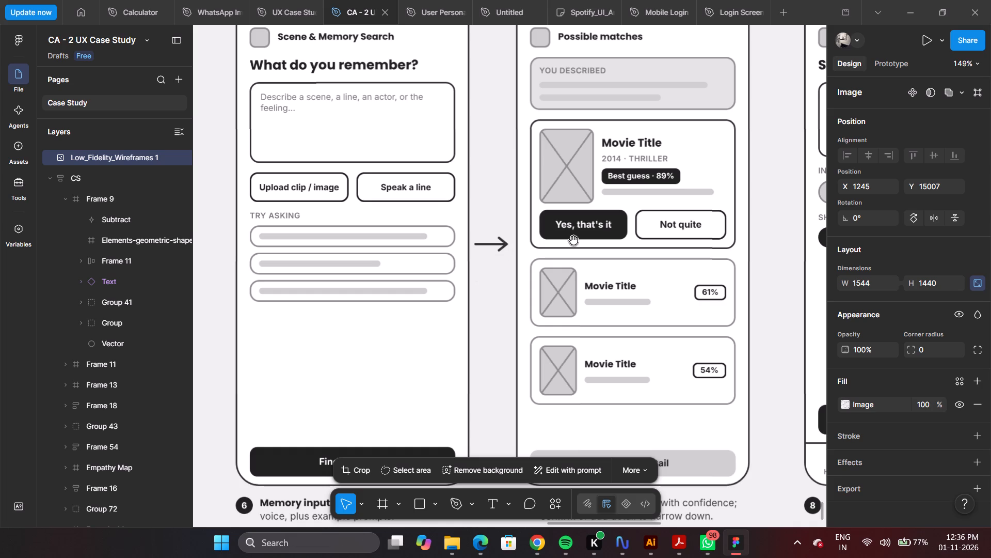
{"action": "left_click_drag", "start_coordinate": [636, 219], "coordinate": [635, 216]}
Examine the lower parts and captions of the Memory input and Results wireframes in Scene & Memory Search.
{"action": "left_click_drag", "start_coordinate": [635, 216], "coordinate": [653, 265]}
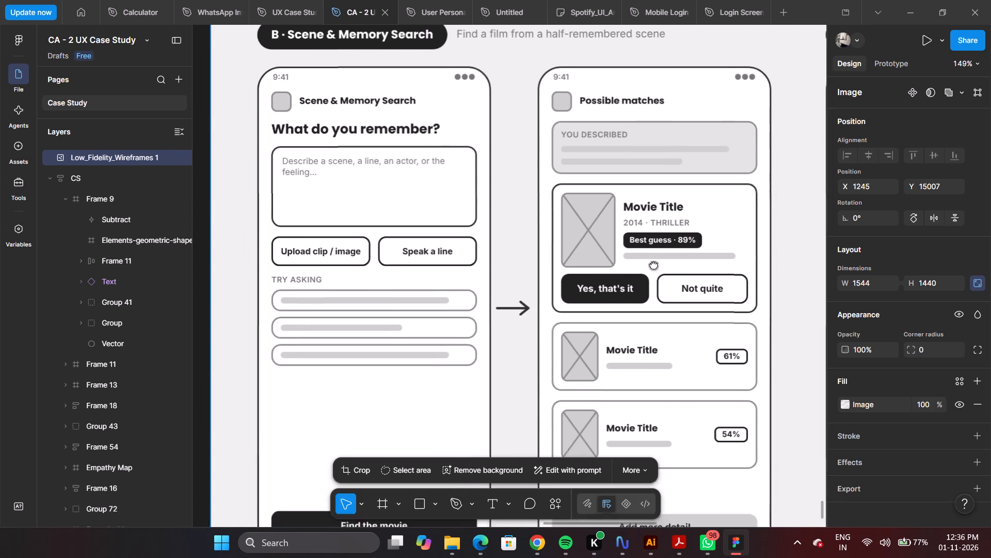
{"action": "left_click_drag", "start_coordinate": [653, 265], "coordinate": [643, 227]}
{"action": "key", "text": "space"}
{"action": "key", "text": "space"}
{"action": "key", "text": "space"}
{"action": "key", "text": "space"}
{"action": "key", "text": "space"}
{"action": "key", "text": "space"}
{"action": "key", "text": "space"}
{"action": "key", "text": "space"}
{"action": "key", "text": "space"}
{"action": "key", "text": "space"}
{"action": "key", "text": "space"}
{"action": "key", "text": "space"}
{"action": "key", "text": "space"}
{"action": "key", "text": "space"}
{"action": "key", "text": "space"}
{"action": "key", "text": "space"}
{"action": "key", "text": "space"}
{"action": "key", "text": "space"}
{"action": "key", "text": "space"}
{"action": "key", "text": "space"}
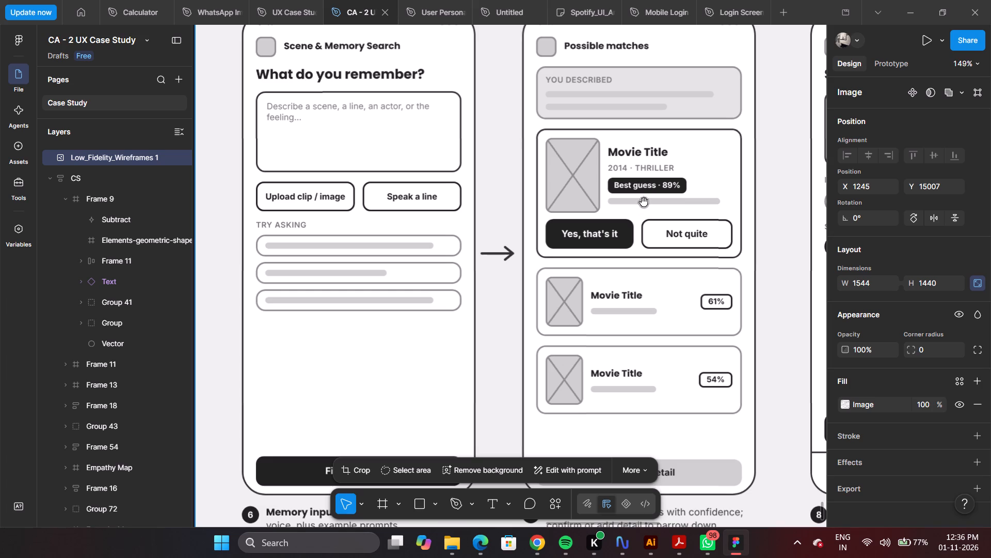
{"action": "left_click_drag", "start_coordinate": [645, 257], "coordinate": [644, 121]}
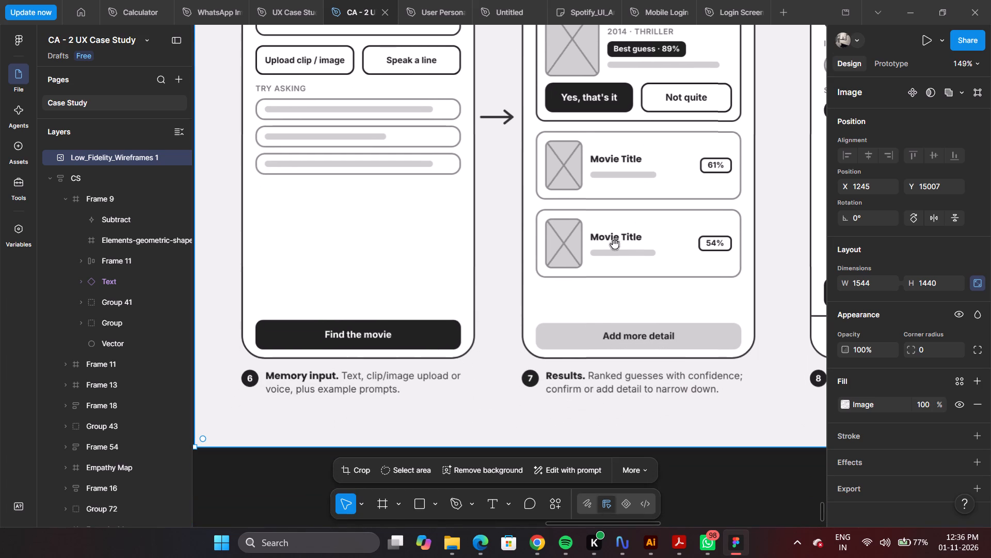
{"action": "left_click_drag", "start_coordinate": [610, 222], "coordinate": [653, 286]}
{"action": "scroll", "coordinate": [541, 282], "scroll_direction": "down", "scroll_amount": 5, "text": "alt"}
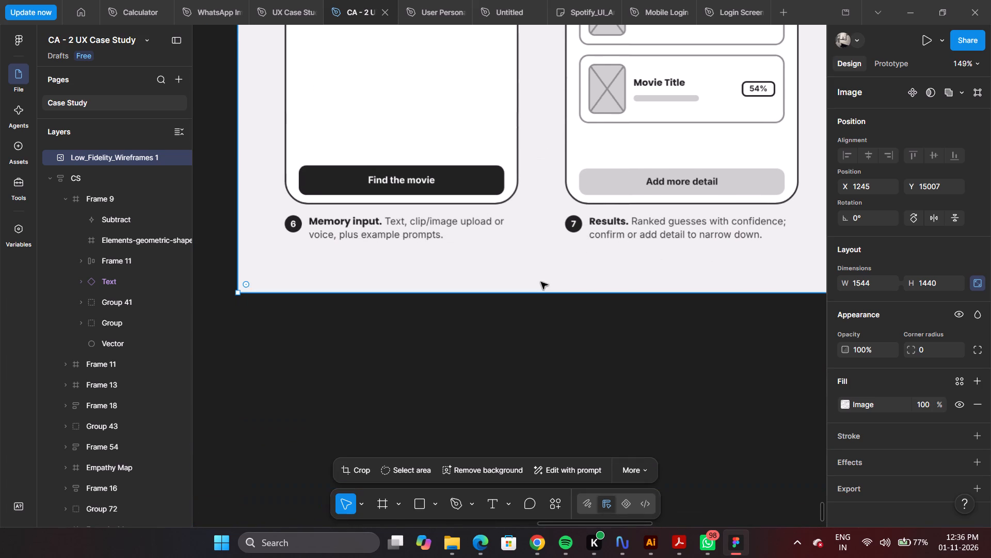
Examine the Core Task Flow's Playback, Movie detail and Matches wireframes up close.
{"action": "scroll", "coordinate": [541, 282], "scroll_direction": "up", "scroll_amount": 6, "text": "alt"}
{"action": "scroll", "coordinate": [541, 282], "scroll_direction": "down", "scroll_amount": 16, "text": "ctrl"}
{"action": "scroll", "coordinate": [808, 283], "scroll_direction": "up", "scroll_amount": 4, "text": "ctrl"}
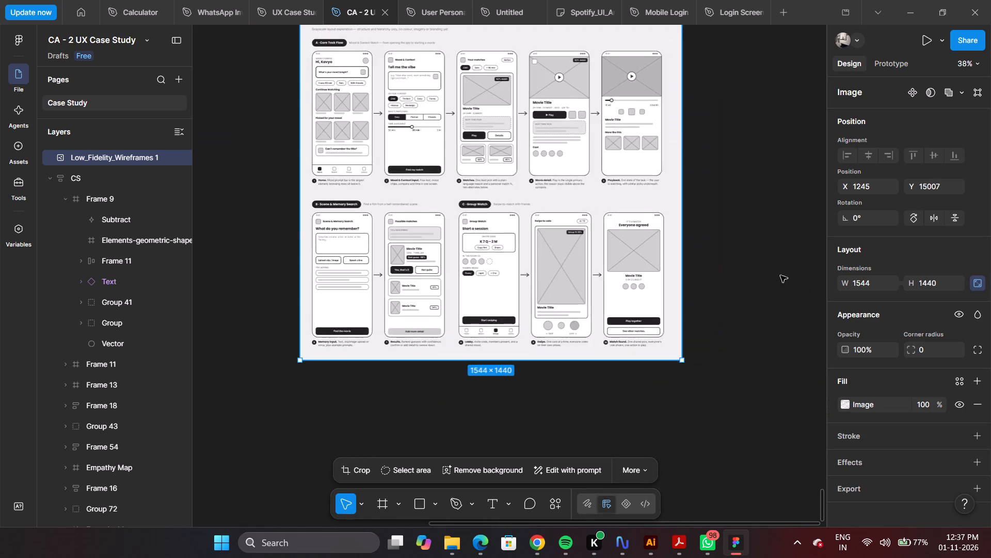
{"action": "scroll", "coordinate": [715, 269], "scroll_direction": "down", "scroll_amount": 4, "text": "ctrl"}
{"action": "scroll", "coordinate": [698, 206], "scroll_direction": "up", "scroll_amount": 10, "text": "ctrl"}
{"action": "scroll", "coordinate": [631, 122], "scroll_direction": "up", "scroll_amount": 5, "text": "ctrl"}
{"action": "scroll", "coordinate": [631, 122], "scroll_direction": "down", "scroll_amount": 3, "text": "ctrl"}
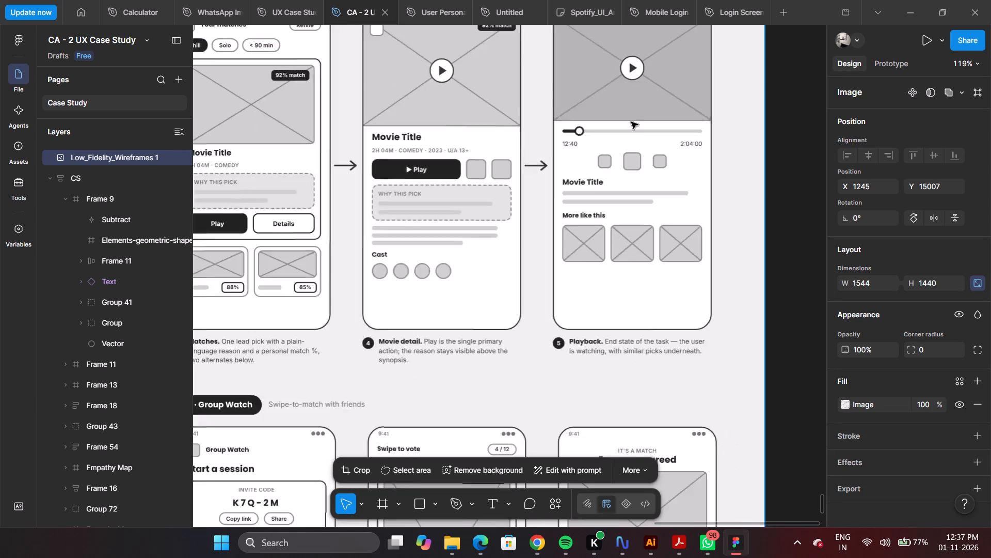
{"action": "scroll", "coordinate": [631, 122], "scroll_direction": "down", "scroll_amount": 2, "text": "ctrl"}
{"action": "scroll", "coordinate": [607, 102], "scroll_direction": "up", "scroll_amount": 12}
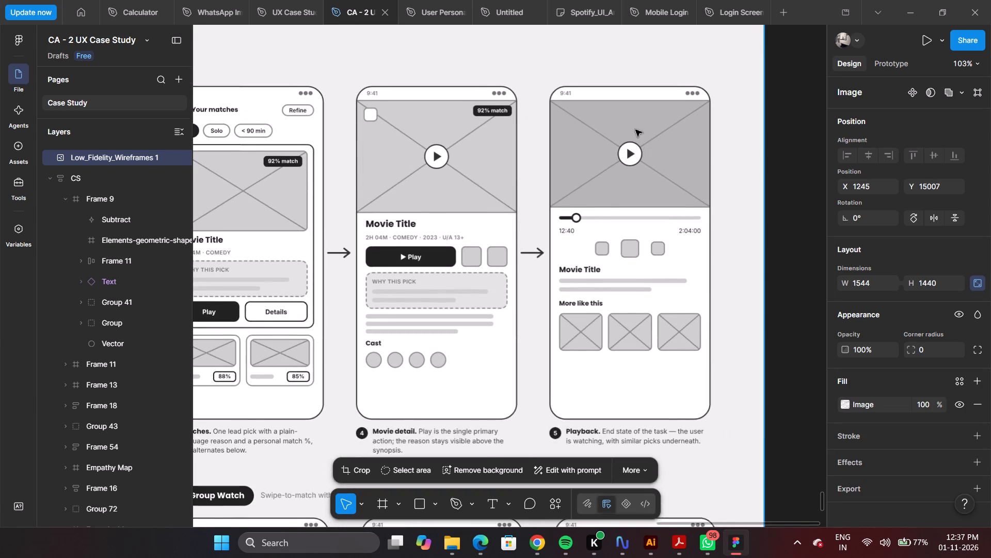
{"action": "scroll", "coordinate": [618, 175], "scroll_direction": "up", "scroll_amount": 6, "text": "ctrl"}
{"action": "scroll", "coordinate": [267, 226], "scroll_direction": "up", "scroll_amount": 4, "text": "ctrl"}
{"action": "scroll", "coordinate": [594, 212], "scroll_direction": "down", "scroll_amount": 6, "text": "ctrl"}
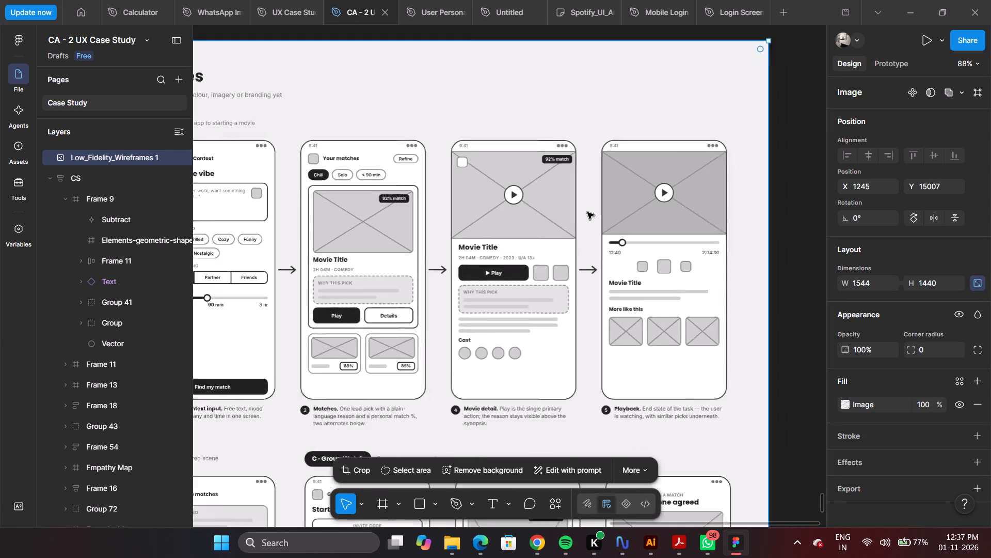
{"action": "scroll", "coordinate": [587, 212], "scroll_direction": "down", "scroll_amount": 1, "text": "ctrl"}
{"action": "scroll", "coordinate": [440, 212], "scroll_direction": "up", "scroll_amount": 6, "text": "ctrl"}
{"action": "scroll", "coordinate": [689, 201], "scroll_direction": "up", "scroll_amount": 5, "text": "ctrl"}
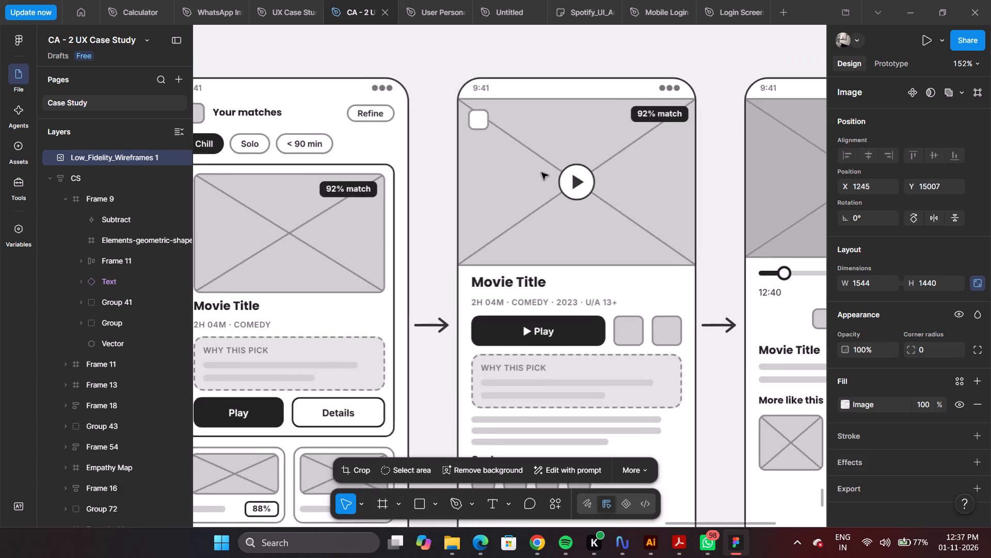
{"action": "scroll", "coordinate": [541, 173], "scroll_direction": "up", "scroll_amount": 1, "text": "ctrl"}
{"action": "scroll", "coordinate": [541, 173], "scroll_direction": "down", "scroll_amount": 7, "text": "ctrl"}
{"action": "scroll", "coordinate": [312, 195], "scroll_direction": "up", "scroll_amount": 4, "text": "ctrl"}
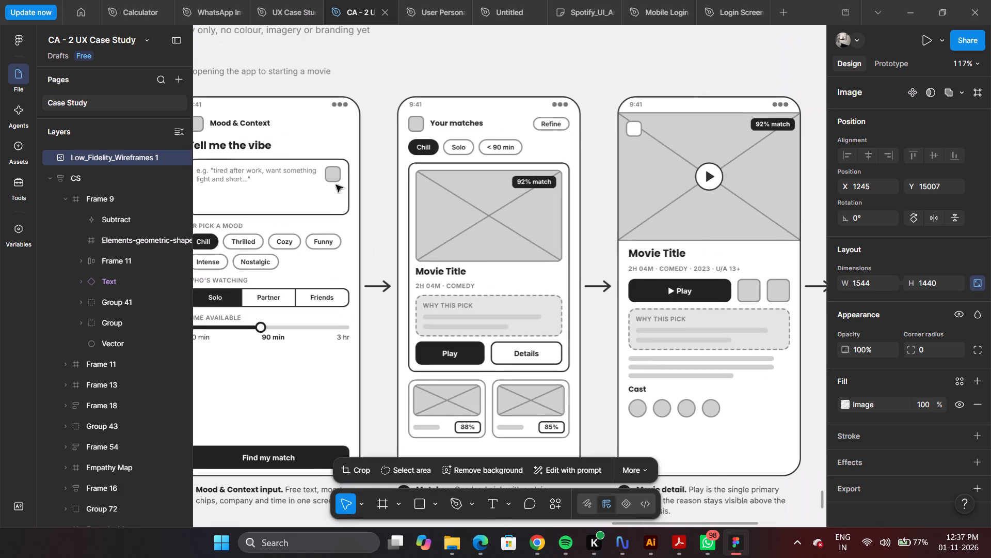
Review the Core Task Flow backwards from Matches through Mood & Context to the Home wireframe.
{"action": "key", "text": "space"}
{"action": "key", "text": "space"}
{"action": "key", "text": "space"}
{"action": "key", "text": "space"}
{"action": "key", "text": "space"}
{"action": "key", "text": "space"}
{"action": "key", "text": "space"}
{"action": "key", "text": "space"}
{"action": "key", "text": "space"}
{"action": "key", "text": "space"}
{"action": "key", "text": "space"}
{"action": "key", "text": "space"}
{"action": "key", "text": "space"}
{"action": "key", "text": "space"}
{"action": "key", "text": "space"}
{"action": "key", "text": "space"}
{"action": "key", "text": "space"}
{"action": "key", "text": "space"}
{"action": "key", "text": "space"}
{"action": "key", "text": "space"}
{"action": "left_click_drag", "start_coordinate": [414, 169], "coordinate": [601, 109]}
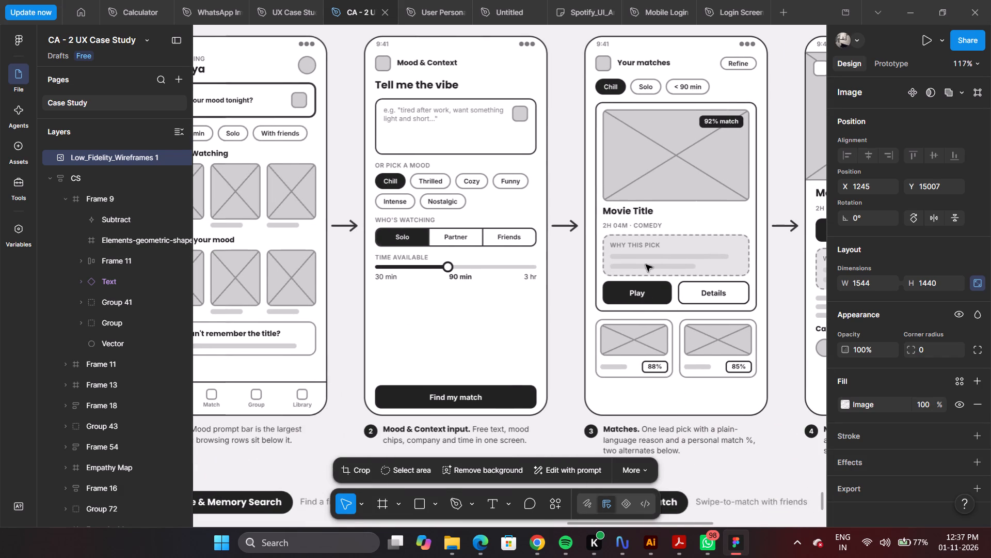
{"action": "key", "text": "space"}
{"action": "key", "text": "space"}
{"action": "key", "text": "space"}
{"action": "key", "text": "space"}
{"action": "key", "text": "space"}
{"action": "key", "text": "space"}
{"action": "key", "text": "space"}
{"action": "key", "text": "space"}
{"action": "key", "text": "space"}
{"action": "key", "text": "space"}
{"action": "key", "text": "space"}
{"action": "key", "text": "space"}
{"action": "key", "text": "space"}
{"action": "key", "text": "space"}
{"action": "key", "text": "space"}
{"action": "key", "text": "space"}
{"action": "key", "text": "space"}
{"action": "key", "text": "space"}
{"action": "key", "text": "space"}
{"action": "key", "text": "space"}
{"action": "left_click_drag", "start_coordinate": [532, 253], "coordinate": [698, 254]}
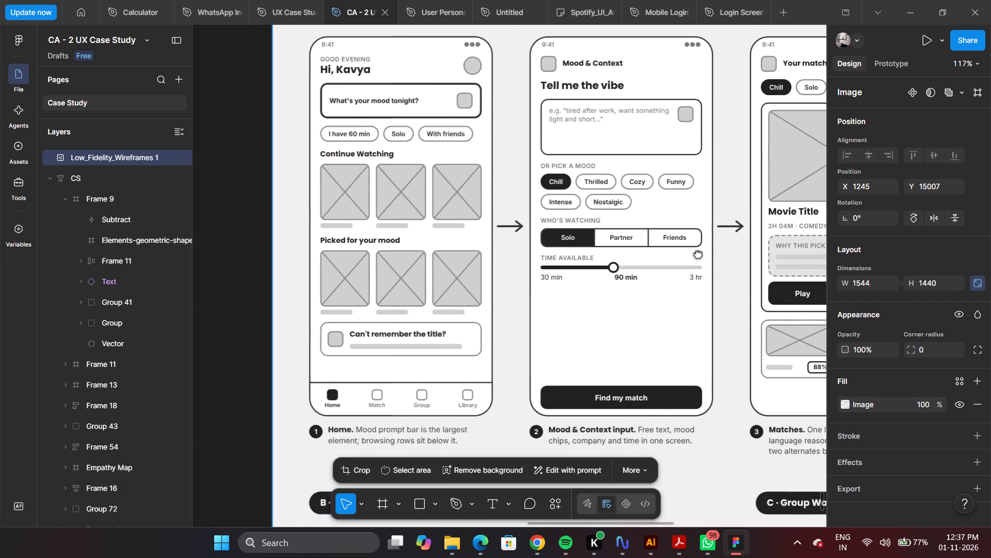
{"action": "left_click_drag", "start_coordinate": [698, 254], "coordinate": [693, 278]}
{"action": "left_click_drag", "start_coordinate": [555, 209], "coordinate": [569, 232]}
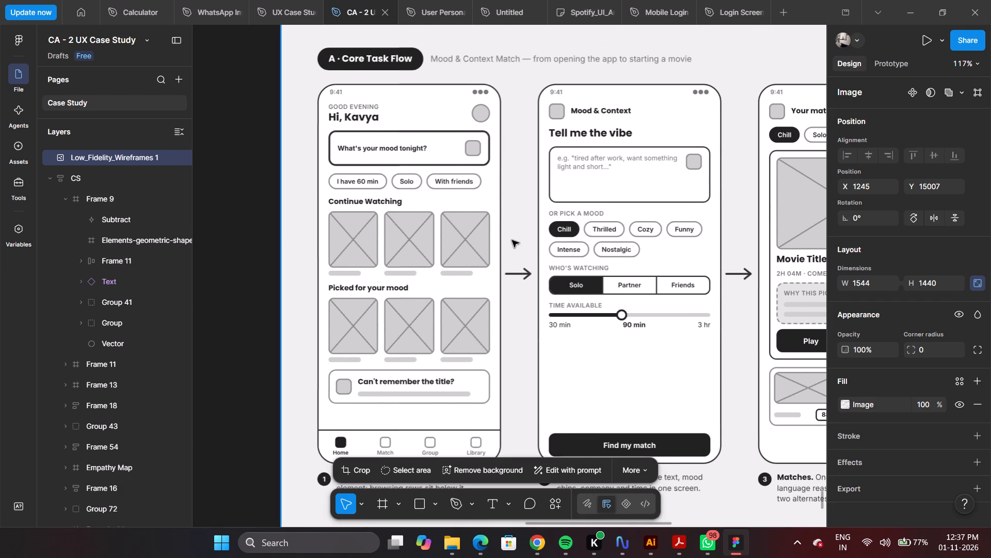
Examine the Home wireframe closely, from the mood prompt and content rows to the bottom navigation and caption.
{"action": "scroll", "coordinate": [512, 237], "scroll_direction": "down", "scroll_amount": 4, "text": "ctrl"}
{"action": "scroll", "coordinate": [371, 207], "scroll_direction": "up", "scroll_amount": 5, "text": "ctrl"}
{"action": "scroll", "coordinate": [462, 163], "scroll_direction": "up", "scroll_amount": 3, "text": "ctrl"}
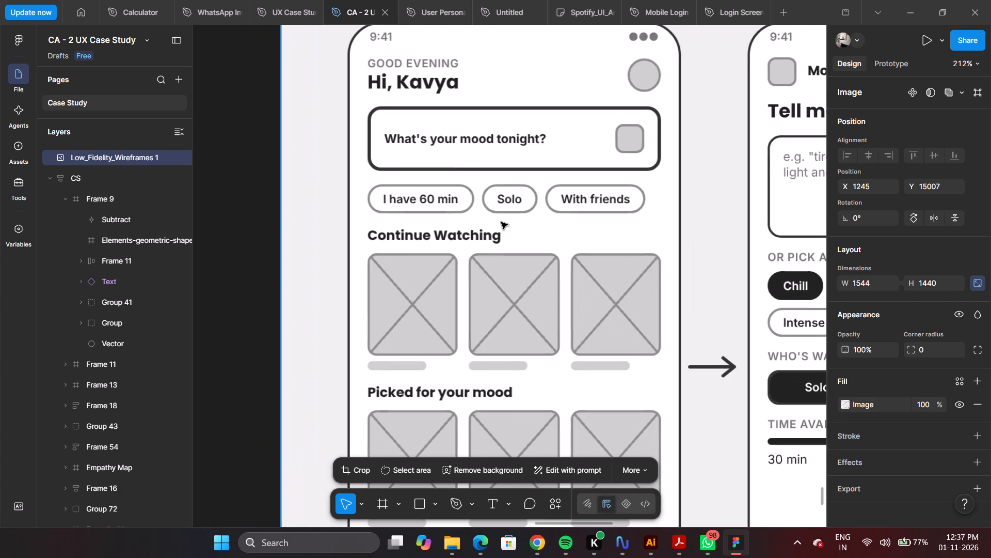
{"action": "scroll", "coordinate": [505, 220], "scroll_direction": "down", "scroll_amount": 9, "text": "ctrl"}
{"action": "scroll", "coordinate": [527, 117], "scroll_direction": "up", "scroll_amount": 5, "text": "ctrl"}
{"action": "scroll", "coordinate": [488, 287], "scroll_direction": "down", "scroll_amount": 5, "text": "ctrl"}
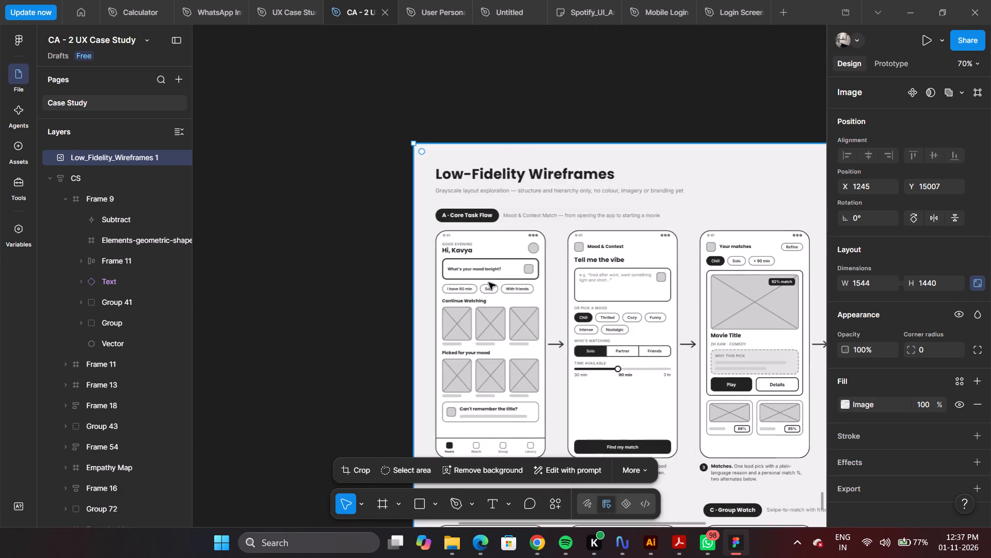
{"action": "scroll", "coordinate": [489, 280], "scroll_direction": "up", "scroll_amount": 6, "text": "ctrl"}
{"action": "scroll", "coordinate": [510, 243], "scroll_direction": "down", "scroll_amount": 7}
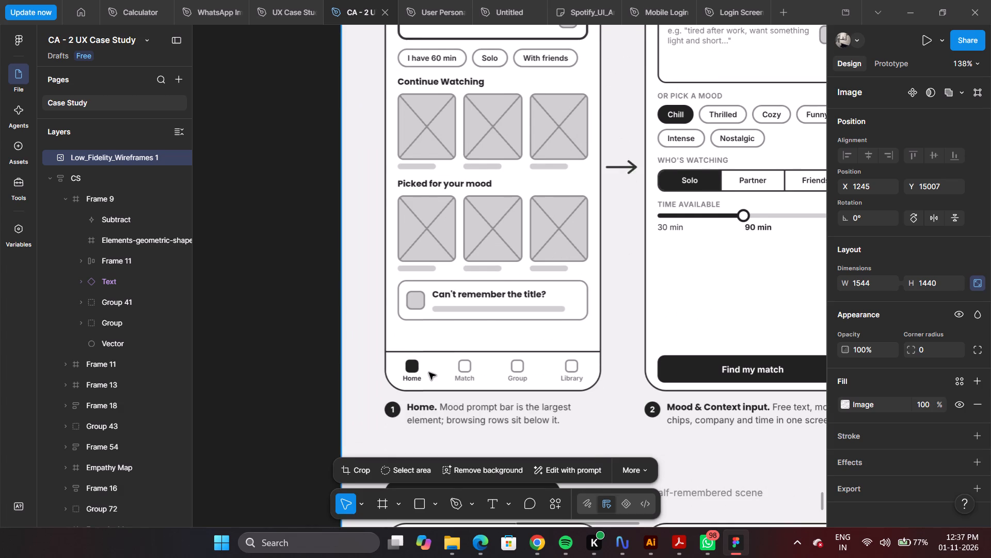
{"action": "scroll", "coordinate": [428, 371], "scroll_direction": "up", "scroll_amount": 4, "text": "ctrl"}
{"action": "scroll", "coordinate": [528, 293], "scroll_direction": "down", "scroll_amount": 5, "text": "ctrl"}
{"action": "scroll", "coordinate": [528, 293], "scroll_direction": "up", "scroll_amount": 5}
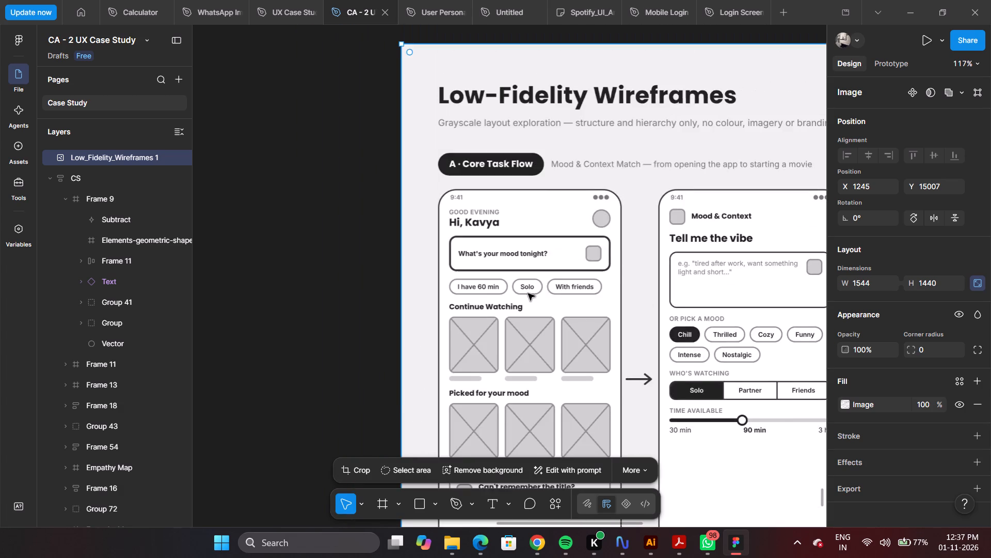
{"action": "scroll", "coordinate": [544, 239], "scroll_direction": "up", "scroll_amount": 4, "text": "ctrl"}
{"action": "scroll", "coordinate": [585, 219], "scroll_direction": "down", "scroll_amount": 5, "text": "ctrl"}
Review the whole wireframe sheet's layout and recheck the Home, Mood & Context and Matches screens.
{"action": "key", "text": "space"}
{"action": "key", "text": "space"}
{"action": "key", "text": "space"}
{"action": "key", "text": "space"}
{"action": "key", "text": "space"}
{"action": "key", "text": "space"}
{"action": "key", "text": "space"}
{"action": "key", "text": "space"}
{"action": "key", "text": "space"}
{"action": "key", "text": "space"}
{"action": "key", "text": "space"}
{"action": "key", "text": "space"}
{"action": "key", "text": "space"}
{"action": "key", "text": "space"}
{"action": "key", "text": "space"}
{"action": "key", "text": "space"}
{"action": "key", "text": "space"}
{"action": "key", "text": "space"}
{"action": "key", "text": "space"}
{"action": "key", "text": "space"}
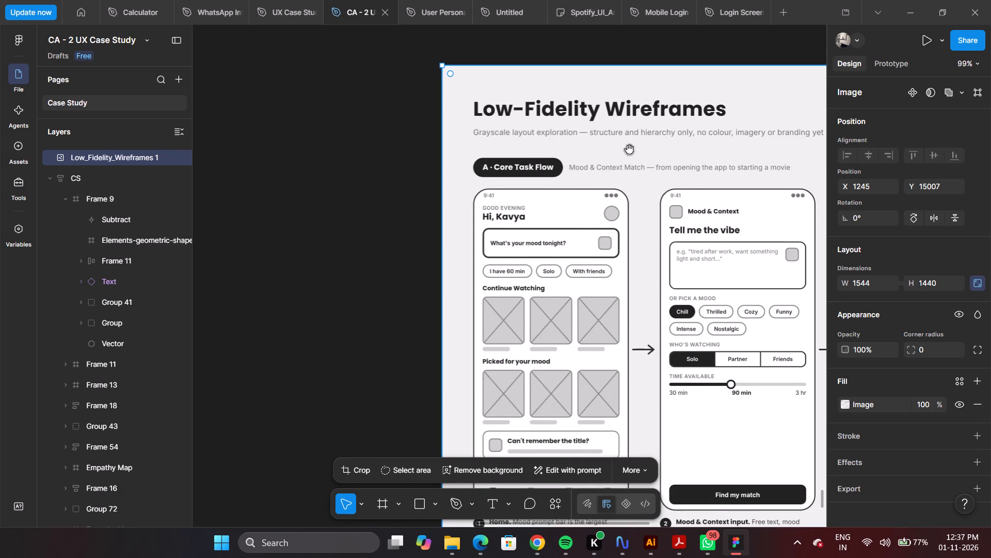
{"action": "left_click_drag", "start_coordinate": [629, 149], "coordinate": [485, 150]}
{"action": "scroll", "coordinate": [575, 204], "scroll_direction": "down", "scroll_amount": 4, "text": "ctrl"}
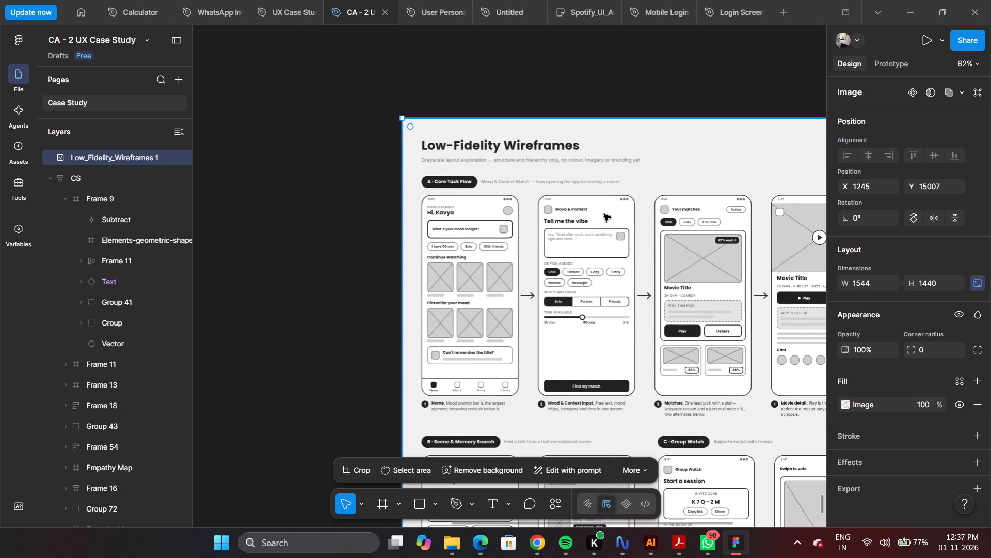
{"action": "scroll", "coordinate": [563, 216], "scroll_direction": "down", "scroll_amount": 4, "text": "ctrl"}
{"action": "scroll", "coordinate": [686, 204], "scroll_direction": "up", "scroll_amount": 4, "text": "ctrl"}
{"action": "scroll", "coordinate": [250, 239], "scroll_direction": "up", "scroll_amount": 1, "text": "ctrl"}
{"action": "scroll", "coordinate": [476, 223], "scroll_direction": "down", "scroll_amount": 4, "text": "ctrl"}
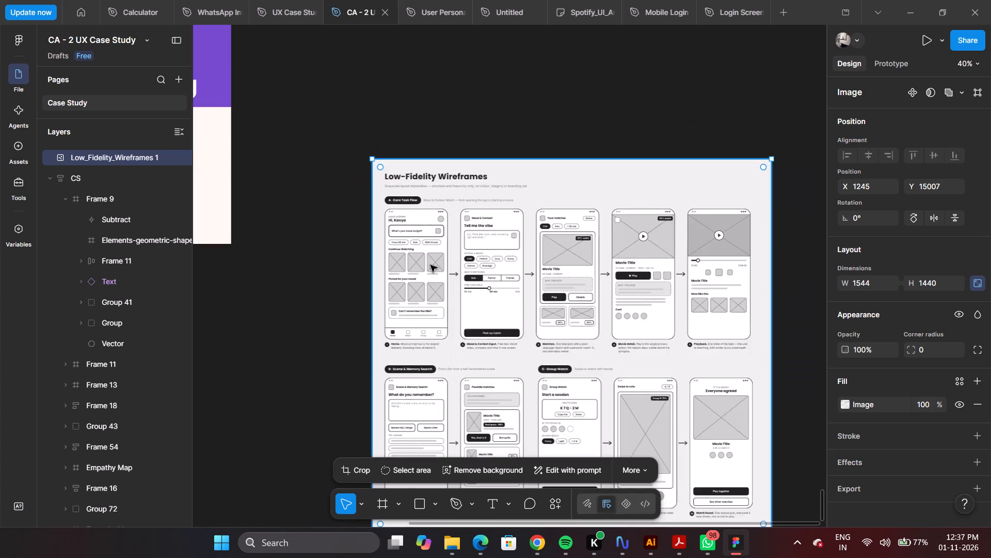
{"action": "scroll", "coordinate": [357, 378], "scroll_direction": "up", "scroll_amount": 5, "text": "ctrl"}
{"action": "scroll", "coordinate": [725, 158], "scroll_direction": "up", "scroll_amount": 5, "text": "ctrl"}
{"action": "scroll", "coordinate": [528, 187], "scroll_direction": "down", "scroll_amount": 2, "text": "ctrl"}
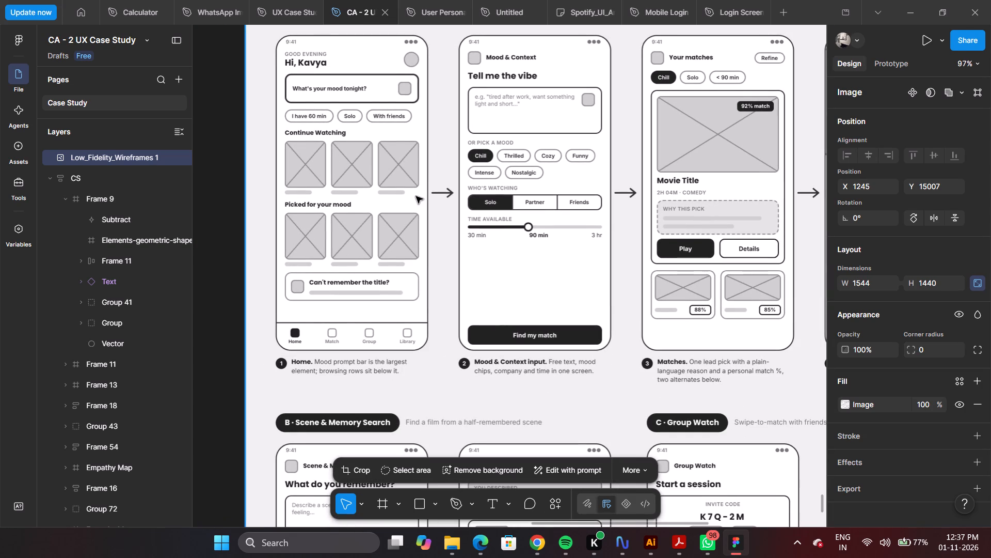
{"action": "scroll", "coordinate": [416, 196], "scroll_direction": "down", "scroll_amount": 4, "text": "ctrl"}
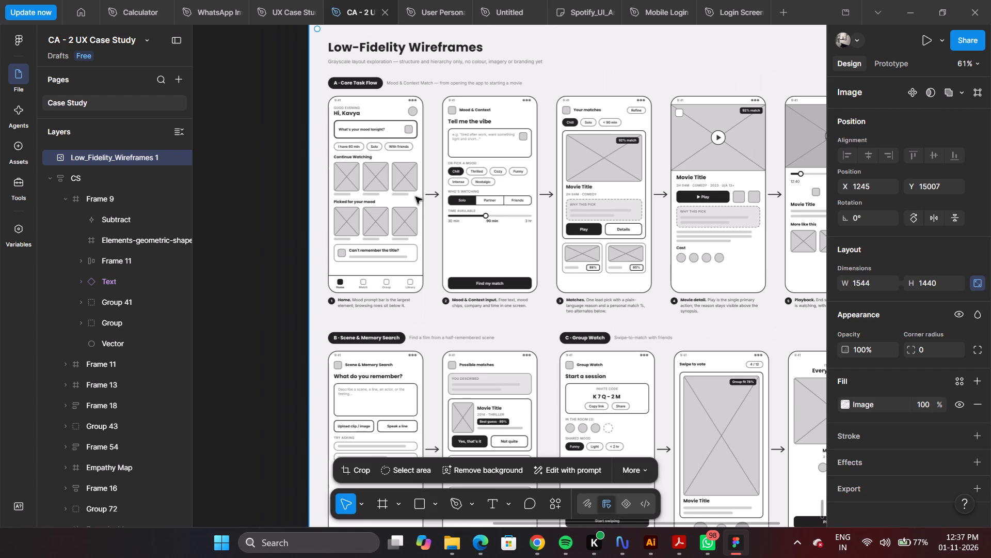
Examine where the wireframe sheet sits on the canvas relative to the case study's closing Thank You section.
{"action": "key", "text": "space"}
{"action": "key", "text": "space"}
{"action": "key", "text": "space"}
{"action": "key", "text": "space"}
{"action": "key", "text": "space"}
{"action": "key", "text": "space"}
{"action": "key", "text": "space"}
{"action": "key", "text": "space"}
{"action": "key", "text": "space"}
{"action": "key", "text": "space"}
{"action": "key", "text": "space"}
{"action": "key", "text": "space"}
{"action": "left_click_drag", "start_coordinate": [268, 398], "coordinate": [380, 376]}
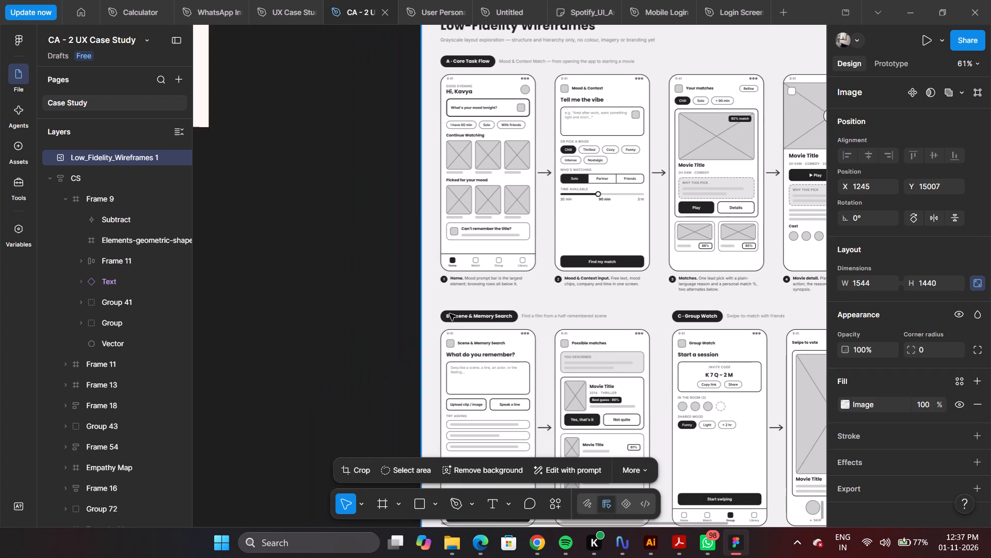
{"action": "scroll", "coordinate": [455, 310], "scroll_direction": "down", "scroll_amount": 10, "text": "ctrl"}
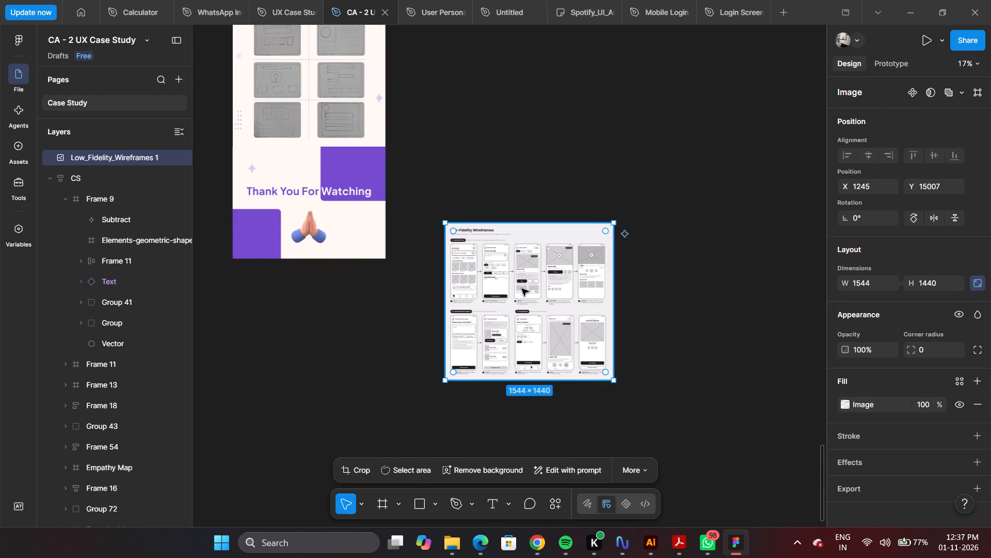
{"action": "scroll", "coordinate": [522, 289], "scroll_direction": "up", "scroll_amount": 4}
{"action": "scroll", "coordinate": [520, 287], "scroll_direction": "down", "scroll_amount": 2}
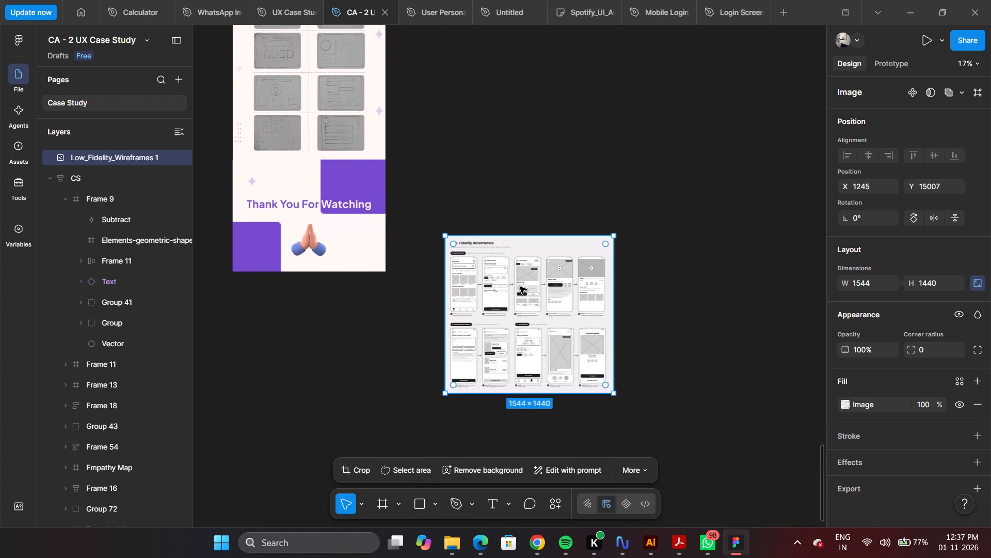
{"action": "scroll", "coordinate": [520, 287], "scroll_direction": "down", "scroll_amount": 2}
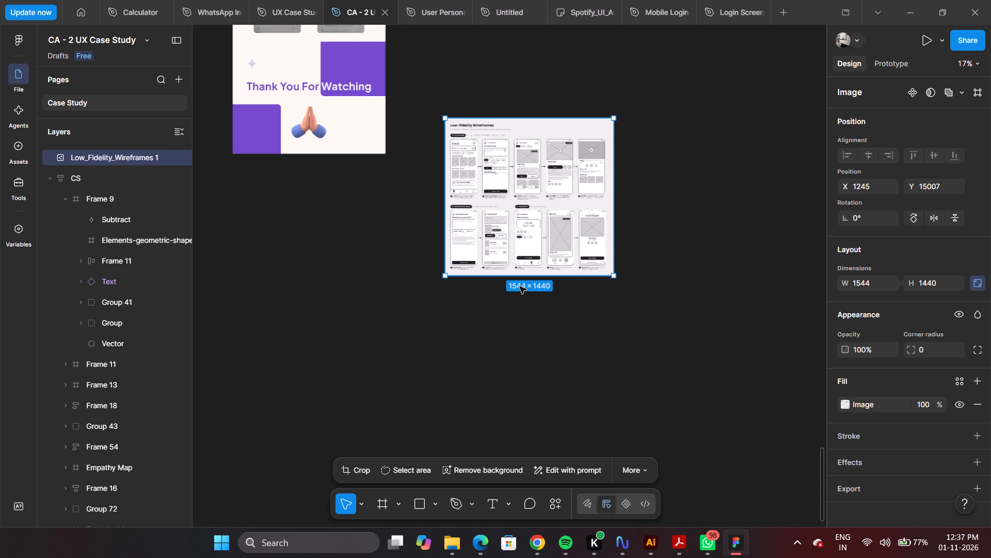
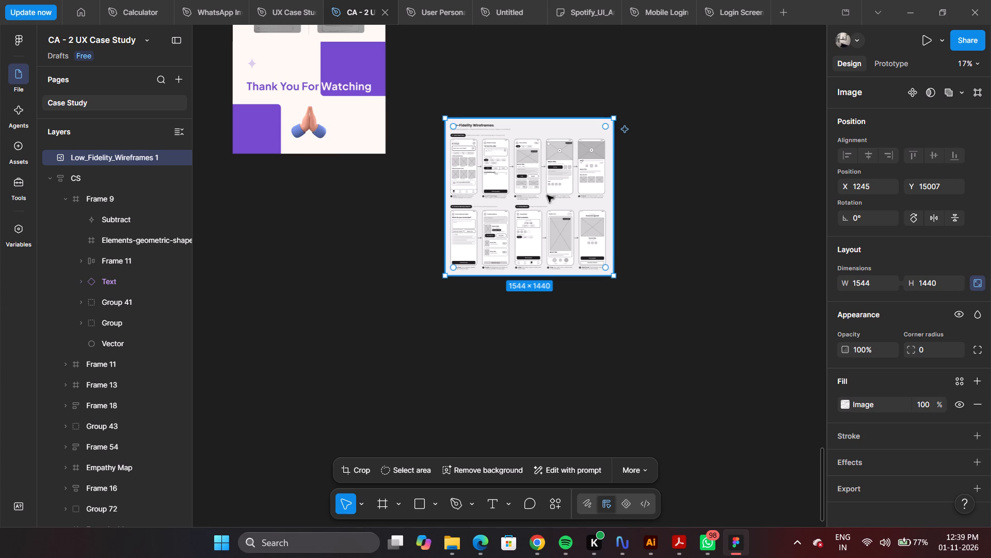
Review the whole low-fidelity wireframe sheet, covering the Core Task Flow, Scene & Memory Search and Group Watch rows.
{"action": "scroll", "coordinate": [547, 197], "scroll_direction": "up", "scroll_amount": 4}
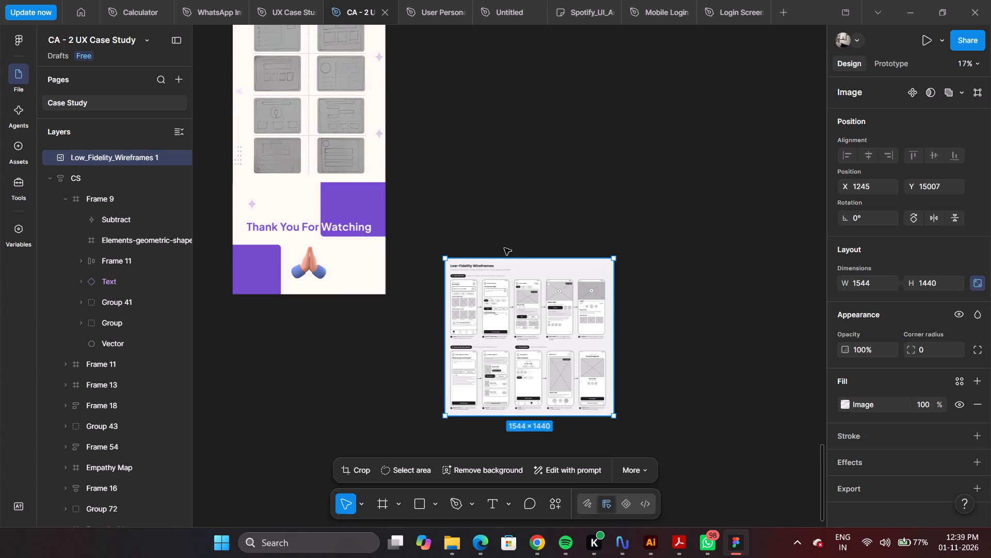
{"action": "scroll", "coordinate": [501, 259], "scroll_direction": "up", "scroll_amount": 5, "text": "alt"}
{"action": "scroll", "coordinate": [501, 259], "scroll_direction": "down", "scroll_amount": 6, "text": "alt"}
{"action": "scroll", "coordinate": [553, 263], "scroll_direction": "up", "scroll_amount": 5, "text": "ctrl"}
{"action": "scroll", "coordinate": [512, 241], "scroll_direction": "up", "scroll_amount": 3, "text": "ctrl"}
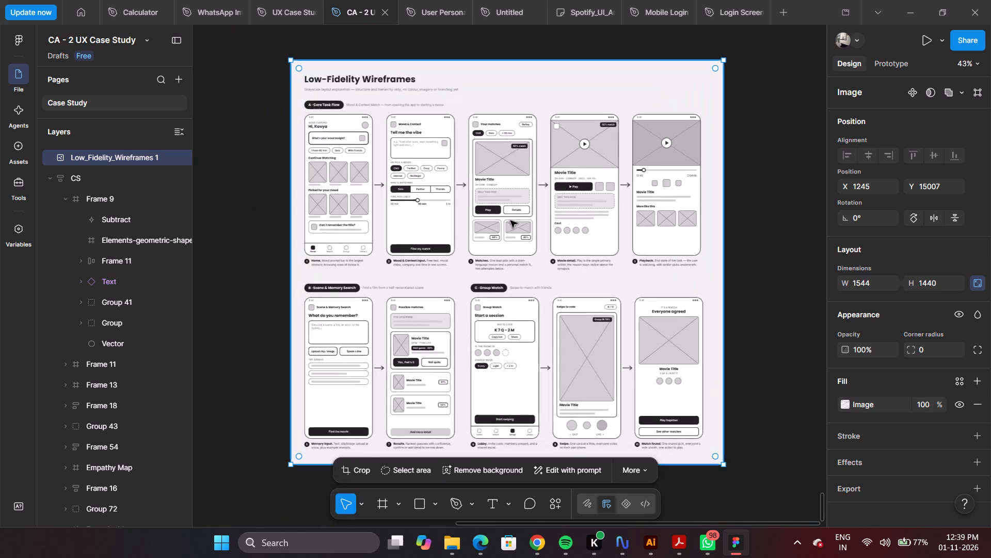
{"action": "scroll", "coordinate": [510, 221], "scroll_direction": "up", "scroll_amount": 2, "text": "ctrl"}
{"action": "key", "text": "space"}
{"action": "key", "text": "space"}
{"action": "key", "text": "space"}
{"action": "key", "text": "space"}
{"action": "key", "text": "space"}
{"action": "key", "text": "space"}
{"action": "key", "text": "space"}
{"action": "key", "text": "space"}
{"action": "key", "text": "space"}
{"action": "key", "text": "space"}
{"action": "key", "text": "space"}
{"action": "key", "text": "space"}
{"action": "key", "text": "space"}
{"action": "key", "text": "space"}
{"action": "key", "text": "space"}
{"action": "key", "text": "space"}
{"action": "key", "text": "space"}
{"action": "key", "text": "space"}
{"action": "key", "text": "space"}
{"action": "key", "text": "space"}
{"action": "key", "text": "space"}
{"action": "key", "text": "space"}
{"action": "left_click_drag", "start_coordinate": [270, 168], "coordinate": [420, 138]}
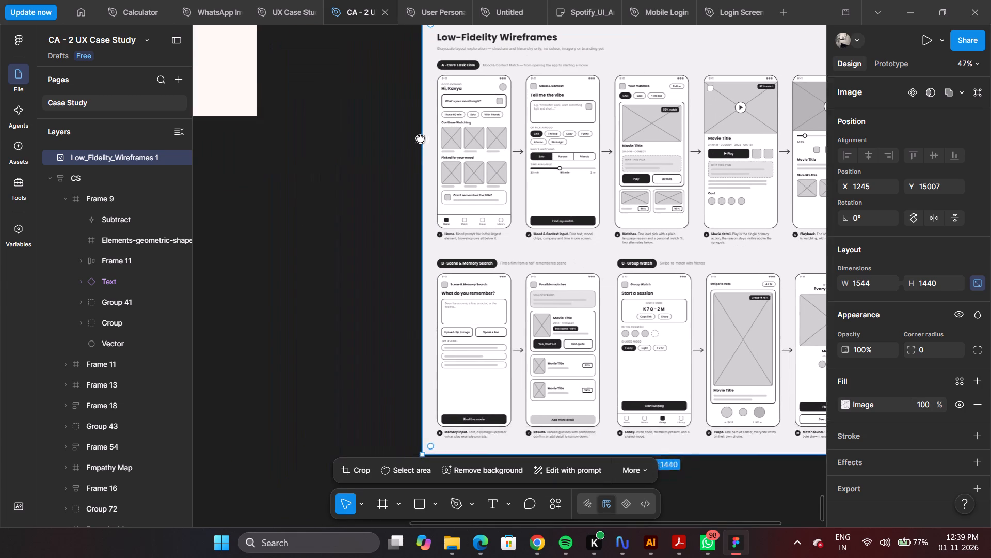
{"action": "left_click_drag", "start_coordinate": [420, 138], "coordinate": [407, 173]}
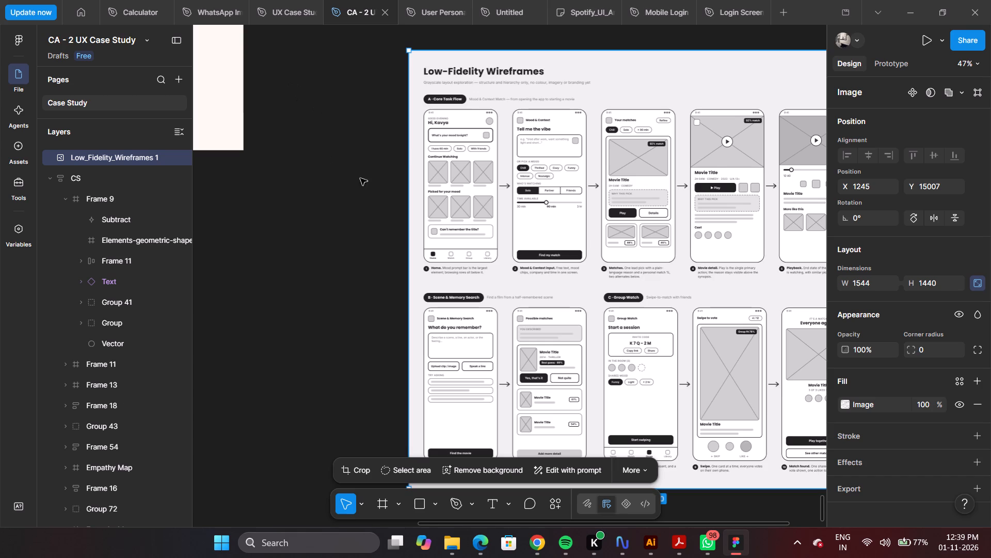
Recheck the sheet's place beside the closing section and examine the Home and Mood & Context wireframes closely.
{"action": "scroll", "coordinate": [436, 167], "scroll_direction": "down", "scroll_amount": 3, "text": "ctrl"}
{"action": "key", "text": "space"}
{"action": "left_click_drag", "start_coordinate": [551, 169], "coordinate": [494, 173]}
{"action": "key", "text": "space"}
{"action": "scroll", "coordinate": [440, 177], "scroll_direction": "up", "scroll_amount": 4}
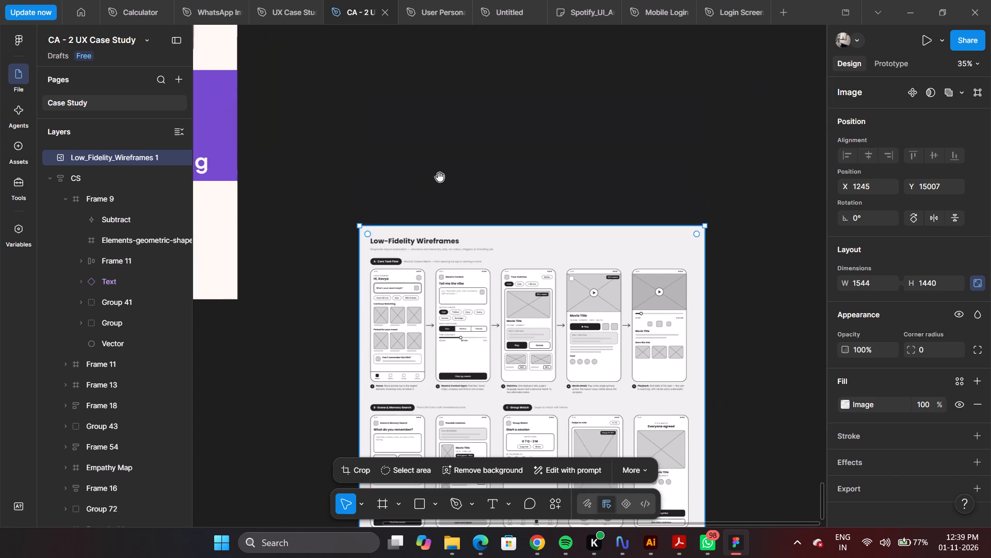
{"action": "scroll", "coordinate": [437, 275], "scroll_direction": "down", "scroll_amount": 4}
{"action": "scroll", "coordinate": [430, 192], "scroll_direction": "up", "scroll_amount": 5, "text": "alt"}
{"action": "scroll", "coordinate": [429, 192], "scroll_direction": "down", "scroll_amount": 5, "text": "alt"}
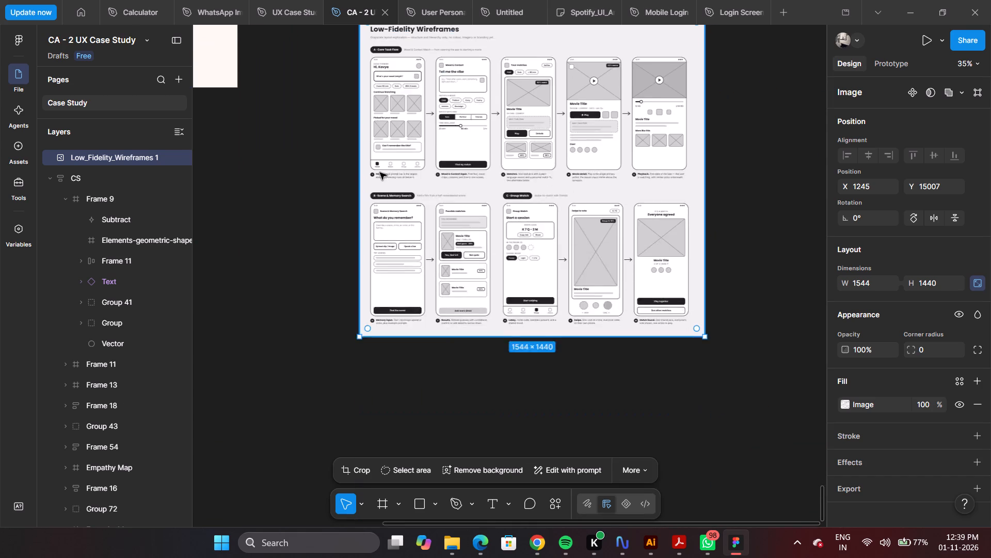
{"action": "scroll", "coordinate": [379, 172], "scroll_direction": "up", "scroll_amount": 14, "text": "ctrl"}
{"action": "scroll", "coordinate": [397, 136], "scroll_direction": "up", "scroll_amount": 4}
{"action": "scroll", "coordinate": [397, 136], "scroll_direction": "down", "scroll_amount": 4, "text": "ctrl"}
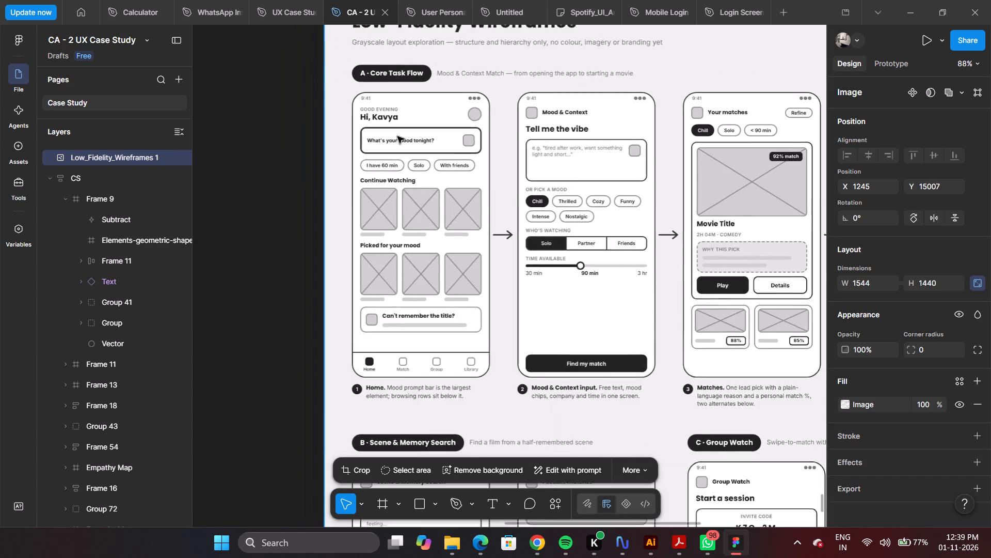
{"action": "scroll", "coordinate": [398, 136], "scroll_direction": "up", "scroll_amount": 3, "text": "ctrl"}
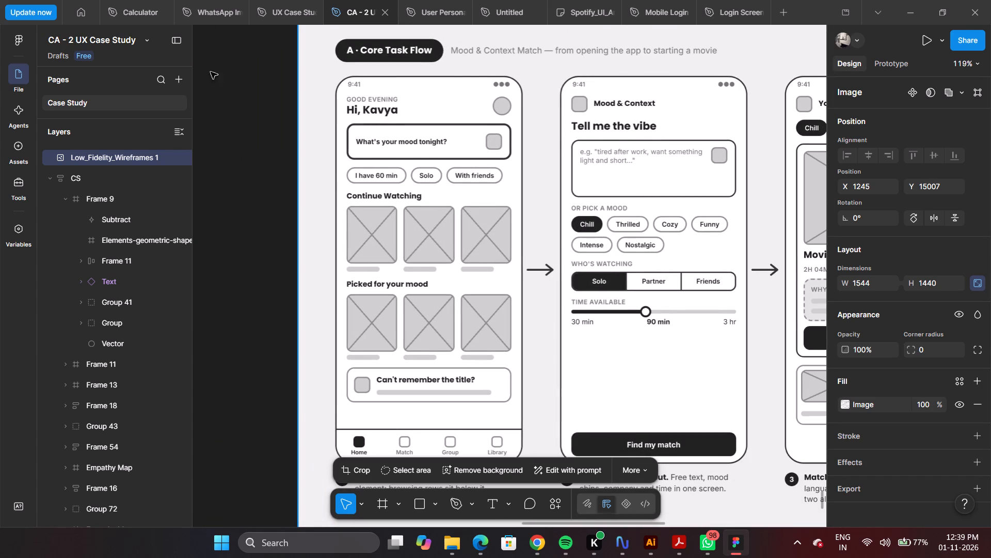
Minimize the interface to free up canvas space around the wireframes.
{"action": "left_click", "coordinate": [181, 41]}
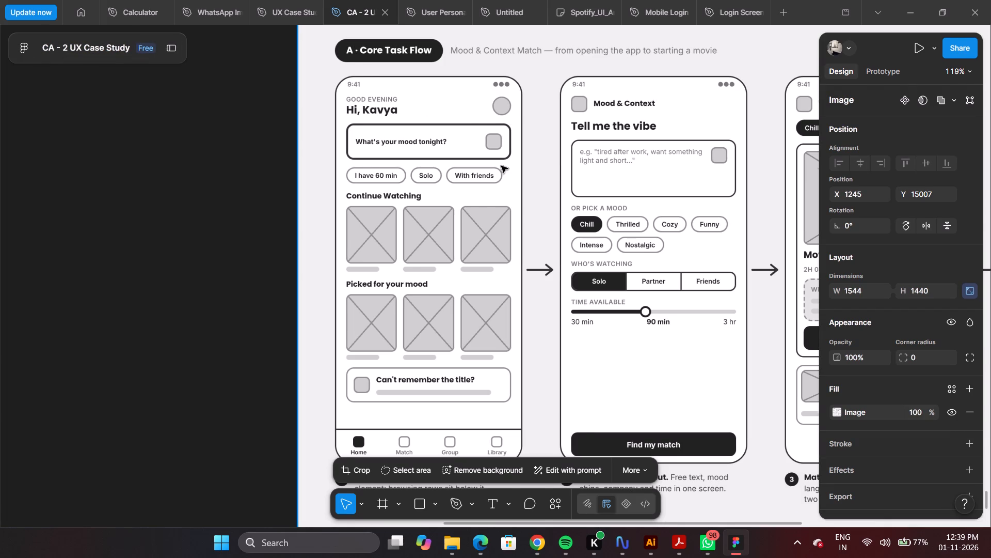
Review the Core Task Flow screens from Home through Mood & Context and Matches to Movie detail and Playback.
{"action": "scroll", "coordinate": [501, 166], "scroll_direction": "down", "scroll_amount": 4, "text": "ctrl"}
{"action": "key", "text": "space"}
{"action": "key", "text": "space"}
{"action": "key", "text": "space"}
{"action": "key", "text": "space"}
{"action": "key", "text": "space"}
{"action": "key", "text": "space"}
{"action": "key", "text": "space"}
{"action": "key", "text": "space"}
{"action": "key", "text": "space"}
{"action": "key", "text": "space"}
{"action": "key", "text": "space"}
{"action": "key", "text": "space"}
{"action": "key", "text": "space"}
{"action": "key", "text": "space"}
{"action": "key", "text": "space"}
{"action": "key", "text": "space"}
{"action": "key", "text": "space"}
{"action": "key", "text": "space"}
{"action": "key", "text": "space"}
{"action": "key", "text": "space"}
{"action": "left_click_drag", "start_coordinate": [588, 203], "coordinate": [444, 187]}
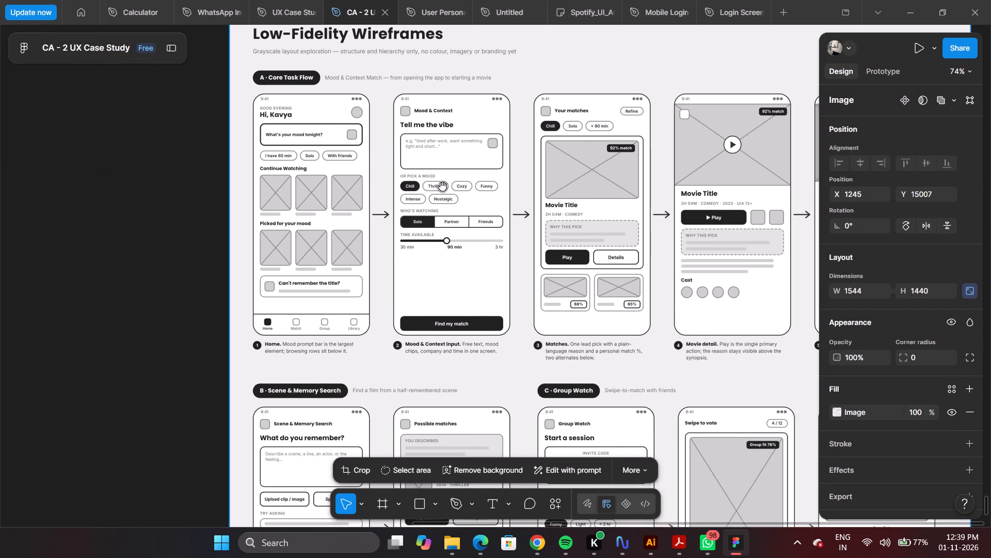
{"action": "scroll", "coordinate": [442, 187], "scroll_direction": "down", "scroll_amount": 3, "text": "ctrl"}
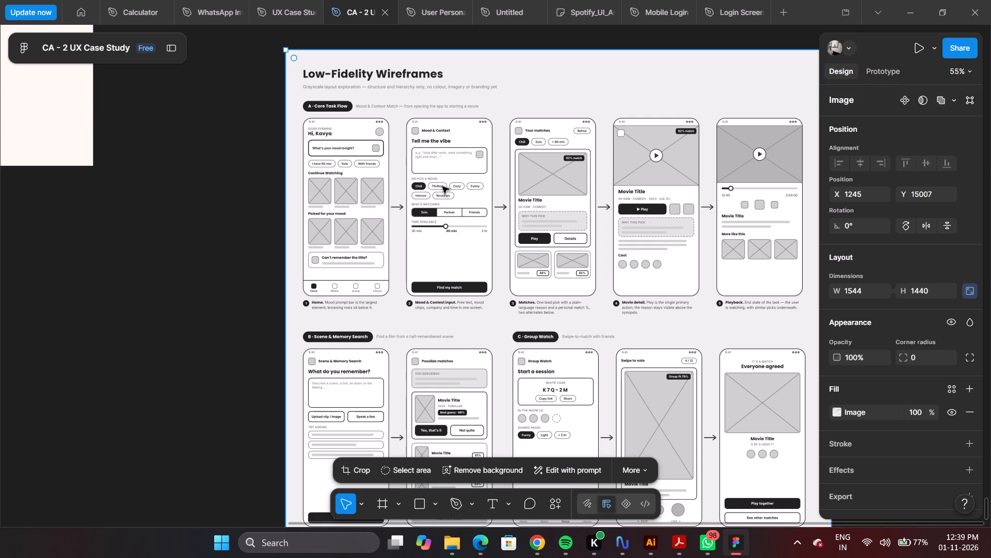
Examine the wireframe sheet's overall arrangement, from its heading and Core Task Flow down to the two lower flows.
{"action": "key", "text": "space"}
{"action": "key", "text": "space"}
{"action": "key", "text": "space"}
{"action": "key", "text": "space"}
{"action": "key", "text": "space"}
{"action": "key", "text": "space"}
{"action": "key", "text": "space"}
{"action": "key", "text": "space"}
{"action": "key", "text": "space"}
{"action": "key", "text": "space"}
{"action": "key", "text": "space"}
{"action": "key", "text": "space"}
{"action": "key", "text": "space"}
{"action": "key", "text": "space"}
{"action": "key", "text": "space"}
{"action": "key", "text": "space"}
{"action": "key", "text": "space"}
{"action": "key", "text": "space"}
{"action": "key", "text": "space"}
{"action": "key", "text": "space"}
{"action": "left_click_drag", "start_coordinate": [543, 193], "coordinate": [495, 166]}
{"action": "key", "text": "space"}
{"action": "key", "text": "space"}
{"action": "key", "text": "space"}
{"action": "key", "text": "space"}
{"action": "key", "text": "space"}
{"action": "key", "text": "space"}
{"action": "key", "text": "space"}
{"action": "key", "text": "space"}
{"action": "key", "text": "space"}
{"action": "key", "text": "space"}
{"action": "key", "text": "space"}
{"action": "key", "text": "space"}
{"action": "key", "text": "space"}
{"action": "key", "text": "space"}
{"action": "key", "text": "space"}
{"action": "key", "text": "space"}
{"action": "key", "text": "space"}
{"action": "key", "text": "space"}
{"action": "key", "text": "space"}
{"action": "key", "text": "space"}
{"action": "left_click_drag", "start_coordinate": [547, 175], "coordinate": [574, 240]}
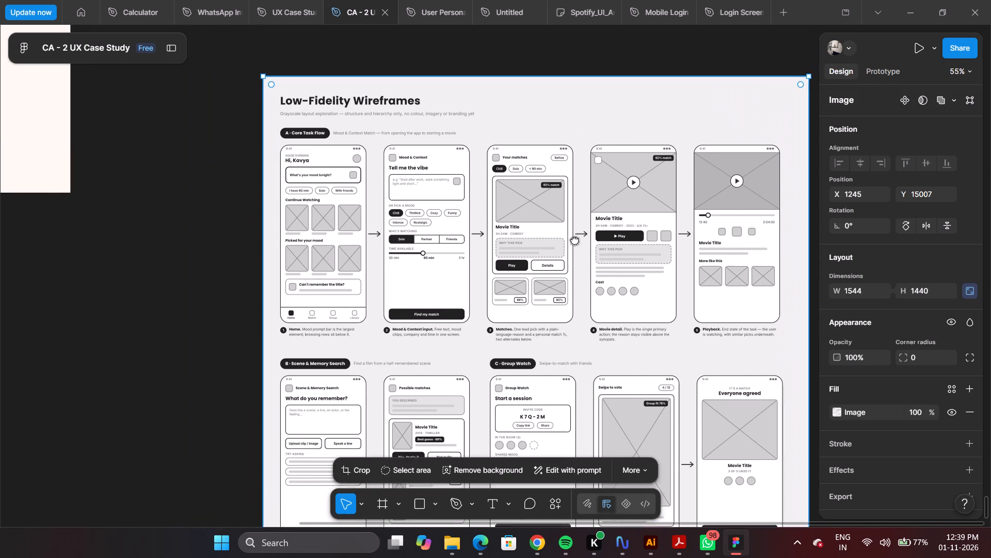
{"action": "left_click_drag", "start_coordinate": [574, 240], "coordinate": [580, 279]}
{"action": "scroll", "coordinate": [462, 194], "scroll_direction": "down", "scroll_amount": 3}
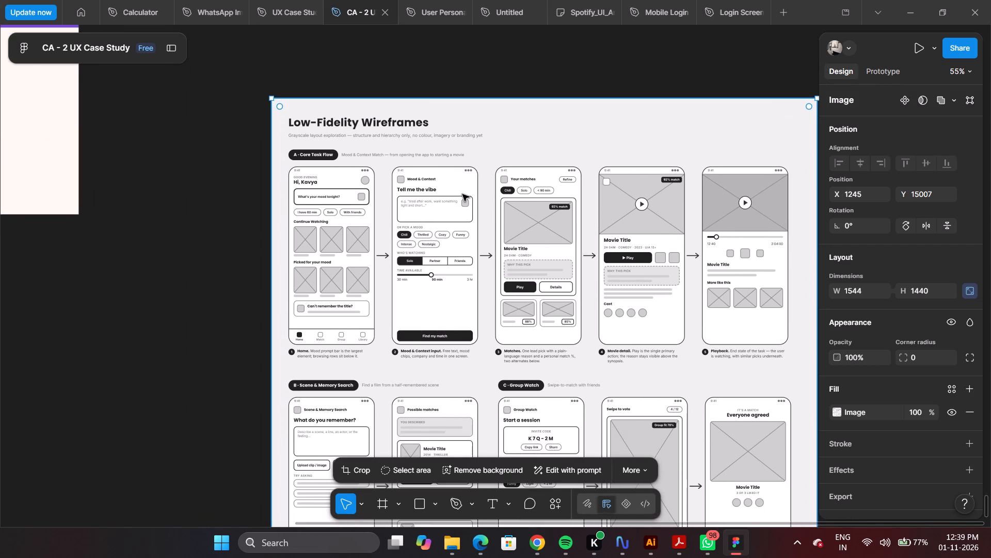
{"action": "scroll", "coordinate": [462, 194], "scroll_direction": "down", "scroll_amount": 8, "text": "ctrl"}
{"action": "scroll", "coordinate": [449, 185], "scroll_direction": "up", "scroll_amount": 4, "text": "ctrl"}
{"action": "scroll", "coordinate": [418, 237], "scroll_direction": "up", "scroll_amount": 5, "text": "ctrl"}
Draw a rectangle about 251 × 484 over the Home wireframe's phone frame.
{"action": "key", "text": "space"}
{"action": "key", "text": "space"}
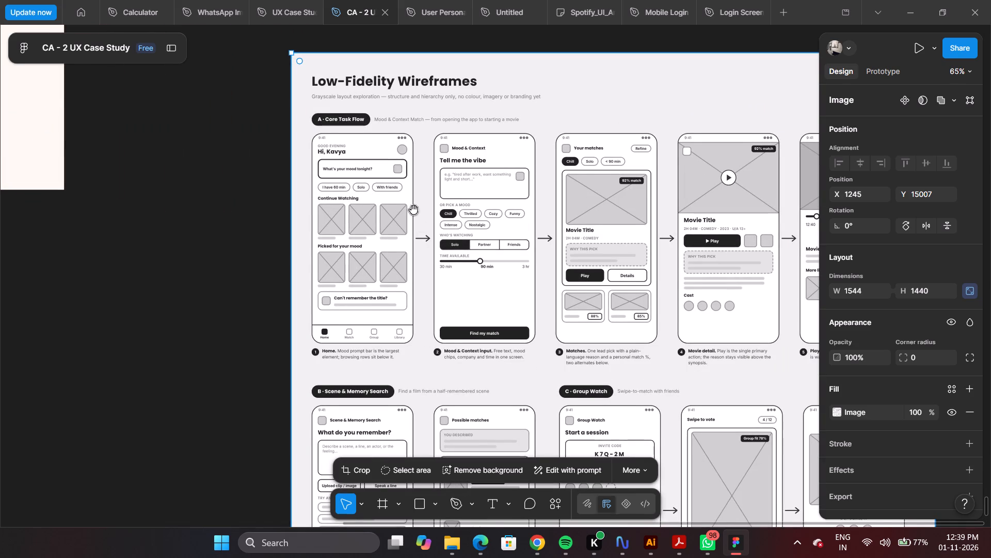
{"action": "left_click_drag", "start_coordinate": [413, 209], "coordinate": [428, 208]}
{"action": "scroll", "coordinate": [384, 200], "scroll_direction": "up", "scroll_amount": 3, "text": "ctrl+alt"}
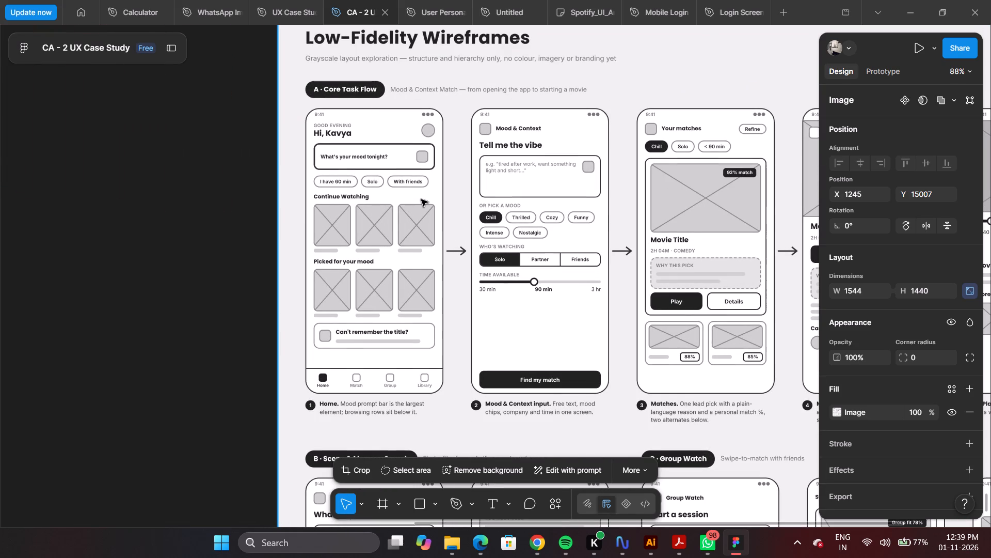
{"action": "scroll", "coordinate": [422, 199], "scroll_direction": "down", "scroll_amount": 3, "text": "ctrl"}
{"action": "scroll", "coordinate": [420, 196], "scroll_direction": "up", "scroll_amount": 4, "text": "ctrl"}
{"action": "scroll", "coordinate": [322, 206], "scroll_direction": "up", "scroll_amount": 3, "text": "ctrl"}
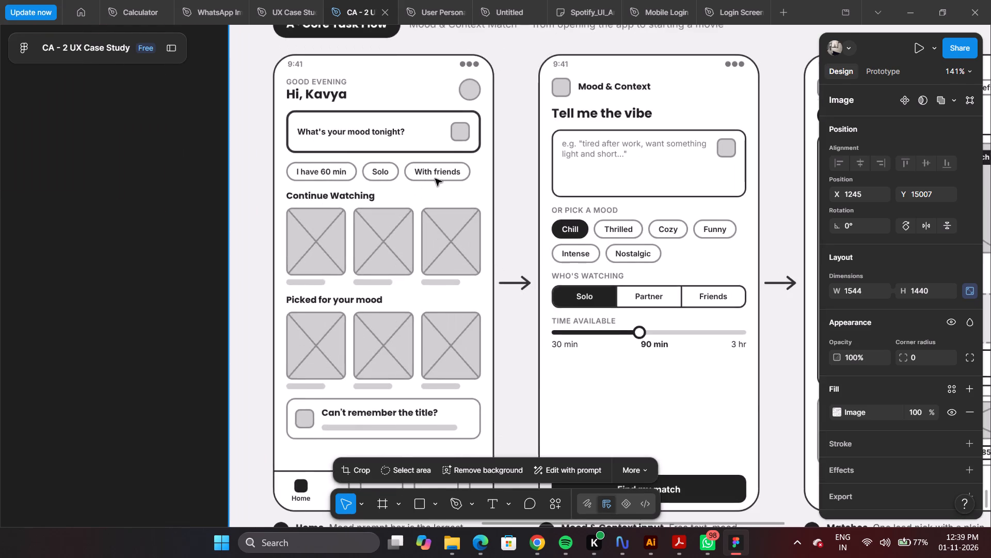
{"action": "scroll", "coordinate": [435, 179], "scroll_direction": "down", "scroll_amount": 3, "text": "ctrl"}
{"action": "scroll", "coordinate": [314, 141], "scroll_direction": "up", "scroll_amount": 2, "text": "ctrl"}
{"action": "scroll", "coordinate": [454, 171], "scroll_direction": "up", "scroll_amount": 4}
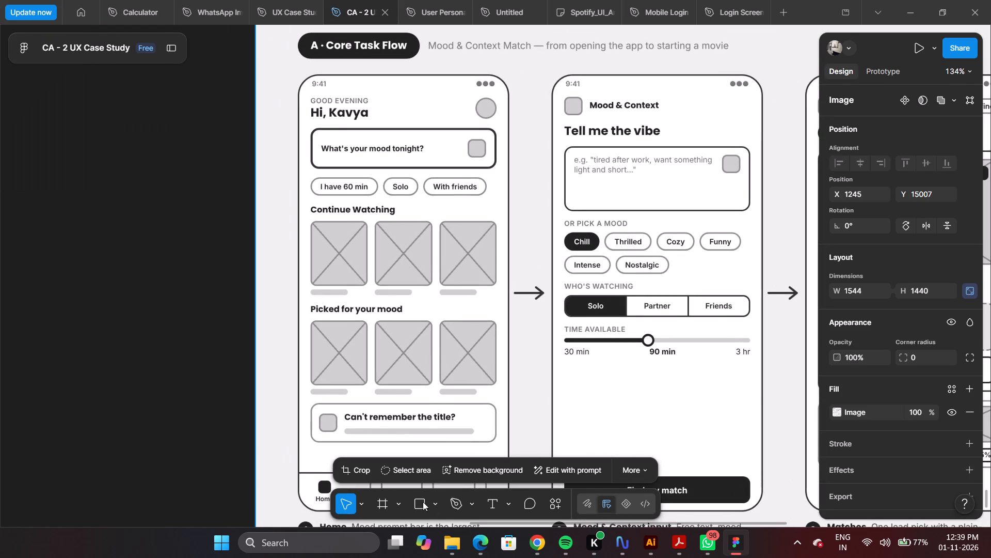
{"action": "left_click", "coordinate": [419, 504]}
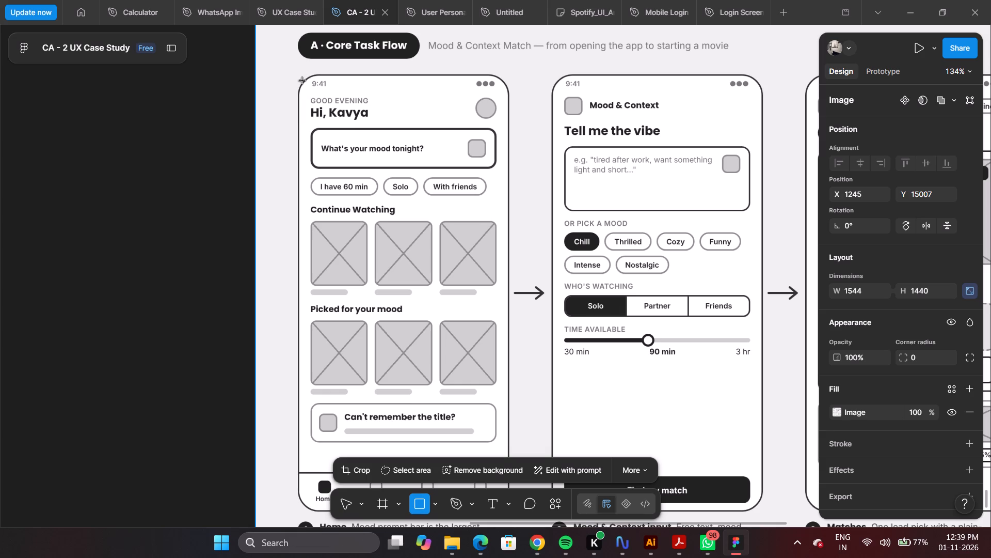
{"action": "left_click_drag", "start_coordinate": [301, 76], "coordinate": [519, 495]}
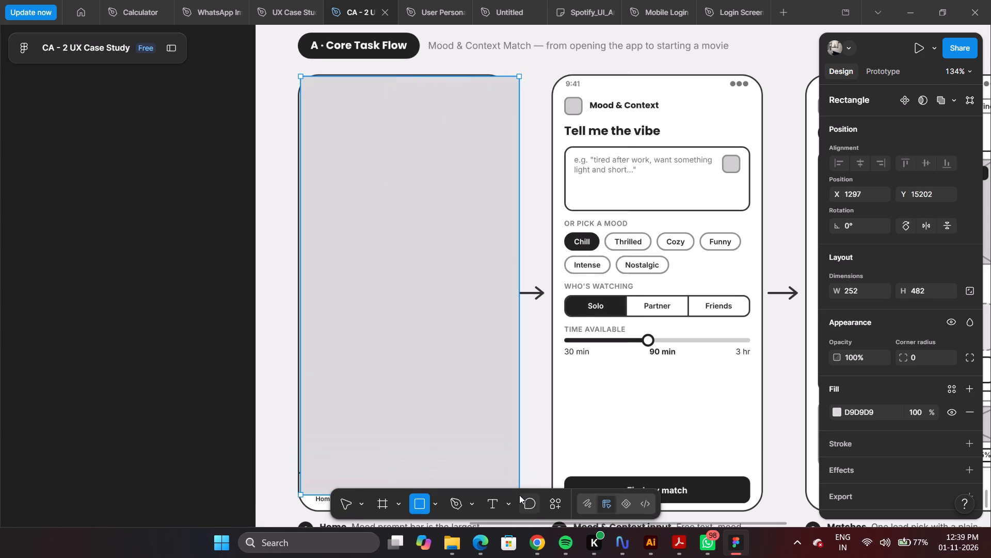
{"action": "left_click_drag", "start_coordinate": [519, 495], "coordinate": [519, 497]}
Hide the rectangle's grey fill and give it a black 000000 inside stroke with a weight of 1.
{"action": "left_click", "coordinate": [950, 412]}
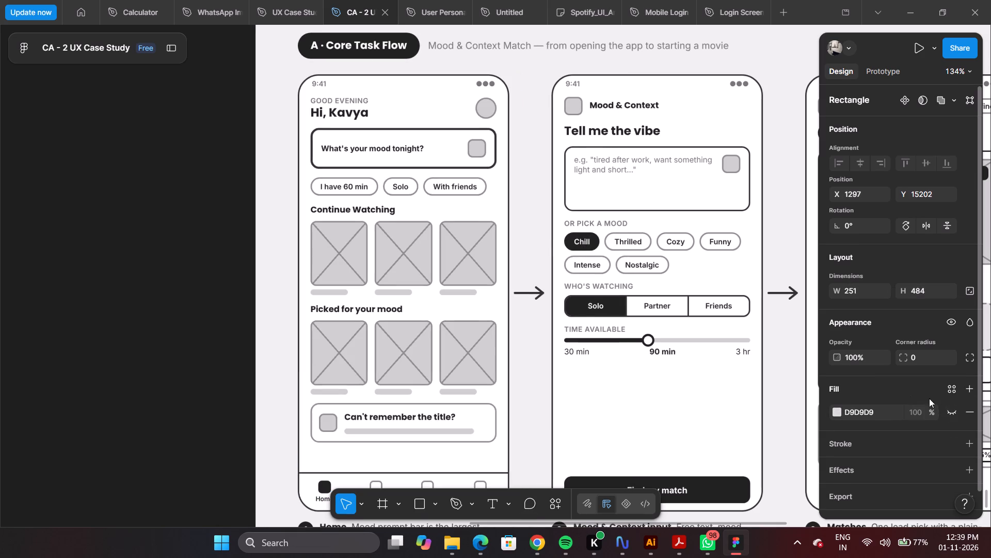
{"action": "scroll", "coordinate": [929, 398], "scroll_direction": "down", "scroll_amount": 2}
{"action": "left_click", "coordinate": [968, 424]}
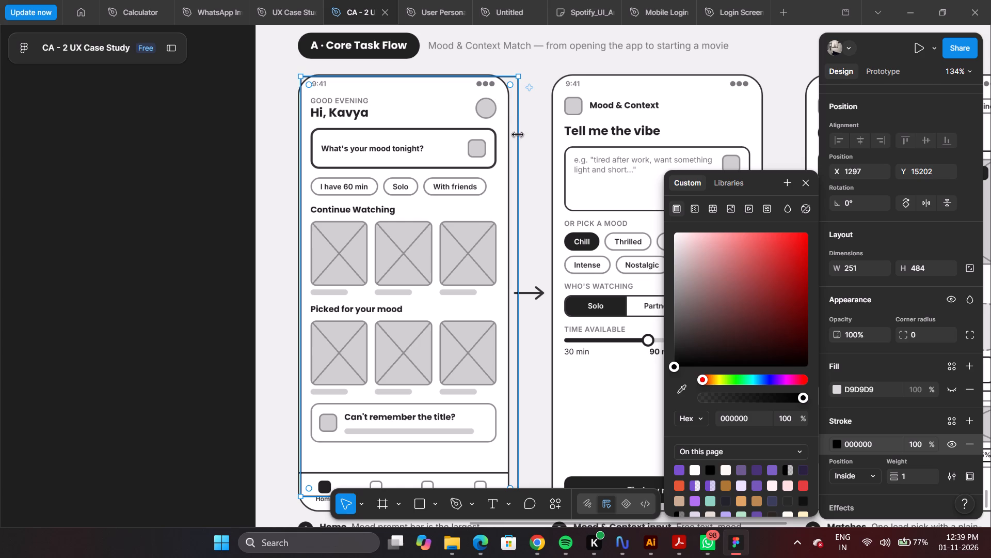
Fit the rectangle's two vertical sides to the Home phone frame's side edges, making it about 243 wide.
{"action": "left_click_drag", "start_coordinate": [518, 135], "coordinate": [509, 133]}
{"action": "scroll", "coordinate": [519, 79], "scroll_direction": "up", "scroll_amount": 6, "text": "ctrl"}
{"action": "scroll", "coordinate": [481, 162], "scroll_direction": "up", "scroll_amount": 3, "text": "ctrl"}
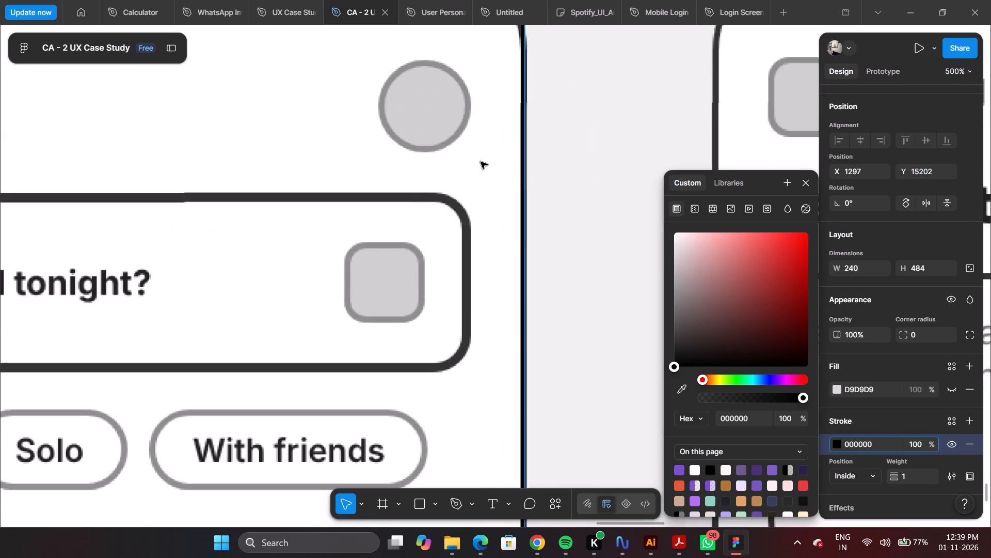
{"action": "scroll", "coordinate": [481, 162], "scroll_direction": "up", "scroll_amount": 6, "text": "ctrl"}
{"action": "left_click", "coordinate": [512, 209]}
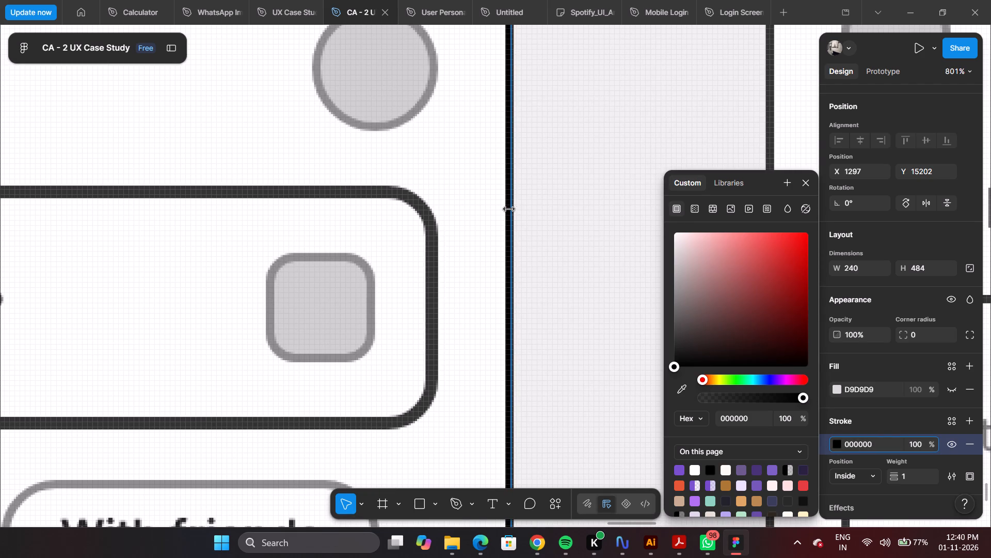
{"action": "scroll", "coordinate": [512, 199], "scroll_direction": "down", "scroll_amount": 9, "text": "ctrl"}
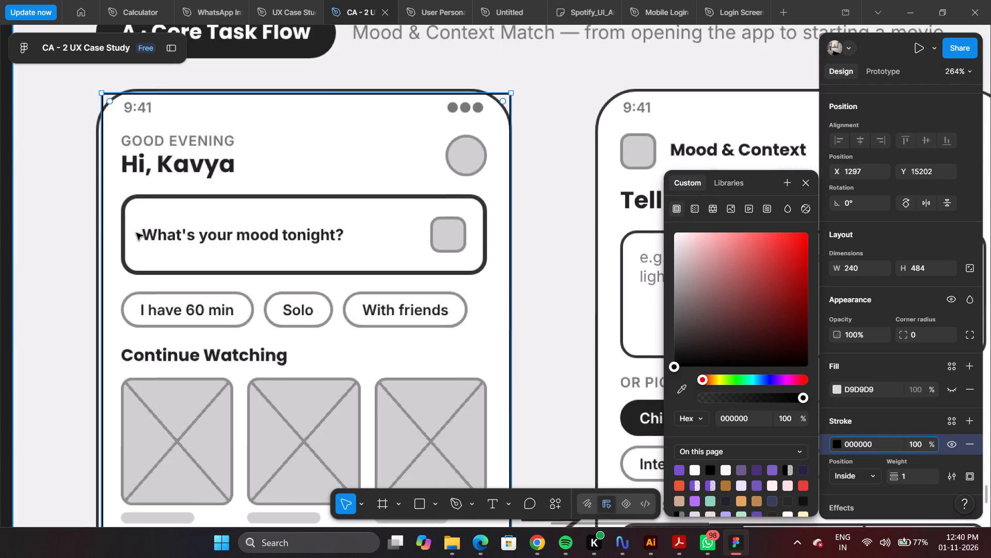
{"action": "scroll", "coordinate": [94, 236], "scroll_direction": "up", "scroll_amount": 13, "text": "ctrl"}
{"action": "left_click_drag", "start_coordinate": [123, 251], "coordinate": [113, 251]}
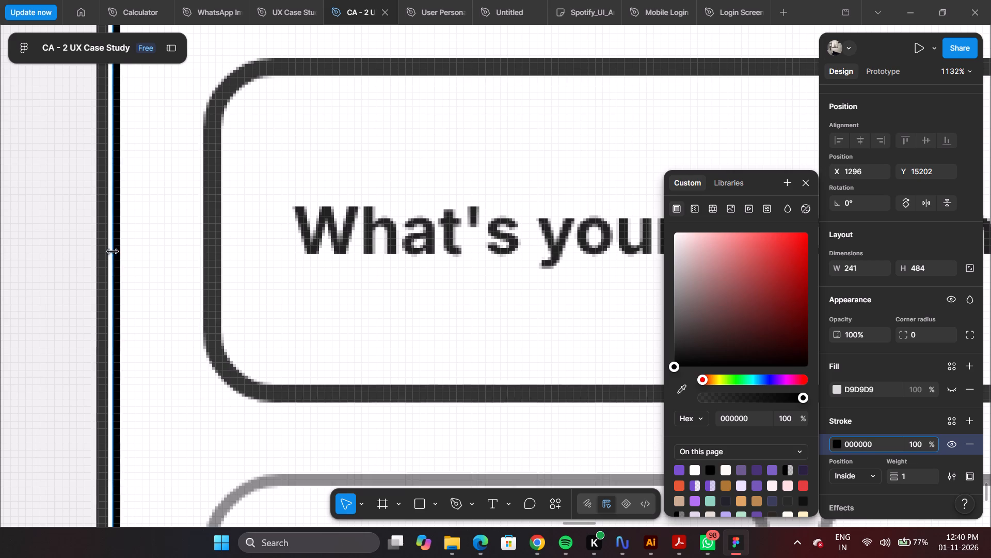
{"action": "left_click_drag", "start_coordinate": [113, 251], "coordinate": [101, 251]}
Extend the rectangle's top and bottom edges to match the Home phone frame, making it about 503 high.
{"action": "scroll", "coordinate": [284, 213], "scroll_direction": "down", "scroll_amount": 11, "text": "ctrl"}
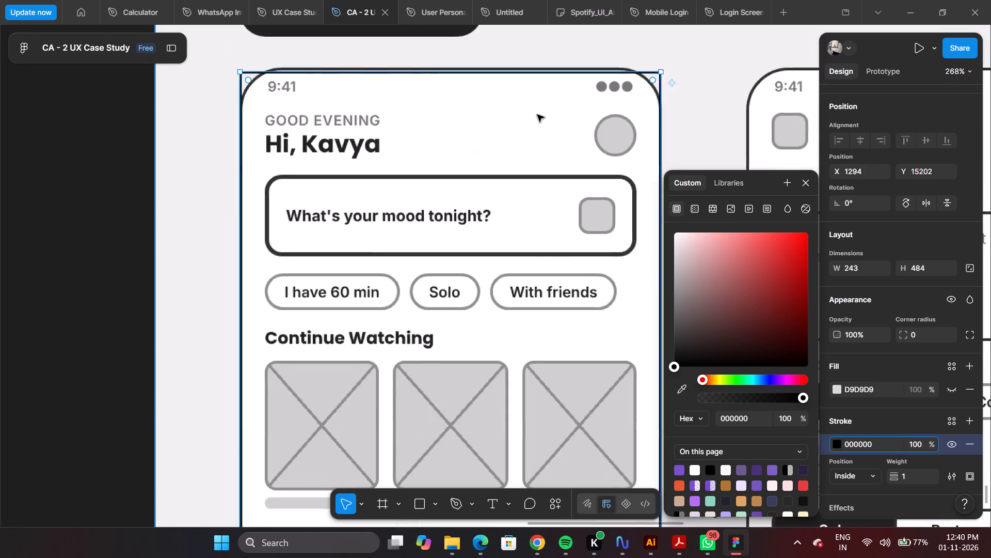
{"action": "scroll", "coordinate": [537, 114], "scroll_direction": "up", "scroll_amount": 4}
{"action": "scroll", "coordinate": [503, 249], "scroll_direction": "up", "scroll_amount": 9, "text": "ctrl"}
{"action": "left_click_drag", "start_coordinate": [441, 192], "coordinate": [441, 182]}
{"action": "scroll", "coordinate": [441, 179], "scroll_direction": "down", "scroll_amount": 20, "text": "ctrl"}
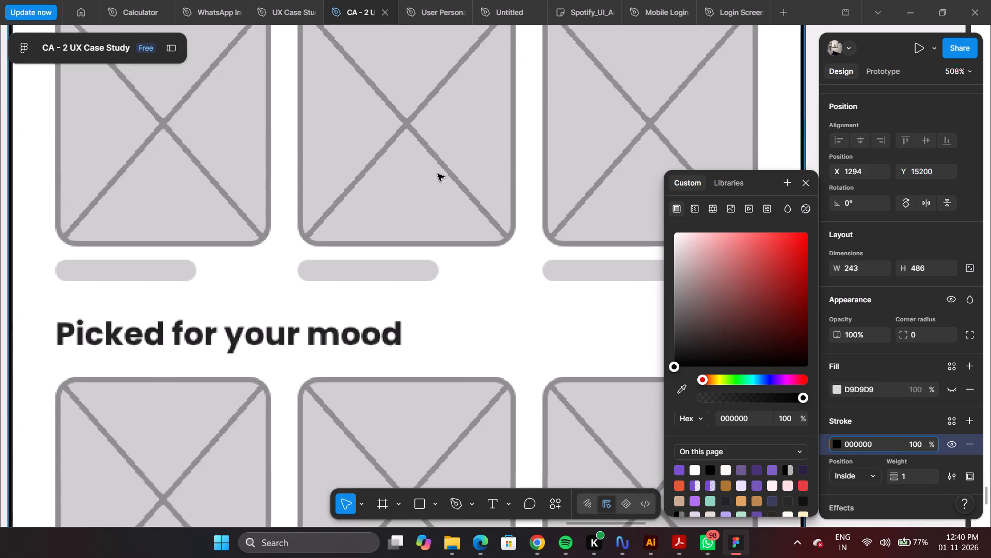
{"action": "scroll", "coordinate": [438, 174], "scroll_direction": "down", "scroll_amount": 15, "text": "ctrl"}
{"action": "scroll", "coordinate": [438, 174], "scroll_direction": "down", "scroll_amount": 5}
{"action": "scroll", "coordinate": [438, 174], "scroll_direction": "up", "scroll_amount": 3}
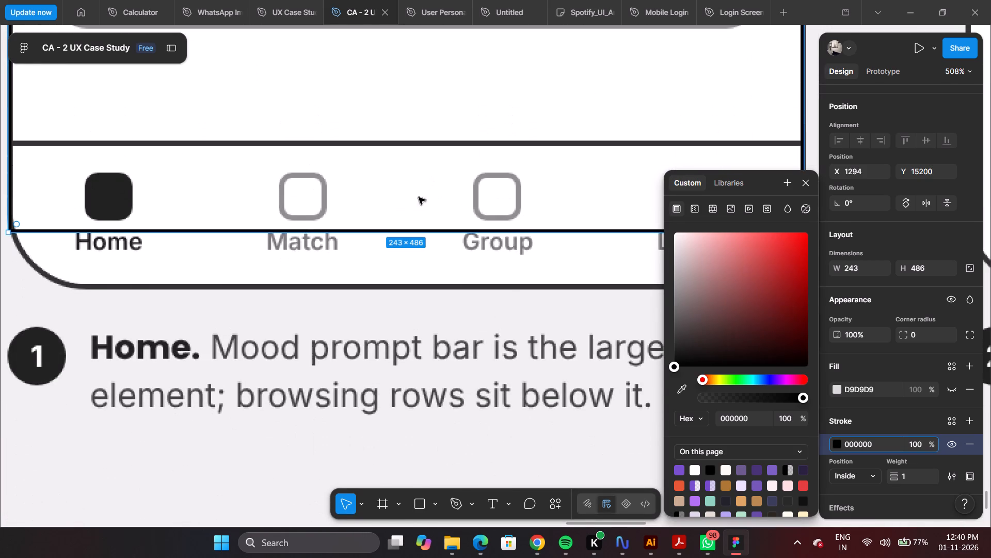
{"action": "left_click_drag", "start_coordinate": [404, 231], "coordinate": [395, 289]}
{"action": "scroll", "coordinate": [398, 246], "scroll_direction": "down", "scroll_amount": 10, "text": "ctrl"}
{"action": "scroll", "coordinate": [478, 152], "scroll_direction": "up", "scroll_amount": 6}
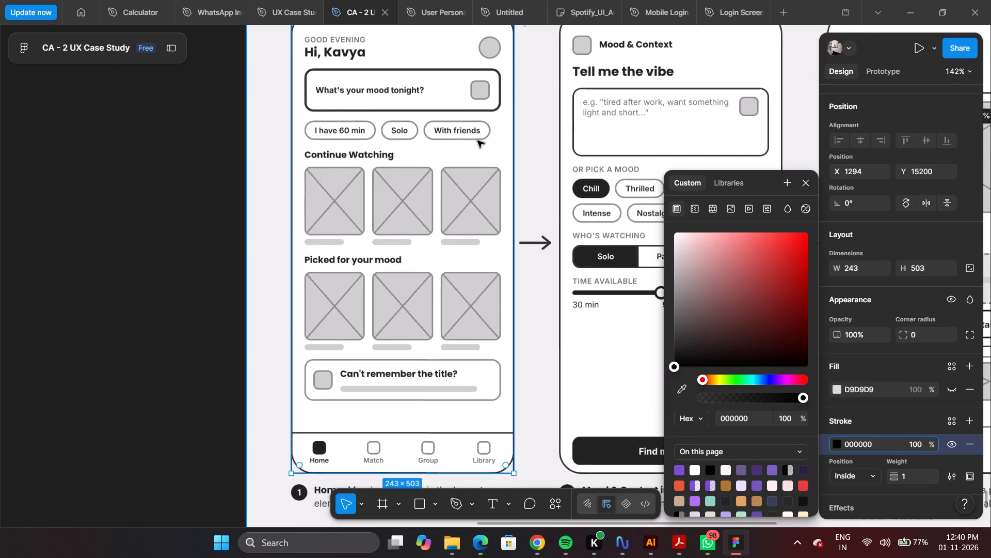
Round the rectangle's corners to a radius of about 23 to follow the Home phone frame's curved corners.
{"action": "scroll", "coordinate": [478, 130], "scroll_direction": "up", "scroll_amount": 8, "text": "ctrl"}
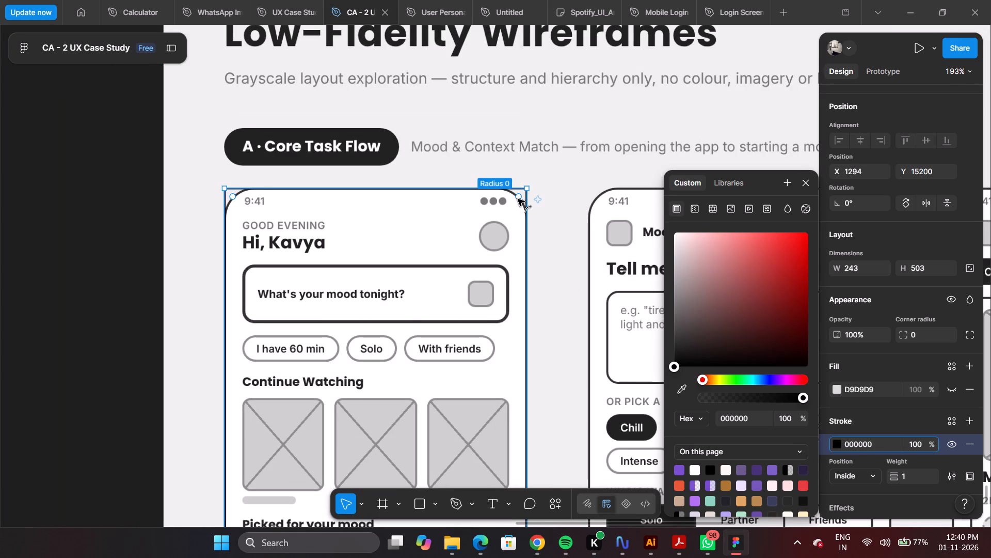
{"action": "left_click_drag", "start_coordinate": [518, 199], "coordinate": [502, 221]}
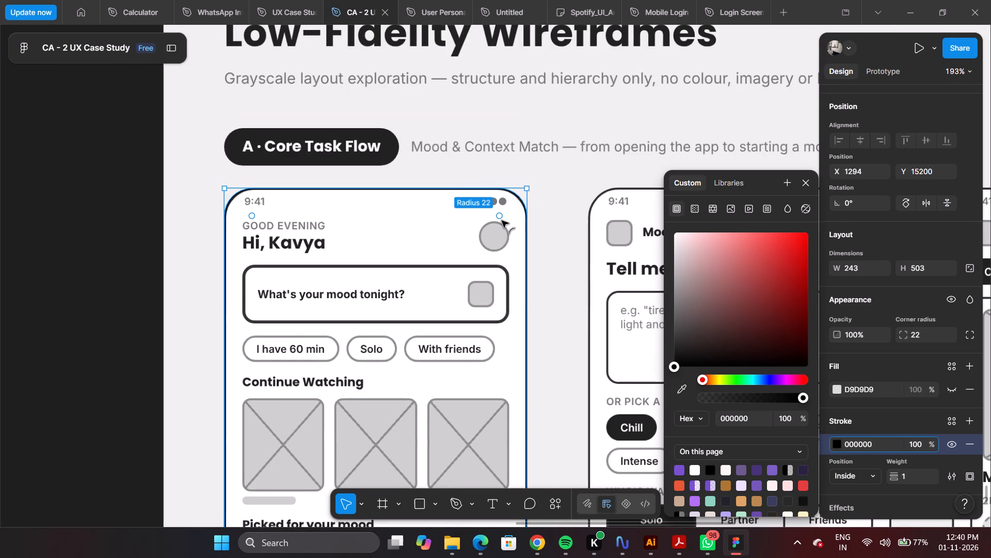
{"action": "left_click_drag", "start_coordinate": [502, 221], "coordinate": [501, 221]}
{"action": "scroll", "coordinate": [514, 181], "scroll_direction": "up", "scroll_amount": 7, "text": "ctrl"}
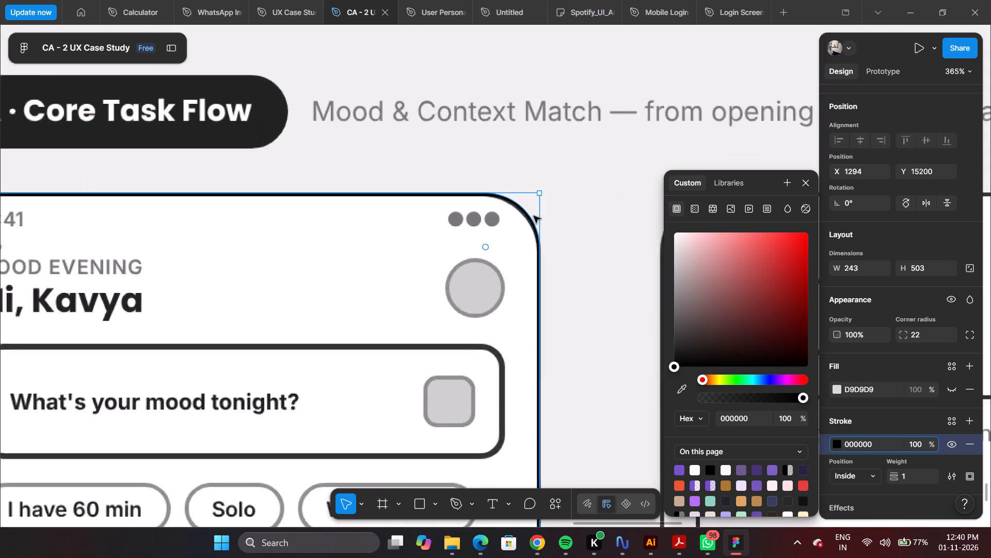
{"action": "scroll", "coordinate": [534, 216], "scroll_direction": "up", "scroll_amount": 6, "text": "ctrl"}
{"action": "left_click_drag", "start_coordinate": [418, 292], "coordinate": [413, 299]}
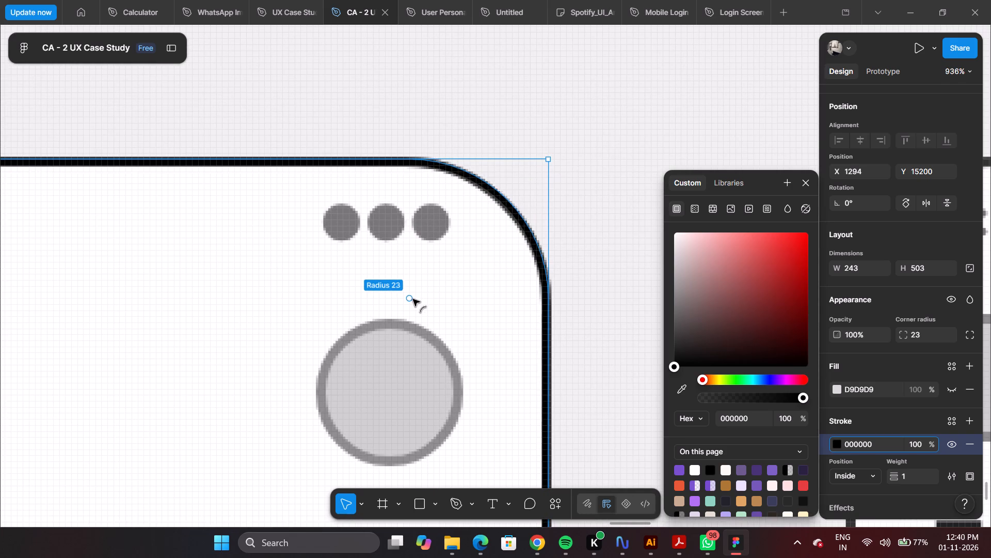
Set the Home frame outline's corner radius to 24 and close its stroke colour settings.
{"action": "left_click_drag", "start_coordinate": [413, 299], "coordinate": [409, 305]}
{"action": "scroll", "coordinate": [552, 219], "scroll_direction": "down", "scroll_amount": 11, "text": "ctrl"}
{"action": "scroll", "coordinate": [460, 204], "scroll_direction": "down", "scroll_amount": 5, "text": "ctrl"}
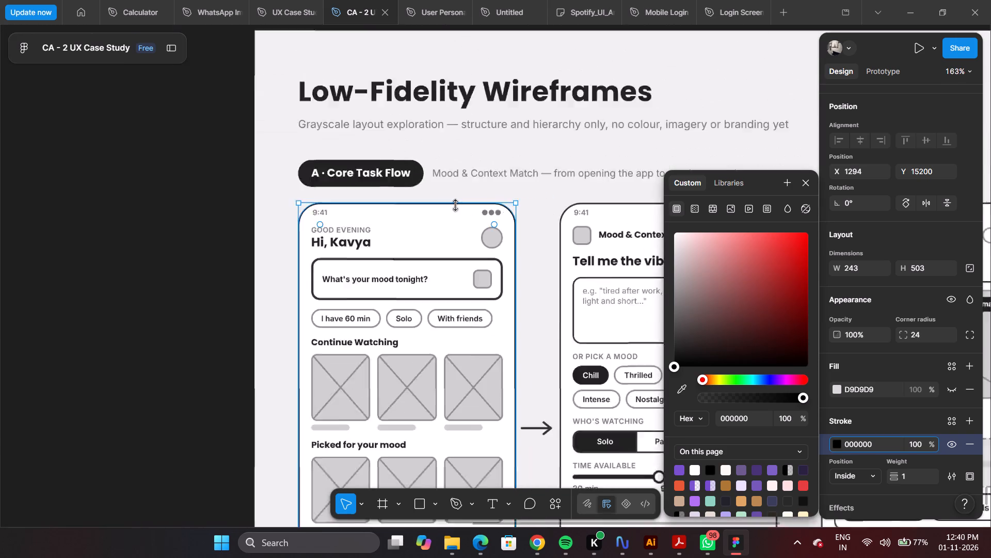
{"action": "scroll", "coordinate": [481, 272], "scroll_direction": "down", "scroll_amount": 4}
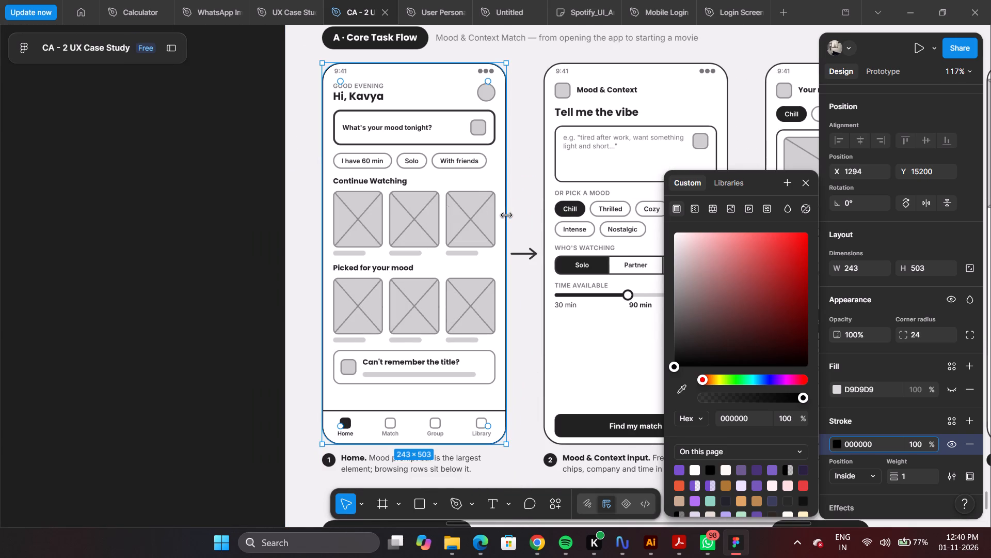
{"action": "scroll", "coordinate": [366, 133], "scroll_direction": "up", "scroll_amount": 10, "text": "ctrl"}
{"action": "scroll", "coordinate": [363, 122], "scroll_direction": "down", "scroll_amount": 5, "text": "ctrl"}
{"action": "scroll", "coordinate": [415, 120], "scroll_direction": "up", "scroll_amount": 4}
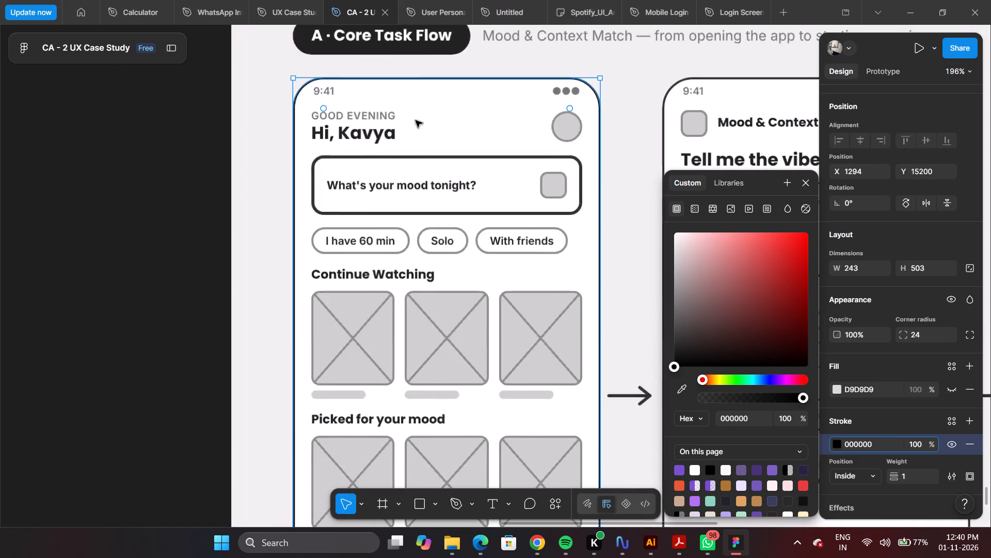
{"action": "scroll", "coordinate": [391, 202], "scroll_direction": "up", "scroll_amount": 4, "text": "ctrl"}
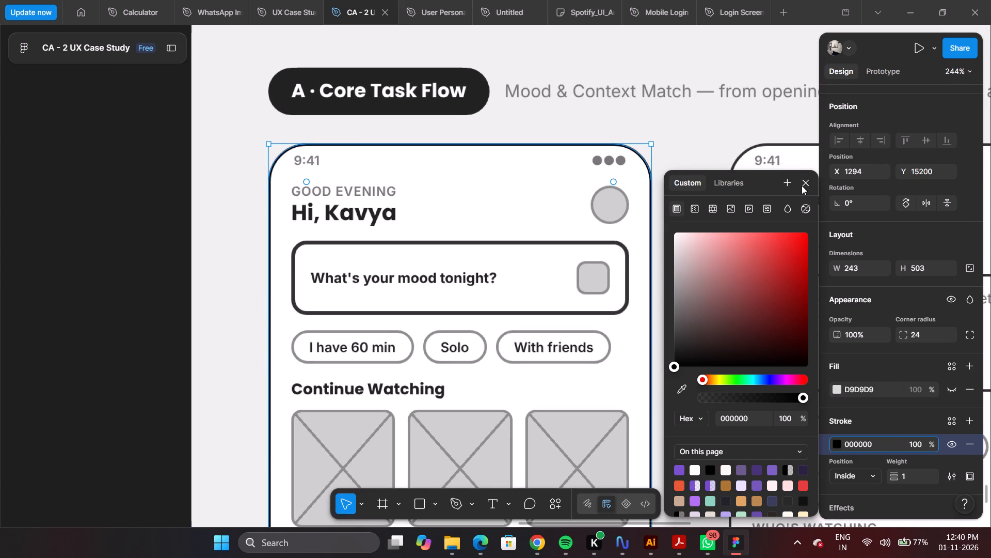
{"action": "left_click", "coordinate": [802, 185]}
Examine the Home wireframe's layout, from the greeting and mood prompt down to the browsing rows and the "Can't remember the title?" card.
{"action": "scroll", "coordinate": [477, 194], "scroll_direction": "down", "scroll_amount": 3}
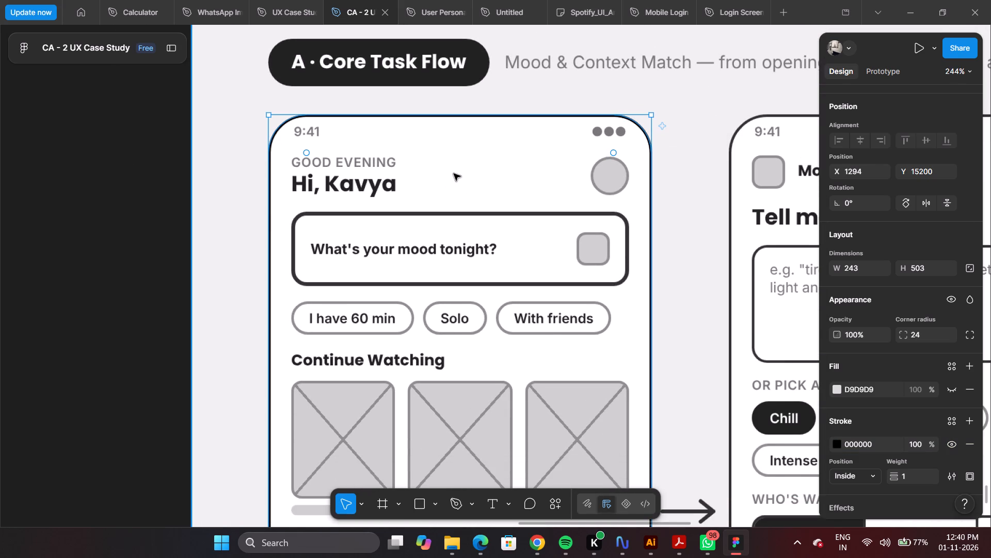
{"action": "scroll", "coordinate": [454, 162], "scroll_direction": "down", "scroll_amount": 2}
{"action": "scroll", "coordinate": [614, 160], "scroll_direction": "up", "scroll_amount": 4}
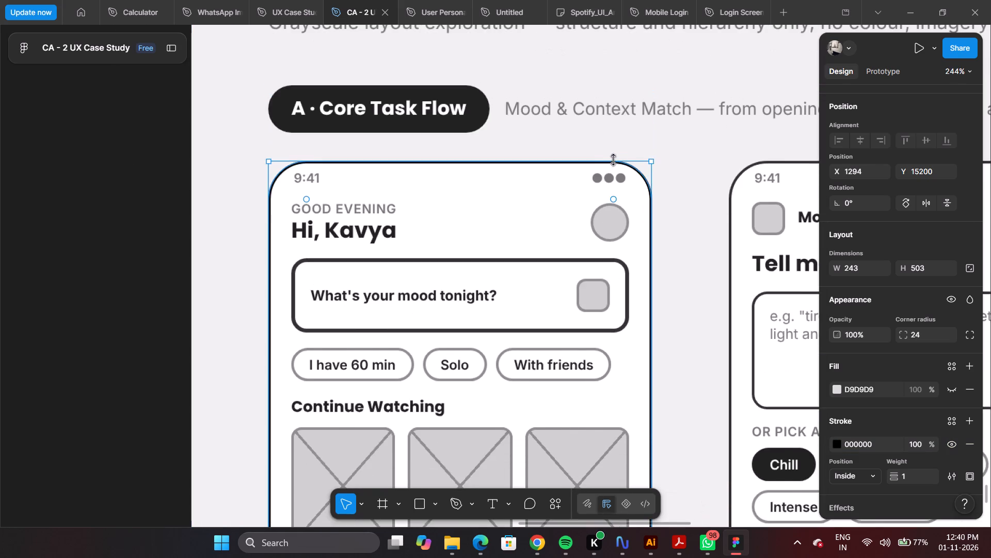
{"action": "scroll", "coordinate": [610, 156], "scroll_direction": "down", "scroll_amount": 6}
{"action": "scroll", "coordinate": [608, 159], "scroll_direction": "up", "scroll_amount": 4}
{"action": "scroll", "coordinate": [542, 170], "scroll_direction": "up", "scroll_amount": 2}
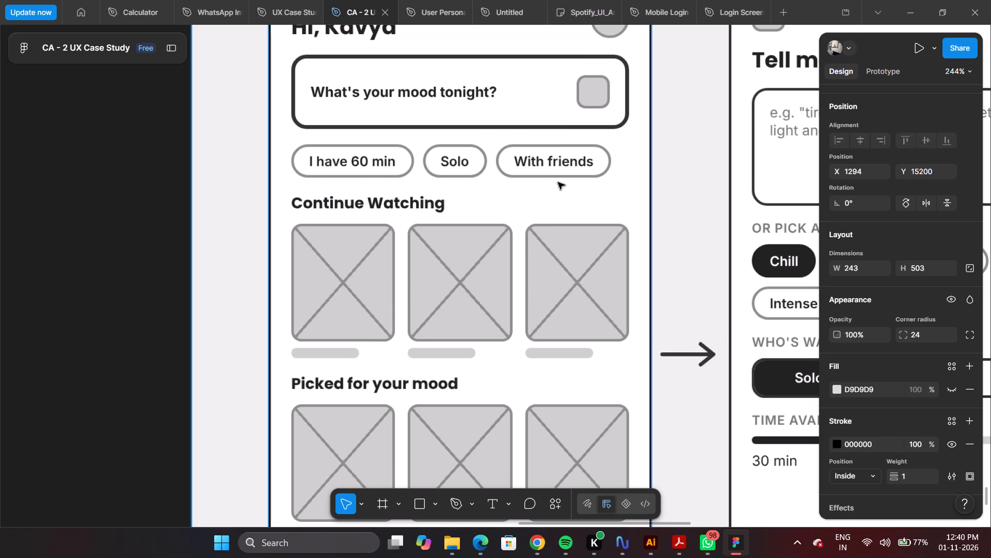
{"action": "scroll", "coordinate": [488, 232], "scroll_direction": "down", "scroll_amount": 5}
{"action": "scroll", "coordinate": [392, 231], "scroll_direction": "up", "scroll_amount": 3}
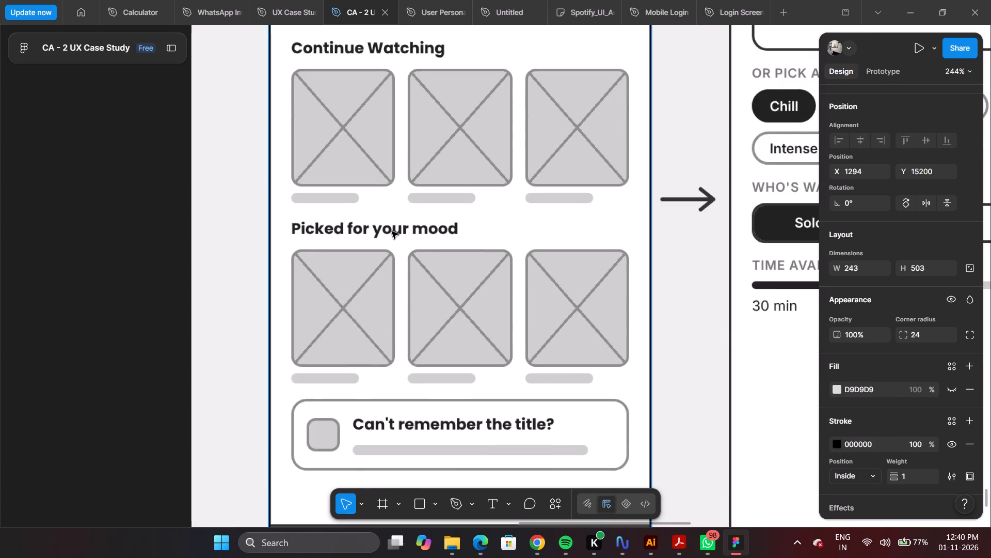
{"action": "scroll", "coordinate": [378, 172], "scroll_direction": "up", "scroll_amount": 4}
{"action": "scroll", "coordinate": [833, 306], "scroll_direction": "down", "scroll_amount": 4}
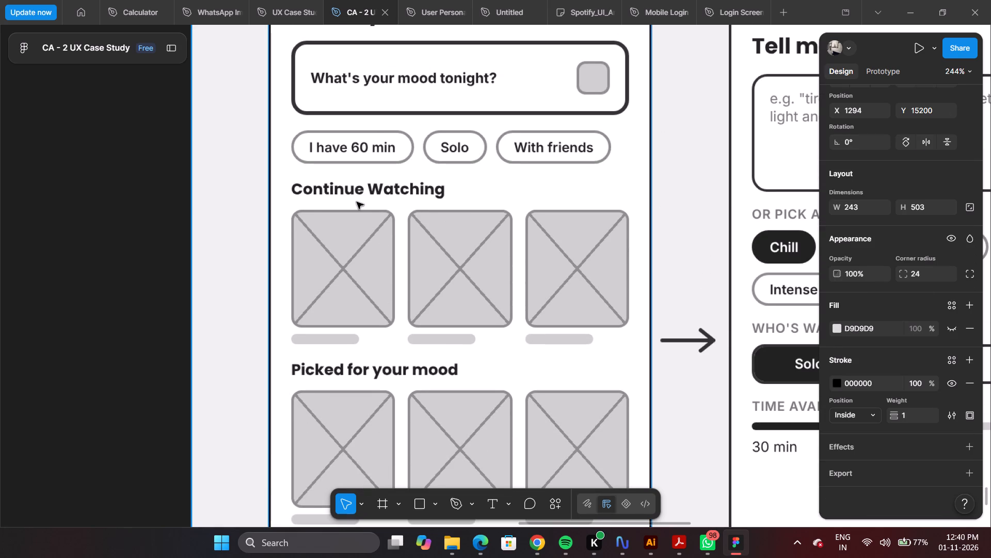
Draw a rectangle about 63 by 65 and place it over the first Continue Watching thumbnail.
{"action": "left_click", "coordinate": [413, 503]}
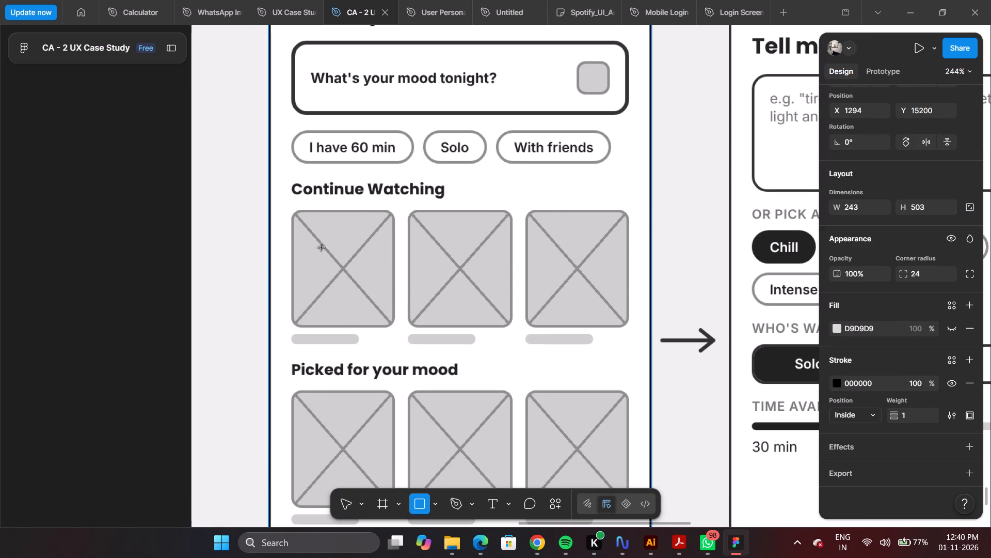
{"action": "left_click_drag", "start_coordinate": [319, 235], "coordinate": [384, 295]}
{"action": "key", "text": "space"}
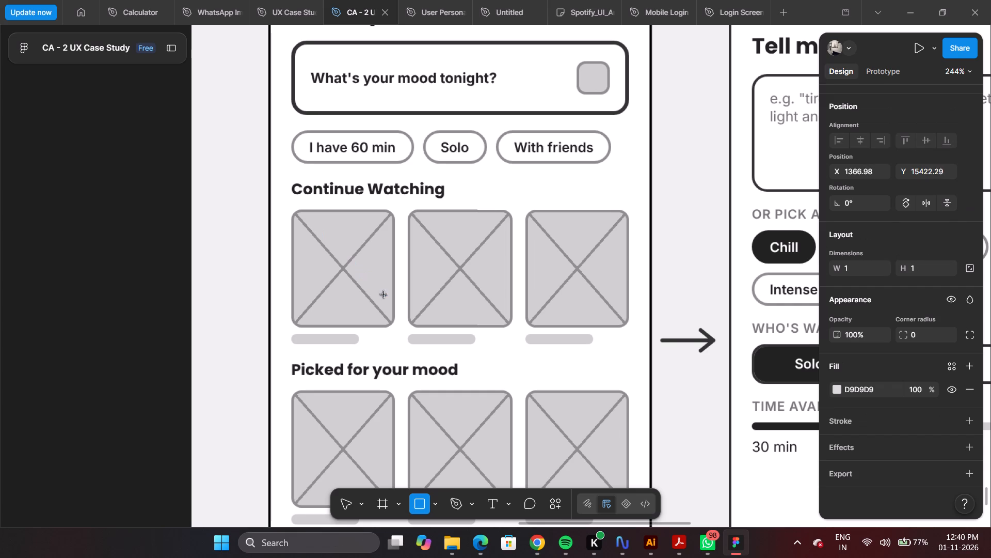
{"action": "left_click_drag", "start_coordinate": [384, 295], "coordinate": [484, 398]}
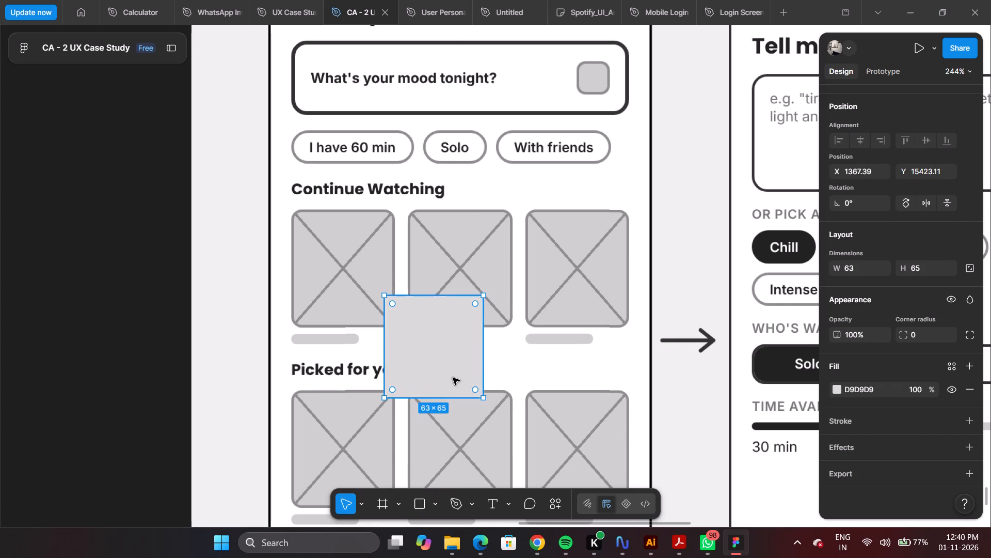
{"action": "left_click_drag", "start_coordinate": [440, 361], "coordinate": [350, 277]}
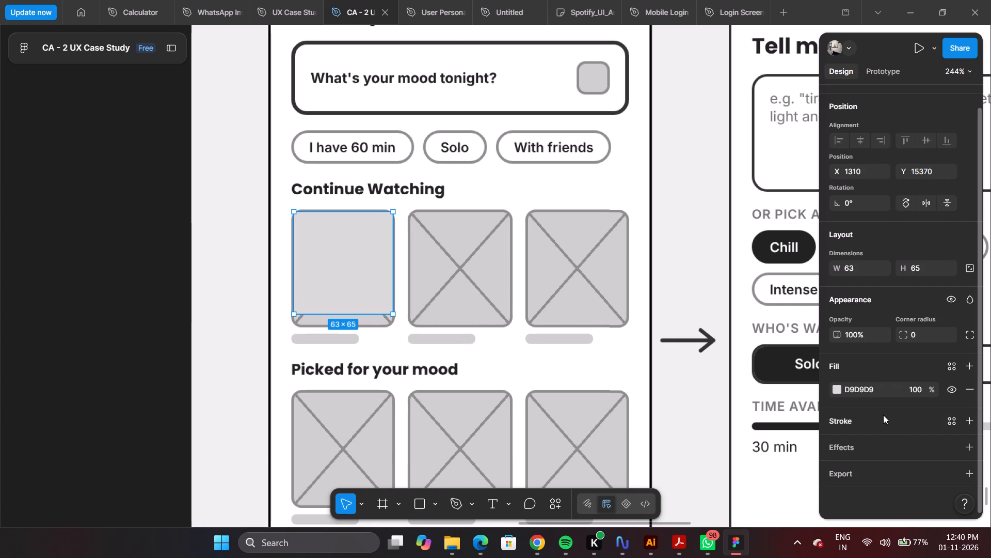
Hide the thumbnail rectangle's D9D9D9 fill and add a black 000000 inside stroke with a weight of 1.
{"action": "scroll", "coordinate": [882, 415], "scroll_direction": "down", "scroll_amount": 3}
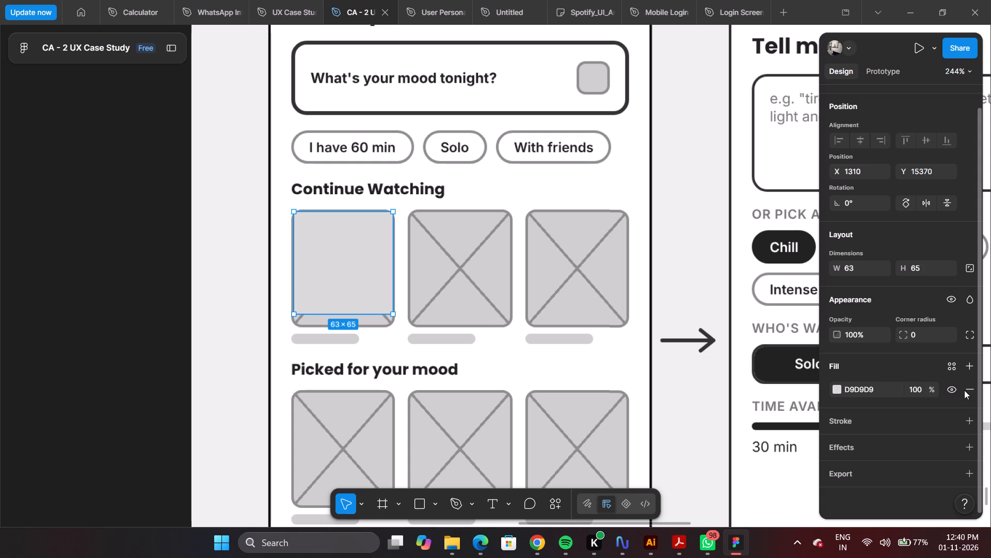
{"action": "left_click", "coordinate": [952, 389]}
{"action": "left_click", "coordinate": [969, 423]}
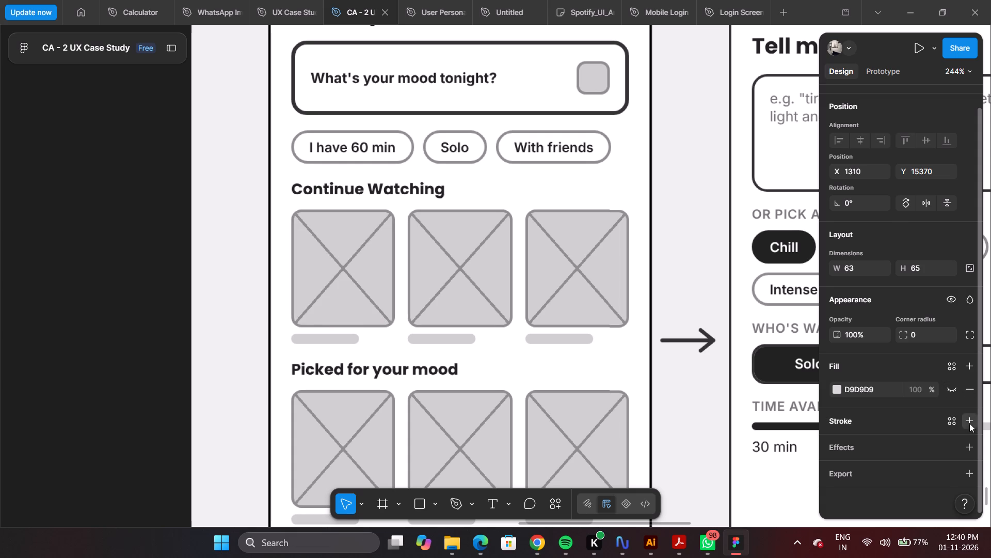
Fit the rectangle's edges to the first Continue Watching thumbnail, making it about 65 wide and 74 high.
{"action": "scroll", "coordinate": [335, 303], "scroll_direction": "up", "scroll_amount": 8, "text": "ctrl"}
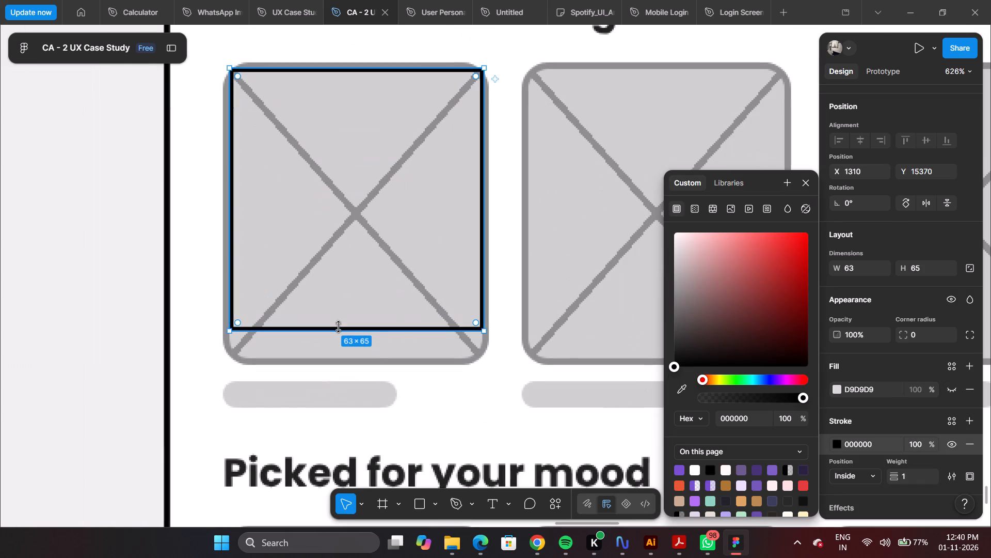
{"action": "left_click_drag", "start_coordinate": [338, 328], "coordinate": [335, 364]}
{"action": "scroll", "coordinate": [358, 116], "scroll_direction": "up", "scroll_amount": 2}
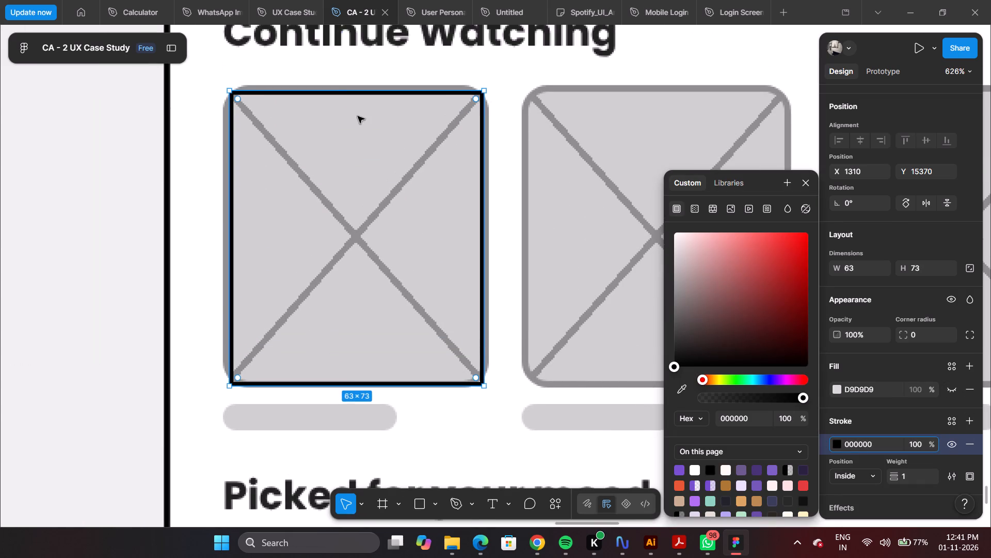
{"action": "scroll", "coordinate": [337, 94], "scroll_direction": "up", "scroll_amount": 4, "text": "ctrl"}
{"action": "left_click_drag", "start_coordinate": [337, 94], "coordinate": [339, 85]}
{"action": "left_click_drag", "start_coordinate": [547, 242], "coordinate": [553, 242]}
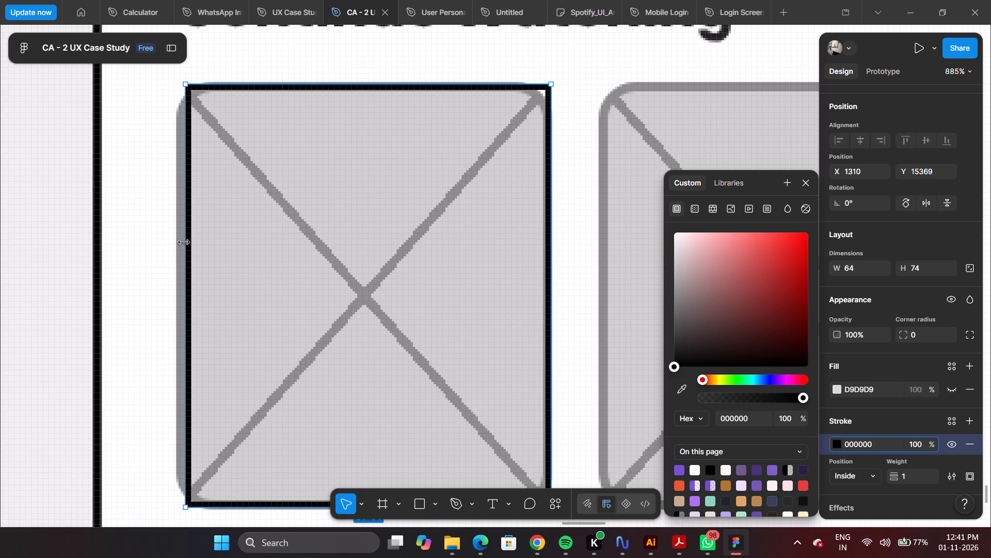
{"action": "left_click_drag", "start_coordinate": [184, 242], "coordinate": [180, 241]}
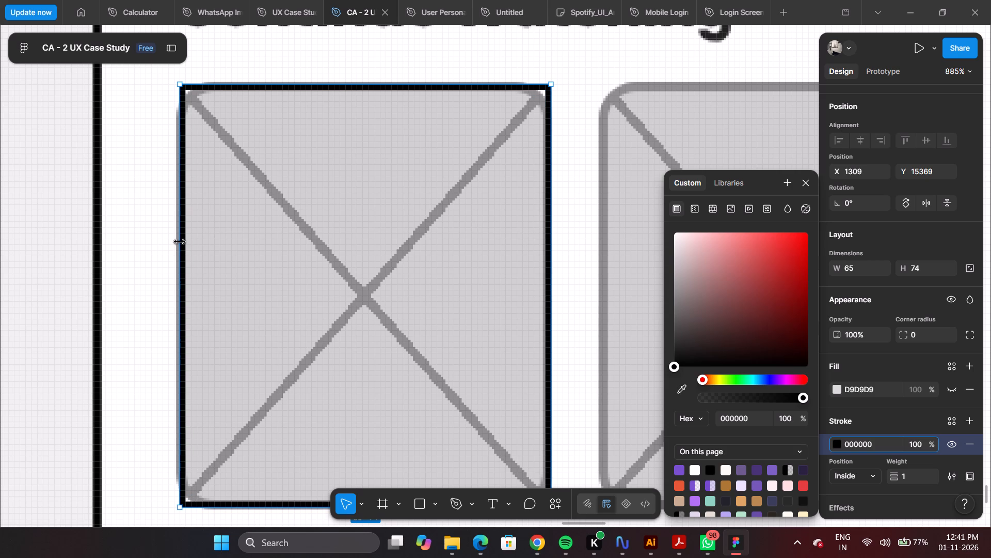
{"action": "left_click_drag", "start_coordinate": [180, 241], "coordinate": [178, 241]}
{"action": "left_click_drag", "start_coordinate": [178, 241], "coordinate": [178, 241]}
{"action": "scroll", "coordinate": [324, 212], "scroll_direction": "down", "scroll_amount": 3, "text": "ctrl"}
{"action": "left_click", "coordinate": [355, 116]}
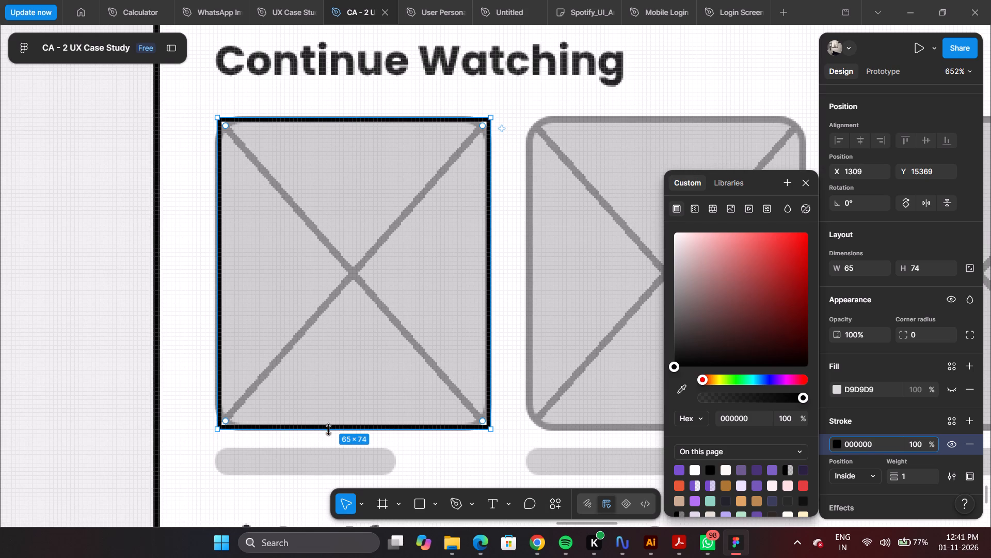
Round the thumbnail rectangle's corners to a radius of about 5 to follow the traced thumbnail, keeping its position.
{"action": "scroll", "coordinate": [439, 375], "scroll_direction": "up", "scroll_amount": 4, "text": "ctrl"}
{"action": "left_click_drag", "start_coordinate": [504, 444], "coordinate": [486, 424]}
{"action": "scroll", "coordinate": [449, 295], "scroll_direction": "up", "scroll_amount": 4}
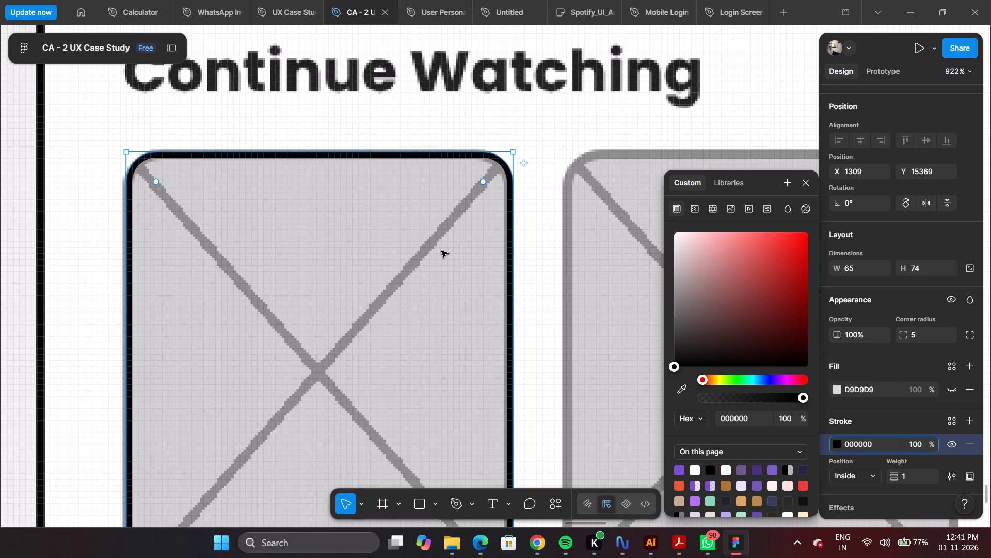
{"action": "key", "text": "Up"}
{"action": "key", "text": "ctrl+z"}
Change the thumbnail rectangle's stroke to grey 8E8E8E, sampled from the wireframe thumbnail's diagonal cross line.
{"action": "scroll", "coordinate": [402, 215], "scroll_direction": "down", "scroll_amount": 2, "text": "ctrl"}
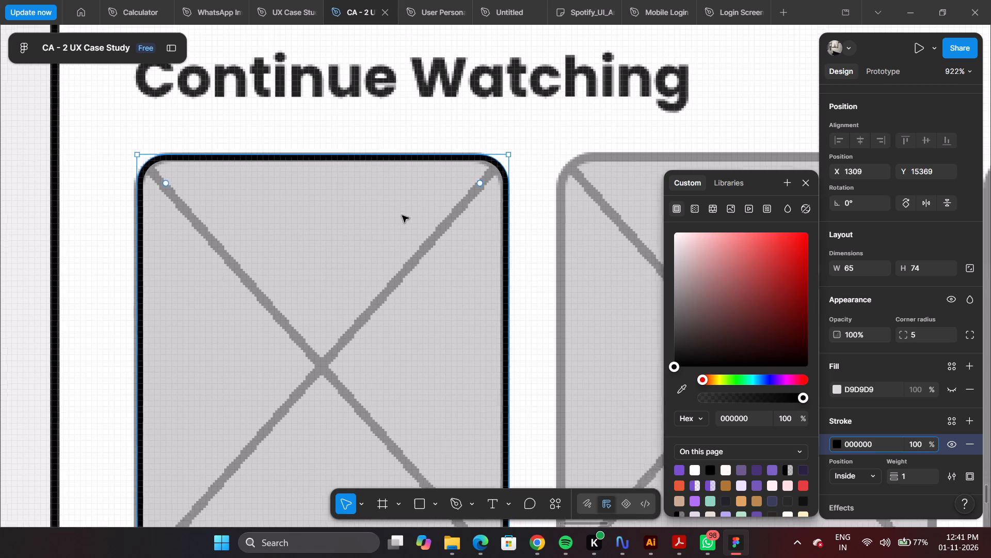
{"action": "scroll", "coordinate": [402, 215], "scroll_direction": "down", "scroll_amount": 2, "text": "ctrl"}
{"action": "scroll", "coordinate": [280, 235], "scroll_direction": "up", "scroll_amount": 3, "text": "ctrl"}
{"action": "scroll", "coordinate": [194, 291], "scroll_direction": "up", "scroll_amount": 2, "text": "ctrl"}
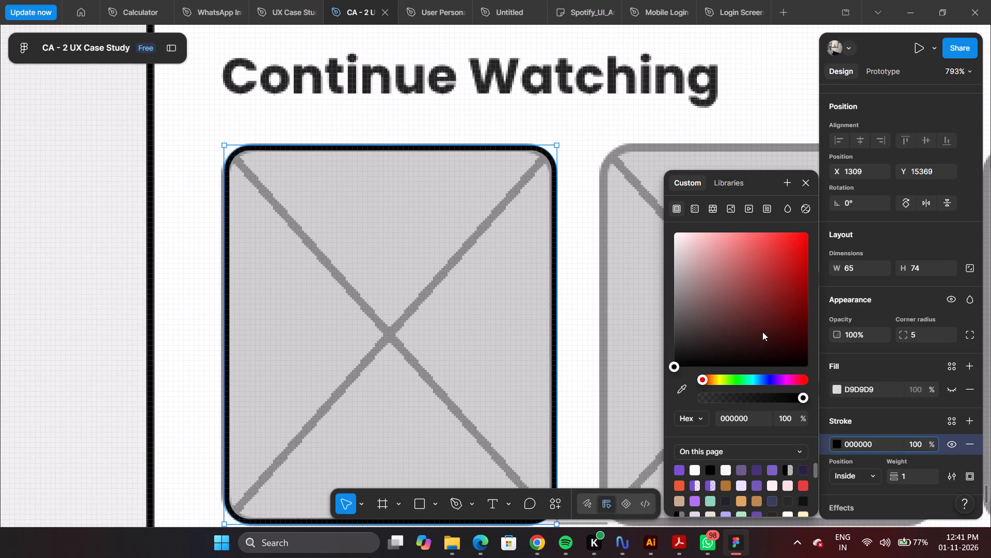
{"action": "left_click", "coordinate": [840, 442]}
{"action": "left_click", "coordinate": [834, 445]}
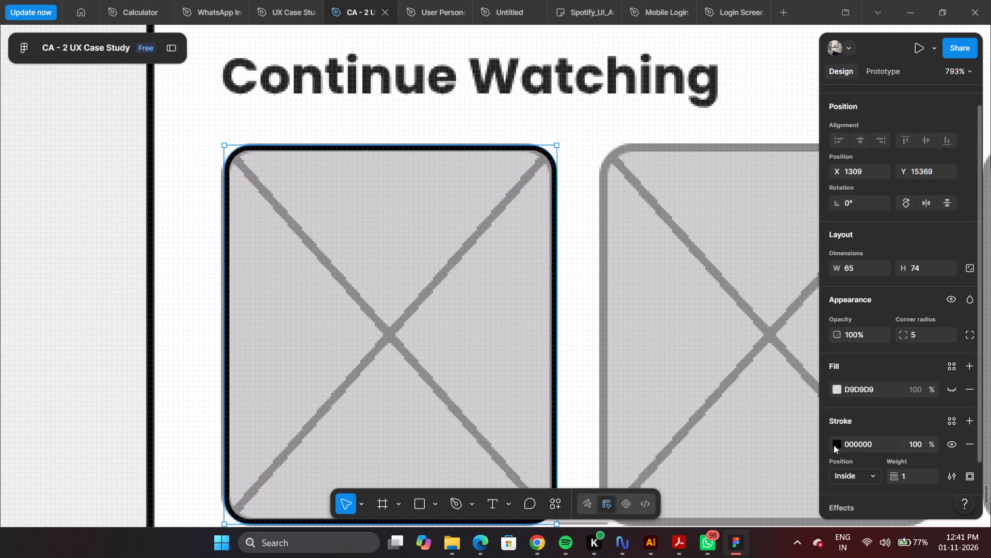
{"action": "left_click_drag", "start_coordinate": [685, 317], "coordinate": [665, 313]}
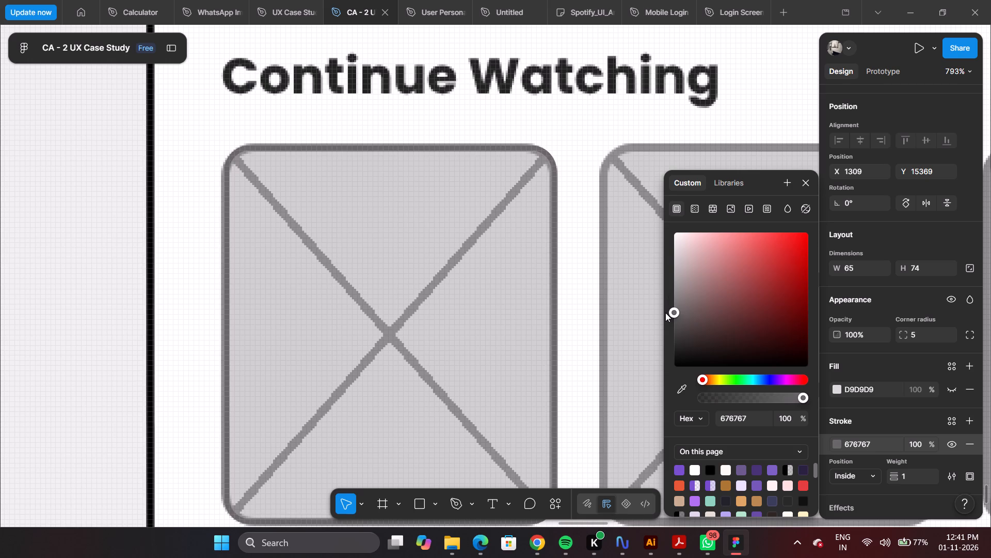
{"action": "left_click_drag", "start_coordinate": [665, 313], "coordinate": [665, 307]}
{"action": "left_click", "coordinate": [687, 387]}
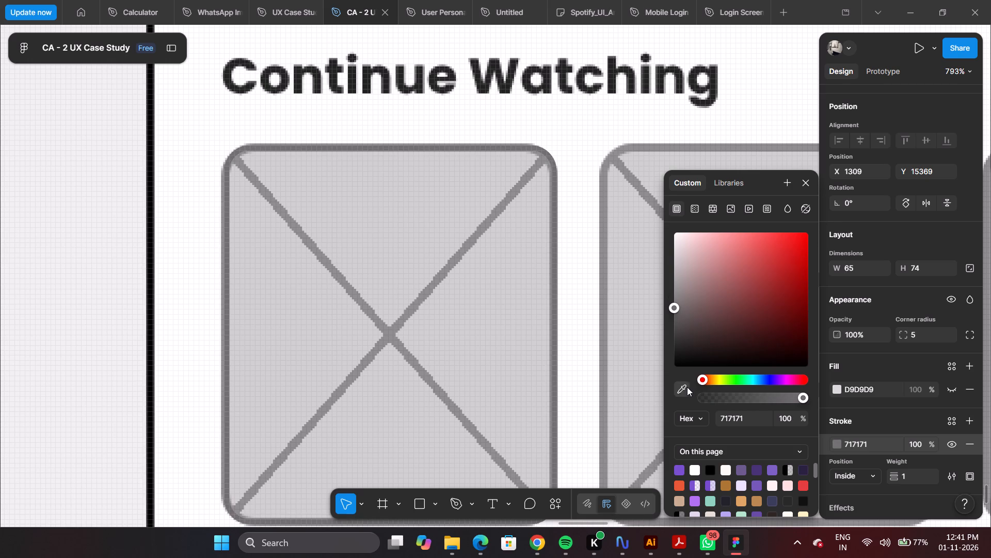
{"action": "left_click", "coordinate": [442, 274]}
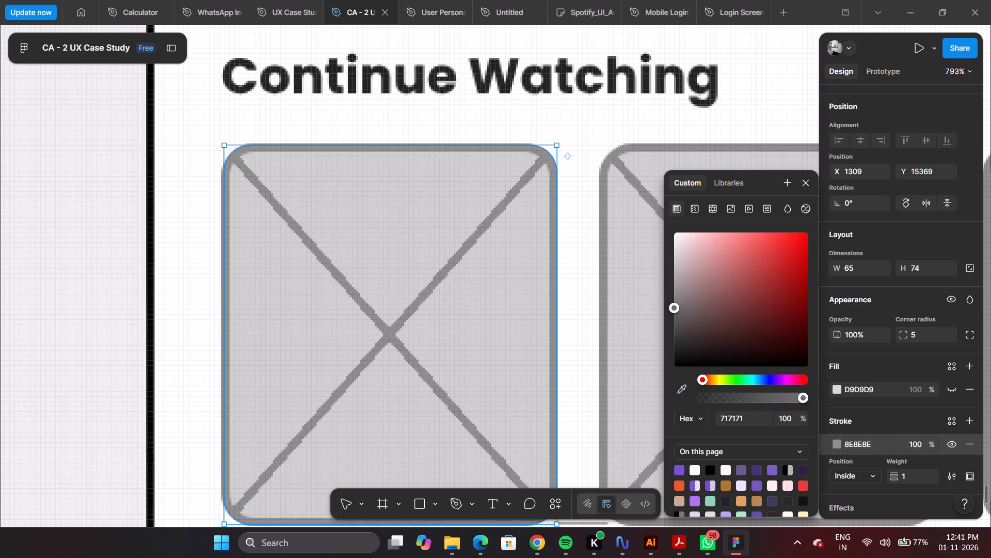
{"action": "scroll", "coordinate": [574, 250], "scroll_direction": "down", "scroll_amount": 3, "text": "ctrl"}
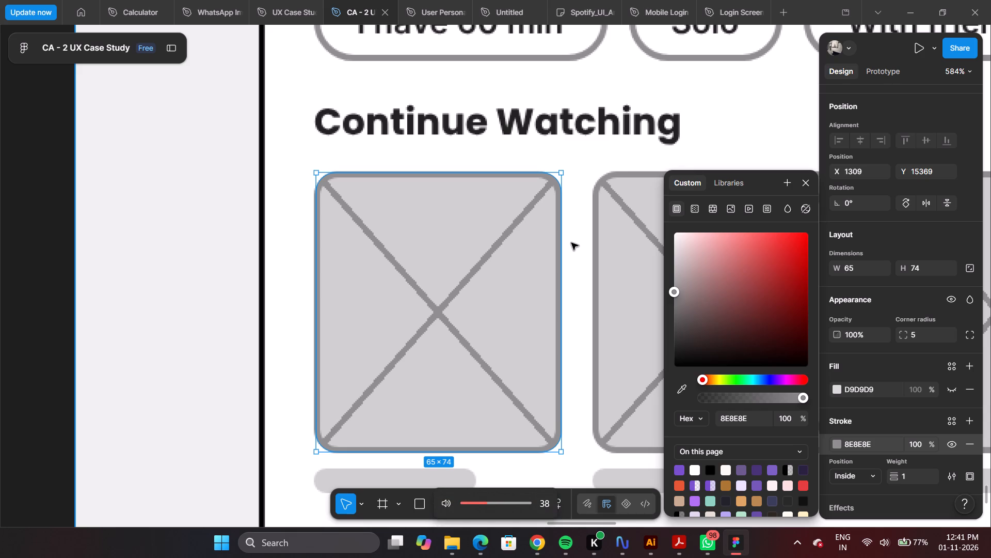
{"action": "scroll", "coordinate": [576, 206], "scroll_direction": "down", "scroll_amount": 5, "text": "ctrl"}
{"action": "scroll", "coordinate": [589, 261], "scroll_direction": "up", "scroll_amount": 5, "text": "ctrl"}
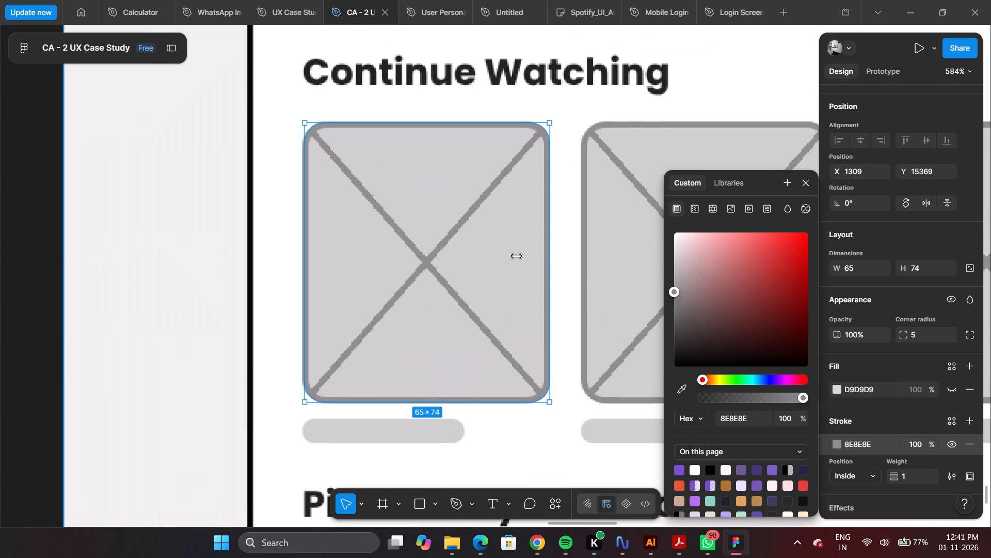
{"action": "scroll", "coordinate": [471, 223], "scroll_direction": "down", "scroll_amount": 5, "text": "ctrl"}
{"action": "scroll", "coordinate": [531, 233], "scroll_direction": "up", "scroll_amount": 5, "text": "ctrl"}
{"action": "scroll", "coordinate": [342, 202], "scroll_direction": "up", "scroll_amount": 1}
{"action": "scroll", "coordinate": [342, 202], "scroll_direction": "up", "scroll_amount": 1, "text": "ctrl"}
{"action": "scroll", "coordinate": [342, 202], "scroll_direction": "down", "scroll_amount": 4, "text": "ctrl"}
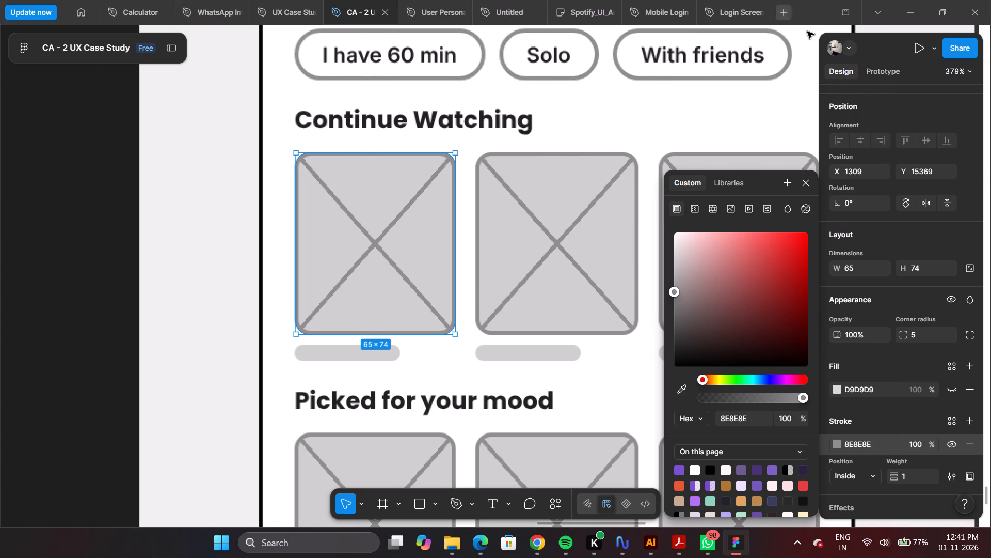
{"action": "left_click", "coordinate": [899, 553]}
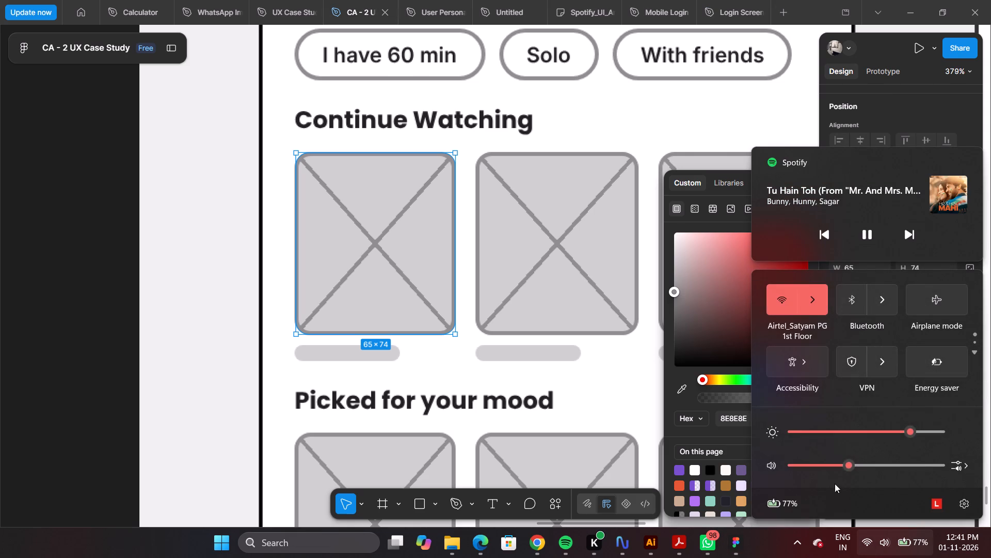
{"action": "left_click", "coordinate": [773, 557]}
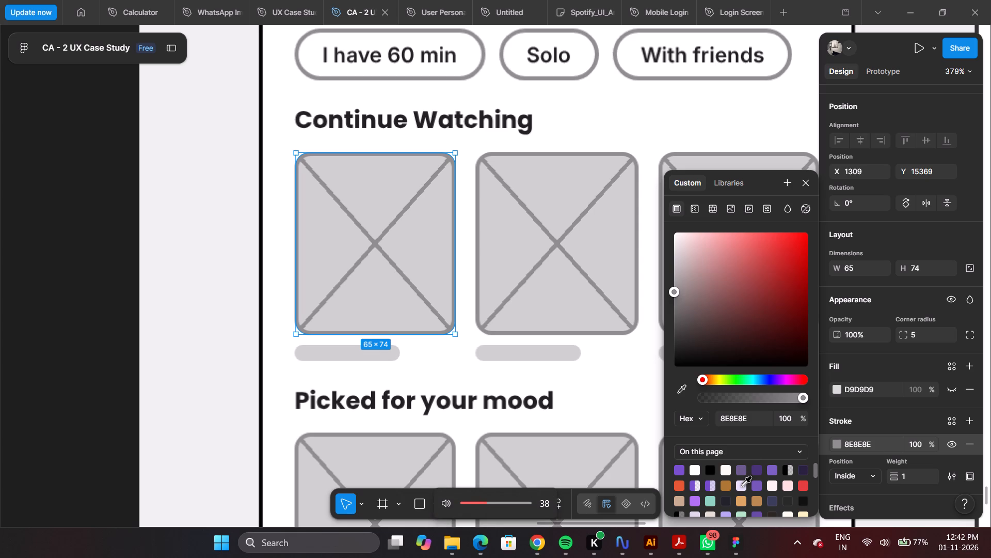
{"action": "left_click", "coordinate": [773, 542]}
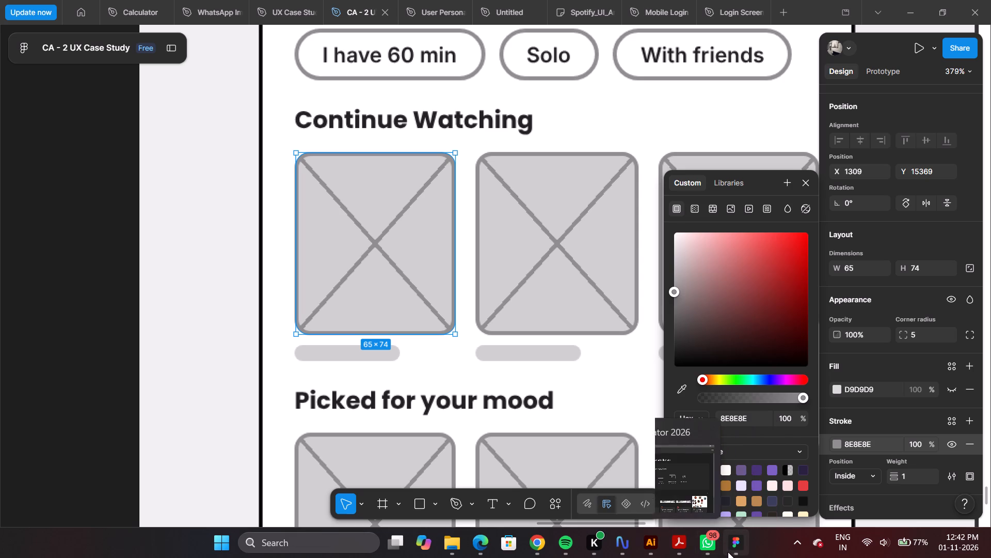
Switch to Spotify and change the playing track to Main Rang Sharbaton Ka in the BOLLYWOOD MAGIC playlist.
{"action": "left_click", "coordinate": [564, 541]}
{"action": "left_click", "coordinate": [530, 484]}
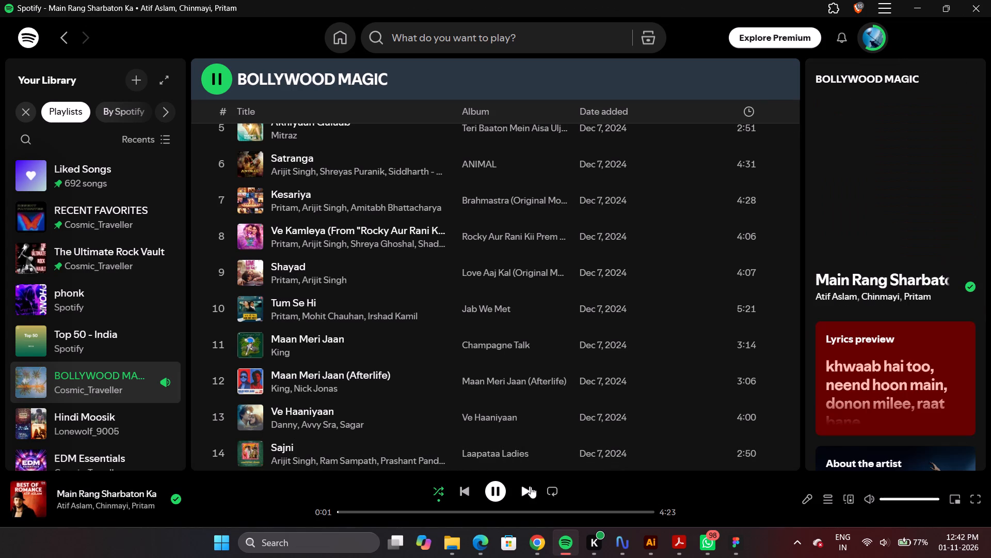
{"action": "left_click", "coordinate": [528, 493]}
{"action": "left_click", "coordinate": [470, 487]}
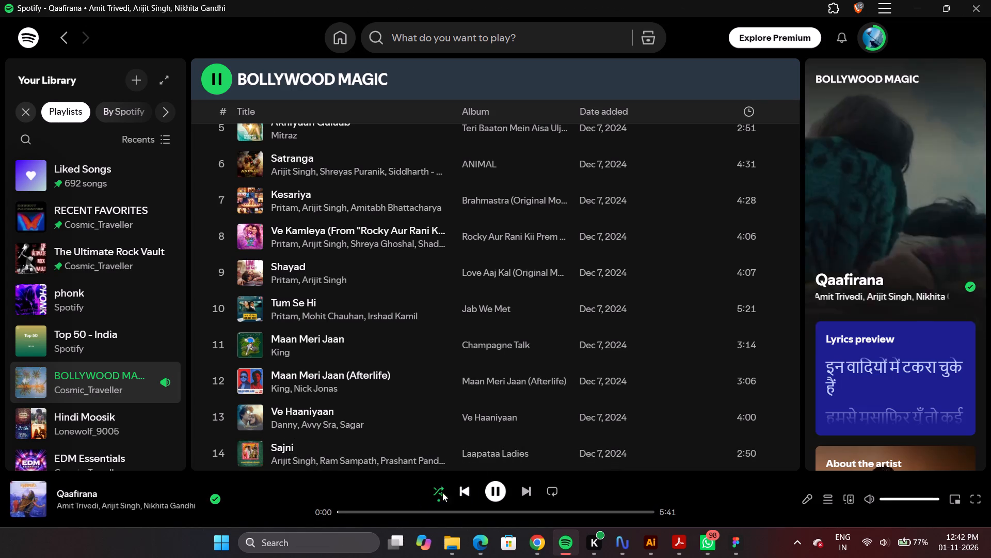
Open Atif Aslam's artist page, go to the This Is Atif Aslam playlist and browse its songs.
{"action": "left_click", "coordinate": [78, 503]}
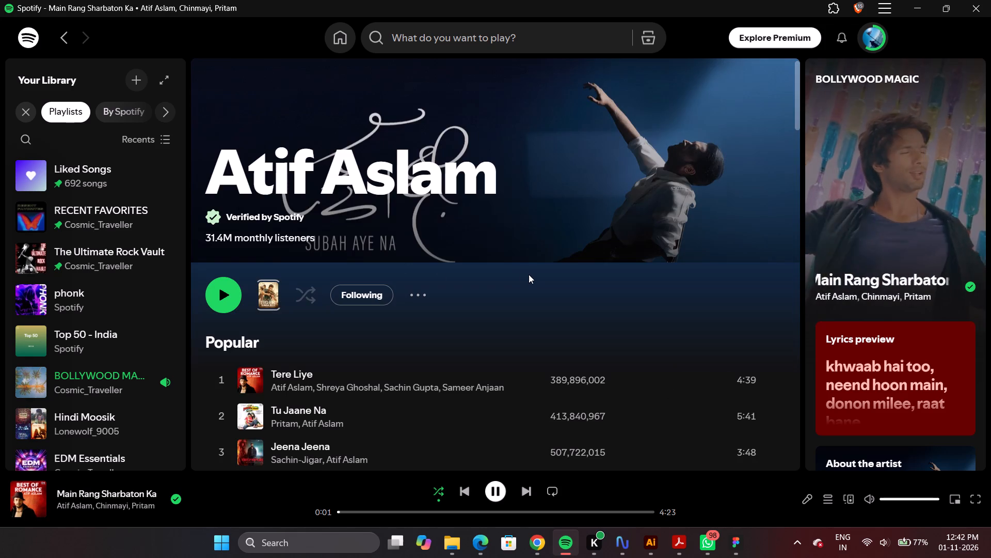
{"action": "scroll", "coordinate": [504, 278], "scroll_direction": "down", "scroll_amount": 4}
{"action": "scroll", "coordinate": [363, 203], "scroll_direction": "down", "scroll_amount": 4}
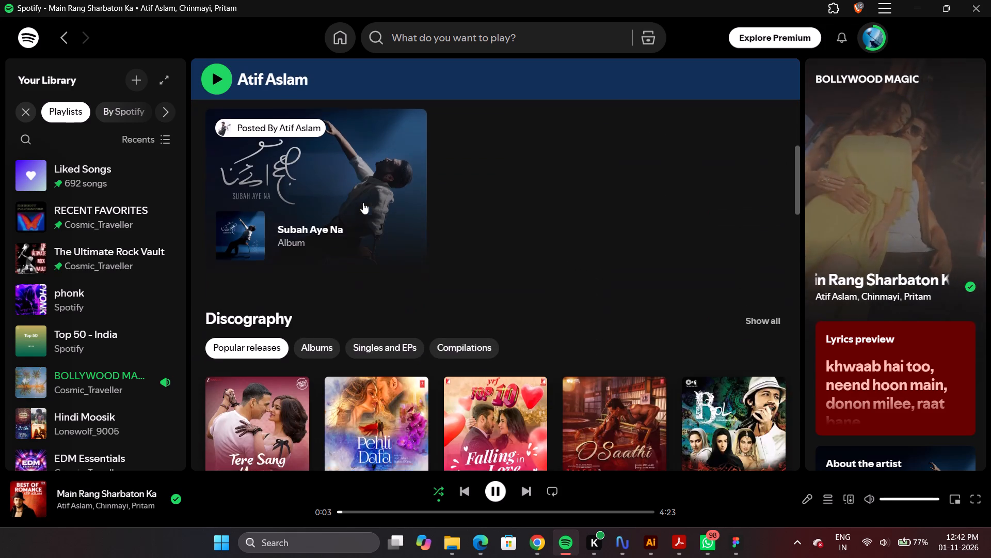
{"action": "scroll", "coordinate": [359, 223], "scroll_direction": "down", "scroll_amount": 8}
{"action": "left_click", "coordinate": [247, 175]}
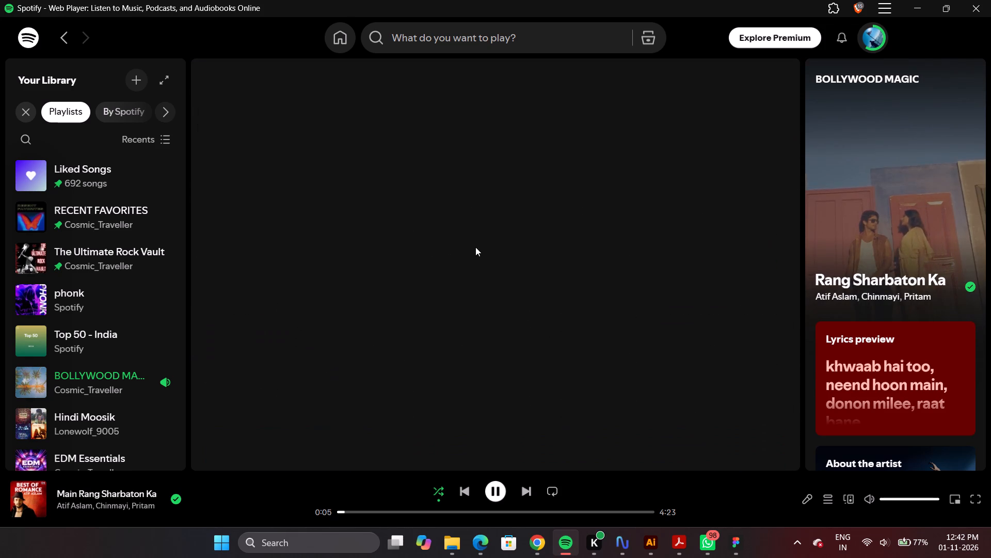
{"action": "scroll", "coordinate": [494, 246], "scroll_direction": "down", "scroll_amount": 4}
{"action": "scroll", "coordinate": [380, 216], "scroll_direction": "up", "scroll_amount": 1}
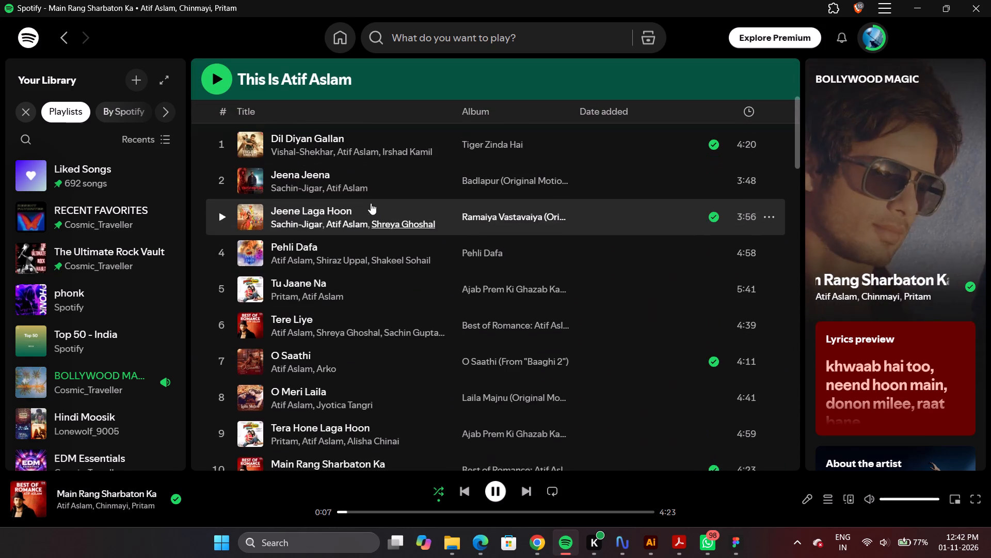
Queue Hona Tha Pyar from the This Is Atif Aslam playlist, skip playback to it, and go back to the BOLLYWOOD MAGIC playlist.
{"action": "scroll", "coordinate": [357, 213], "scroll_direction": "down", "scroll_amount": 4}
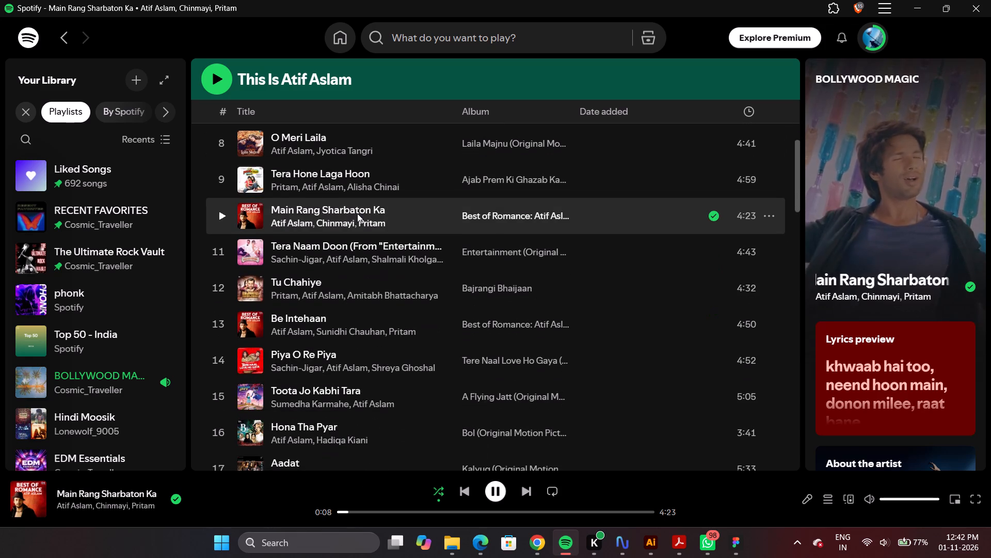
{"action": "scroll", "coordinate": [357, 213], "scroll_direction": "down", "scroll_amount": 1}
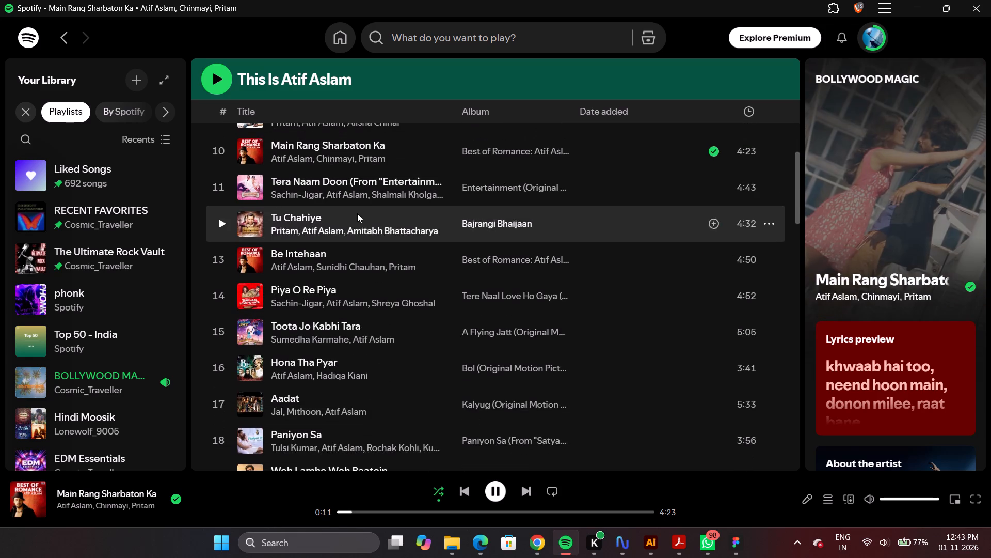
{"action": "scroll", "coordinate": [366, 280], "scroll_direction": "up", "scroll_amount": 8}
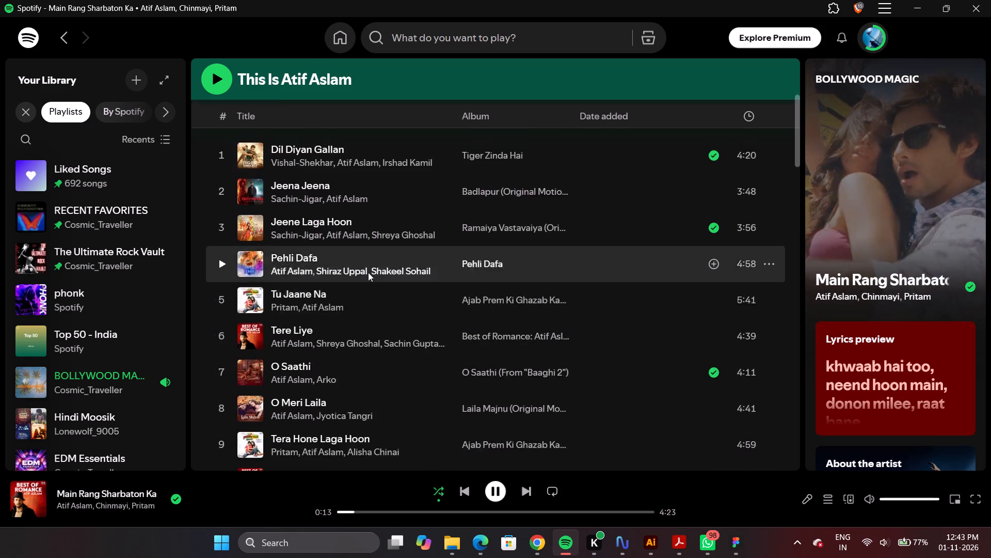
{"action": "scroll", "coordinate": [368, 272], "scroll_direction": "up", "scroll_amount": 2}
{"action": "scroll", "coordinate": [368, 272], "scroll_direction": "down", "scroll_amount": 4}
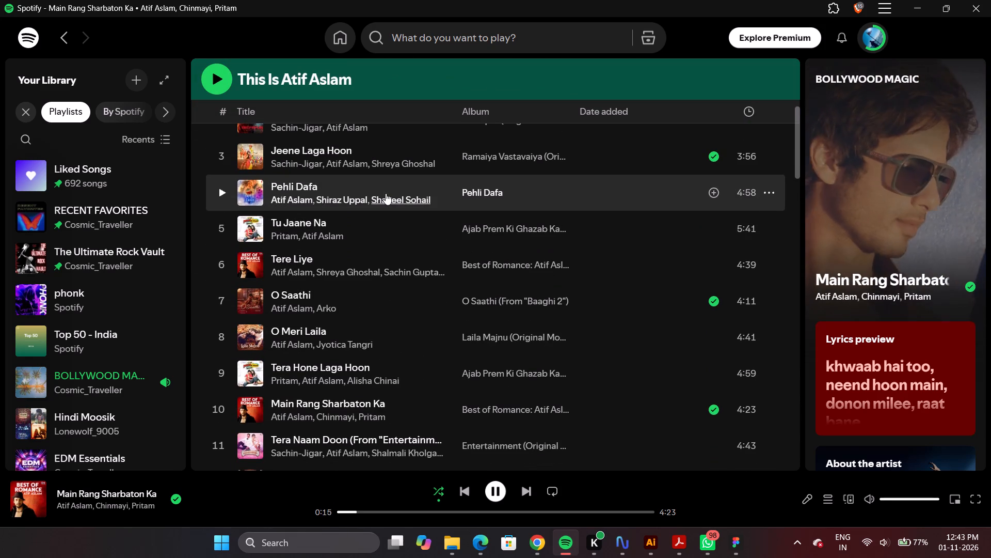
{"action": "scroll", "coordinate": [386, 193], "scroll_direction": "down", "scroll_amount": 1}
{"action": "scroll", "coordinate": [386, 187], "scroll_direction": "up", "scroll_amount": 1}
{"action": "scroll", "coordinate": [392, 187], "scroll_direction": "down", "scroll_amount": 1}
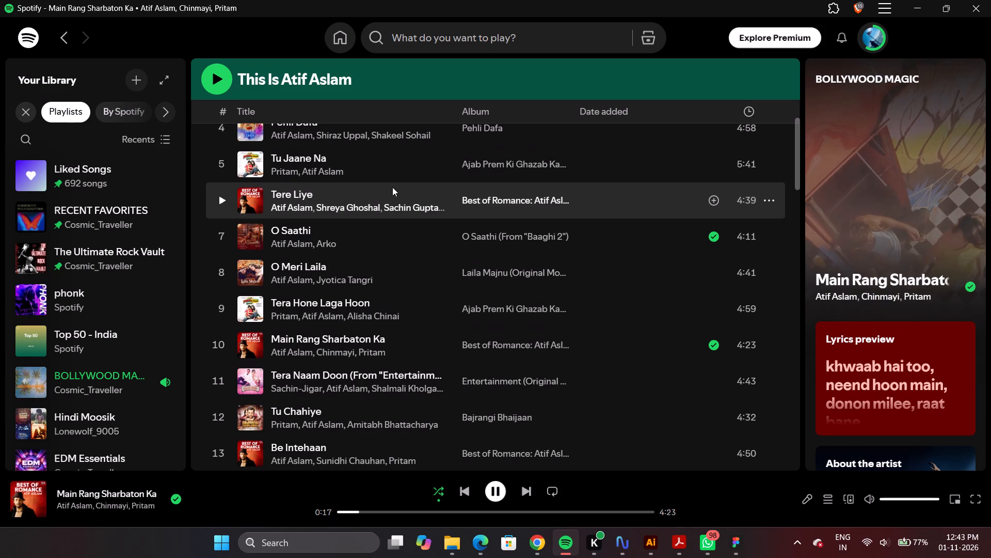
{"action": "scroll", "coordinate": [411, 176], "scroll_direction": "down", "scroll_amount": 2}
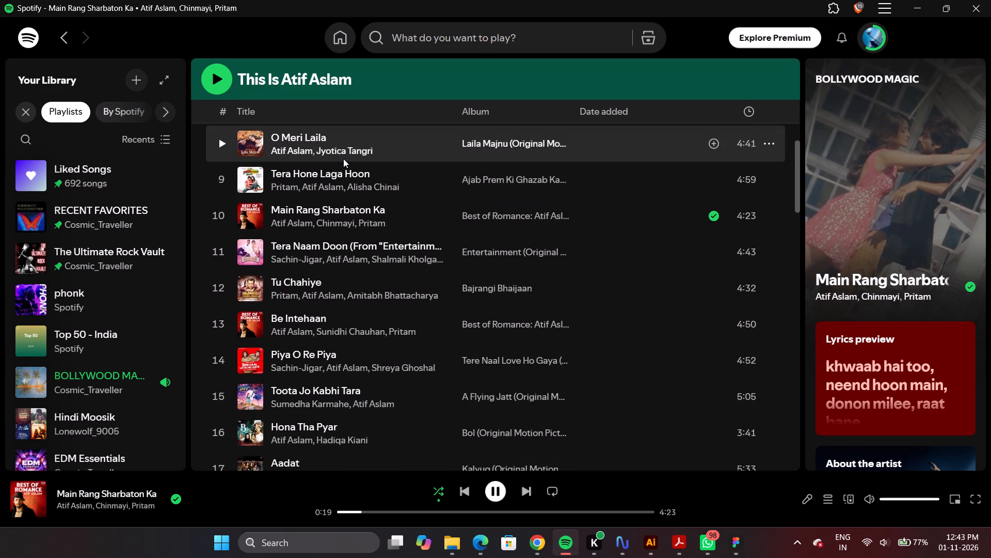
{"action": "scroll", "coordinate": [360, 185], "scroll_direction": "down", "scroll_amount": 2}
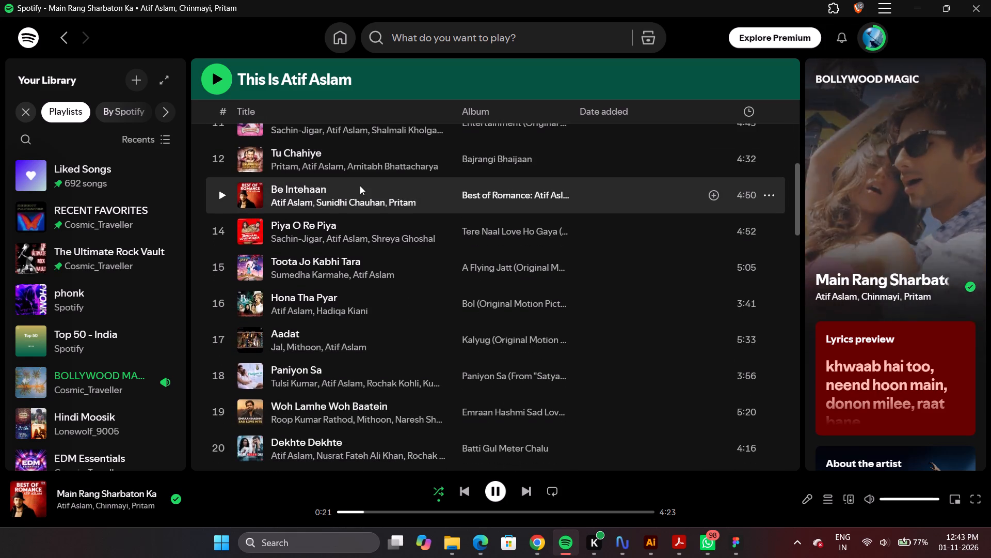
{"action": "scroll", "coordinate": [360, 185], "scroll_direction": "down", "scroll_amount": 2}
{"action": "right_click", "coordinate": [379, 173]}
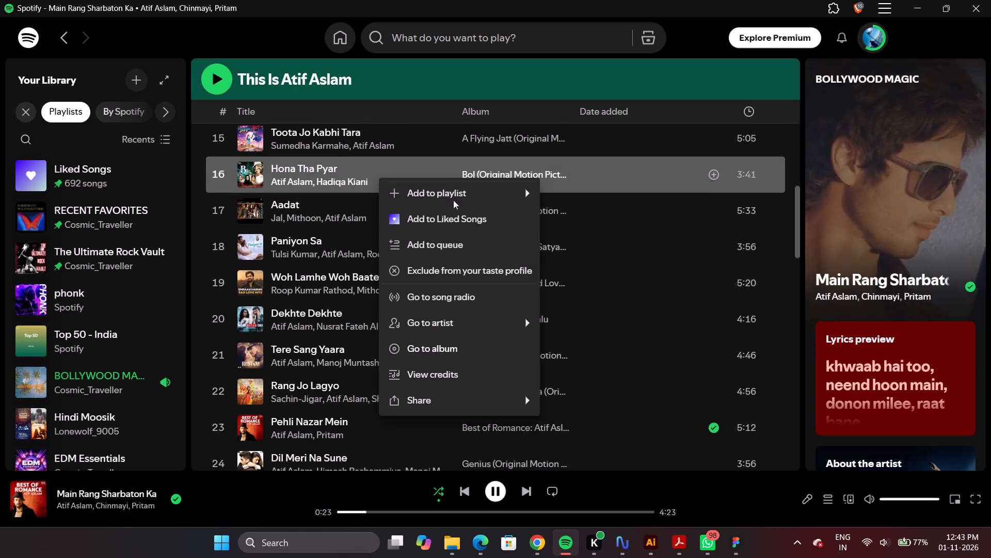
{"action": "left_click", "coordinate": [469, 242]}
{"action": "left_click", "coordinate": [65, 33]}
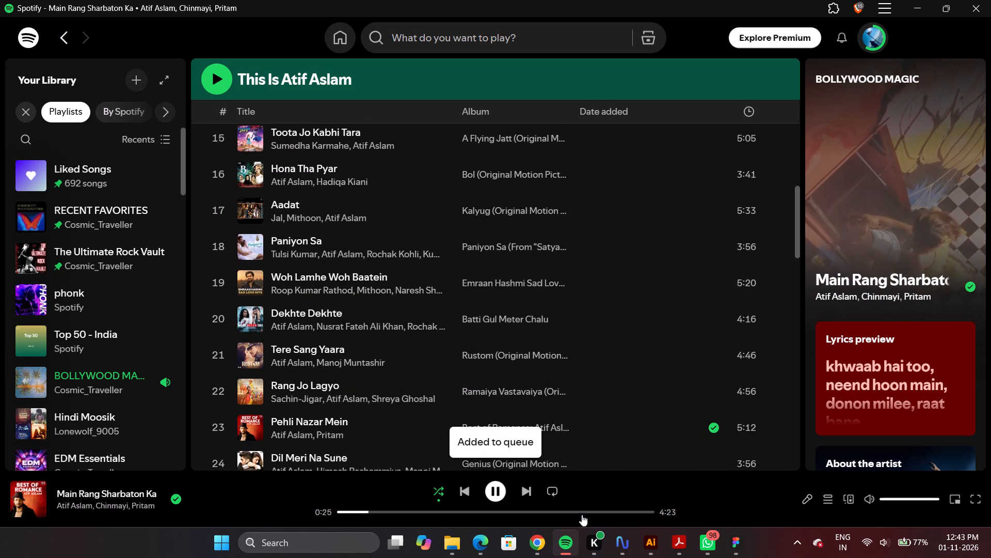
{"action": "left_click", "coordinate": [525, 495]}
{"action": "left_click", "coordinate": [67, 33]}
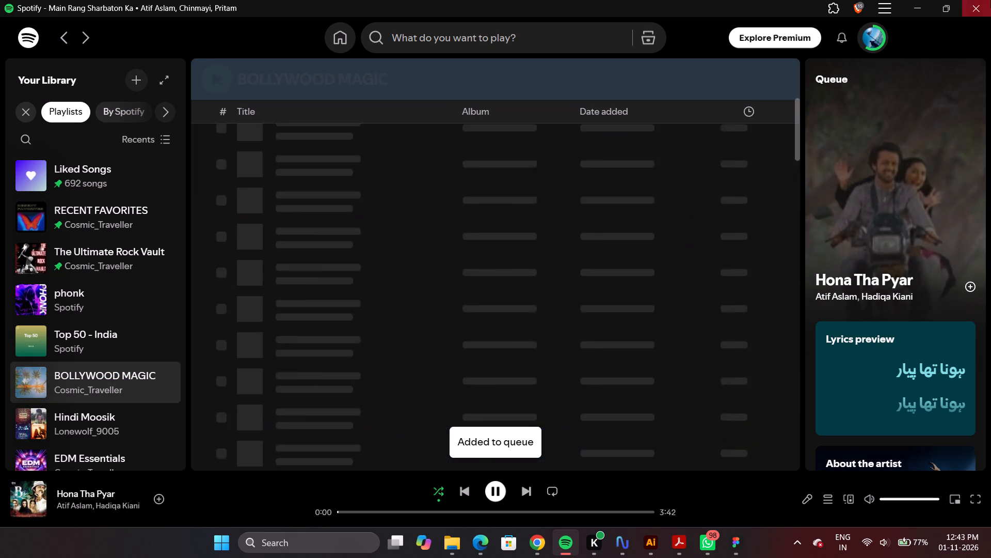
Return to Figma and draw a line about 93 long along the rising diagonal of the first Continue Watching thumbnail.
{"action": "left_click", "coordinate": [914, 4]}
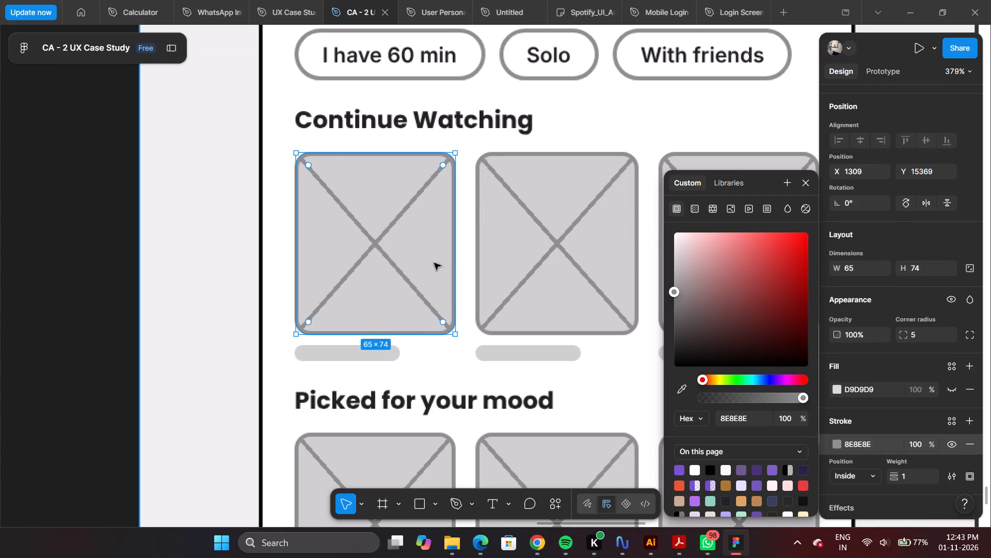
{"action": "scroll", "coordinate": [368, 204], "scroll_direction": "down", "scroll_amount": 5, "text": "ctrl"}
{"action": "scroll", "coordinate": [483, 226], "scroll_direction": "up", "scroll_amount": 3, "text": "ctrl"}
{"action": "scroll", "coordinate": [353, 210], "scroll_direction": "up", "scroll_amount": 2, "text": "ctrl"}
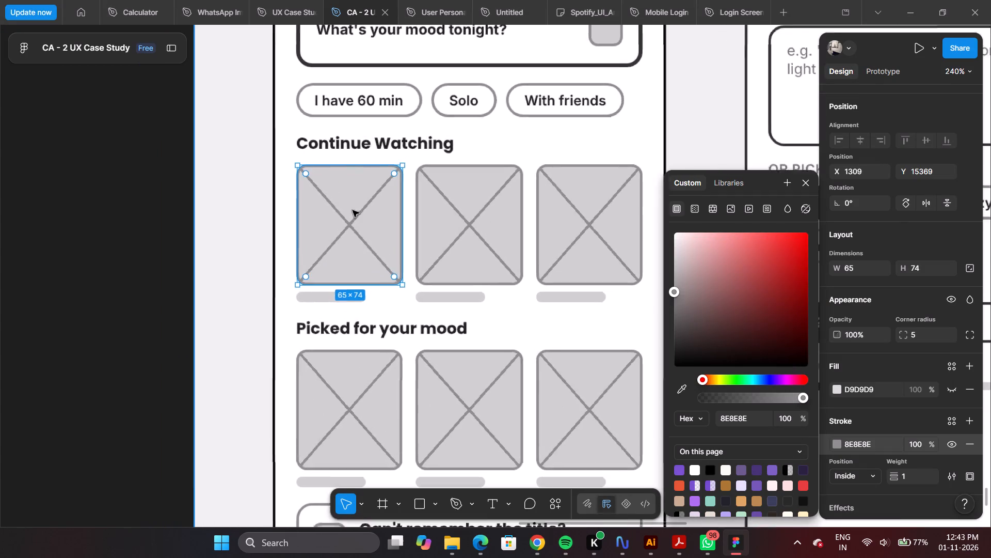
{"action": "scroll", "coordinate": [353, 210], "scroll_direction": "up", "scroll_amount": 2, "text": "ctrl"}
{"action": "scroll", "coordinate": [305, 225], "scroll_direction": "up", "scroll_amount": 4, "text": "ctrl"}
{"action": "scroll", "coordinate": [408, 210], "scroll_direction": "down", "scroll_amount": 4, "text": "ctrl"}
{"action": "scroll", "coordinate": [407, 205], "scroll_direction": "up", "scroll_amount": 4, "text": "ctrl"}
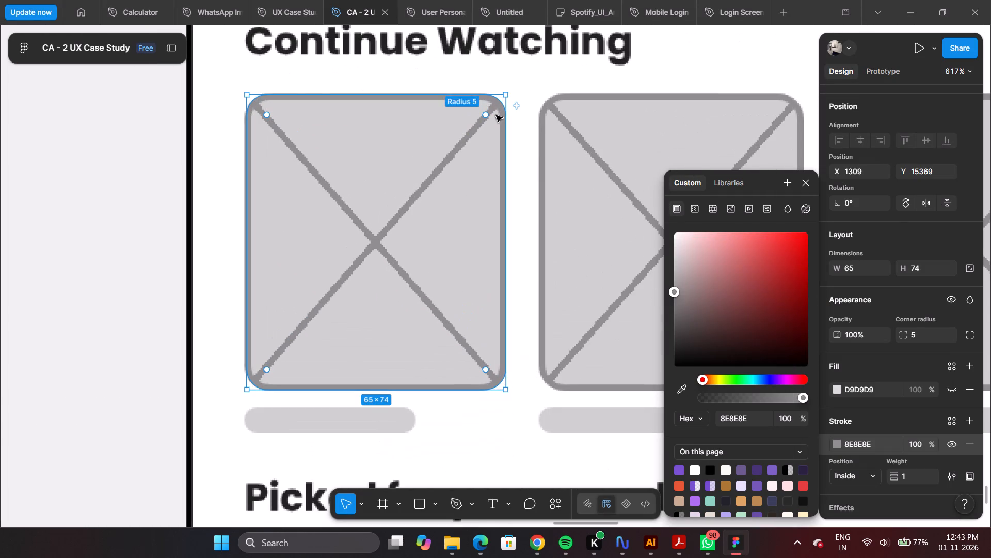
{"action": "scroll", "coordinate": [488, 106], "scroll_direction": "up", "scroll_amount": 3, "text": "ctrl"}
{"action": "scroll", "coordinate": [318, 292], "scroll_direction": "down", "scroll_amount": 3, "text": "ctrl"}
{"action": "scroll", "coordinate": [139, 273], "scroll_direction": "up", "scroll_amount": 2, "text": "ctrl"}
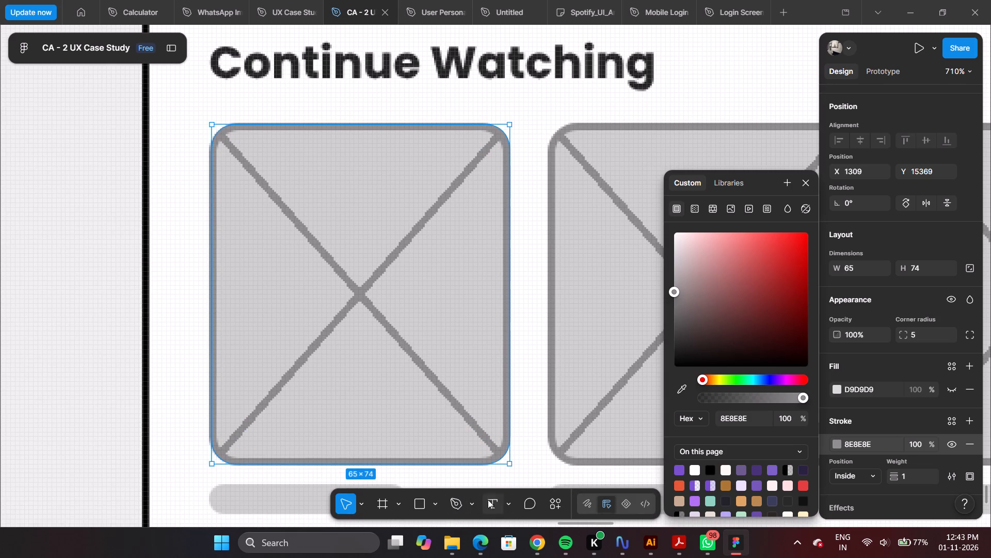
{"action": "left_click", "coordinate": [437, 506]}
{"action": "left_click", "coordinate": [456, 402]}
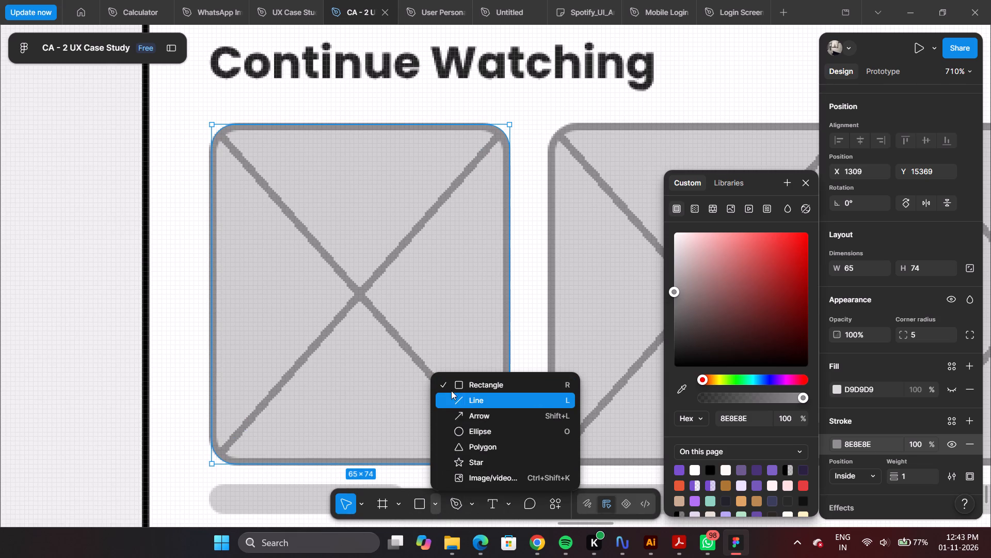
{"action": "left_click_drag", "start_coordinate": [504, 141], "coordinate": [236, 469]}
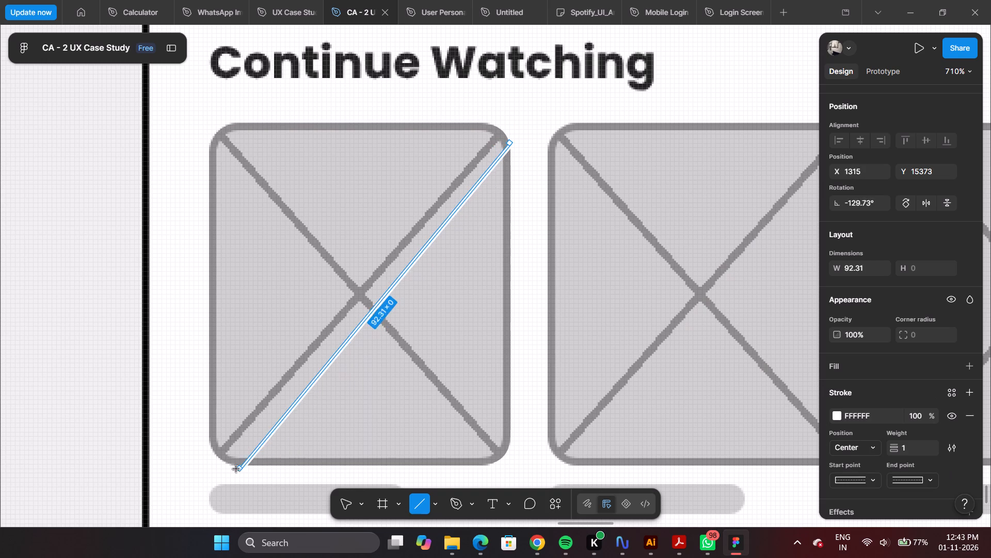
{"action": "left_click_drag", "start_coordinate": [236, 469], "coordinate": [230, 461]}
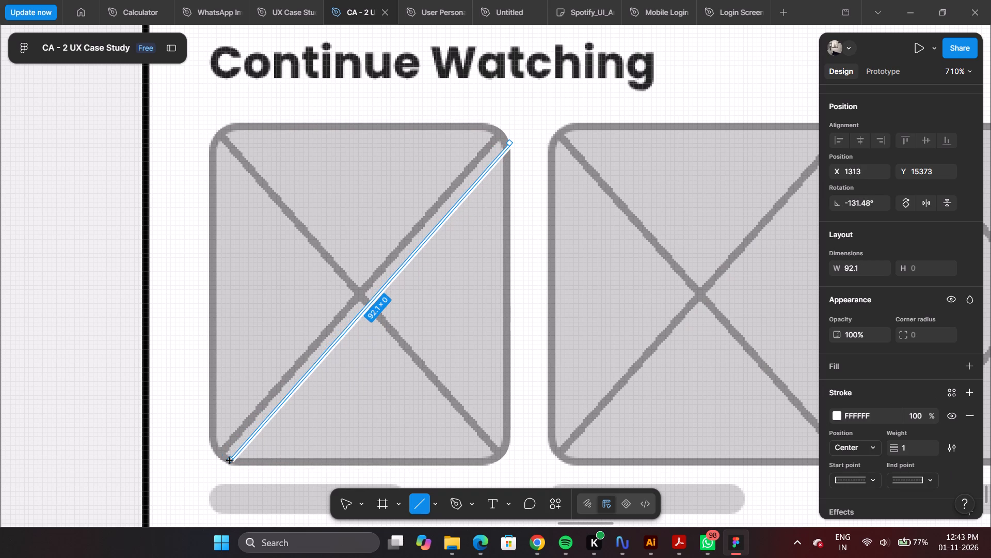
{"action": "left_click_drag", "start_coordinate": [230, 461], "coordinate": [230, 463]}
Move the line onto the thumbnail's rising diagonal and adjust both ends to meet the rectangle's corners, making it about 96 long.
{"action": "left_click_drag", "start_coordinate": [362, 317], "coordinate": [359, 300]}
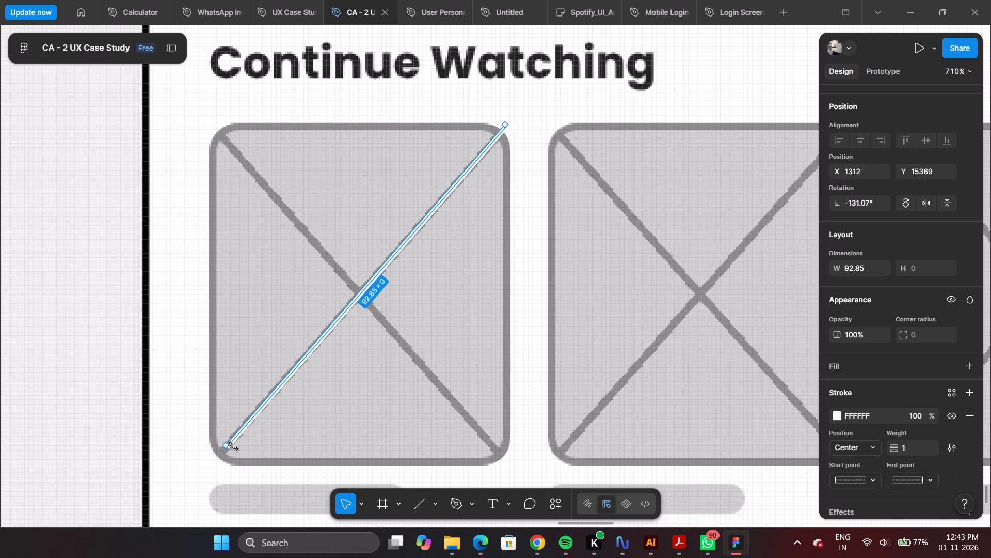
{"action": "left_click_drag", "start_coordinate": [228, 446], "coordinate": [226, 438]}
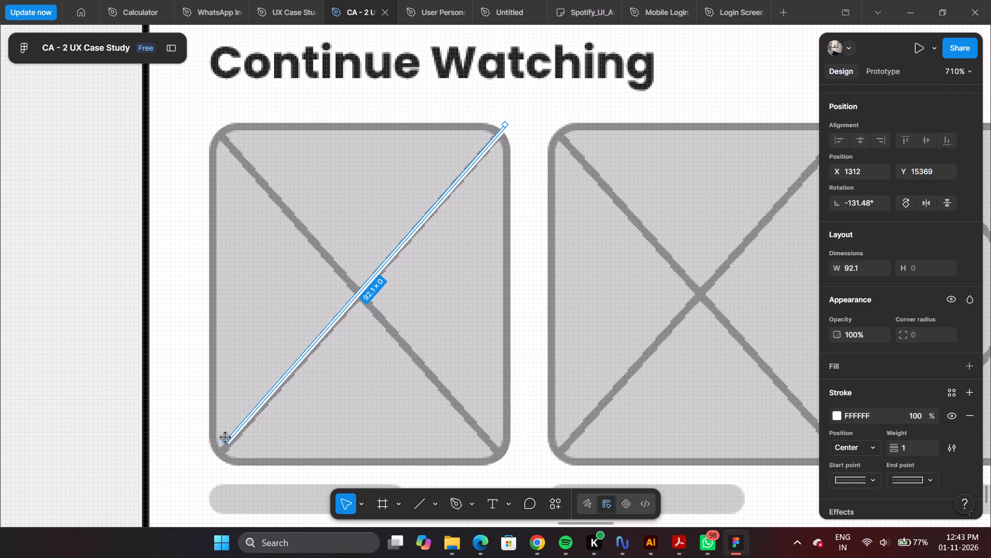
{"action": "left_click_drag", "start_coordinate": [226, 438], "coordinate": [219, 433]}
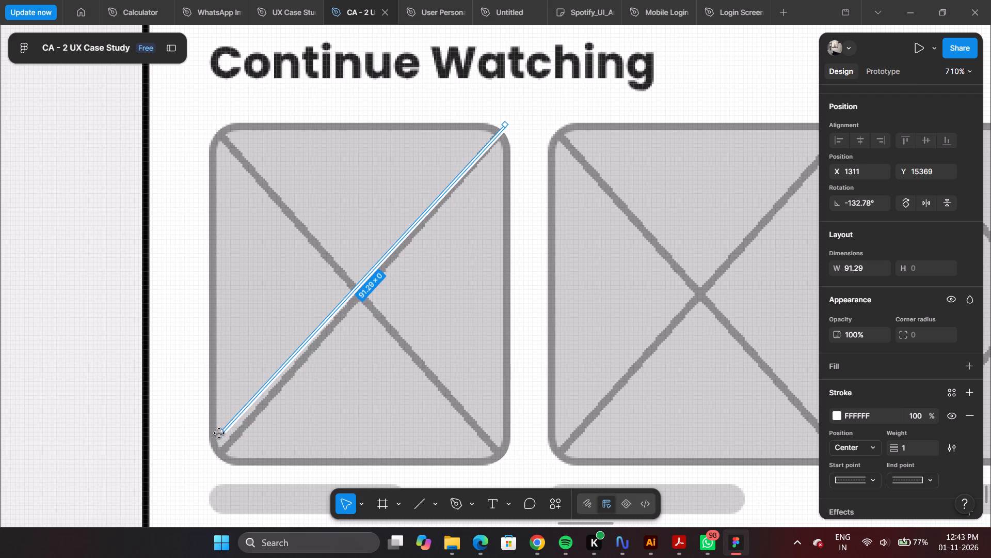
{"action": "left_click_drag", "start_coordinate": [219, 433], "coordinate": [239, 419]}
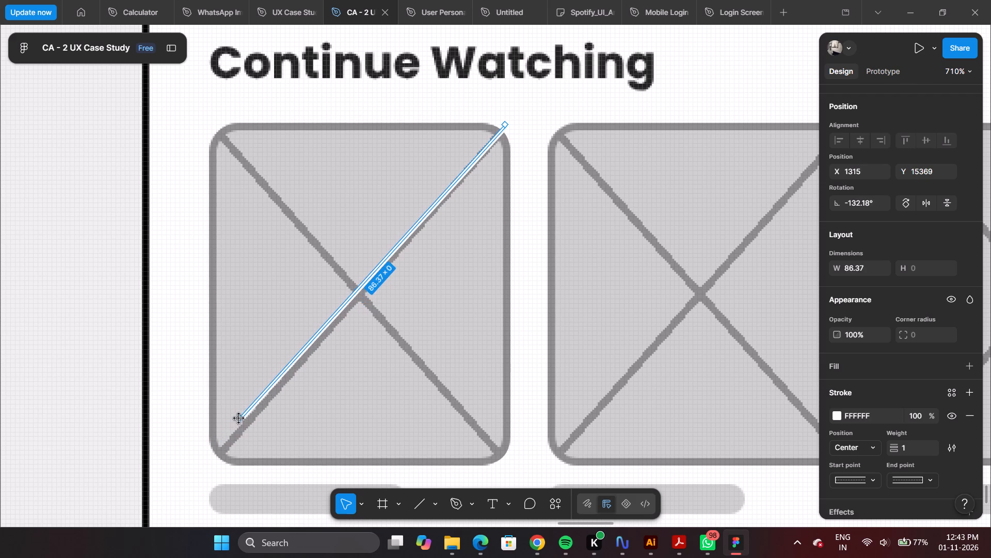
{"action": "left_click_drag", "start_coordinate": [239, 419], "coordinate": [235, 432]}
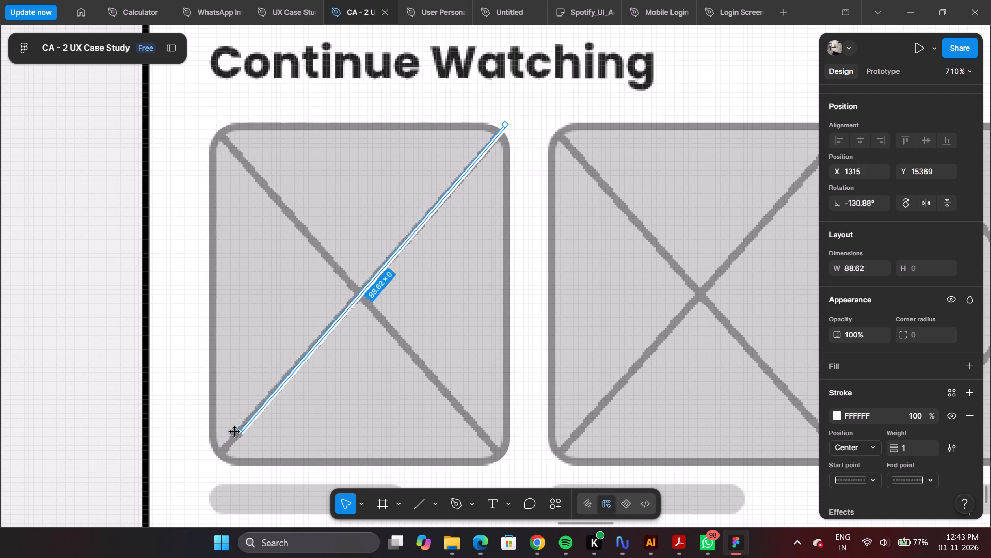
{"action": "left_click_drag", "start_coordinate": [235, 432], "coordinate": [211, 458]}
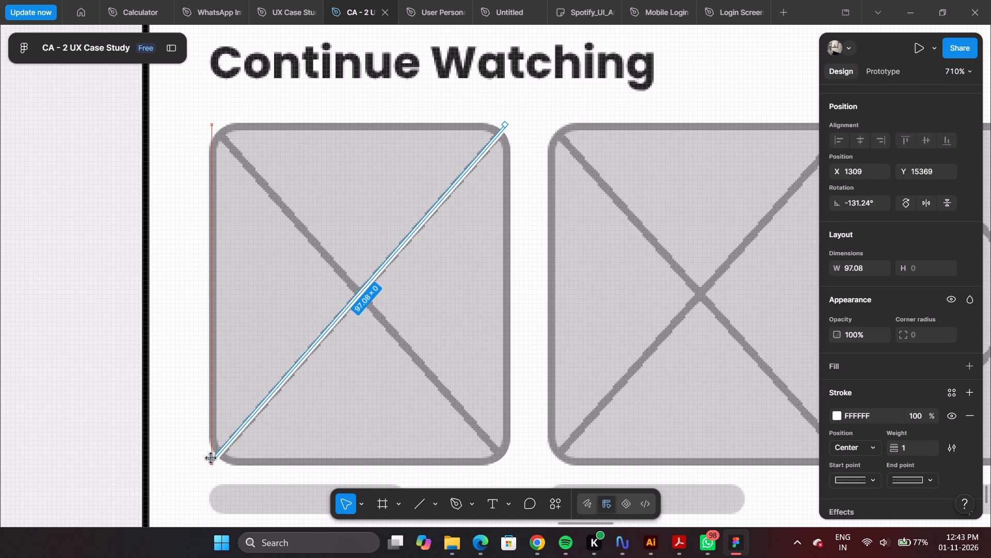
{"action": "left_click_drag", "start_coordinate": [211, 458], "coordinate": [216, 462]}
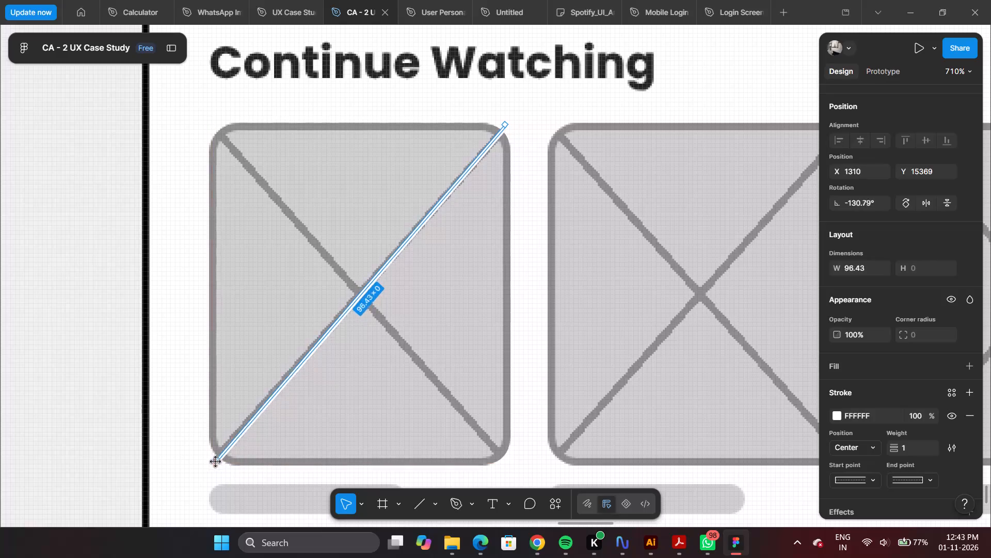
{"action": "left_click_drag", "start_coordinate": [216, 462], "coordinate": [214, 461]}
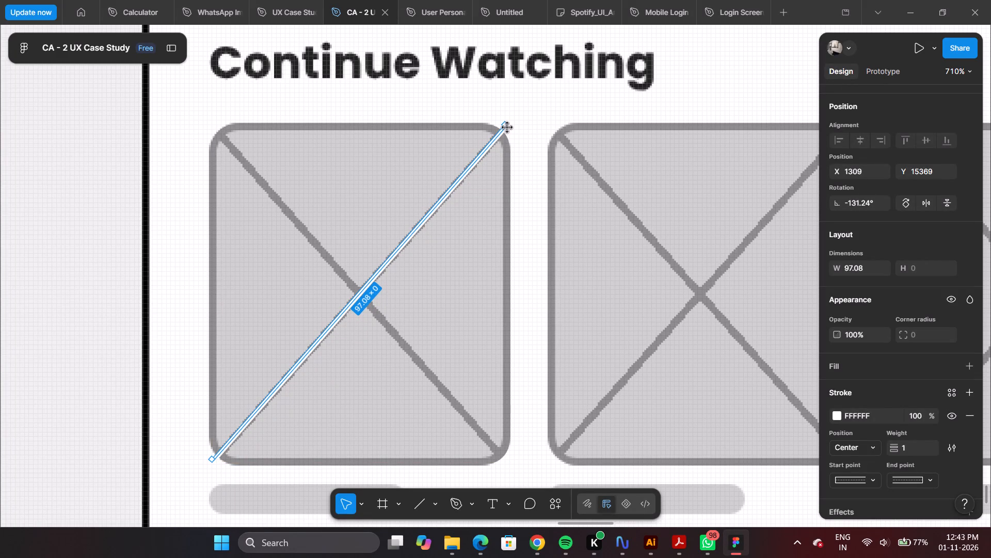
{"action": "left_click_drag", "start_coordinate": [505, 120], "coordinate": [499, 130]}
Open the Figma Community from the file browser and search it for wireframes.
{"action": "left_click", "coordinate": [172, 51]}
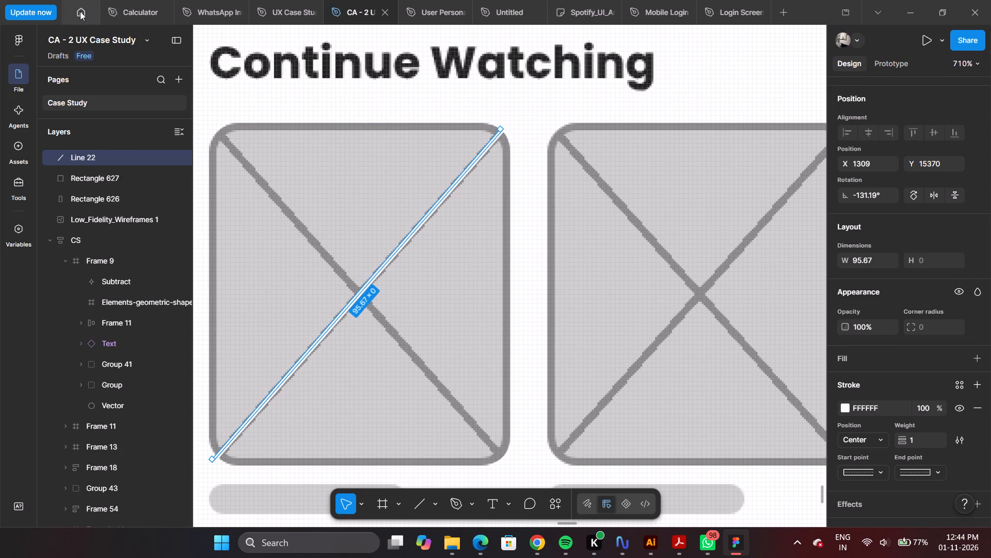
{"action": "left_click", "coordinate": [80, 11]}
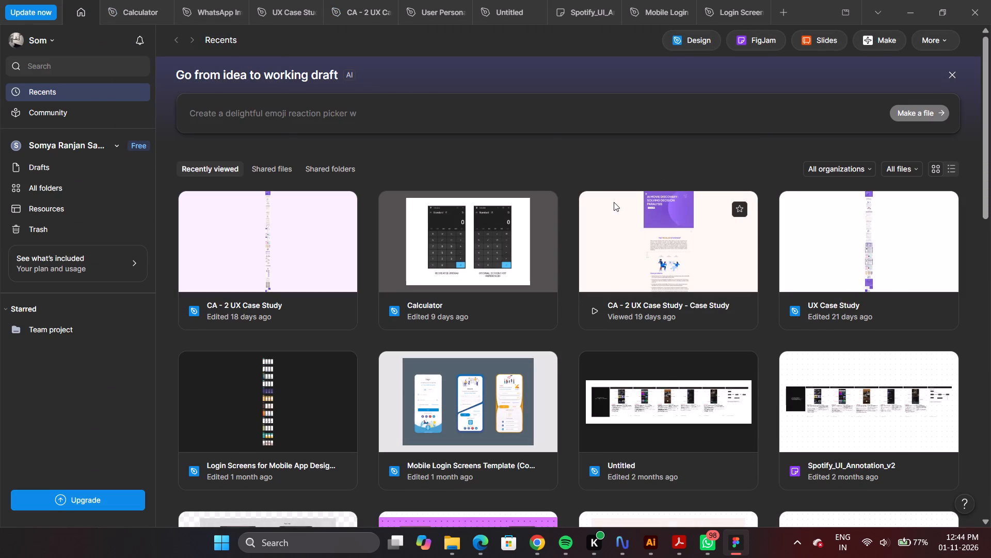
{"action": "left_click", "coordinate": [44, 115]}
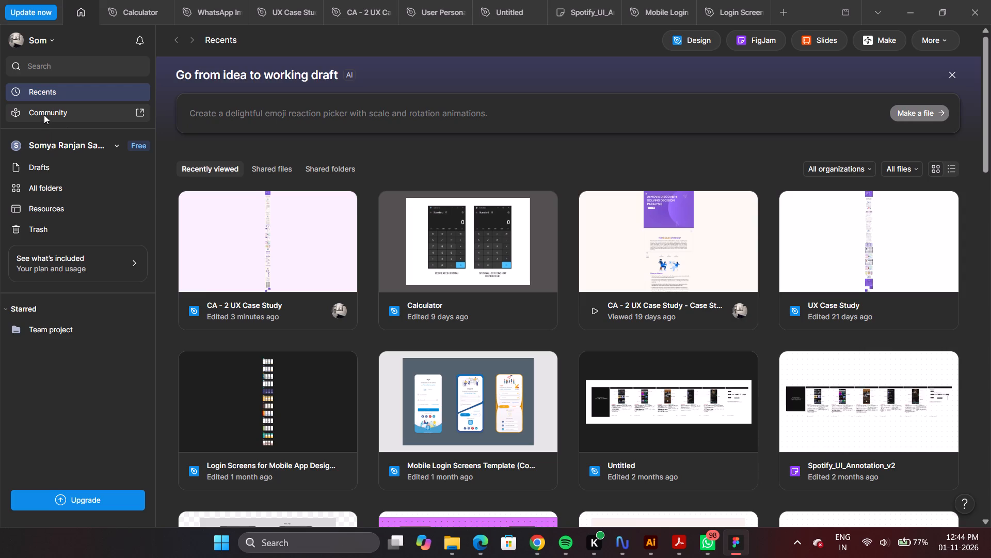
{"action": "left_click", "coordinate": [741, 36]}
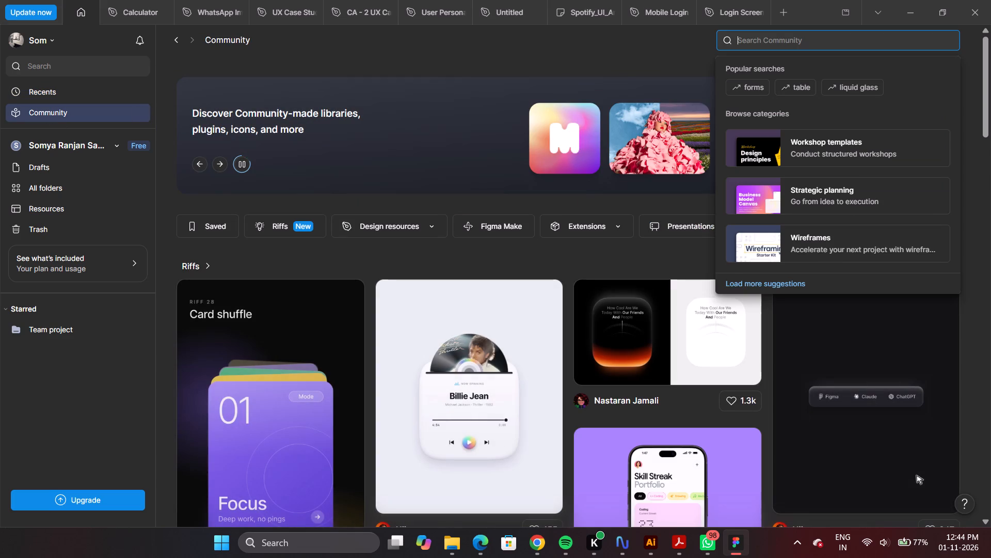
{"action": "type", "text": "wire frames"}
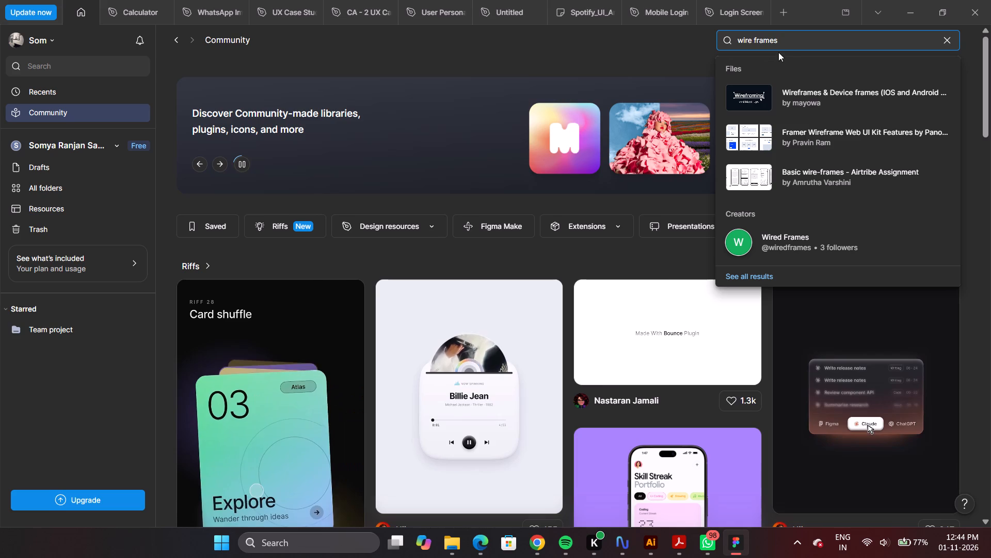
{"action": "left_click", "coordinate": [753, 42]}
{"action": "key", "text": "BackSpace"}
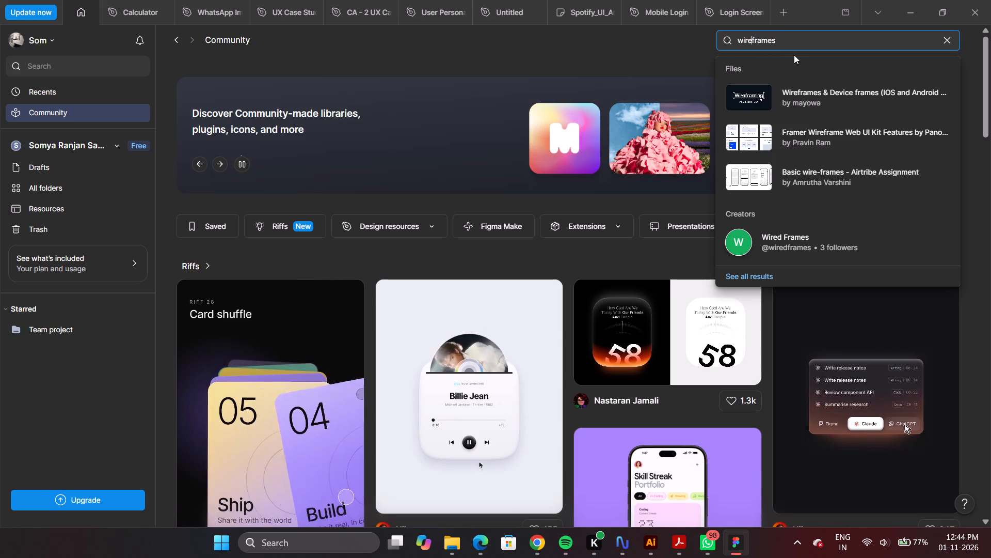
{"action": "key", "text": "Return"}
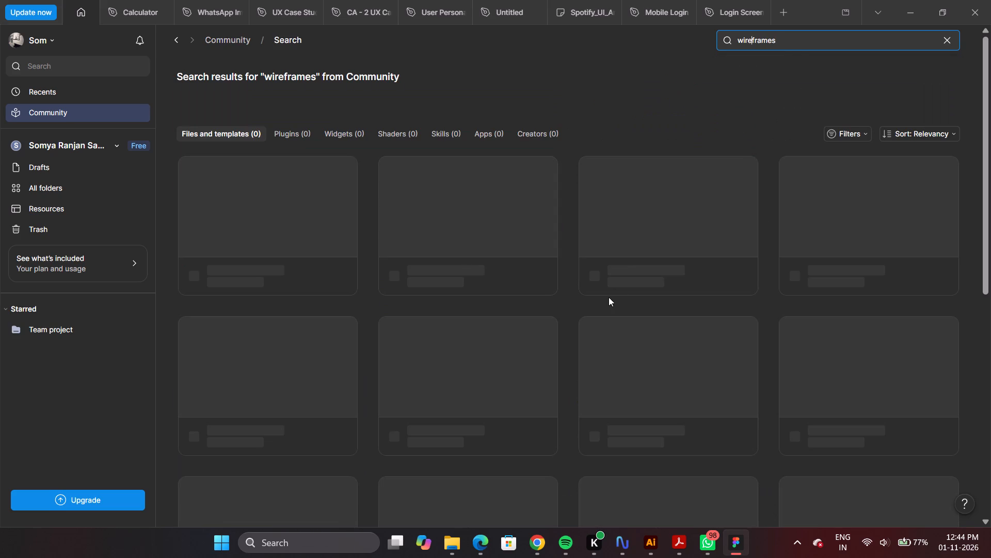
Browse the Community wireframes results and look at the Wireframes for mobile UI design listing.
{"action": "scroll", "coordinate": [609, 297], "scroll_direction": "down", "scroll_amount": 4}
{"action": "scroll", "coordinate": [607, 282], "scroll_direction": "up", "scroll_amount": 5}
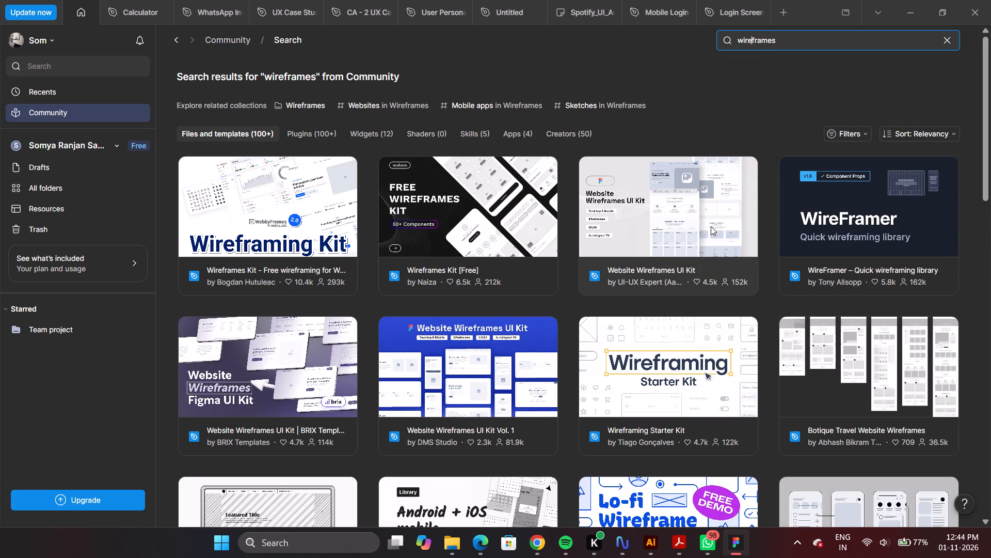
{"action": "scroll", "coordinate": [707, 227], "scroll_direction": "down", "scroll_amount": 1}
{"action": "scroll", "coordinate": [363, 333], "scroll_direction": "down", "scroll_amount": 2}
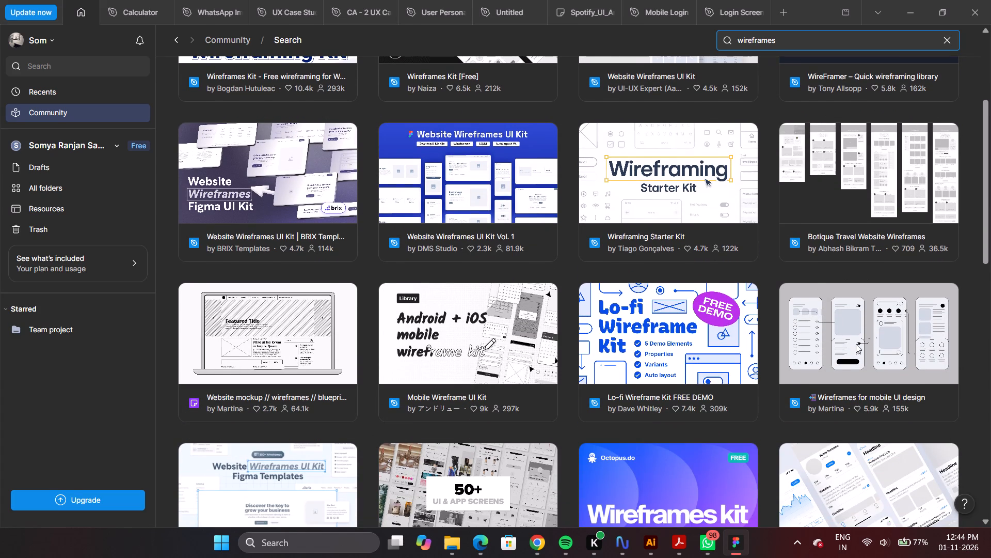
{"action": "scroll", "coordinate": [855, 344], "scroll_direction": "up", "scroll_amount": 2}
{"action": "scroll", "coordinate": [855, 344], "scroll_direction": "down", "scroll_amount": 2}
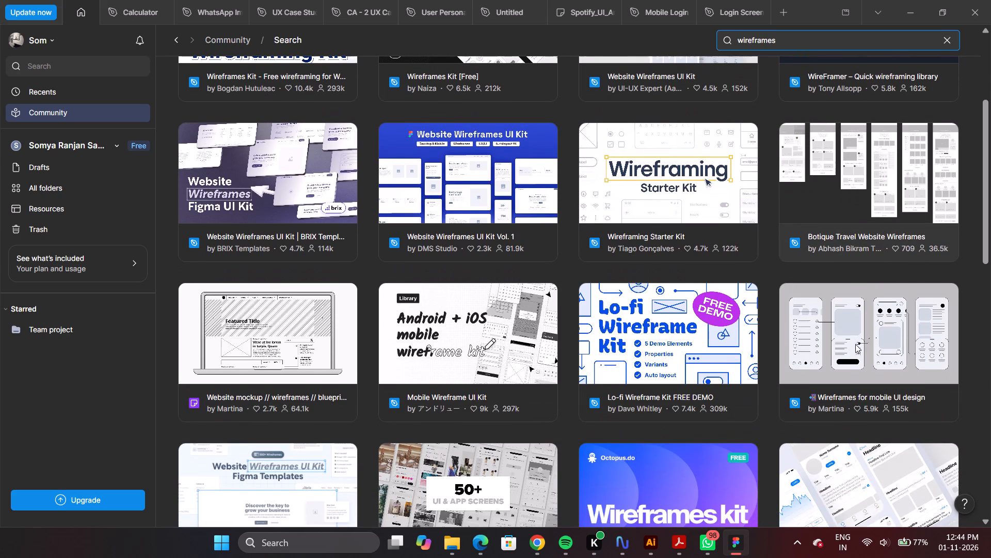
{"action": "scroll", "coordinate": [865, 356], "scroll_direction": "down", "scroll_amount": 2}
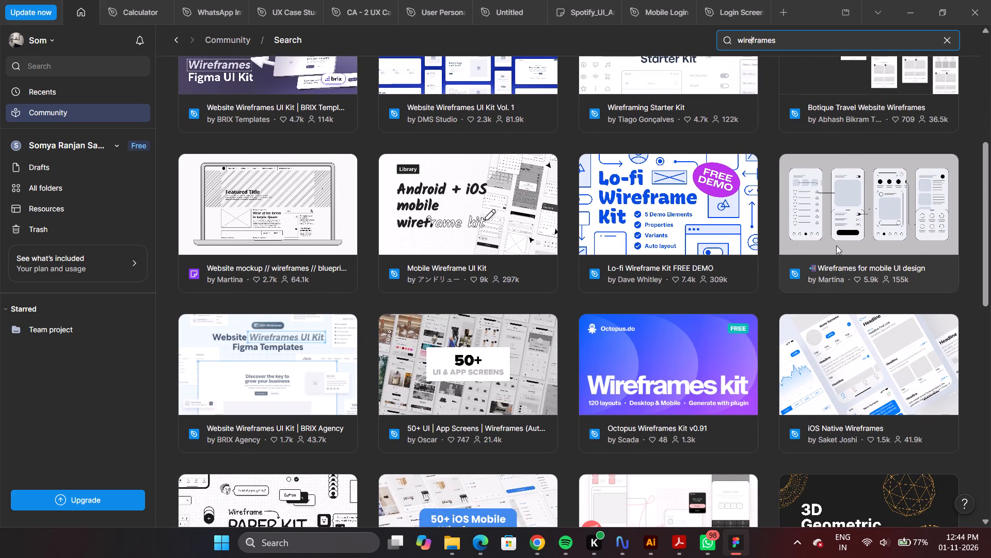
{"action": "left_click", "coordinate": [836, 245]}
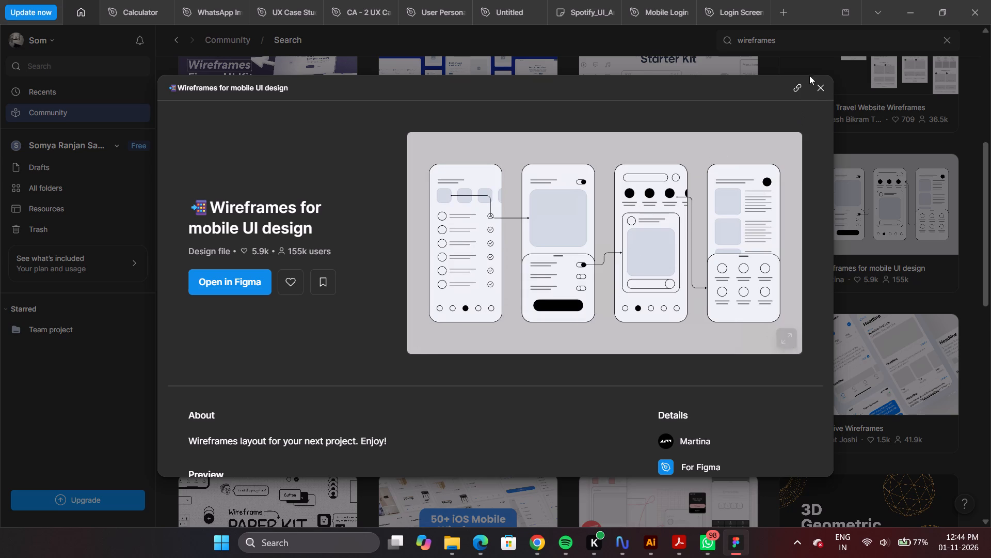
{"action": "left_click", "coordinate": [817, 89]}
Look through the remaining wireframe kits on the first page of the search results.
{"action": "scroll", "coordinate": [836, 279], "scroll_direction": "down", "scroll_amount": 5}
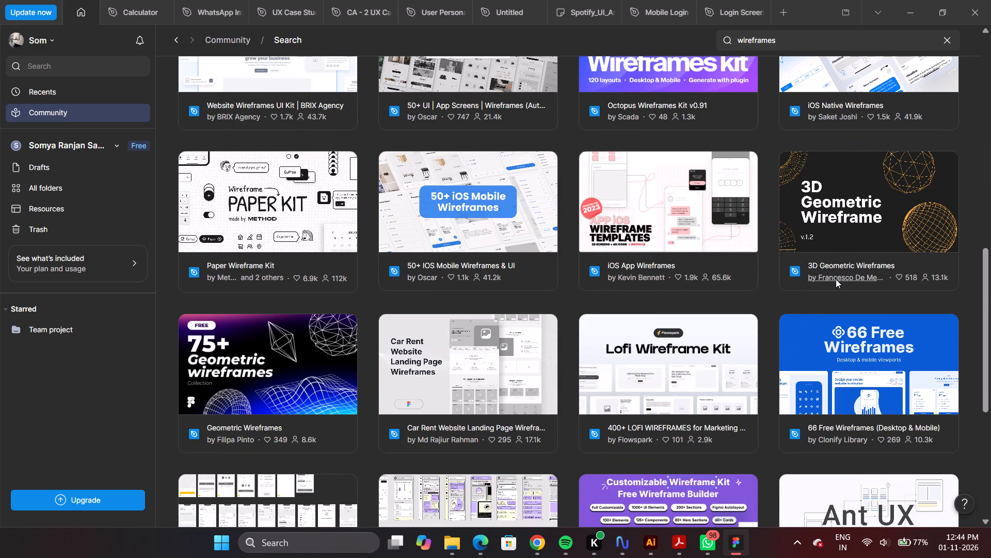
{"action": "scroll", "coordinate": [830, 270], "scroll_direction": "down", "scroll_amount": 7}
{"action": "scroll", "coordinate": [693, 287], "scroll_direction": "down", "scroll_amount": 2}
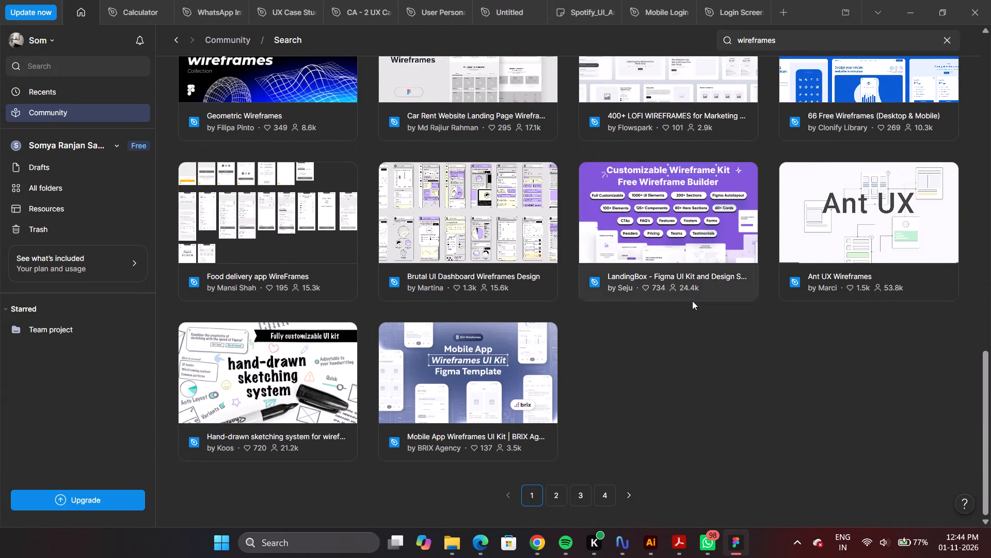
{"action": "scroll", "coordinate": [736, 274], "scroll_direction": "up", "scroll_amount": 5}
{"action": "scroll", "coordinate": [823, 254], "scroll_direction": "up", "scroll_amount": 10}
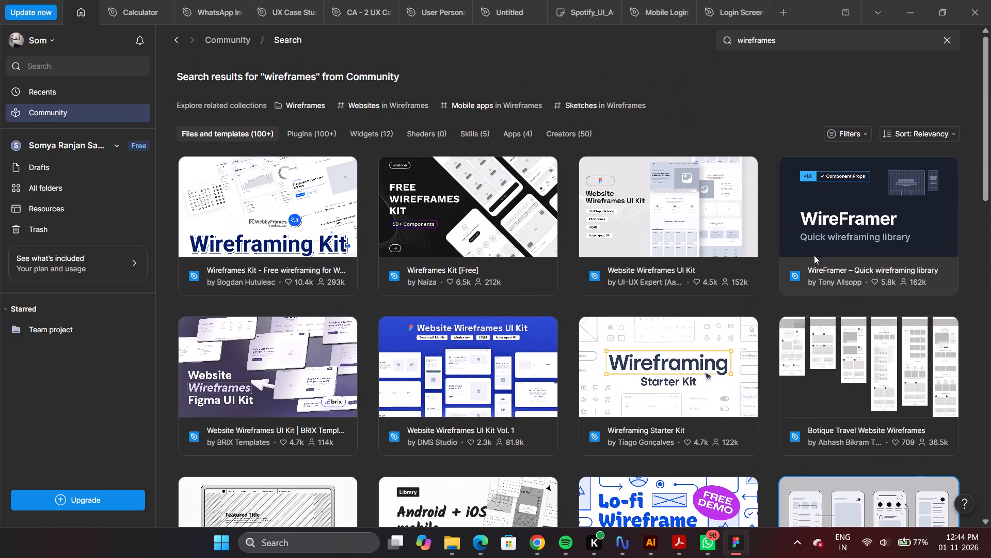
Open the Wireframes Kit [Free] listing and look through its description, preview and comments.
{"action": "left_click", "coordinate": [537, 213]}
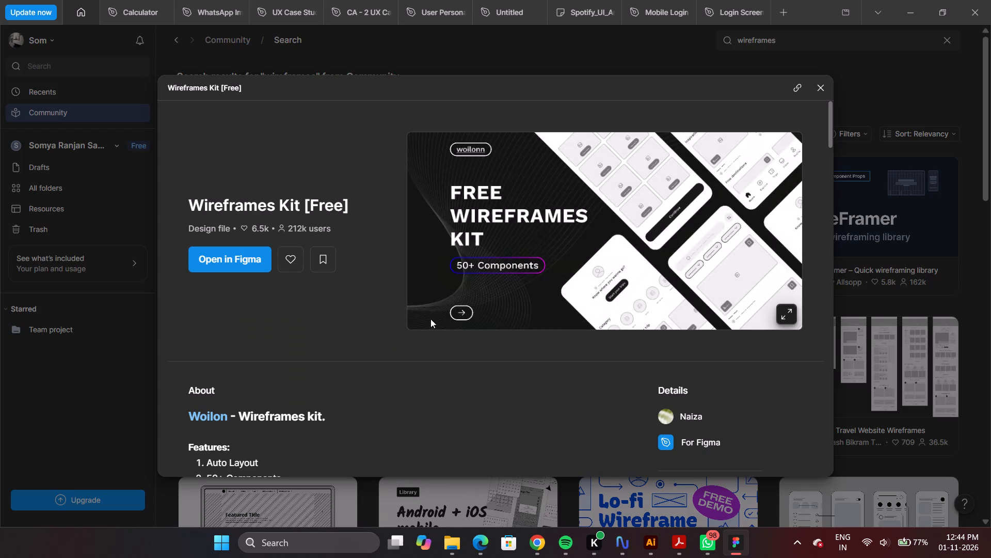
{"action": "scroll", "coordinate": [311, 373], "scroll_direction": "down", "scroll_amount": 9}
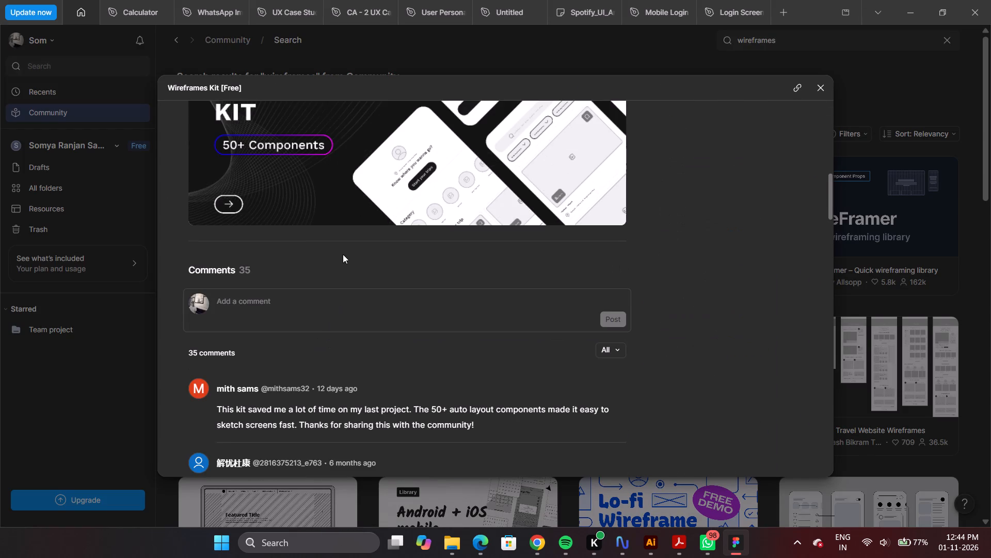
{"action": "scroll", "coordinate": [343, 254], "scroll_direction": "up", "scroll_amount": 3}
{"action": "scroll", "coordinate": [424, 248], "scroll_direction": "down", "scroll_amount": 4}
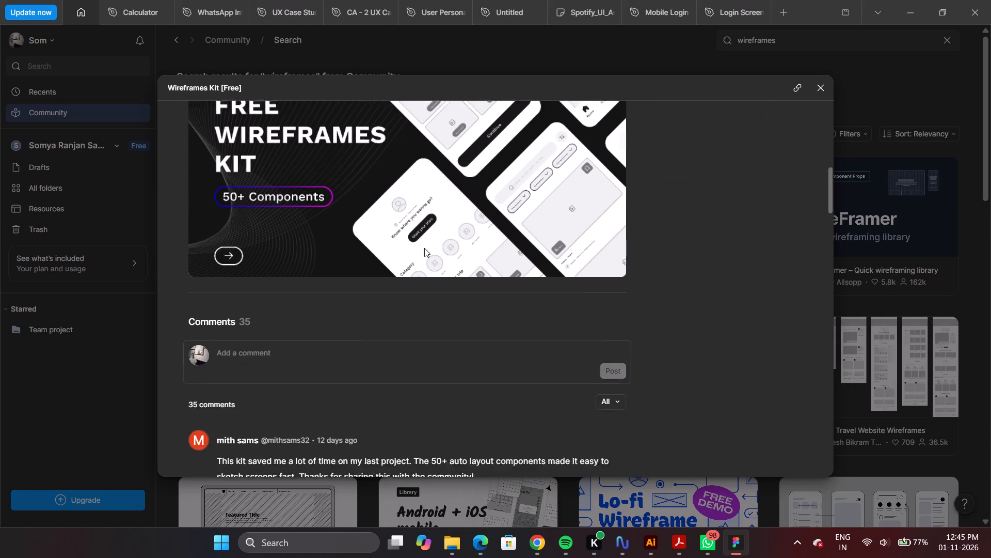
{"action": "scroll", "coordinate": [424, 248], "scroll_direction": "down", "scroll_amount": 2}
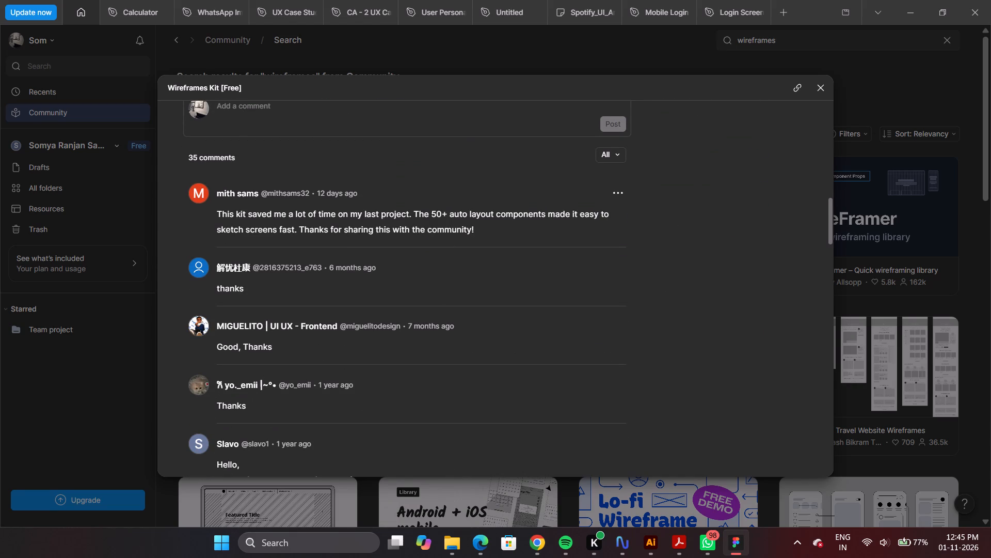
{"action": "scroll", "coordinate": [450, 231], "scroll_direction": "up", "scroll_amount": 8}
{"action": "scroll", "coordinate": [450, 231], "scroll_direction": "down", "scroll_amount": 3}
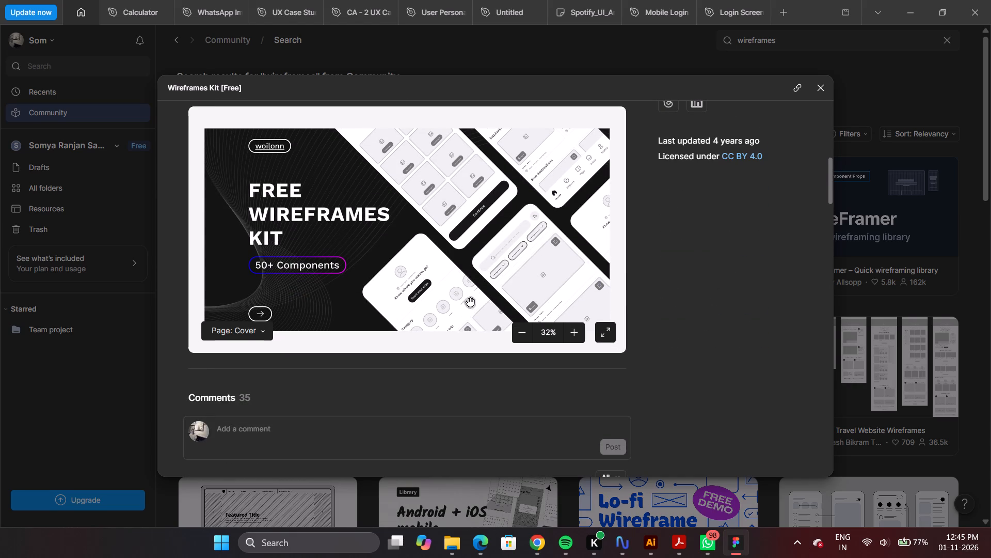
Preview the kit's Components and Examples pages in the listing, viewing the Examples page enlarged.
{"action": "left_click", "coordinate": [244, 338]}
{"action": "left_click", "coordinate": [222, 290]}
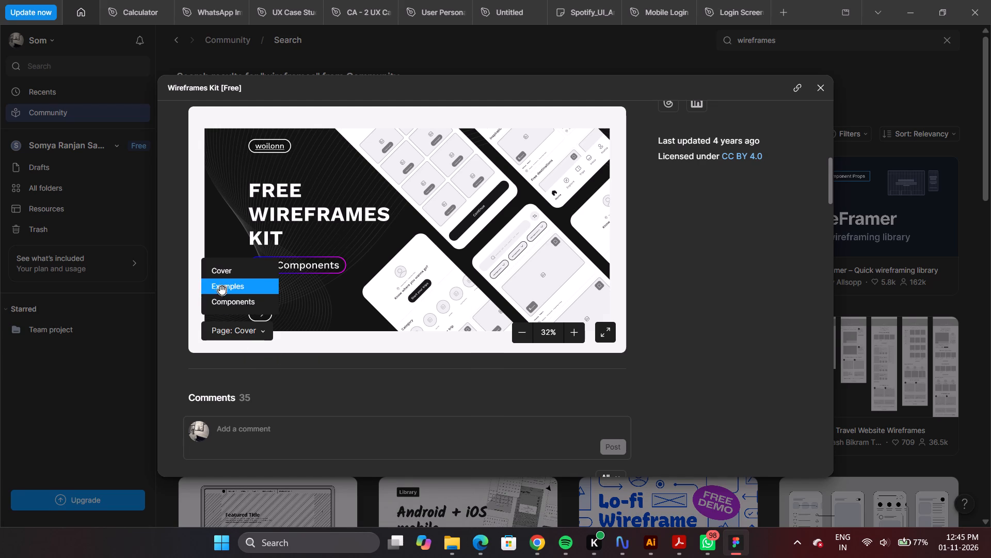
{"action": "left_click", "coordinate": [234, 333]}
{"action": "left_click", "coordinate": [230, 303]}
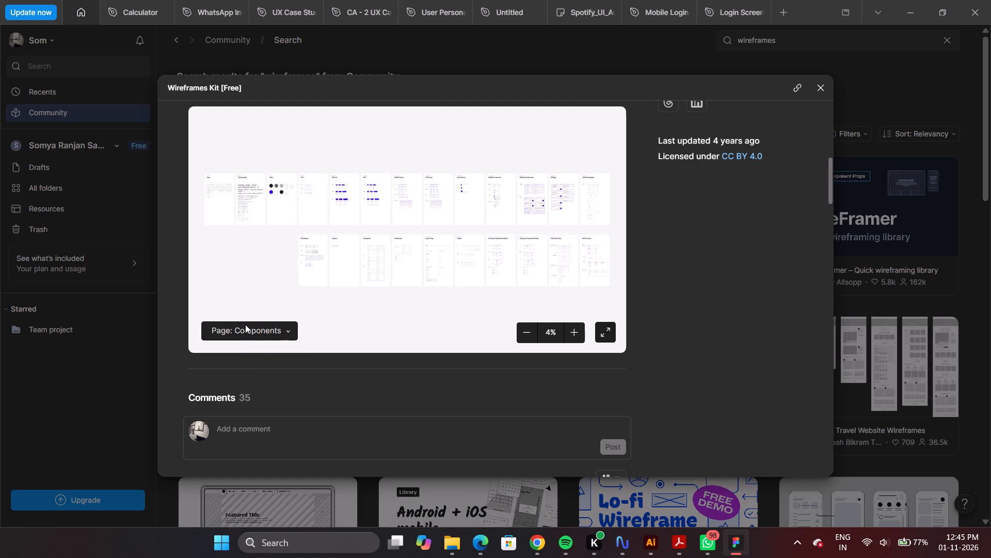
{"action": "left_click", "coordinate": [262, 342]}
{"action": "scroll", "coordinate": [250, 255], "scroll_direction": "up", "scroll_amount": 3}
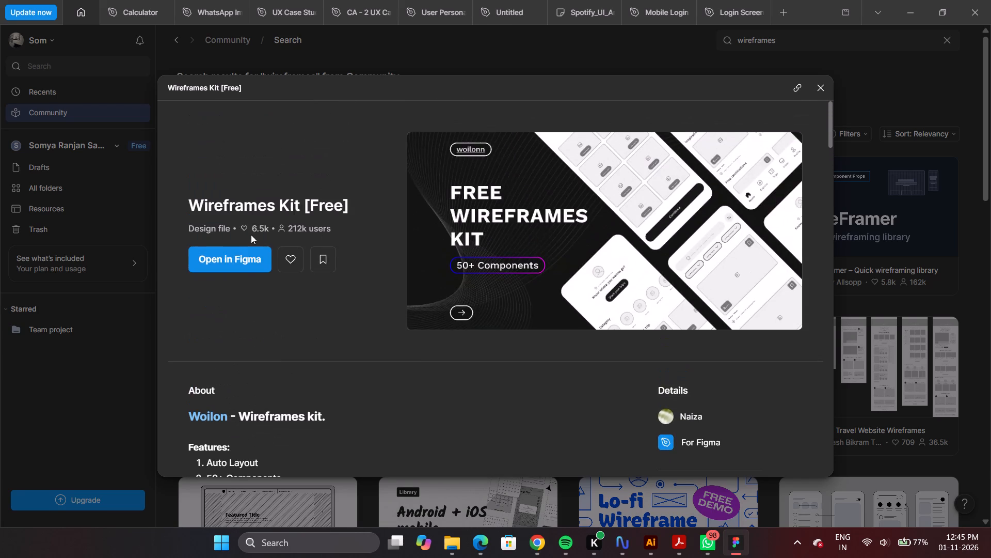
{"action": "scroll", "coordinate": [251, 235], "scroll_direction": "down", "scroll_amount": 5}
{"action": "scroll", "coordinate": [251, 283], "scroll_direction": "down", "scroll_amount": 4}
{"action": "left_click", "coordinate": [265, 464]}
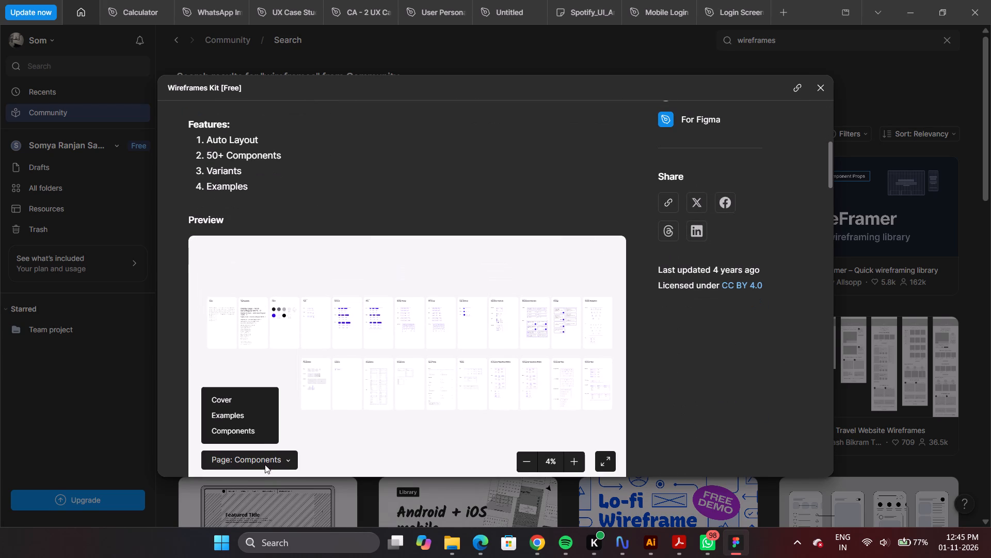
{"action": "left_click", "coordinate": [242, 416]}
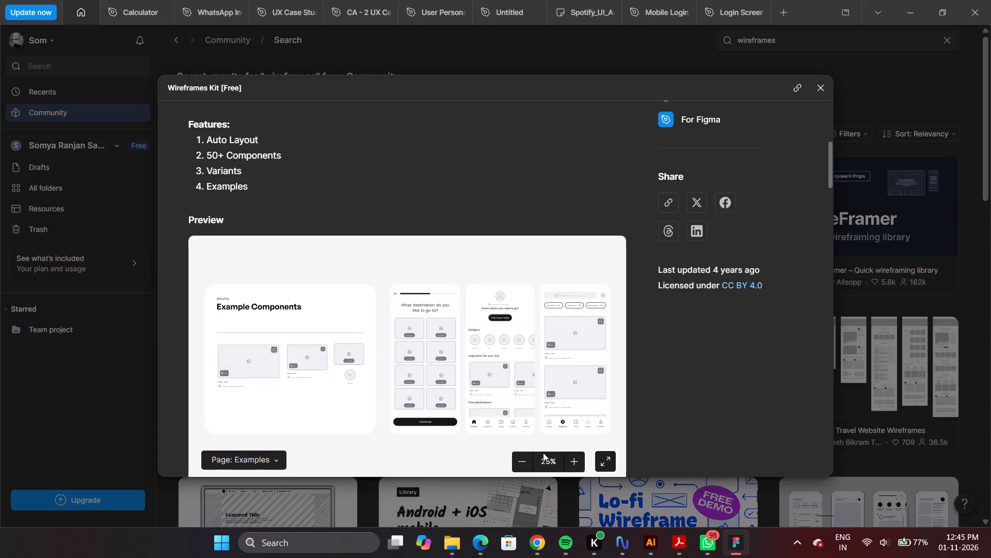
{"action": "scroll", "coordinate": [647, 263], "scroll_direction": "down", "scroll_amount": 4}
{"action": "scroll", "coordinate": [618, 220], "scroll_direction": "up", "scroll_amount": 3}
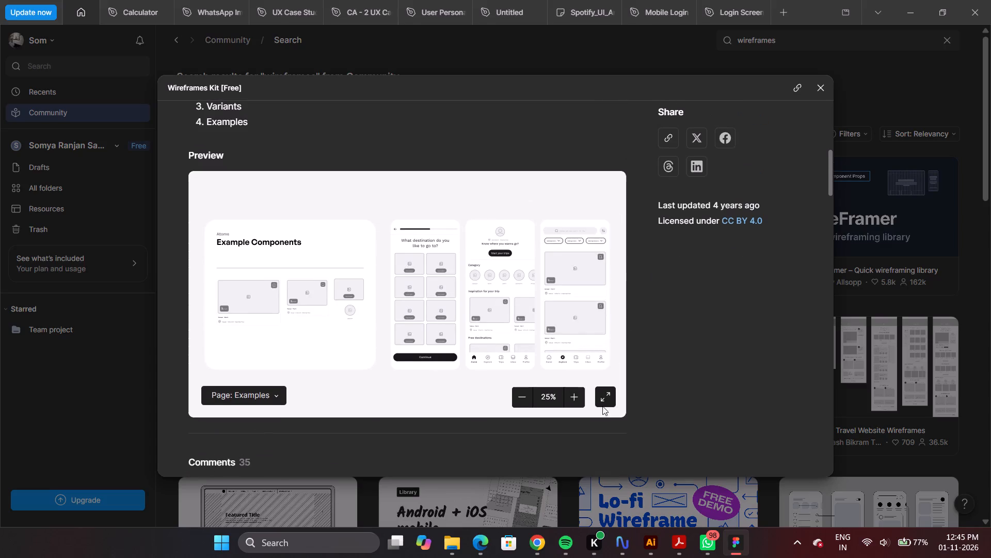
{"action": "left_click", "coordinate": [603, 404]}
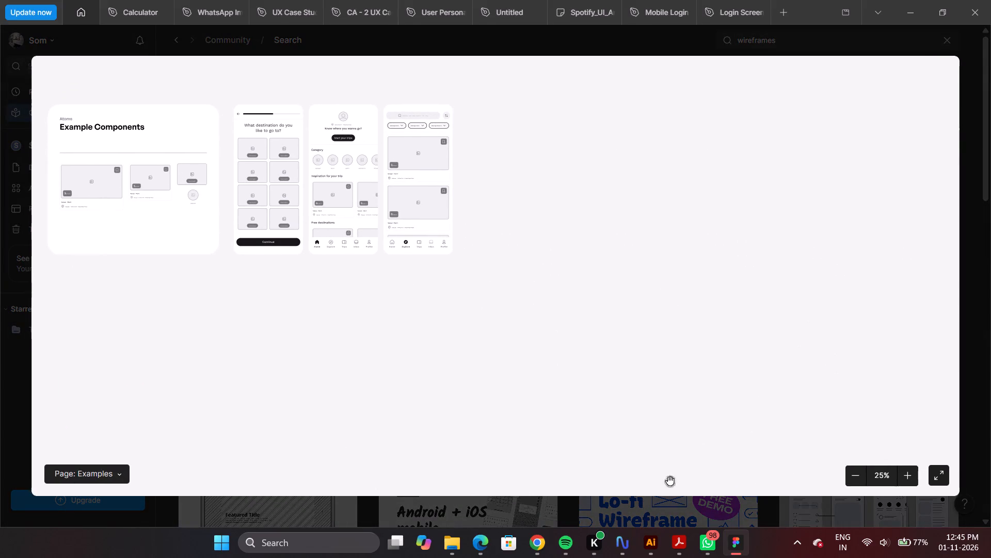
{"action": "left_click", "coordinate": [654, 511]}
Open Wireframes Kit [Free] as a new file in the drafts of the personal named team, not team 1.
{"action": "scroll", "coordinate": [624, 198], "scroll_direction": "up", "scroll_amount": 7}
{"action": "scroll", "coordinate": [499, 195], "scroll_direction": "up", "scroll_amount": 3}
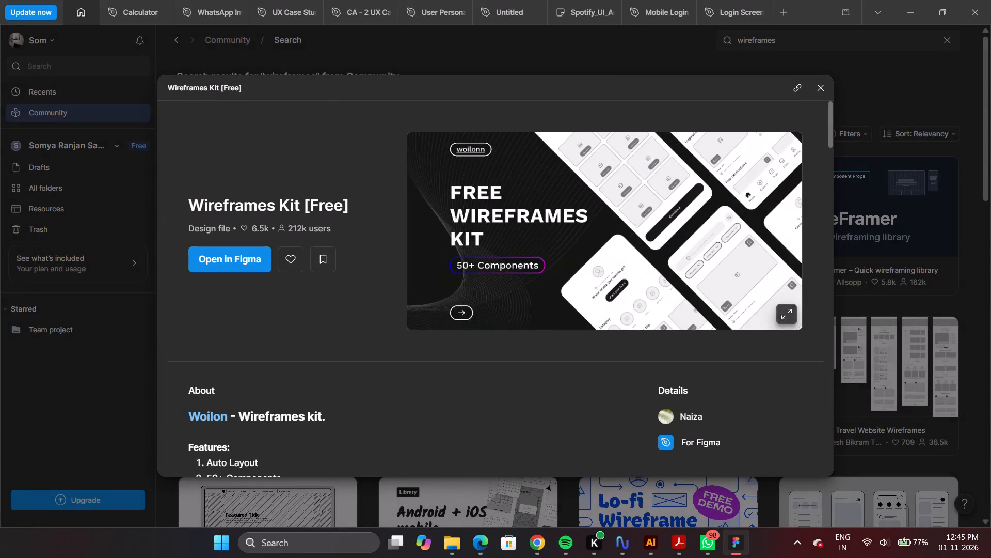
{"action": "left_click", "coordinate": [254, 254]}
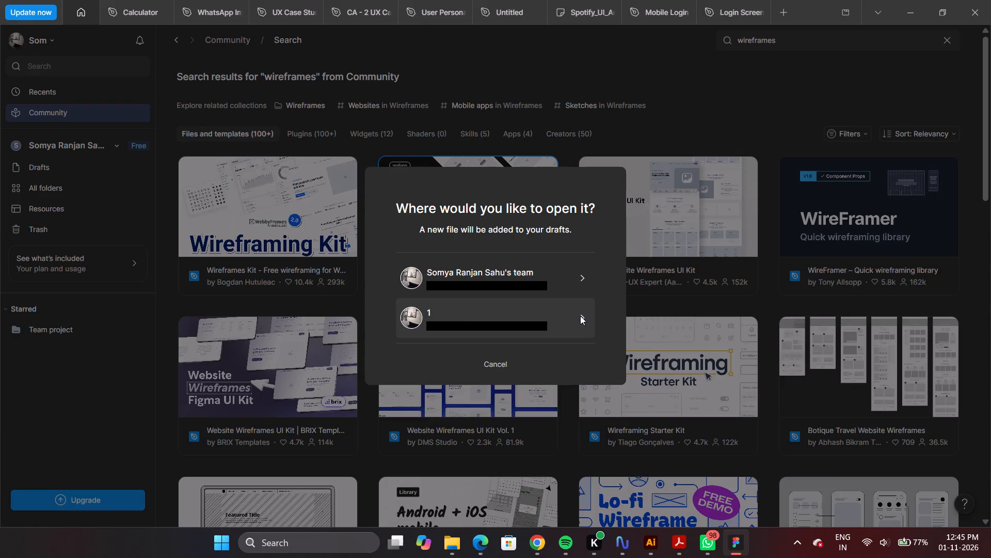
{"action": "left_click", "coordinate": [573, 286]}
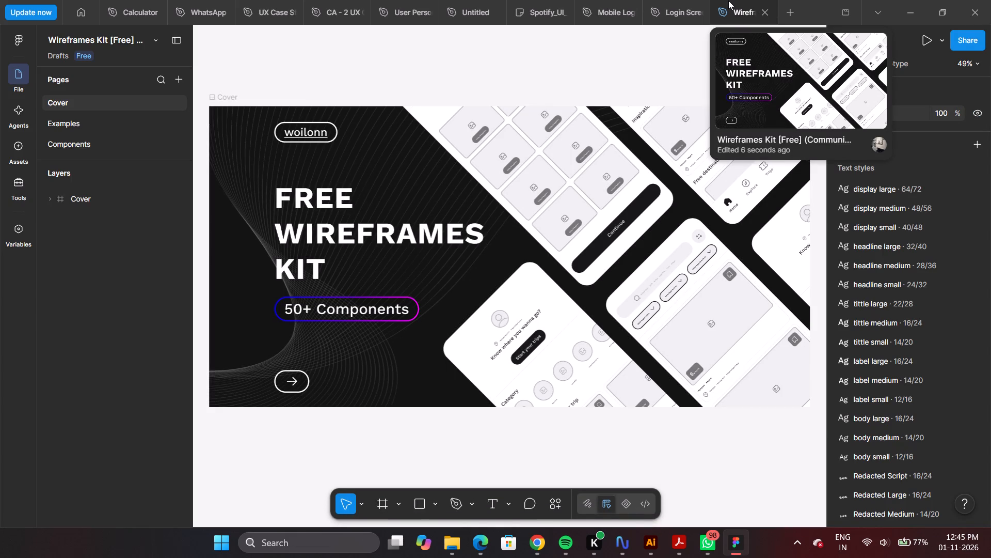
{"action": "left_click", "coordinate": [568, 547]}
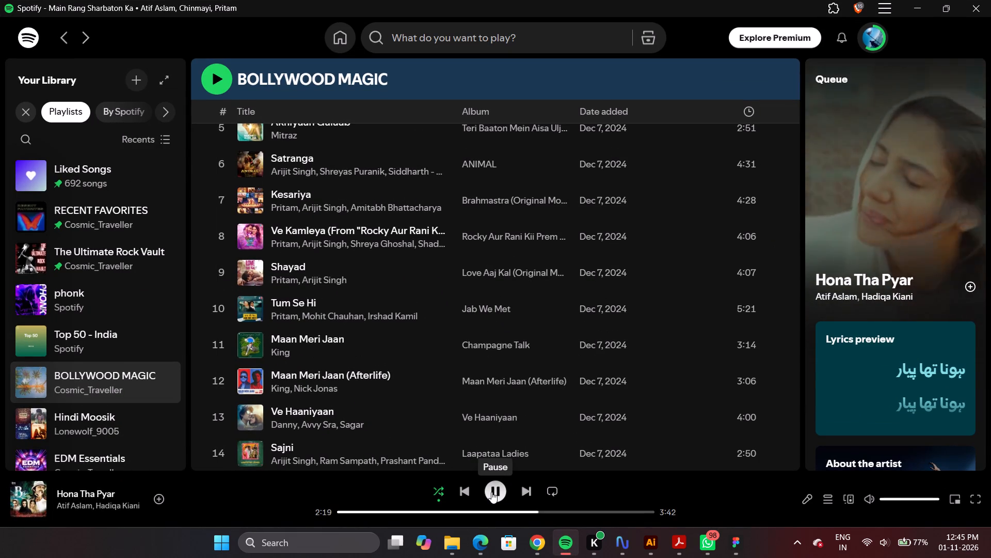
Skip through the BOLLYWOOD MAGIC playlist's tracks in Spotify to Dildaara (Stand By Me) and leave it playing.
{"action": "left_click", "coordinate": [491, 492]}
{"action": "left_click", "coordinate": [497, 494]}
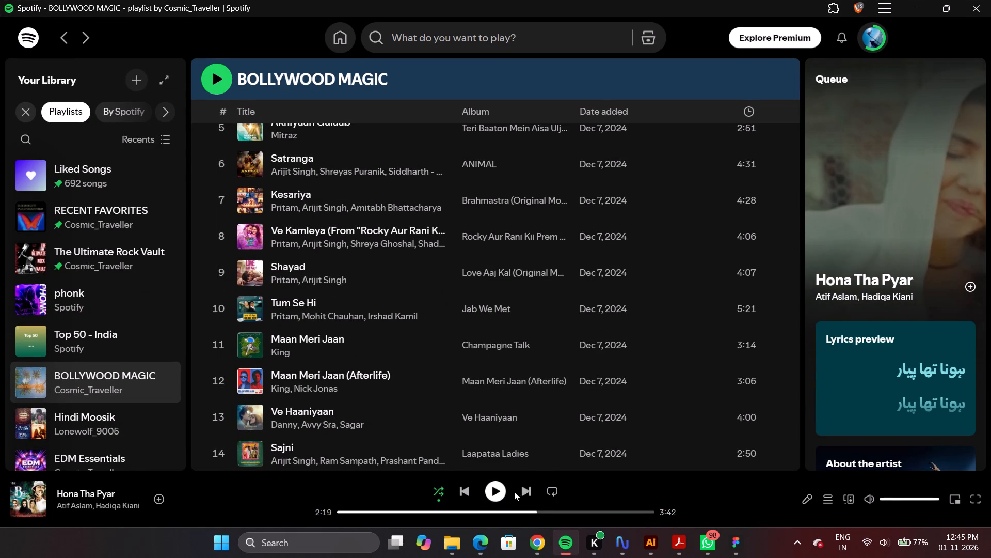
{"action": "left_click", "coordinate": [525, 493]}
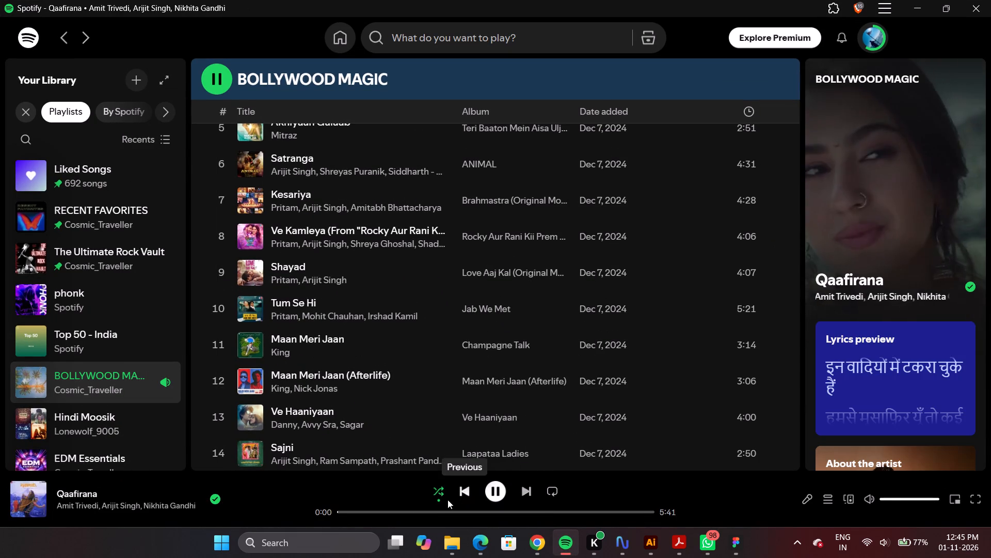
{"action": "left_click", "coordinate": [358, 515]}
{"action": "left_click", "coordinate": [906, 544]}
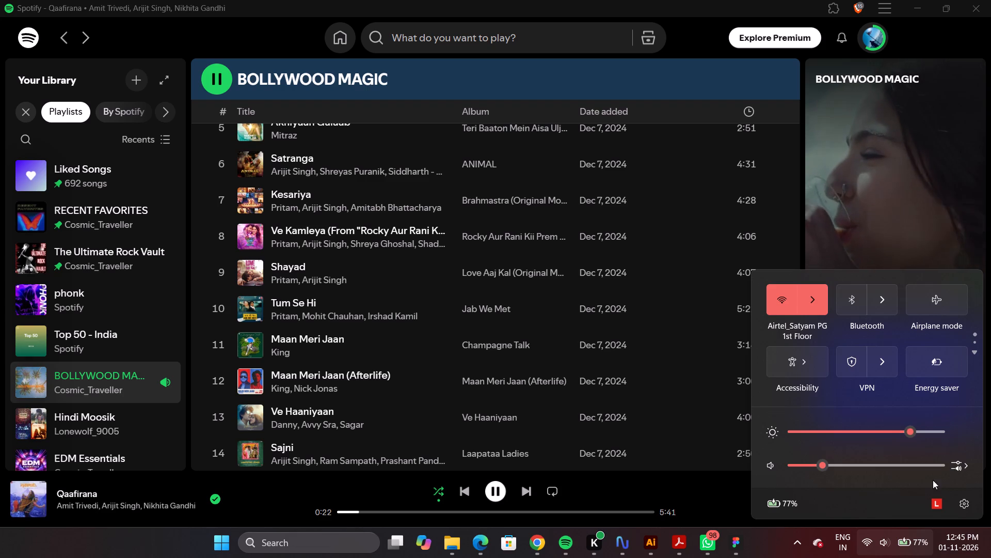
{"action": "left_click", "coordinate": [465, 495]}
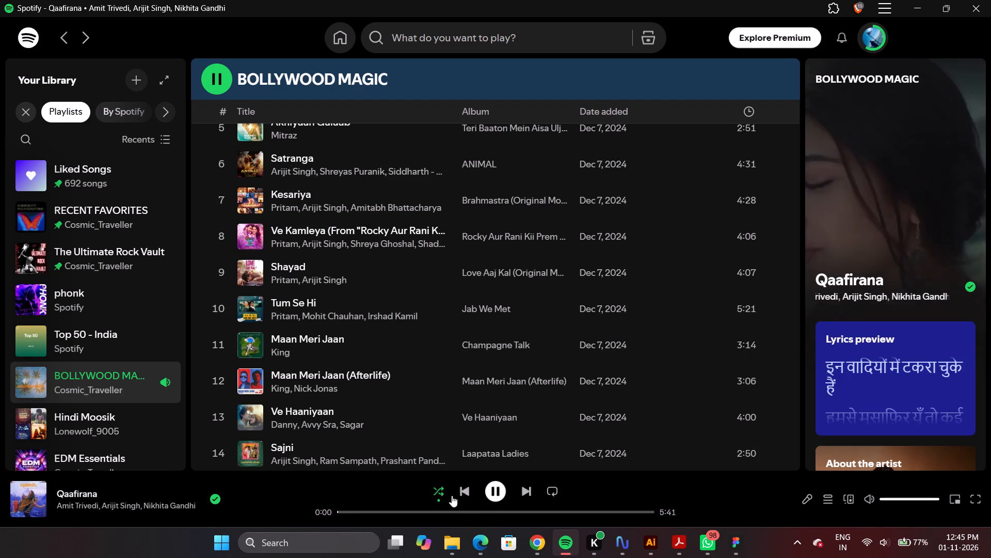
{"action": "left_click", "coordinate": [459, 487]}
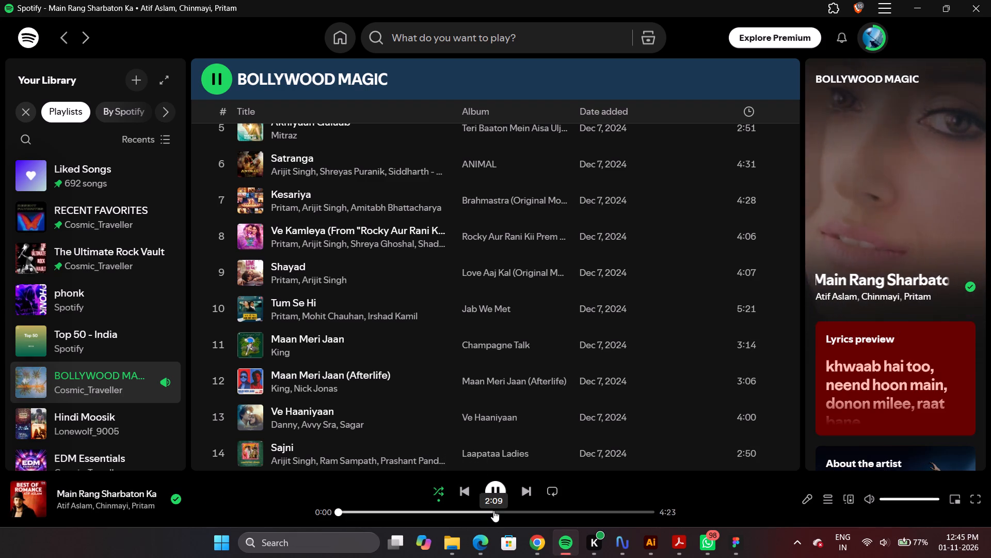
{"action": "left_click", "coordinate": [519, 494]}
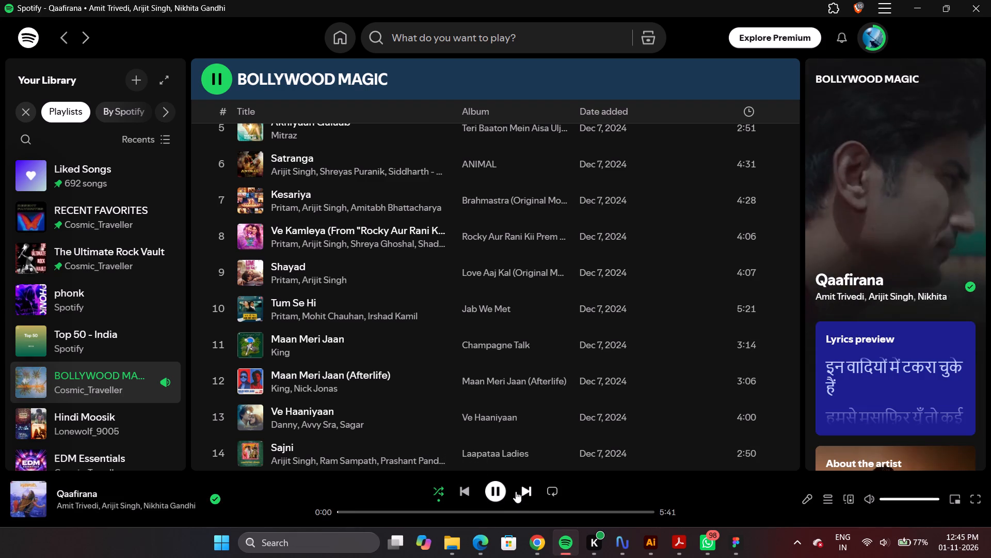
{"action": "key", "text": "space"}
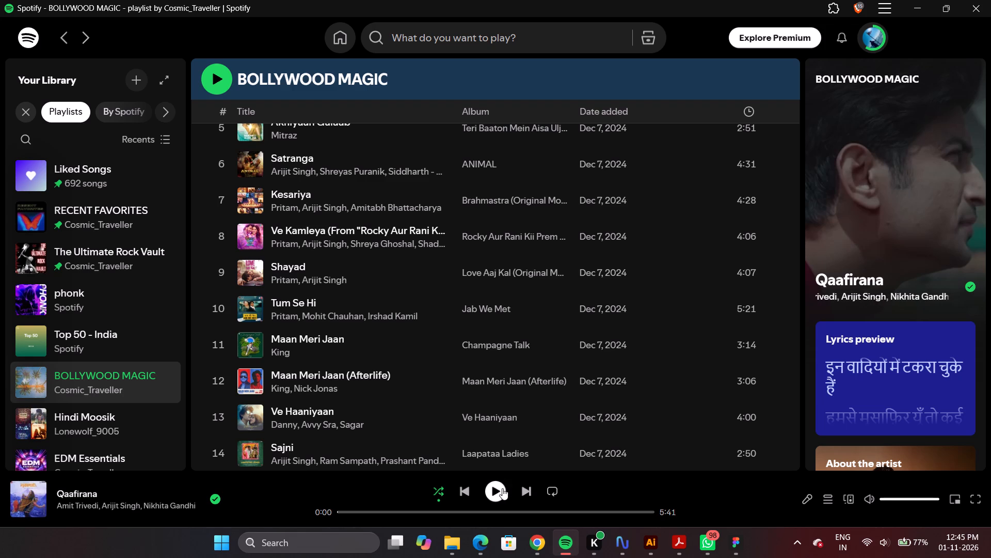
{"action": "left_click", "coordinate": [502, 493]}
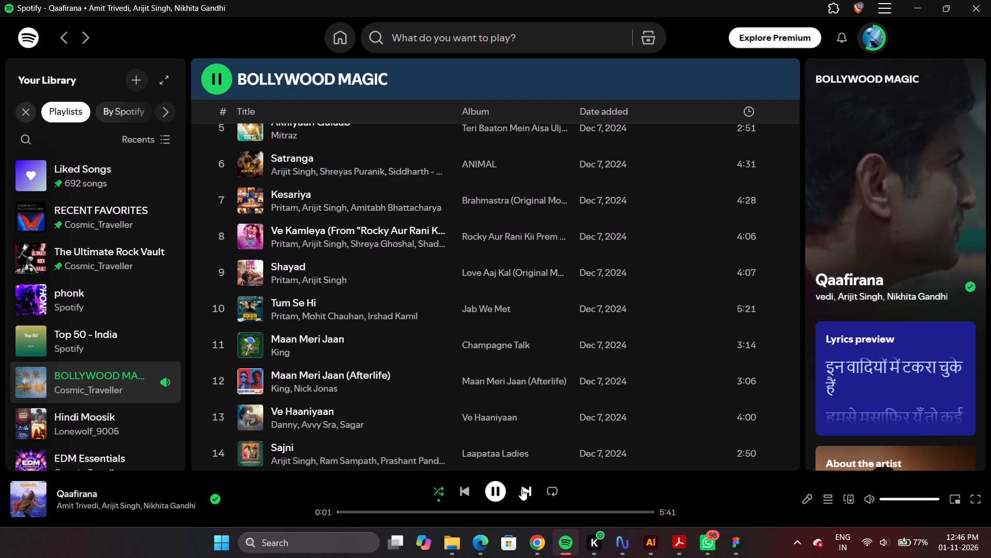
{"action": "left_click", "coordinate": [531, 489]}
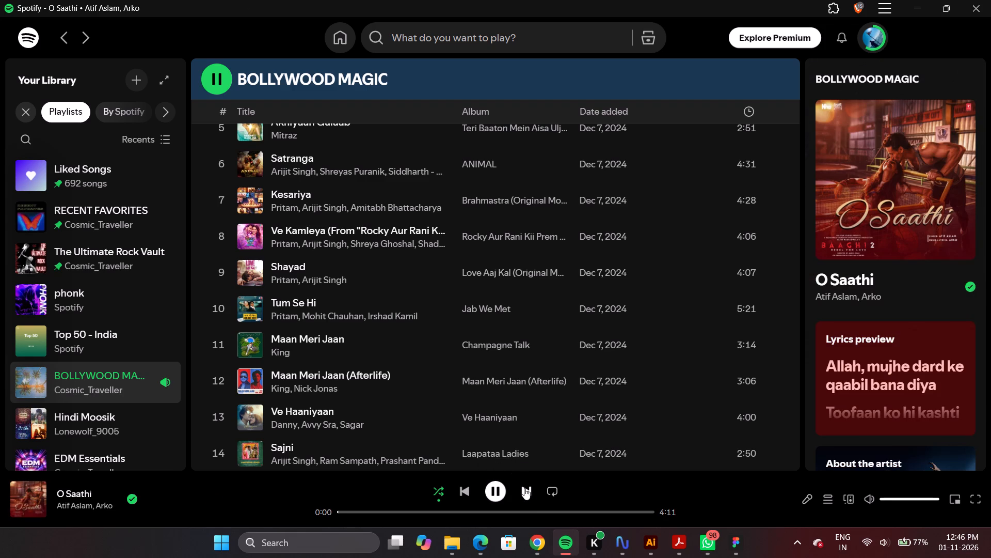
{"action": "left_click", "coordinate": [524, 494]}
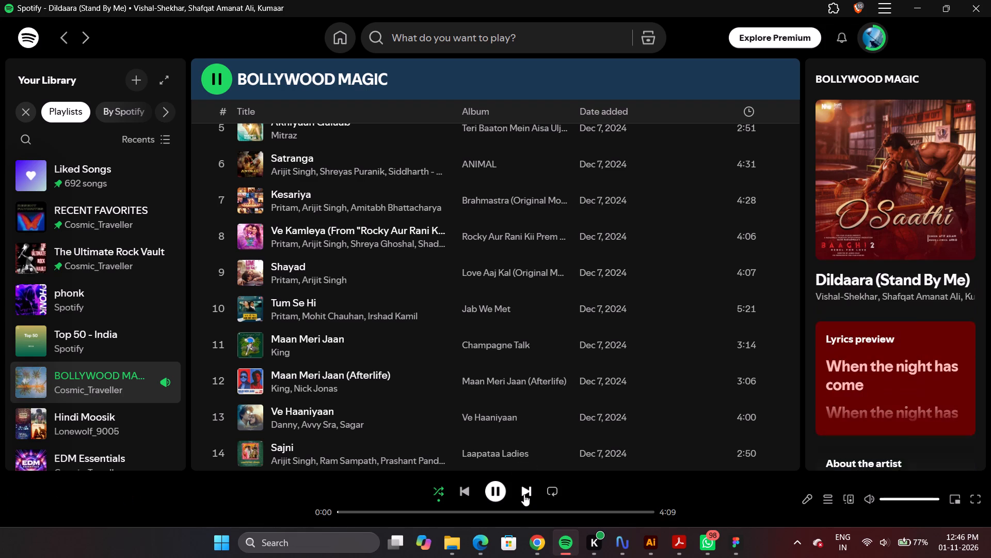
Return to the Wireframes Kit [Free] file in Figma and look over its Cover page.
{"action": "left_click", "coordinate": [929, 0]}
{"action": "scroll", "coordinate": [568, 321], "scroll_direction": "down", "scroll_amount": 4}
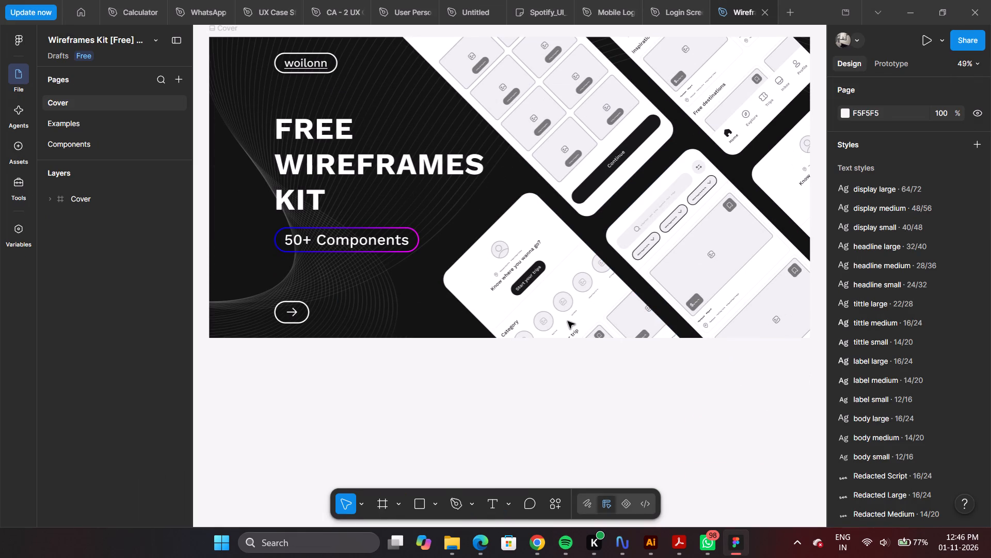
Look over the kit file's Cover page and switch to its Examples page.
{"action": "scroll", "coordinate": [601, 313], "scroll_direction": "down", "scroll_amount": 2}
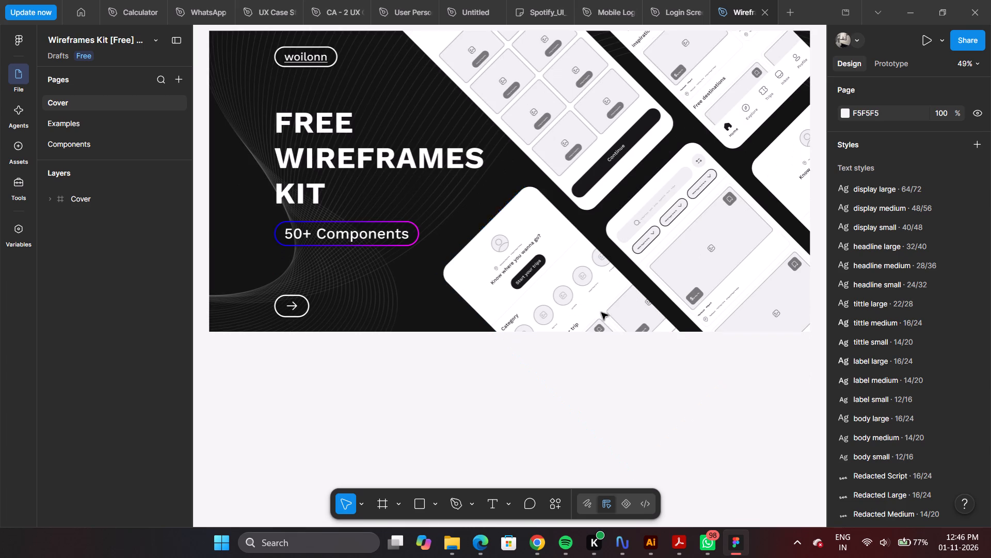
{"action": "scroll", "coordinate": [601, 313], "scroll_direction": "down", "scroll_amount": 3}
{"action": "scroll", "coordinate": [587, 399], "scroll_direction": "down", "scroll_amount": 6, "text": "ctrl"}
{"action": "scroll", "coordinate": [600, 251], "scroll_direction": "down", "scroll_amount": 4}
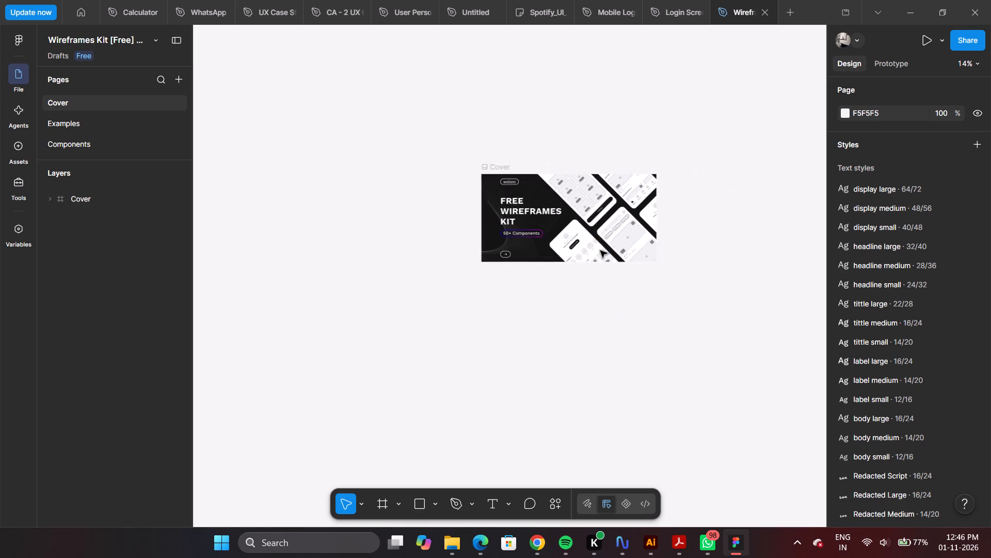
{"action": "scroll", "coordinate": [593, 245], "scroll_direction": "down", "scroll_amount": 4, "text": "ctrl"}
{"action": "left_click", "coordinate": [57, 112]}
{"action": "left_click", "coordinate": [67, 127]}
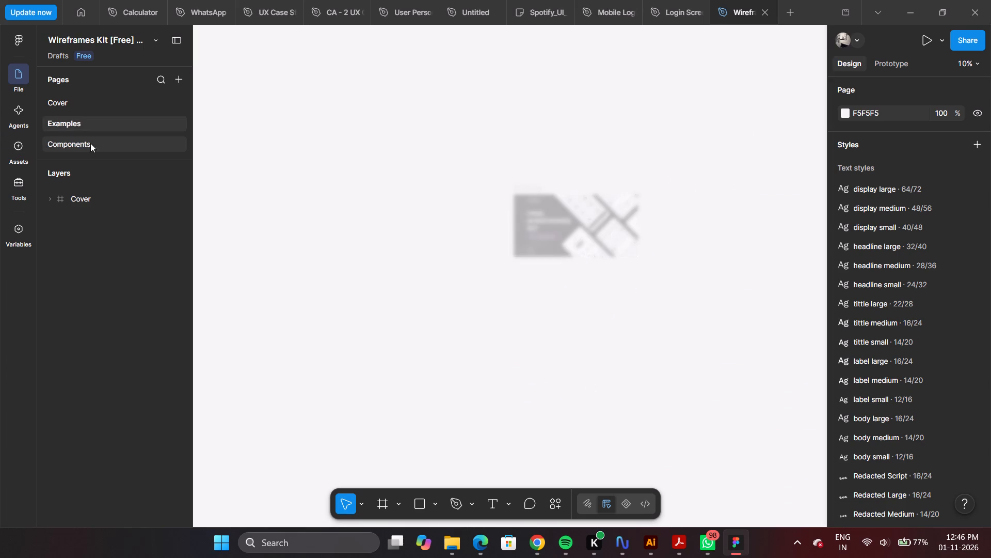
Examine the kit's Components page, including the Pills, Button Group, Pill Group, Icon Buttons and Selection Controls sheets.
{"action": "left_click", "coordinate": [78, 148]}
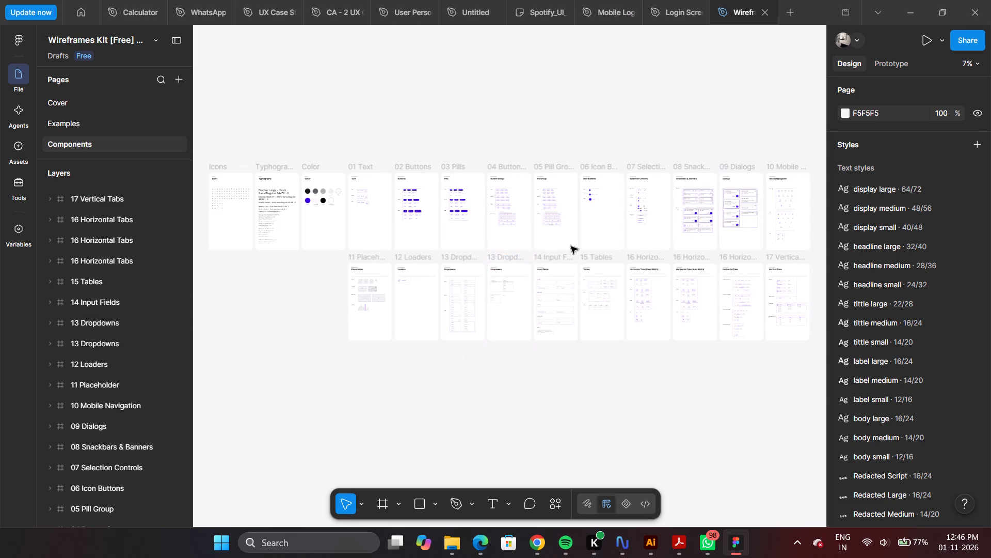
{"action": "scroll", "coordinate": [530, 194], "scroll_direction": "up", "scroll_amount": 13, "text": "ctrl"}
{"action": "scroll", "coordinate": [654, 199], "scroll_direction": "up", "scroll_amount": 5, "text": "ctrl"}
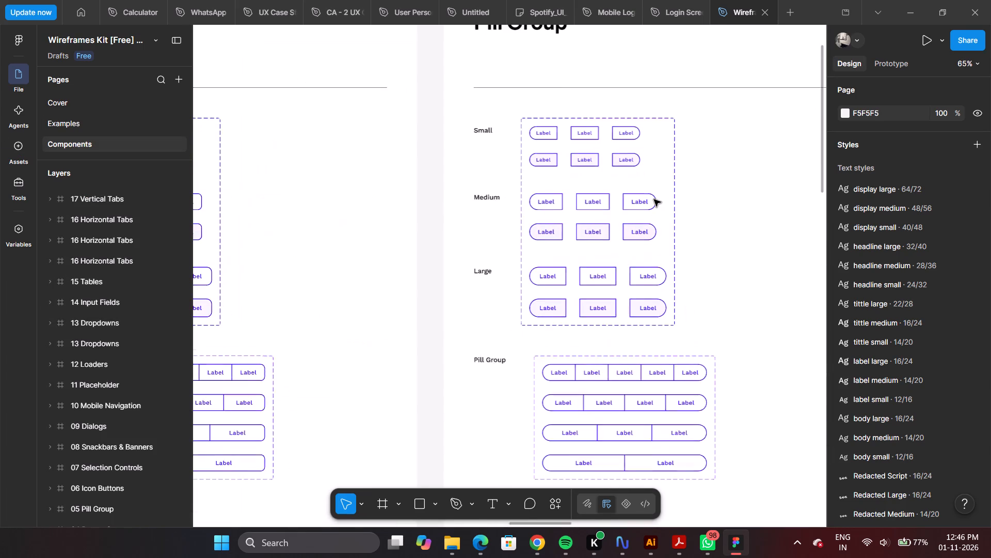
{"action": "scroll", "coordinate": [568, 208], "scroll_direction": "down", "scroll_amount": 12, "text": "ctrl"}
{"action": "scroll", "coordinate": [353, 235], "scroll_direction": "up", "scroll_amount": 6, "text": "ctrl"}
{"action": "scroll", "coordinate": [484, 170], "scroll_direction": "up", "scroll_amount": 6, "text": "ctrl"}
{"action": "scroll", "coordinate": [379, 245], "scroll_direction": "down", "scroll_amount": 6, "text": "ctrl"}
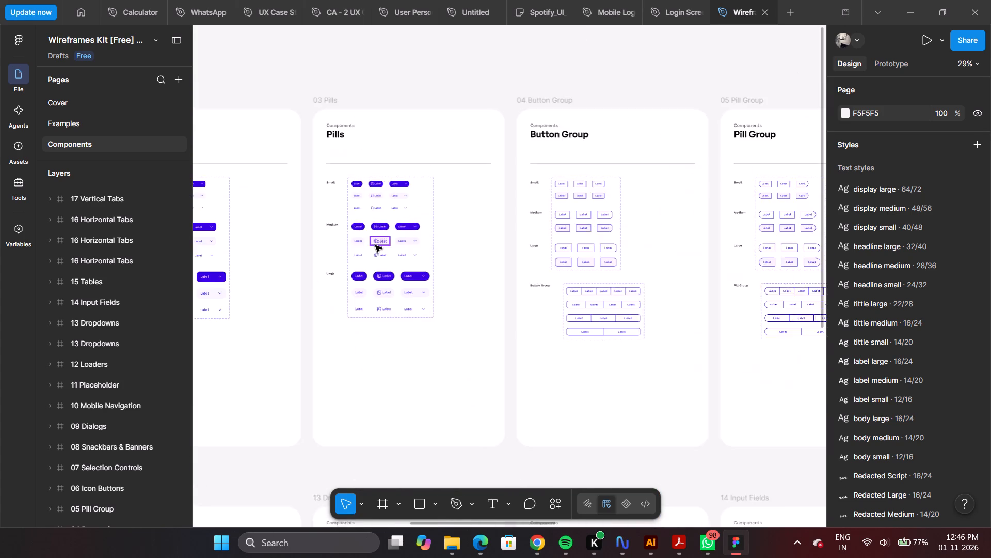
{"action": "scroll", "coordinate": [374, 245], "scroll_direction": "down", "scroll_amount": 5, "text": "ctrl"}
{"action": "scroll", "coordinate": [704, 216], "scroll_direction": "up", "scroll_amount": 12, "text": "ctrl"}
{"action": "scroll", "coordinate": [694, 226], "scroll_direction": "down", "scroll_amount": 6, "text": "ctrl"}
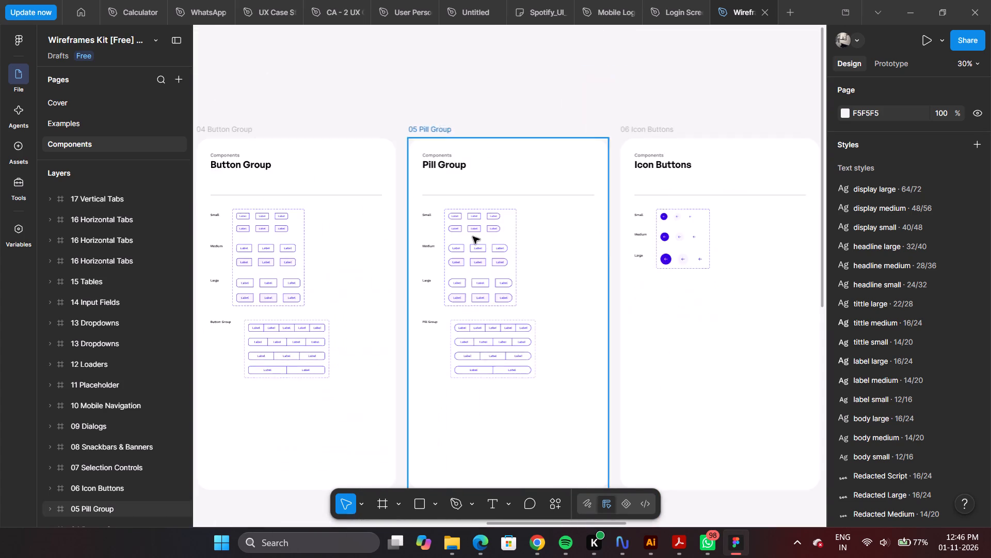
{"action": "scroll", "coordinate": [473, 237], "scroll_direction": "down", "scroll_amount": 5, "text": "ctrl"}
{"action": "scroll", "coordinate": [814, 202], "scroll_direction": "up", "scroll_amount": 5, "text": "ctrl"}
{"action": "scroll", "coordinate": [606, 253], "scroll_direction": "up", "scroll_amount": 5, "text": "ctrl"}
{"action": "scroll", "coordinate": [628, 323], "scroll_direction": "down", "scroll_amount": 6, "text": "ctrl"}
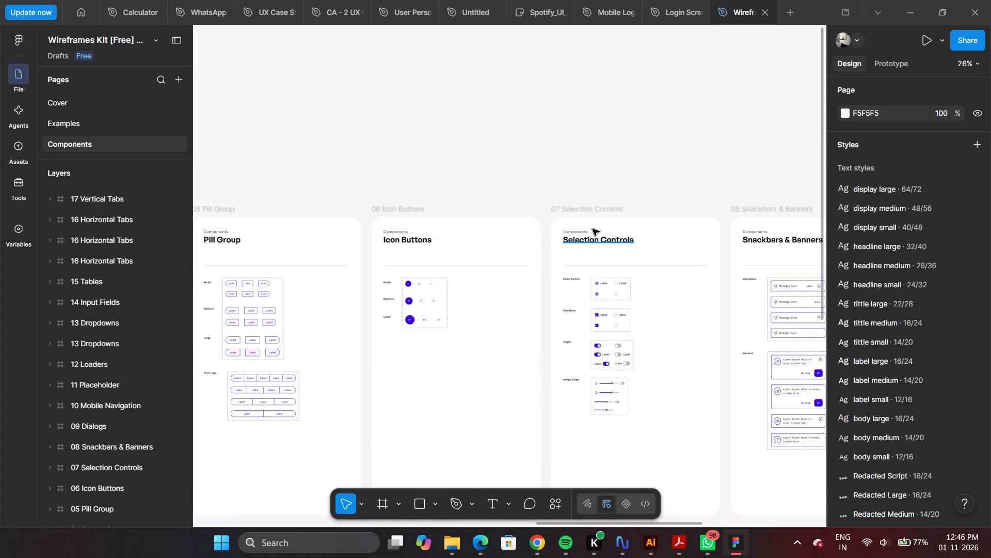
{"action": "scroll", "coordinate": [593, 227], "scroll_direction": "down", "scroll_amount": 6, "text": "ctrl"}
{"action": "scroll", "coordinate": [592, 227], "scroll_direction": "down", "scroll_amount": 5}
{"action": "scroll", "coordinate": [588, 211], "scroll_direction": "up", "scroll_amount": 11, "text": "ctrl"}
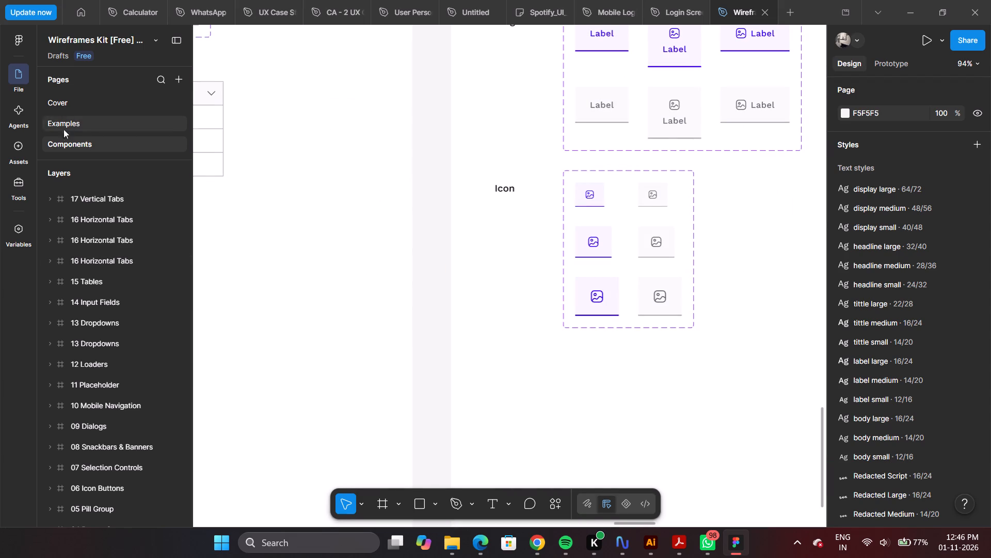
Examine the Example Components frame and the travel app screens on the kit's Examples page.
{"action": "left_click", "coordinate": [65, 122]}
{"action": "scroll", "coordinate": [561, 297], "scroll_direction": "up", "scroll_amount": 5, "text": "ctrl"}
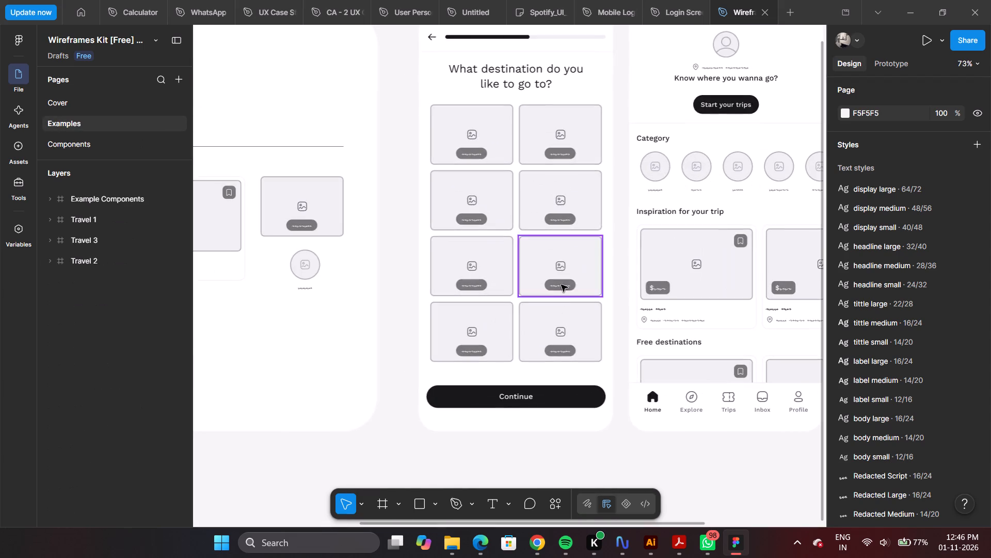
{"action": "scroll", "coordinate": [571, 225], "scroll_direction": "up", "scroll_amount": 4, "text": "ctrl"}
{"action": "scroll", "coordinate": [571, 224], "scroll_direction": "down", "scroll_amount": 11, "text": "ctrl"}
{"action": "scroll", "coordinate": [287, 198], "scroll_direction": "up", "scroll_amount": 9, "text": "ctrl"}
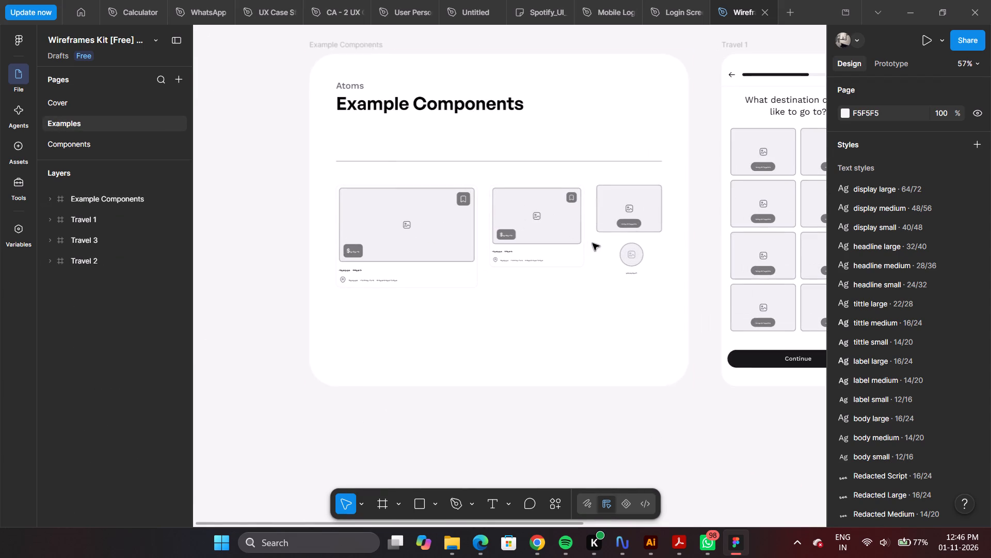
Examine the Travel 1, Travel 2 and Travel 3 example screens up close, and check the kit's text and color styles.
{"action": "scroll", "coordinate": [649, 237], "scroll_direction": "down", "scroll_amount": 6, "text": "ctrl"}
{"action": "scroll", "coordinate": [830, 247], "scroll_direction": "up", "scroll_amount": 5, "text": "ctrl"}
{"action": "scroll", "coordinate": [741, 236], "scroll_direction": "up", "scroll_amount": 8, "text": "ctrl"}
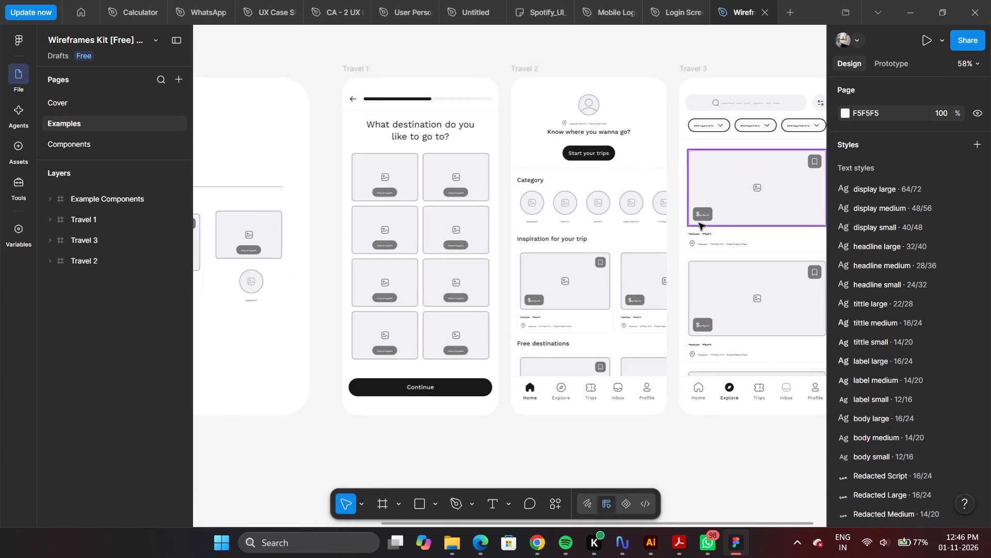
{"action": "key", "text": "space"}
{"action": "key", "text": "space"}
{"action": "key", "text": "space"}
{"action": "key", "text": "space"}
{"action": "key", "text": "space"}
{"action": "key", "text": "space"}
{"action": "key", "text": "space"}
{"action": "key", "text": "space"}
{"action": "key", "text": "space"}
{"action": "left_click_drag", "start_coordinate": [632, 184], "coordinate": [539, 167]}
{"action": "scroll", "coordinate": [549, 208], "scroll_direction": "up", "scroll_amount": 8, "text": "ctrl"}
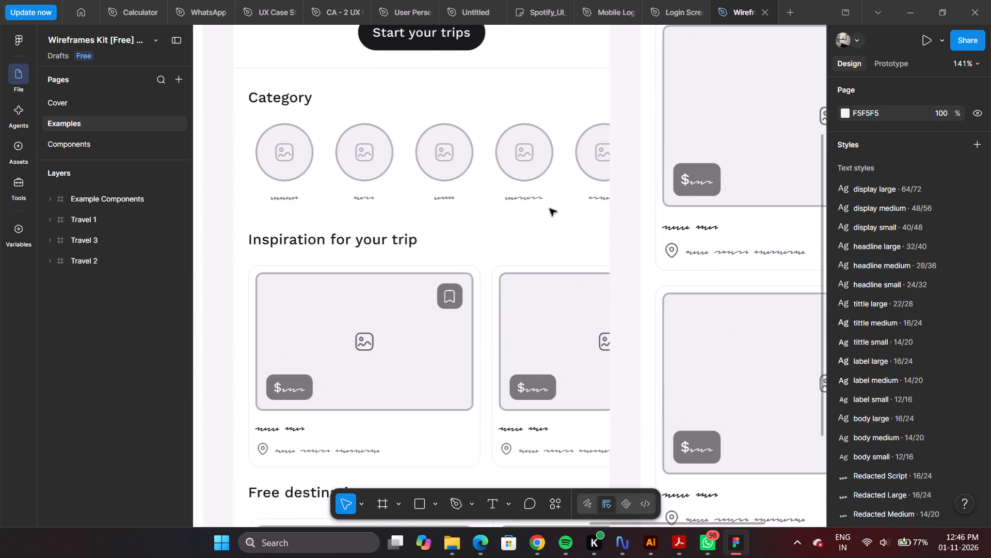
{"action": "scroll", "coordinate": [550, 209], "scroll_direction": "up", "scroll_amount": 1, "text": "ctrl"}
{"action": "scroll", "coordinate": [550, 209], "scroll_direction": "down", "scroll_amount": 1, "text": "ctrl"}
{"action": "scroll", "coordinate": [533, 174], "scroll_direction": "up", "scroll_amount": 6, "text": "ctrl"}
{"action": "scroll", "coordinate": [533, 174], "scroll_direction": "down", "scroll_amount": 9, "text": "ctrl"}
{"action": "key", "text": "space"}
{"action": "key", "text": "space"}
{"action": "key", "text": "space"}
{"action": "key", "text": "space"}
{"action": "key", "text": "space"}
{"action": "key", "text": "space"}
{"action": "key", "text": "space"}
{"action": "key", "text": "space"}
{"action": "key", "text": "space"}
{"action": "key", "text": "space"}
{"action": "key", "text": "space"}
{"action": "key", "text": "space"}
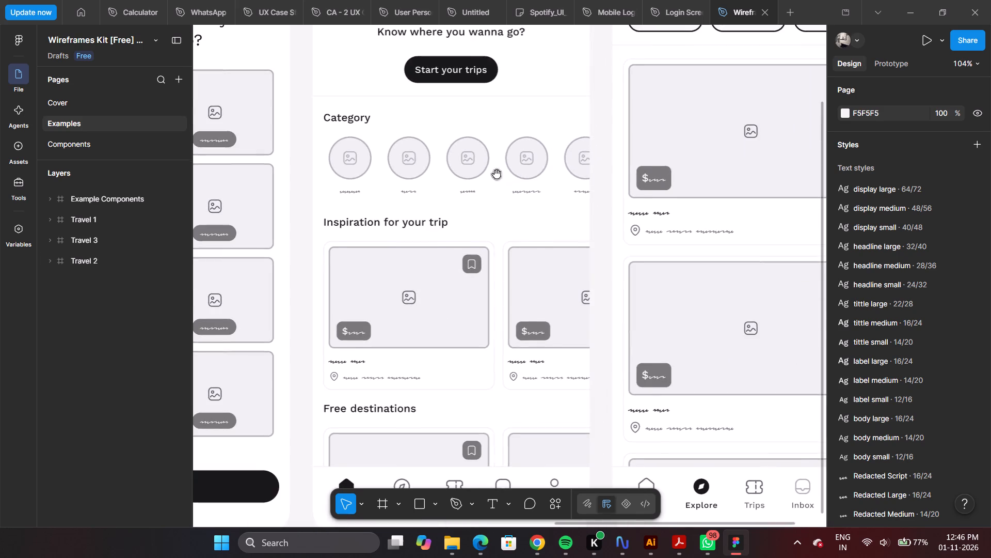
{"action": "left_click_drag", "start_coordinate": [483, 166], "coordinate": [704, 202]}
{"action": "key", "text": "space"}
{"action": "key", "text": "space"}
{"action": "key", "text": "space"}
{"action": "key", "text": "space"}
{"action": "key", "text": "space"}
{"action": "key", "text": "space"}
{"action": "key", "text": "space"}
{"action": "key", "text": "space"}
{"action": "key", "text": "space"}
{"action": "key", "text": "space"}
{"action": "key", "text": "space"}
{"action": "key", "text": "space"}
{"action": "key", "text": "space"}
{"action": "key", "text": "space"}
{"action": "key", "text": "space"}
{"action": "key", "text": "space"}
{"action": "key", "text": "space"}
{"action": "key", "text": "space"}
{"action": "key", "text": "space"}
{"action": "key", "text": "space"}
{"action": "left_click_drag", "start_coordinate": [515, 220], "coordinate": [587, 106]}
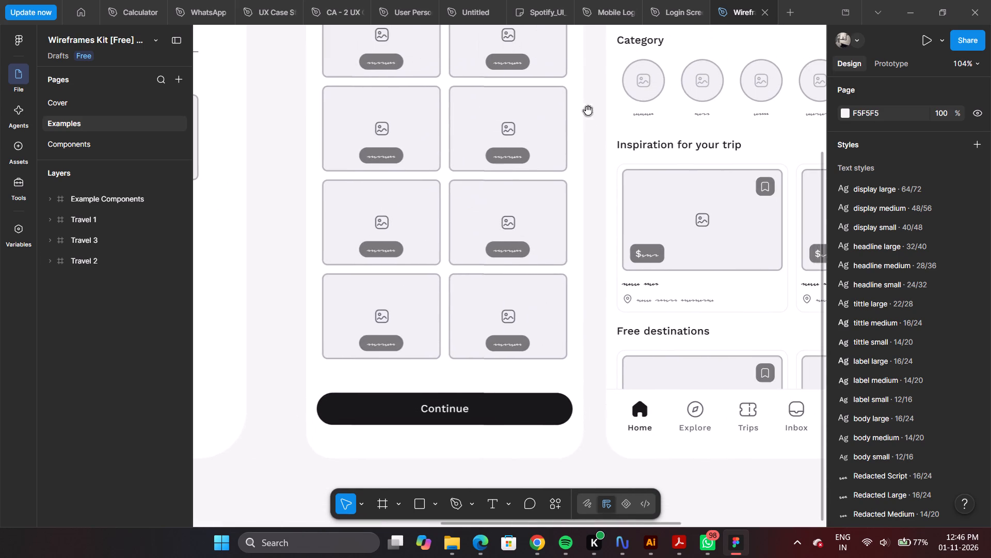
{"action": "left_click_drag", "start_coordinate": [675, 138], "coordinate": [328, 279]}
{"action": "left_click_drag", "start_coordinate": [701, 205], "coordinate": [475, 344]}
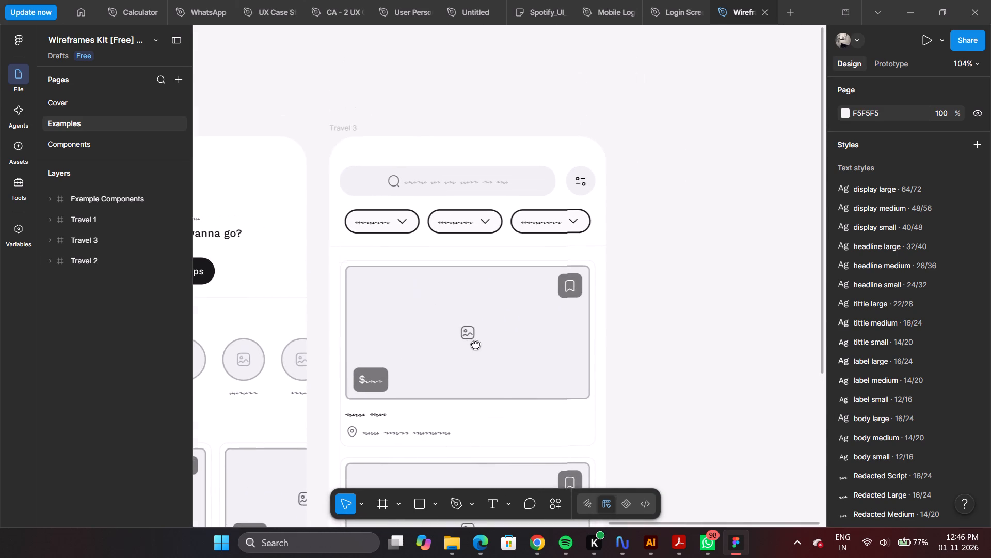
{"action": "left_click_drag", "start_coordinate": [475, 344], "coordinate": [609, 256]}
{"action": "scroll", "coordinate": [903, 288], "scroll_direction": "down", "scroll_amount": 5}
{"action": "scroll", "coordinate": [903, 288], "scroll_direction": "up", "scroll_amount": 2}
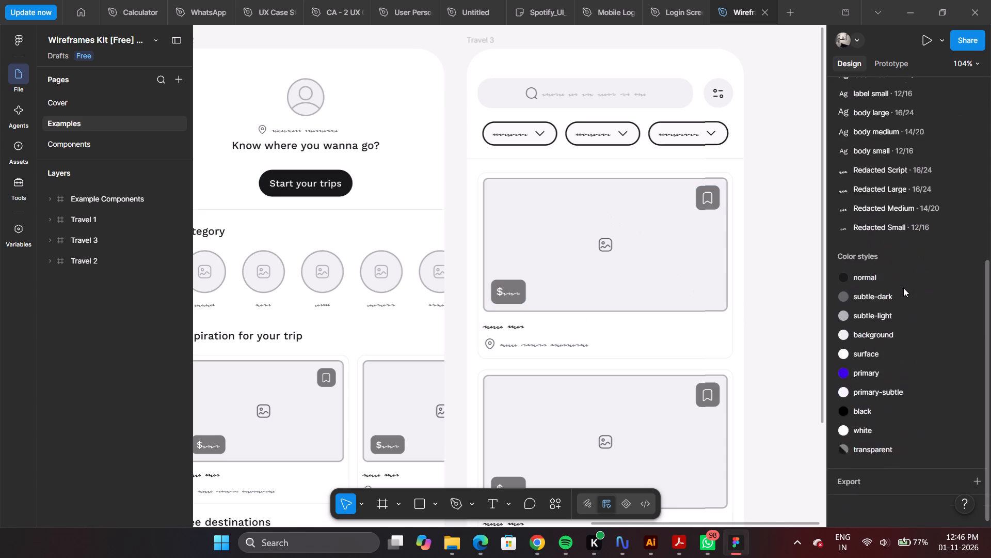
{"action": "scroll", "coordinate": [903, 288], "scroll_direction": "up", "scroll_amount": 3}
{"action": "scroll", "coordinate": [585, 211], "scroll_direction": "down", "scroll_amount": 5, "text": "ctrl"}
Compare the layouts of the three travel screens again and look back at the Example Components frame.
{"action": "scroll", "coordinate": [411, 297], "scroll_direction": "down", "scroll_amount": 4, "text": "ctrl"}
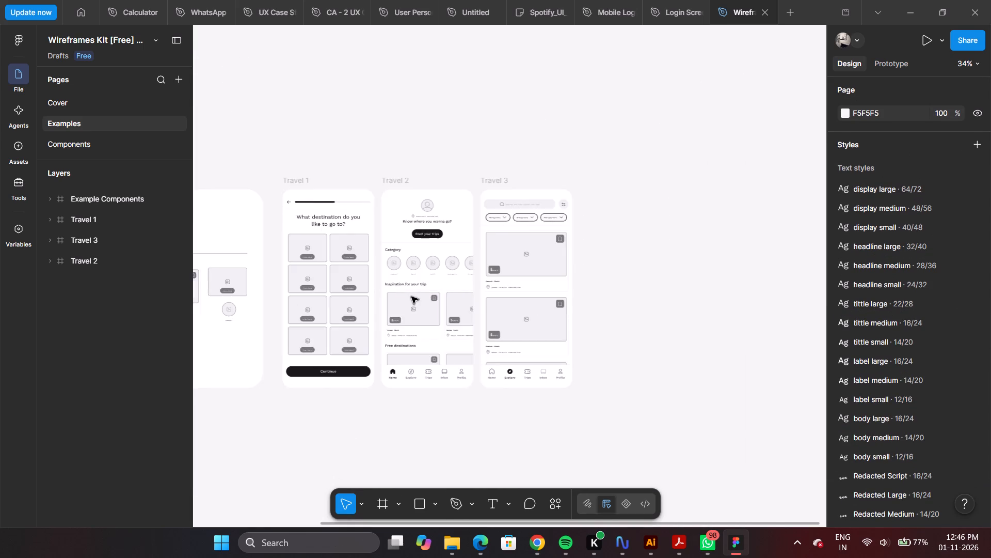
{"action": "scroll", "coordinate": [281, 306], "scroll_direction": "up", "scroll_amount": 5, "text": "ctrl"}
{"action": "key", "text": "space"}
{"action": "key", "text": "space"}
{"action": "key", "text": "space"}
{"action": "key", "text": "space"}
{"action": "key", "text": "space"}
{"action": "key", "text": "space"}
{"action": "key", "text": "space"}
{"action": "key", "text": "space"}
{"action": "key", "text": "space"}
{"action": "key", "text": "space"}
{"action": "key", "text": "space"}
{"action": "key", "text": "space"}
{"action": "key", "text": "space"}
{"action": "key", "text": "space"}
{"action": "key", "text": "space"}
{"action": "key", "text": "space"}
{"action": "key", "text": "space"}
{"action": "key", "text": "space"}
{"action": "key", "text": "space"}
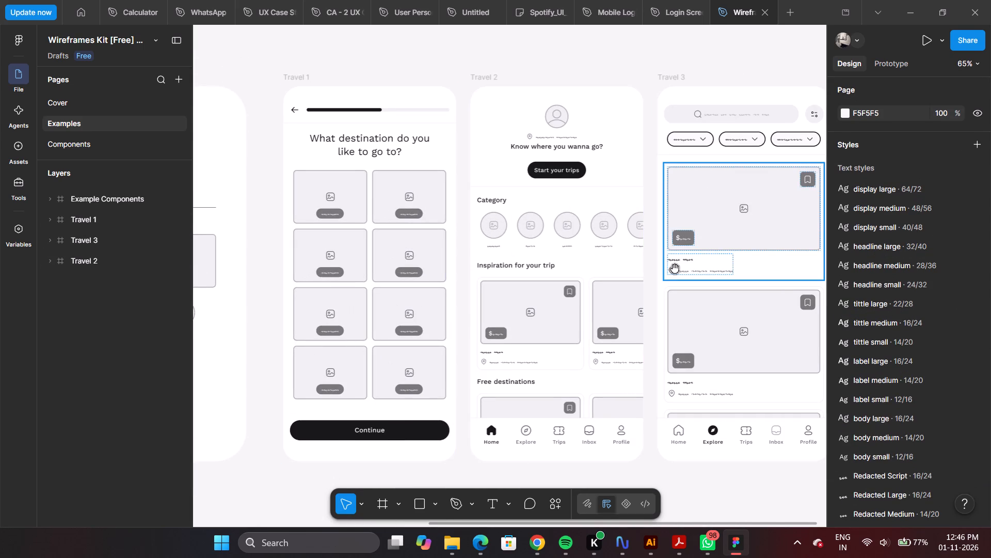
{"action": "left_click_drag", "start_coordinate": [679, 265], "coordinate": [618, 280]}
{"action": "scroll", "coordinate": [575, 263], "scroll_direction": "up", "scroll_amount": 3, "text": "ctrl"}
{"action": "key", "text": "space"}
{"action": "key", "text": "space"}
{"action": "key", "text": "space"}
{"action": "key", "text": "space"}
{"action": "key", "text": "space"}
{"action": "key", "text": "space"}
{"action": "key", "text": "space"}
{"action": "key", "text": "space"}
{"action": "key", "text": "space"}
{"action": "key", "text": "space"}
{"action": "key", "text": "space"}
{"action": "left_click_drag", "start_coordinate": [549, 230], "coordinate": [595, 252]}
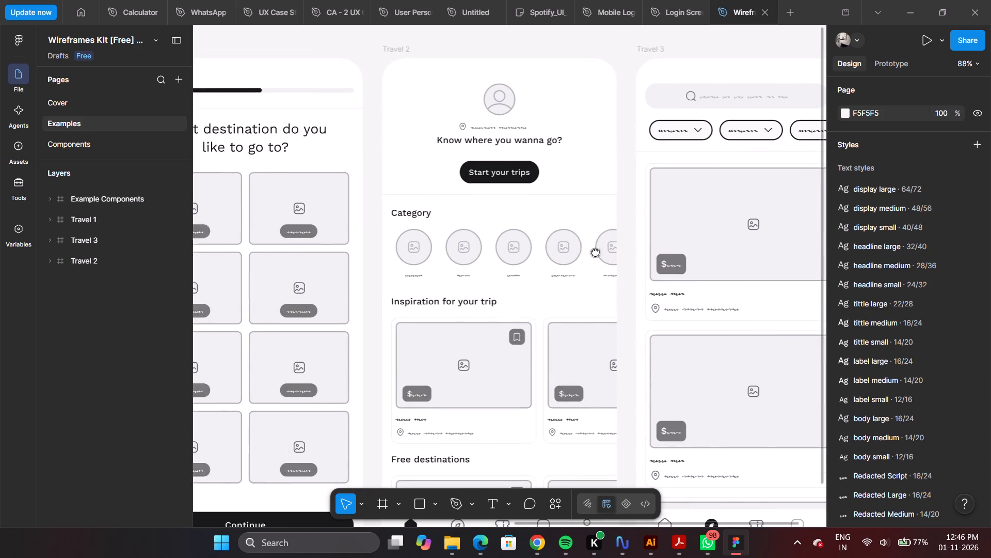
{"action": "left_click_drag", "start_coordinate": [595, 252], "coordinate": [658, 272]}
{"action": "scroll", "coordinate": [569, 205], "scroll_direction": "up", "scroll_amount": 3, "text": "ctrl"}
{"action": "scroll", "coordinate": [567, 204], "scroll_direction": "down", "scroll_amount": 4, "text": "ctrl"}
{"action": "key", "text": "space"}
{"action": "key", "text": "space"}
{"action": "key", "text": "space"}
{"action": "key", "text": "space"}
{"action": "key", "text": "space"}
{"action": "key", "text": "space"}
{"action": "key", "text": "space"}
{"action": "key", "text": "space"}
{"action": "key", "text": "space"}
{"action": "key", "text": "space"}
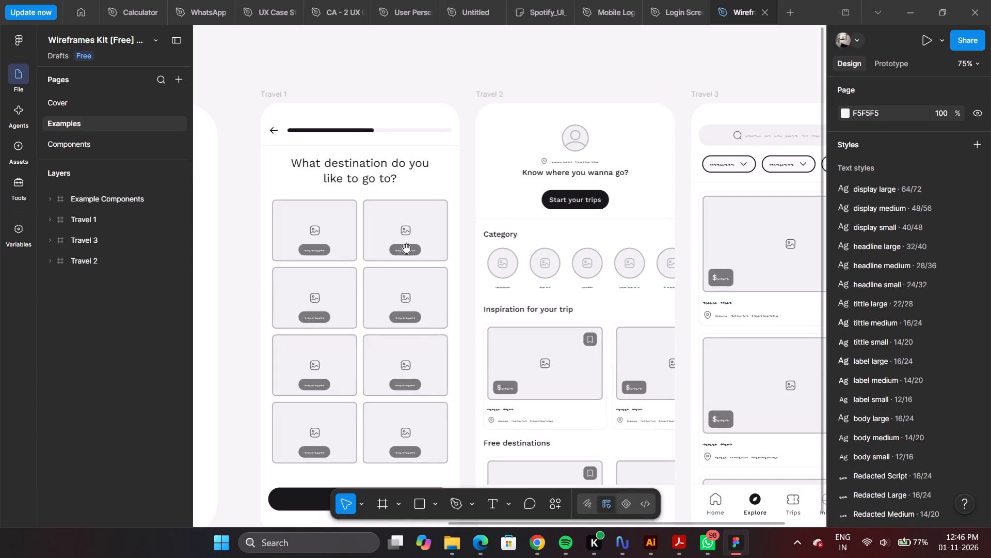
{"action": "left_click_drag", "start_coordinate": [407, 246], "coordinate": [588, 234]}
{"action": "key", "text": "space"}
{"action": "key", "text": "space"}
{"action": "key", "text": "space"}
{"action": "key", "text": "space"}
{"action": "key", "text": "space"}
{"action": "left_click_drag", "start_coordinate": [477, 233], "coordinate": [682, 225]}
{"action": "scroll", "coordinate": [653, 230], "scroll_direction": "down", "scroll_amount": 5, "text": "ctrl"}
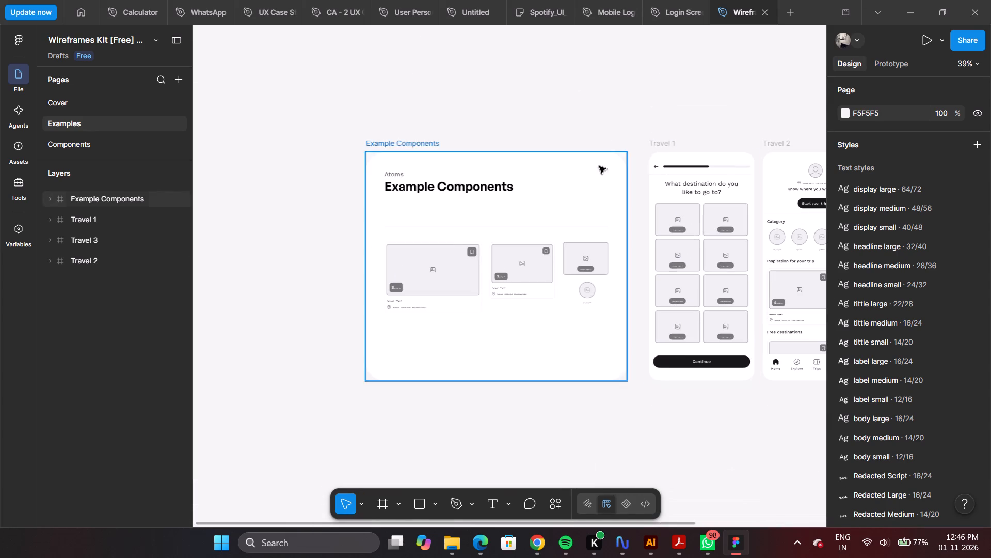
Return to the CA - 2 UX Case Study file and review the Core Task Flow screens on the Low-Fidelity Wireframes sheet.
{"action": "left_click", "coordinate": [341, 10]}
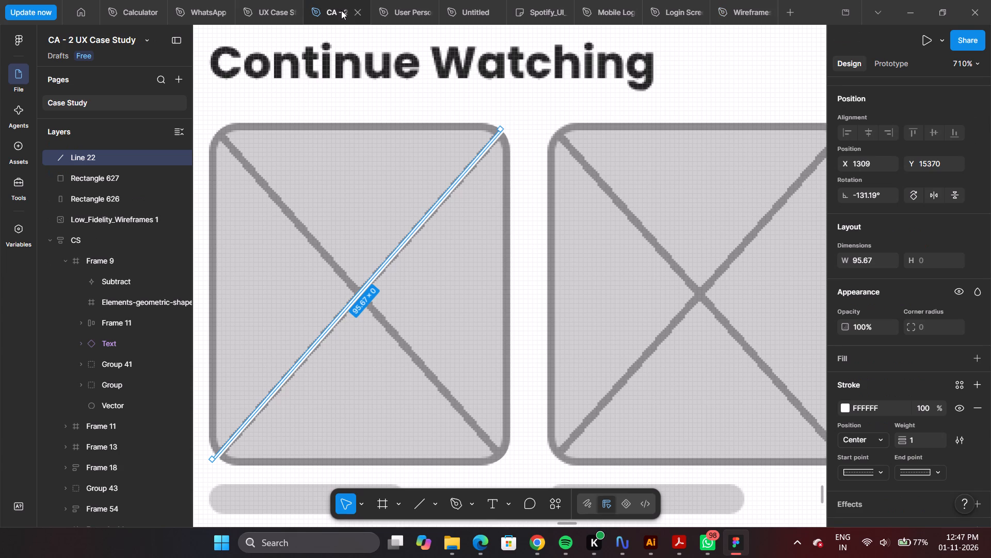
{"action": "scroll", "coordinate": [475, 165], "scroll_direction": "down", "scroll_amount": 12, "text": "ctrl"}
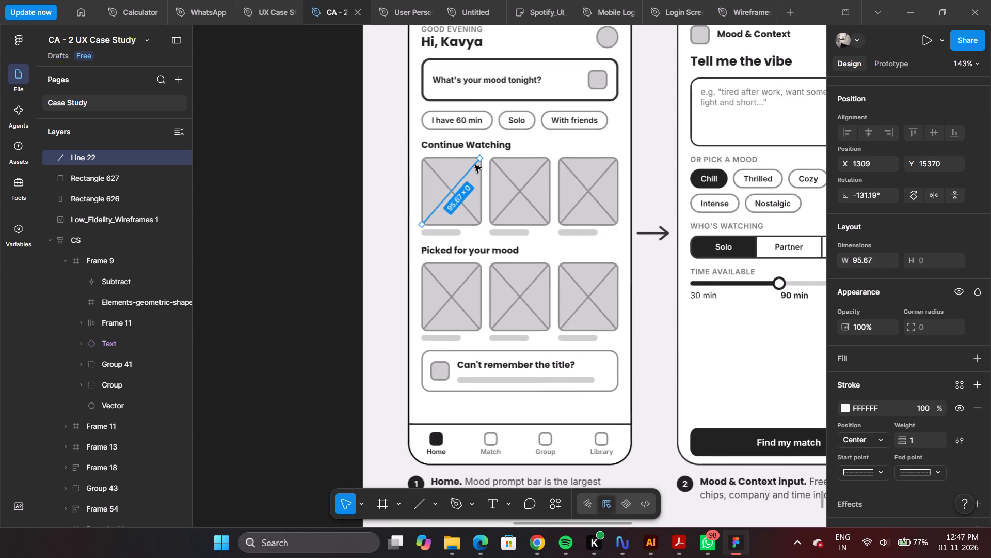
{"action": "scroll", "coordinate": [475, 165], "scroll_direction": "down", "scroll_amount": 4, "text": "ctrl"}
{"action": "scroll", "coordinate": [522, 150], "scroll_direction": "down", "scroll_amount": 5, "text": "ctrl"}
{"action": "scroll", "coordinate": [441, 160], "scroll_direction": "down", "scroll_amount": 4, "text": "ctrl"}
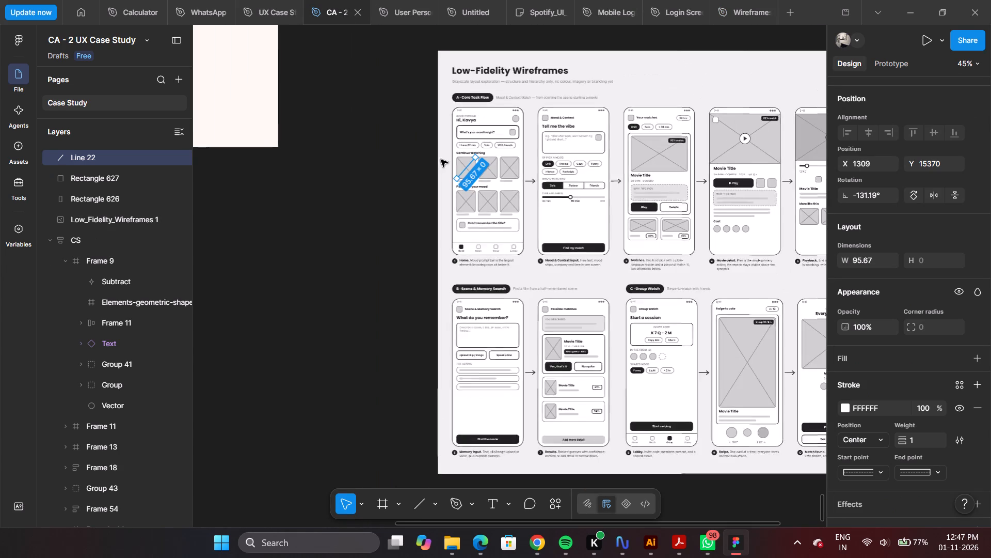
{"action": "scroll", "coordinate": [695, 157], "scroll_direction": "up", "scroll_amount": 2, "text": "ctrl"}
{"action": "scroll", "coordinate": [475, 164], "scroll_direction": "down", "scroll_amount": 2, "text": "ctrl"}
{"action": "scroll", "coordinate": [728, 334], "scroll_direction": "up", "scroll_amount": 4, "text": "ctrl"}
{"action": "scroll", "coordinate": [697, 316], "scroll_direction": "down", "scroll_amount": 4, "text": "ctrl"}
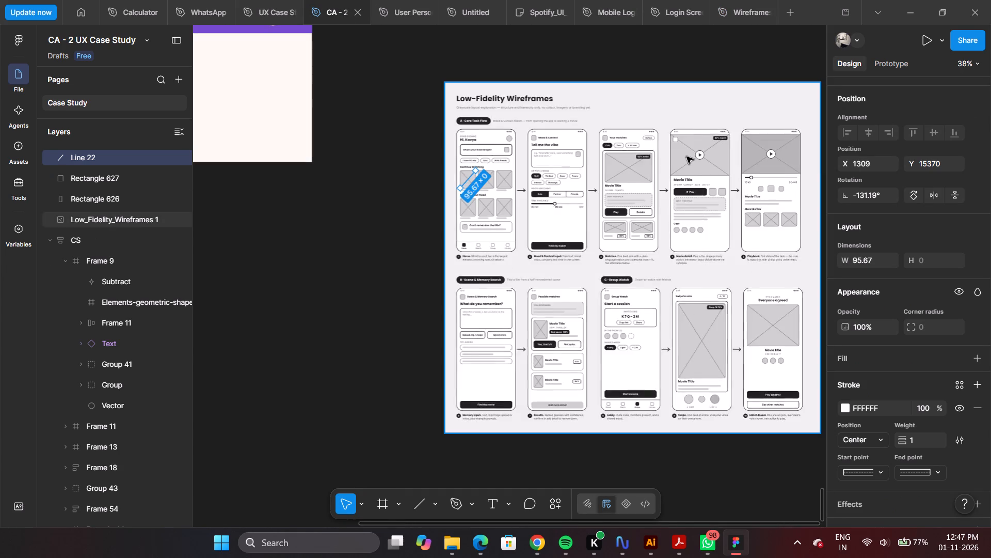
{"action": "scroll", "coordinate": [685, 158], "scroll_direction": "up", "scroll_amount": 5, "text": "ctrl"}
{"action": "scroll", "coordinate": [687, 156], "scroll_direction": "down", "scroll_amount": 5, "text": "ctrl"}
{"action": "scroll", "coordinate": [560, 166], "scroll_direction": "up", "scroll_amount": 5, "text": "ctrl"}
{"action": "scroll", "coordinate": [610, 211], "scroll_direction": "up", "scroll_amount": 3, "text": "ctrl"}
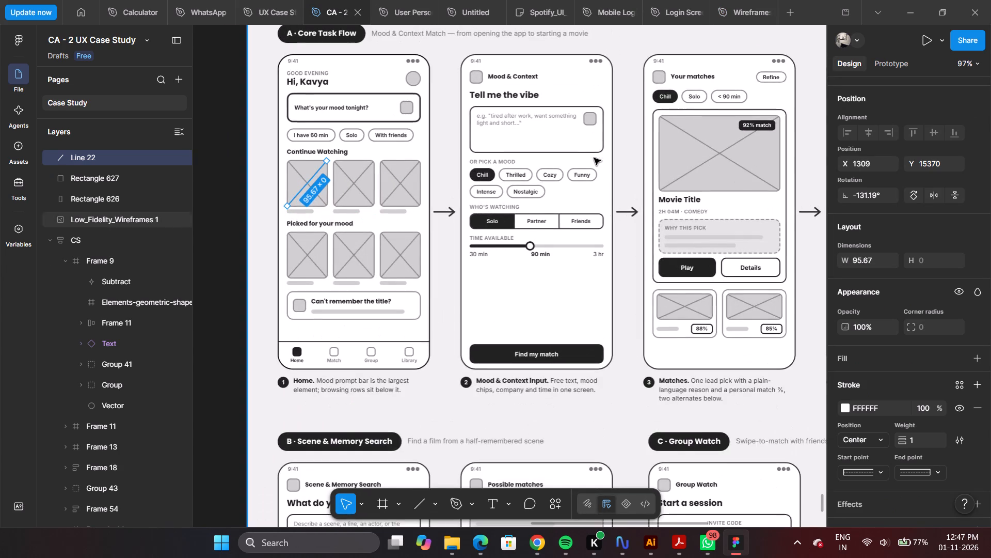
{"action": "scroll", "coordinate": [592, 151], "scroll_direction": "up", "scroll_amount": 4, "text": "ctrl"}
{"action": "scroll", "coordinate": [485, 173], "scroll_direction": "up", "scroll_amount": 4}
{"action": "scroll", "coordinate": [485, 173], "scroll_direction": "down", "scroll_amount": 4, "text": "ctrl"}
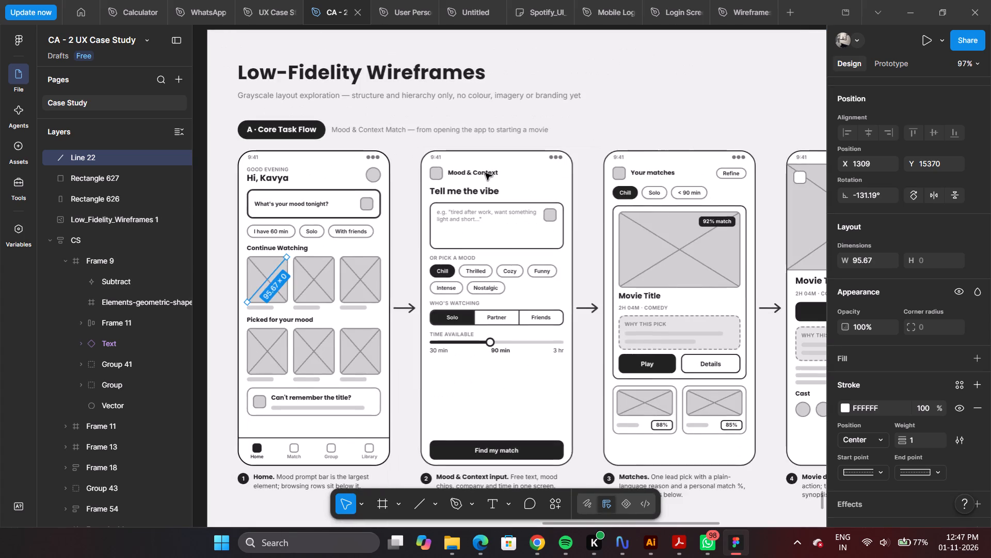
{"action": "scroll", "coordinate": [434, 190], "scroll_direction": "down", "scroll_amount": 5, "text": "ctrl"}
{"action": "scroll", "coordinate": [777, 202], "scroll_direction": "up", "scroll_amount": 4, "text": "ctrl"}
{"action": "scroll", "coordinate": [629, 298], "scroll_direction": "up", "scroll_amount": 3, "text": "ctrl"}
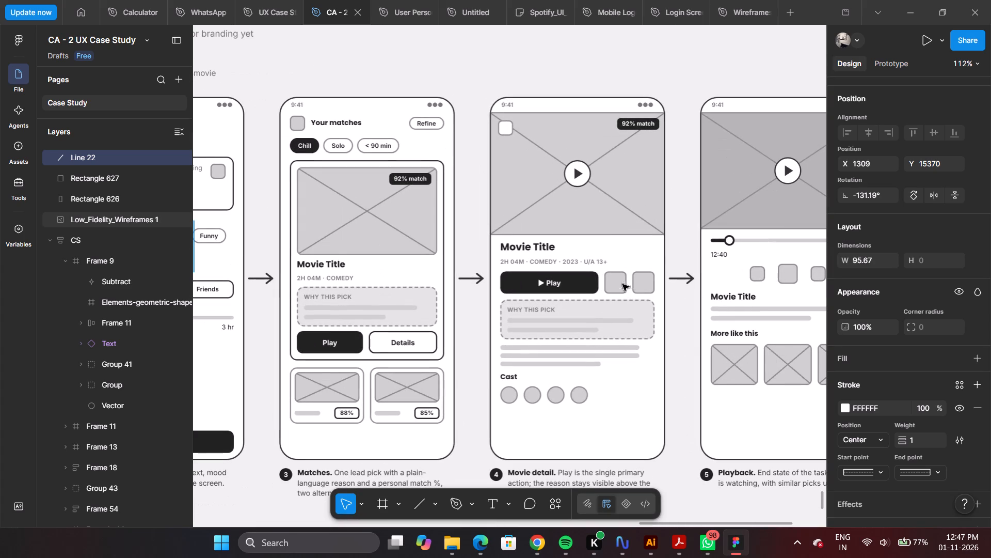
{"action": "scroll", "coordinate": [597, 229], "scroll_direction": "down", "scroll_amount": 4, "text": "ctrl"}
{"action": "scroll", "coordinate": [567, 349], "scroll_direction": "up", "scroll_amount": 4, "text": "ctrl"}
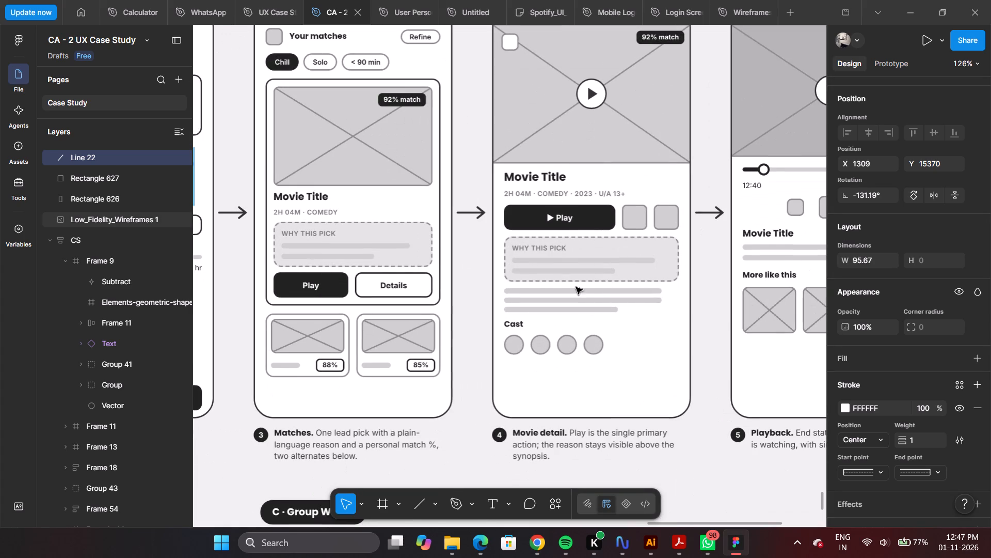
{"action": "scroll", "coordinate": [493, 220], "scroll_direction": "down", "scroll_amount": 5, "text": "ctrl"}
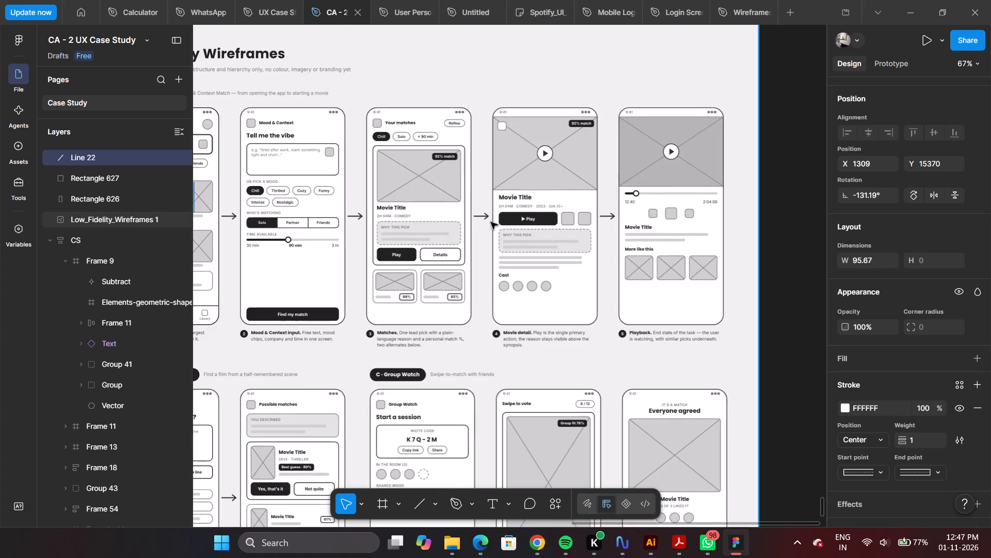
{"action": "scroll", "coordinate": [518, 219], "scroll_direction": "down", "scroll_amount": 3, "text": "ctrl"}
{"action": "scroll", "coordinate": [286, 213], "scroll_direction": "up", "scroll_amount": 4, "text": "ctrl"}
Examine the Home wireframe's mood prompt, filter chips, Continue Watching and Picked for your mood rows up close.
{"action": "key", "text": "space"}
{"action": "key", "text": "space"}
{"action": "key", "text": "space"}
{"action": "key", "text": "space"}
{"action": "key", "text": "space"}
{"action": "key", "text": "space"}
{"action": "key", "text": "space"}
{"action": "key", "text": "space"}
{"action": "key", "text": "space"}
{"action": "key", "text": "space"}
{"action": "key", "text": "space"}
{"action": "key", "text": "space"}
{"action": "key", "text": "space"}
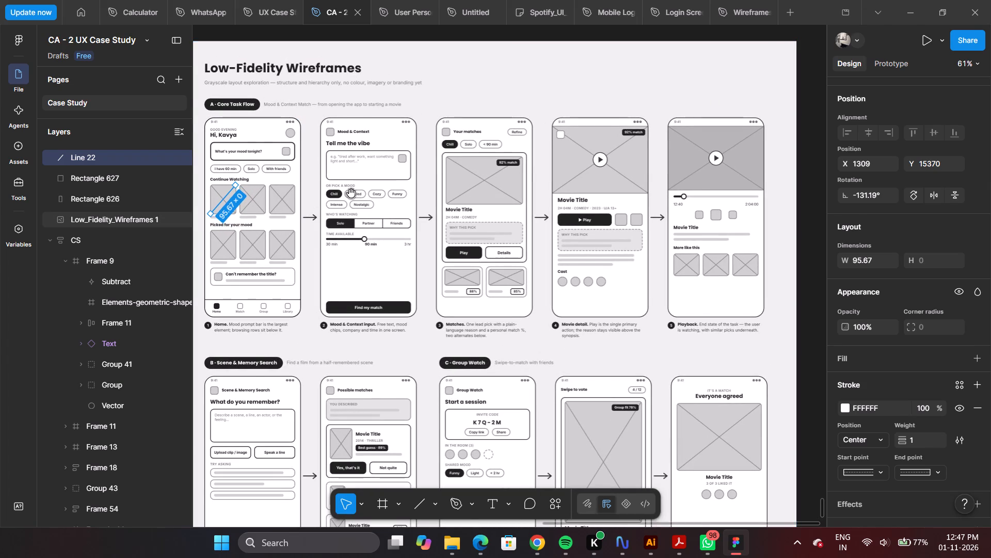
{"action": "left_click_drag", "start_coordinate": [351, 193], "coordinate": [501, 201]}
{"action": "scroll", "coordinate": [424, 192], "scroll_direction": "up", "scroll_amount": 6, "text": "ctrl"}
{"action": "scroll", "coordinate": [423, 149], "scroll_direction": "up", "scroll_amount": 3, "text": "ctrl"}
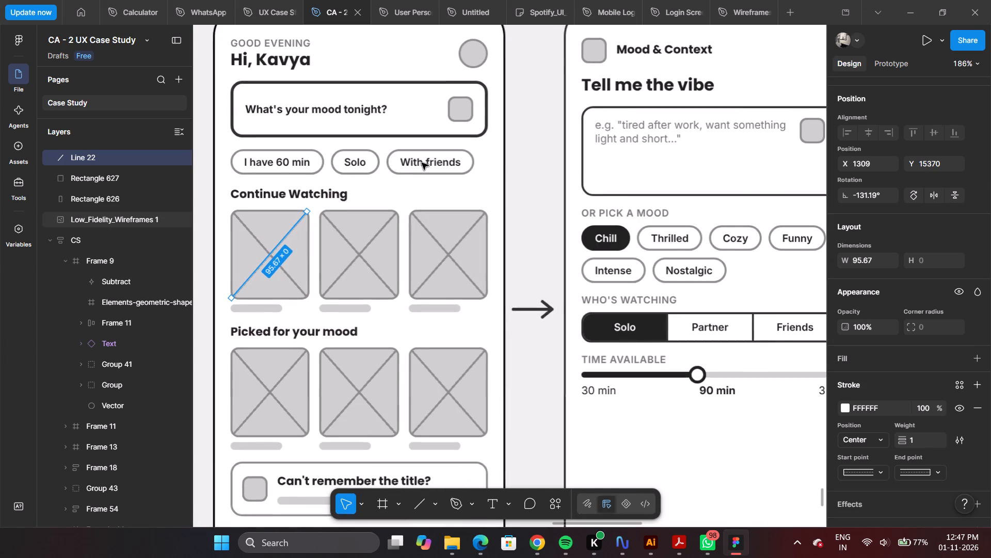
{"action": "scroll", "coordinate": [422, 162], "scroll_direction": "up", "scroll_amount": 4}
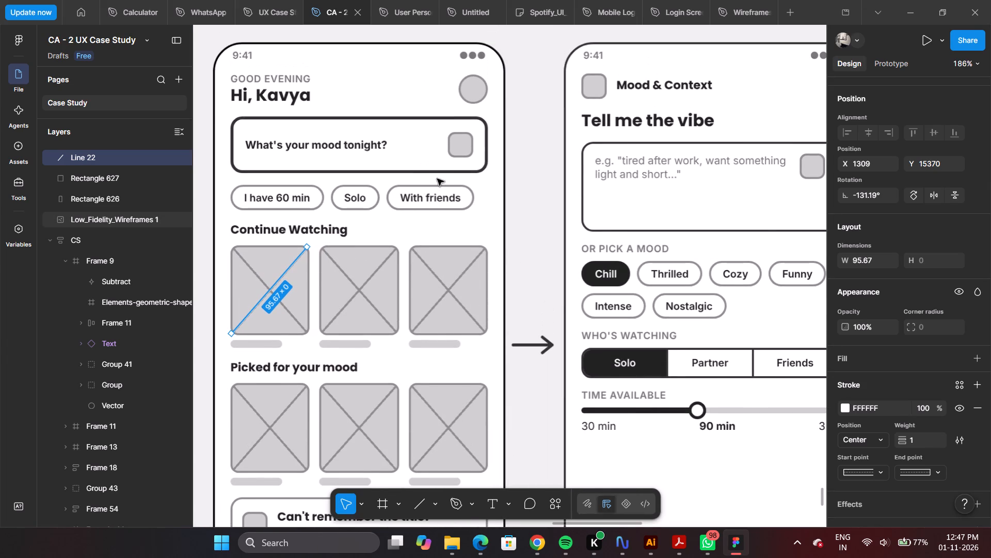
Examine the Home wireframe from its greeting and mood prompt down to the title-recall card.
{"action": "key", "text": "ctrl+space"}
{"action": "key", "text": "ctrl+space"}
{"action": "key", "text": "ctrl+space"}
{"action": "key", "text": "ctrl+space"}
{"action": "key", "text": "ctrl+space"}
{"action": "key", "text": "ctrl+space"}
{"action": "key", "text": "ctrl+space"}
{"action": "key", "text": "ctrl+space"}
{"action": "key", "text": "ctrl+space"}
{"action": "key", "text": "ctrl+space"}
{"action": "key", "text": "ctrl+space"}
{"action": "key", "text": "ctrl+space"}
{"action": "left_click", "coordinate": [373, 153]}
{"action": "key", "text": "space"}
{"action": "key", "text": "space"}
{"action": "key", "text": "space"}
{"action": "key", "text": "space"}
{"action": "key", "text": "space"}
{"action": "key", "text": "space"}
{"action": "key", "text": "space"}
{"action": "key", "text": "space"}
{"action": "key", "text": "space"}
{"action": "key", "text": "space"}
{"action": "key", "text": "space"}
{"action": "key", "text": "space"}
{"action": "key", "text": "space"}
{"action": "key", "text": "space"}
{"action": "key", "text": "space"}
{"action": "key", "text": "space"}
{"action": "key", "text": "space"}
{"action": "key", "text": "space"}
{"action": "scroll", "coordinate": [463, 223], "scroll_direction": "down", "scroll_amount": 3}
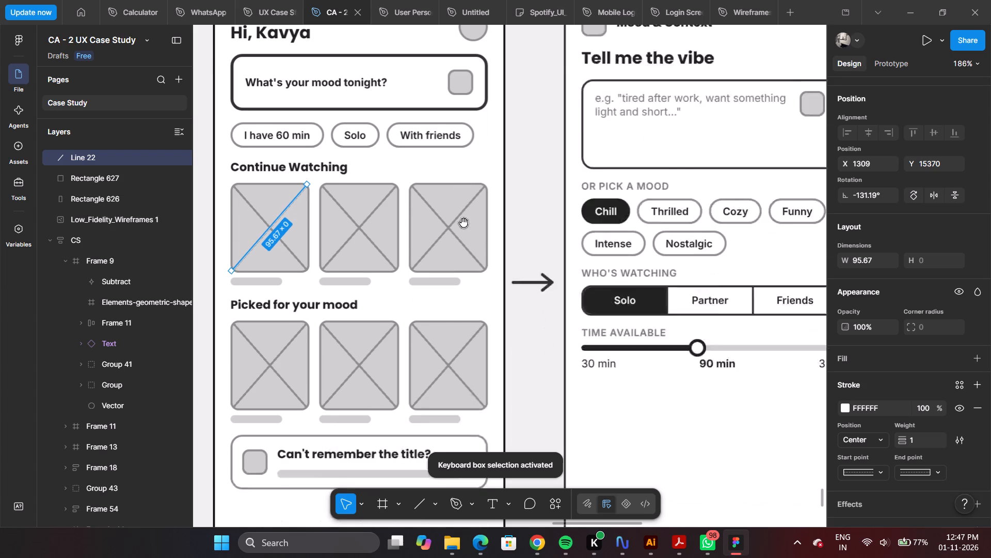
{"action": "scroll", "coordinate": [463, 223], "scroll_direction": "down", "scroll_amount": 1}
{"action": "scroll", "coordinate": [463, 223], "scroll_direction": "up", "scroll_amount": 4}
{"action": "scroll", "coordinate": [397, 219], "scroll_direction": "down", "scroll_amount": 4, "text": "ctrl"}
{"action": "scroll", "coordinate": [241, 245], "scroll_direction": "up", "scroll_amount": 4, "text": "ctrl"}
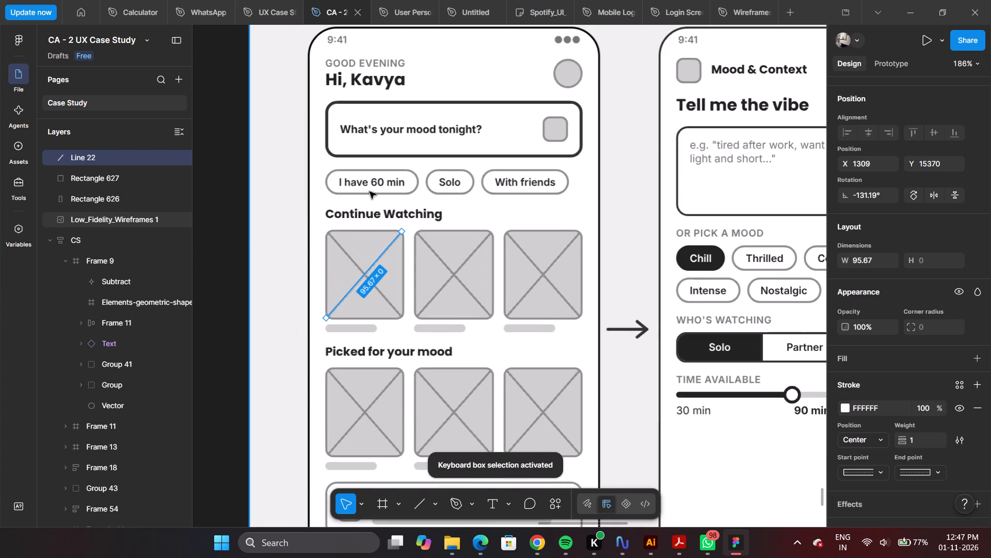
Compare the Home and Mood & Context wireframes in the Core Task Flow, and study Home's poster rows again.
{"action": "scroll", "coordinate": [391, 187], "scroll_direction": "down", "scroll_amount": 4, "text": "ctrl"}
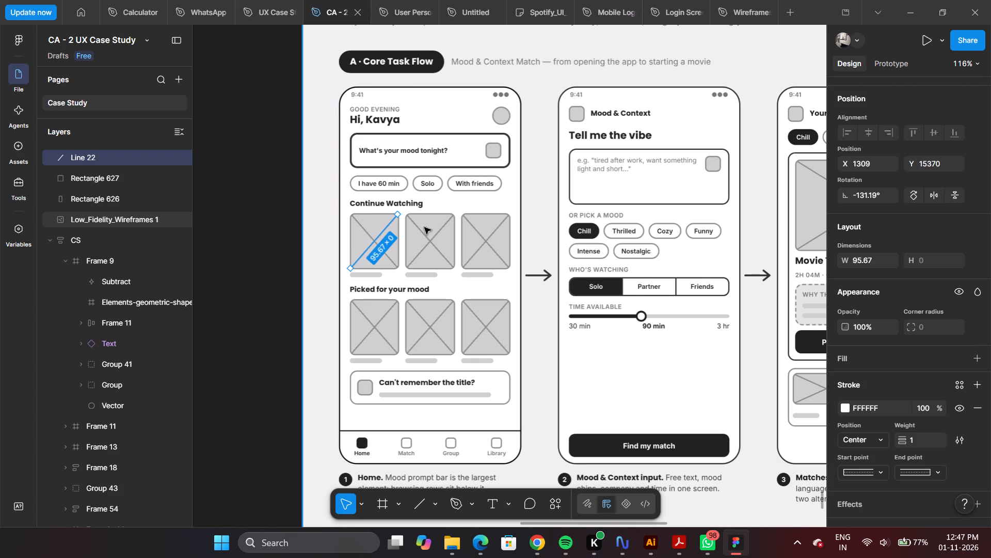
{"action": "scroll", "coordinate": [426, 226], "scroll_direction": "down", "scroll_amount": 3, "text": "ctrl"}
{"action": "scroll", "coordinate": [435, 218], "scroll_direction": "up", "scroll_amount": 5, "text": "ctrl"}
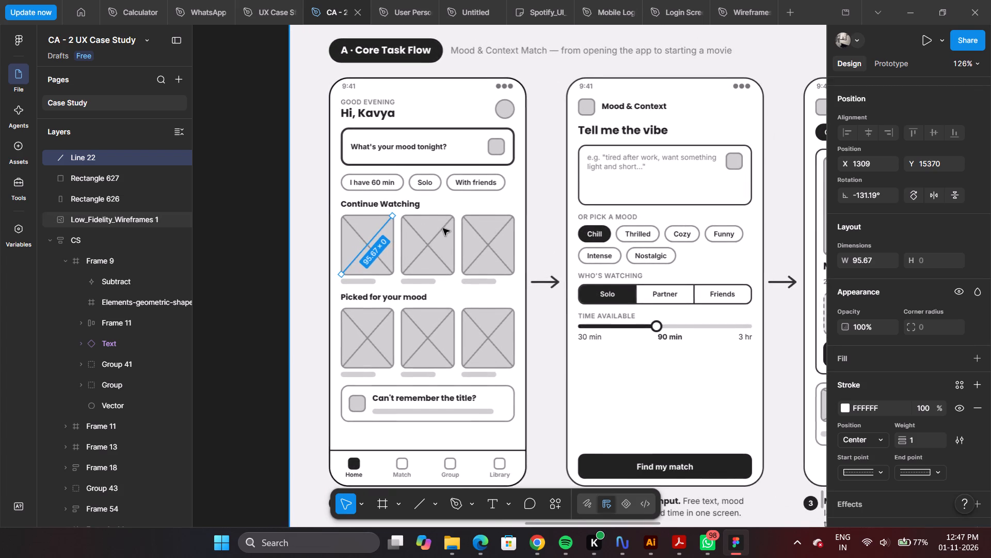
{"action": "scroll", "coordinate": [443, 228], "scroll_direction": "up", "scroll_amount": 1, "text": "ctrl"}
{"action": "scroll", "coordinate": [466, 209], "scroll_direction": "down", "scroll_amount": 5, "text": "ctrl"}
{"action": "scroll", "coordinate": [467, 209], "scroll_direction": "up", "scroll_amount": 9, "text": "ctrl"}
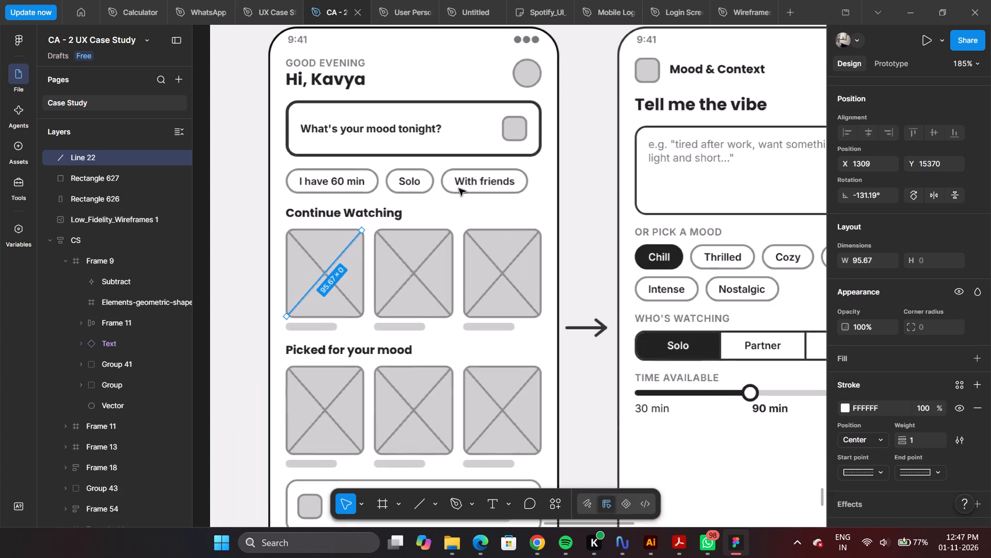
{"action": "scroll", "coordinate": [347, 243], "scroll_direction": "up", "scroll_amount": 9, "text": "ctrl"}
{"action": "scroll", "coordinate": [491, 264], "scroll_direction": "down", "scroll_amount": 5, "text": "ctrl"}
{"action": "scroll", "coordinate": [608, 256], "scroll_direction": "down", "scroll_amount": 4, "text": "ctrl"}
{"action": "scroll", "coordinate": [403, 230], "scroll_direction": "up", "scroll_amount": 1, "text": "ctrl"}
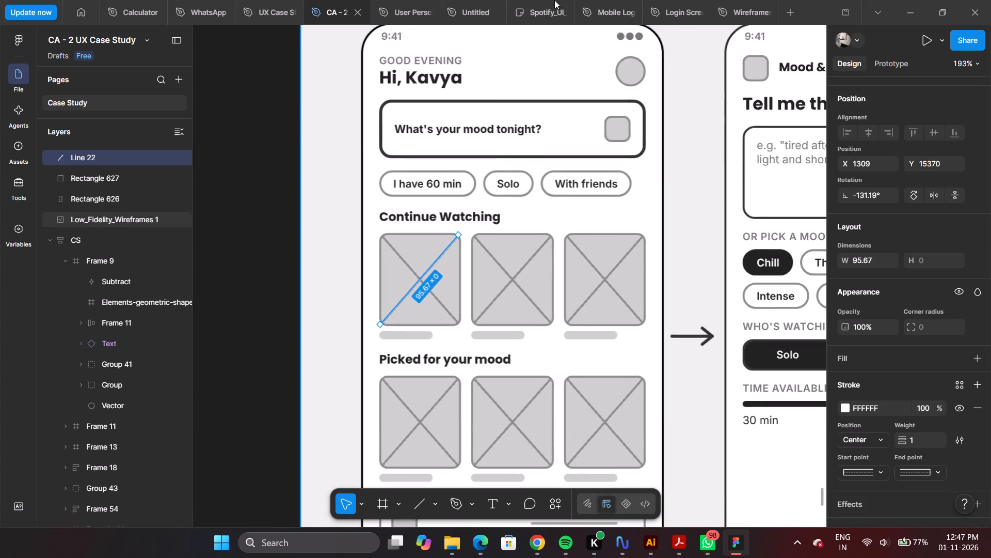
Go back to the Wireframes Kit file and review the Travel 2 and Travel 3 example screens.
{"action": "left_click", "coordinate": [741, 8]}
{"action": "scroll", "coordinate": [568, 301], "scroll_direction": "down", "scroll_amount": 4, "text": "ctrl"}
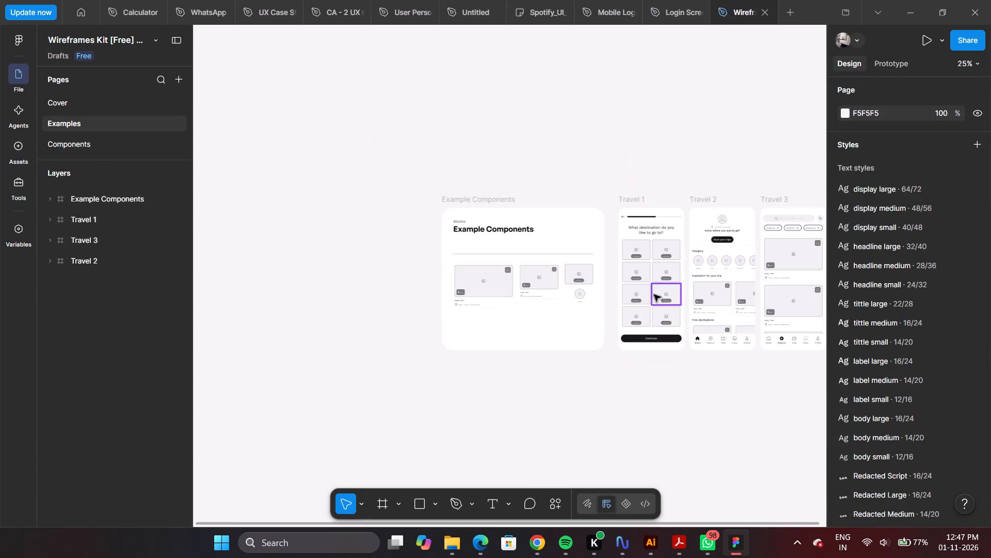
{"action": "scroll", "coordinate": [535, 300], "scroll_direction": "down", "scroll_amount": 6, "text": "ctrl"}
{"action": "key", "text": "space"}
{"action": "scroll", "coordinate": [572, 316], "scroll_direction": "up", "scroll_amount": 16, "text": "ctrl"}
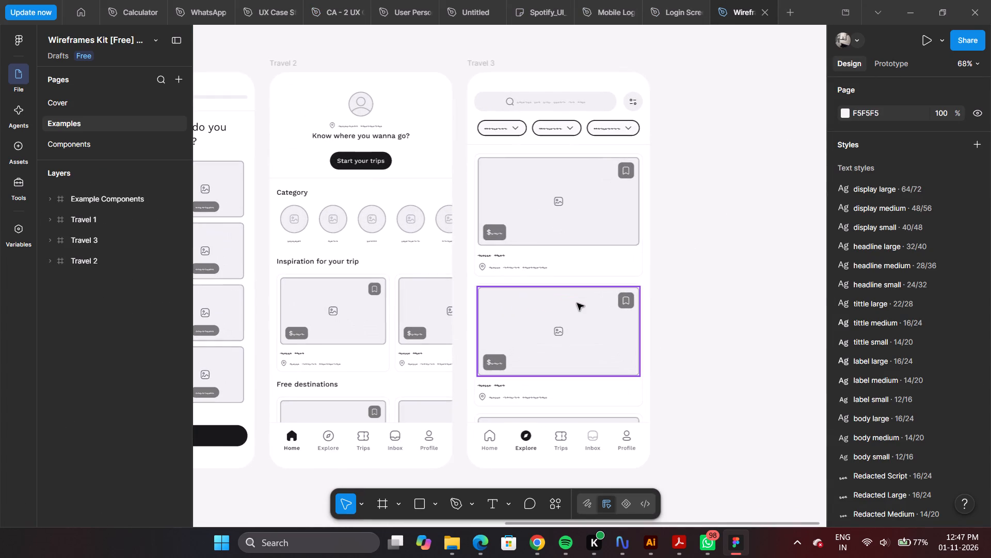
Survey the component frames on the kit's Components page, from Icons and Typography through Tables and Dialogs.
{"action": "left_click", "coordinate": [91, 144]}
{"action": "scroll", "coordinate": [698, 266], "scroll_direction": "down", "scroll_amount": 13, "text": "ctrl"}
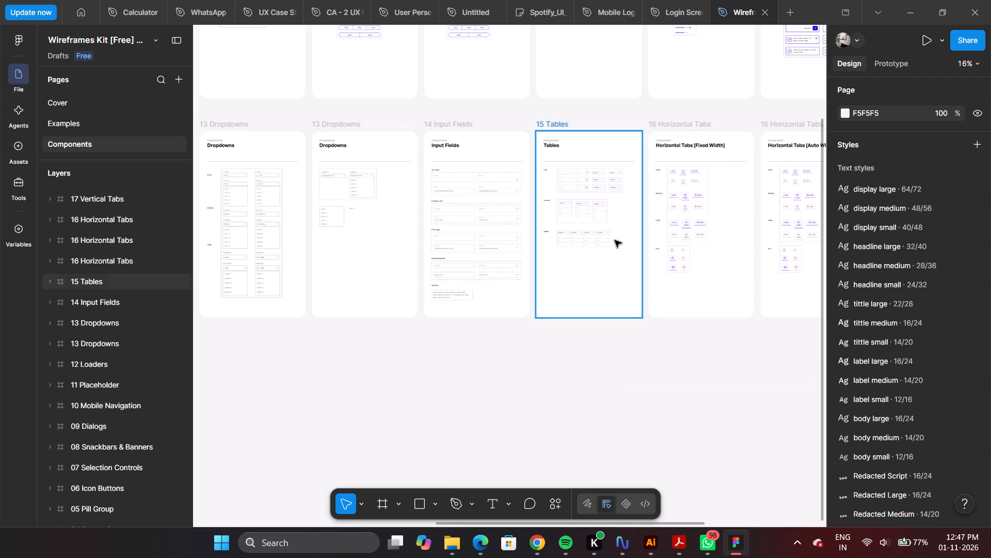
{"action": "scroll", "coordinate": [615, 240], "scroll_direction": "down", "scroll_amount": 2, "text": "ctrl"}
{"action": "scroll", "coordinate": [286, 228], "scroll_direction": "up", "scroll_amount": 9, "text": "ctrl"}
{"action": "scroll", "coordinate": [489, 311], "scroll_direction": "down", "scroll_amount": 9, "text": "ctrl"}
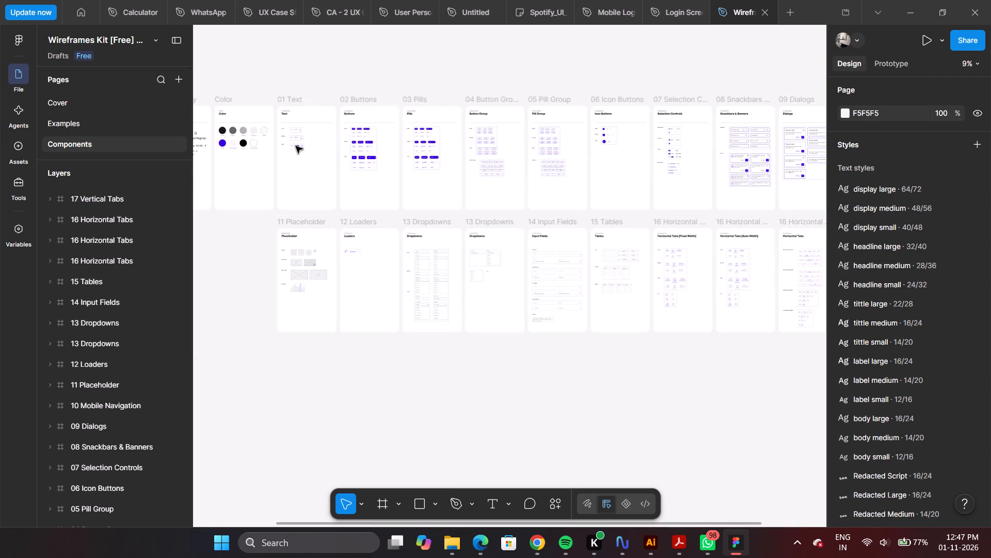
{"action": "scroll", "coordinate": [534, 227], "scroll_direction": "down", "scroll_amount": 6, "text": "ctrl"}
{"action": "scroll", "coordinate": [359, 169], "scroll_direction": "up", "scroll_amount": 6, "text": "ctrl"}
{"action": "scroll", "coordinate": [353, 228], "scroll_direction": "up", "scroll_amount": 6, "text": "ctrl"}
{"action": "scroll", "coordinate": [353, 228], "scroll_direction": "down", "scroll_amount": 9, "text": "ctrl"}
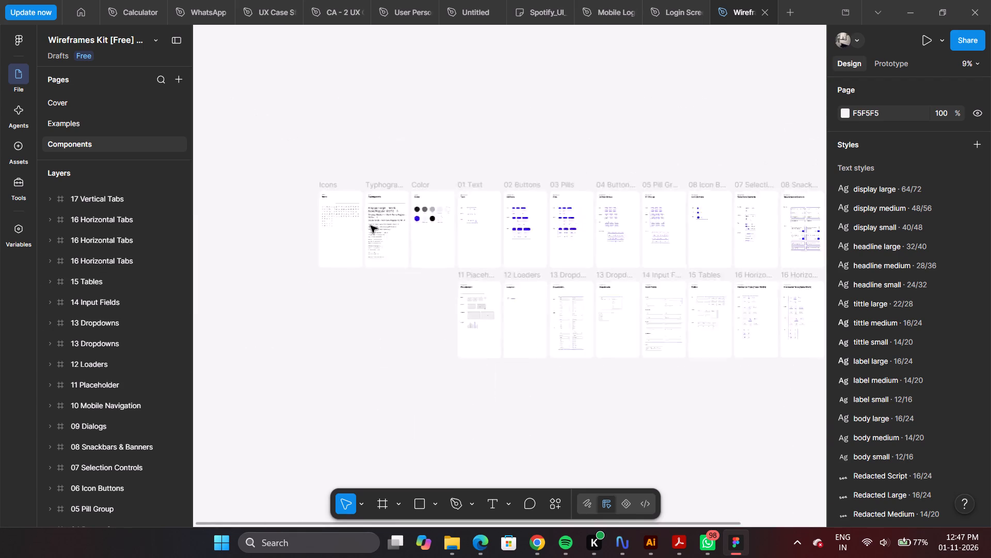
{"action": "scroll", "coordinate": [371, 226], "scroll_direction": "down", "scroll_amount": 2, "text": "ctrl"}
{"action": "scroll", "coordinate": [763, 242], "scroll_direction": "up", "scroll_amount": 18, "text": "ctrl"}
{"action": "scroll", "coordinate": [593, 226], "scroll_direction": "down", "scroll_amount": 6, "text": "ctrl"}
{"action": "scroll", "coordinate": [724, 223], "scroll_direction": "up", "scroll_amount": 6, "text": "ctrl"}
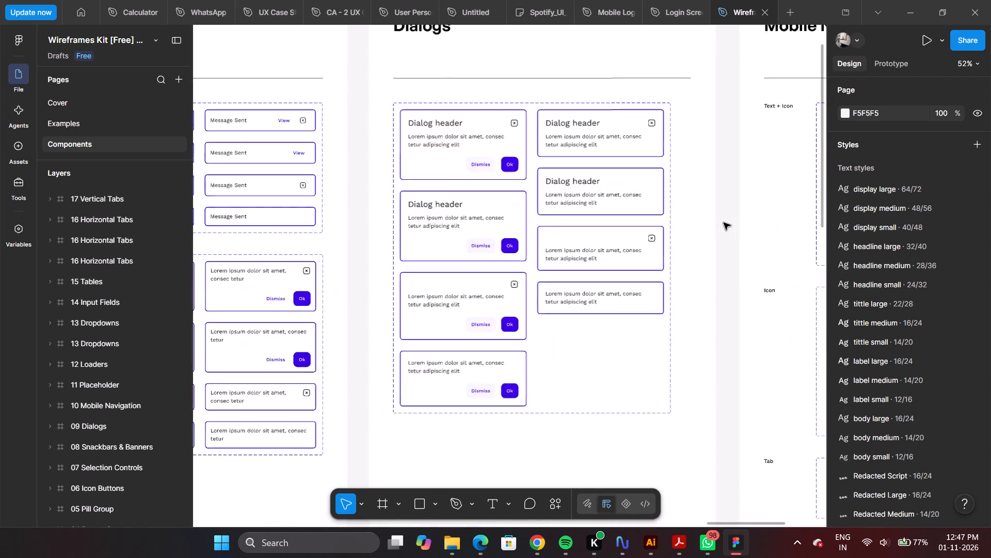
Examine the kit's Mobile Navigation variants with text and icons and with icons only, and close the kit file.
{"action": "scroll", "coordinate": [724, 223], "scroll_direction": "down", "scroll_amount": 6, "text": "ctrl"}
{"action": "scroll", "coordinate": [568, 268], "scroll_direction": "down", "scroll_amount": 5, "text": "ctrl"}
{"action": "scroll", "coordinate": [724, 267], "scroll_direction": "up", "scroll_amount": 5, "text": "ctrl"}
{"action": "scroll", "coordinate": [658, 209], "scroll_direction": "up", "scroll_amount": 11, "text": "ctrl"}
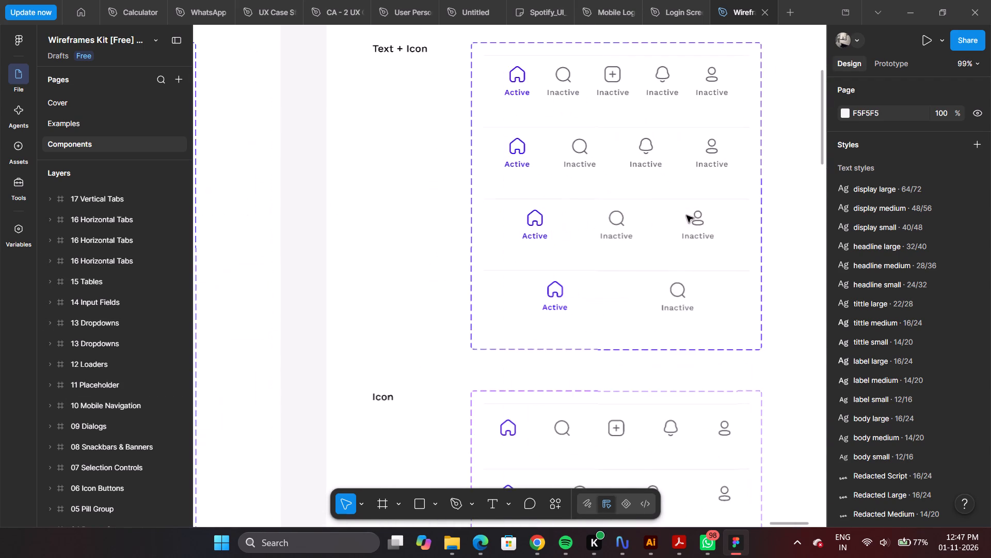
{"action": "scroll", "coordinate": [686, 215], "scroll_direction": "down", "scroll_amount": 6, "text": "ctrl"}
{"action": "scroll", "coordinate": [663, 363], "scroll_direction": "up", "scroll_amount": 6, "text": "ctrl"}
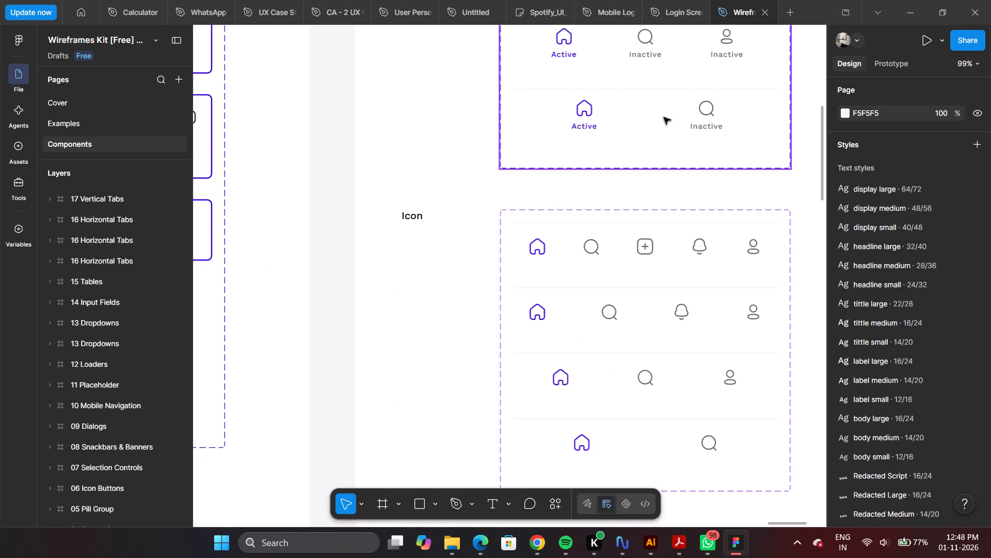
{"action": "left_click", "coordinate": [763, 16]}
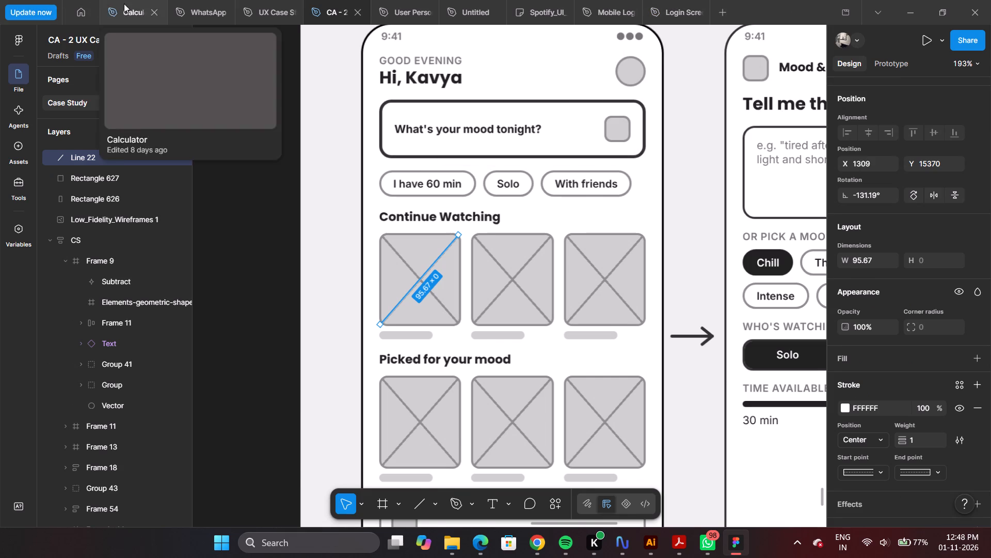
Browse the Community results for wireframes and preview the Botique Travel Website Wireframes file.
{"action": "left_click", "coordinate": [77, 4]}
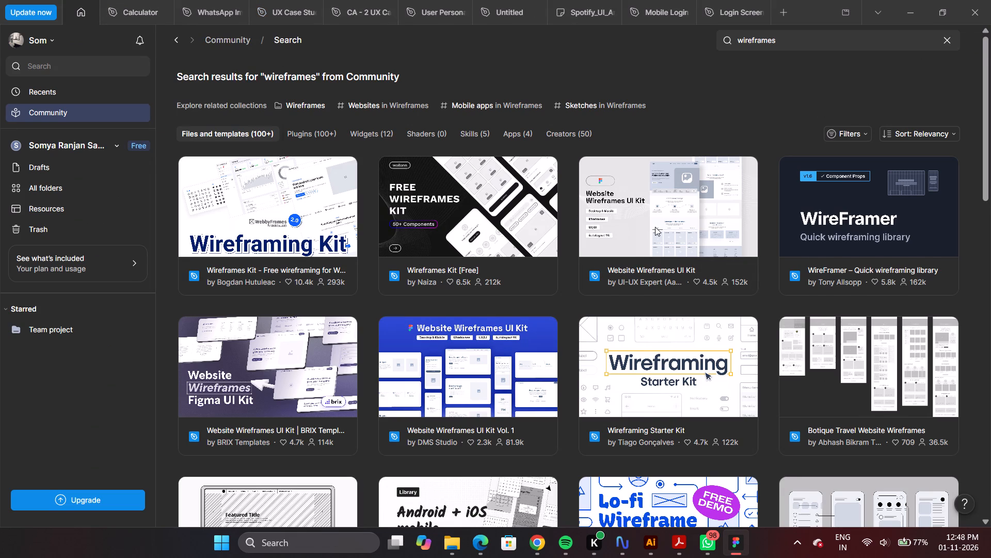
{"action": "scroll", "coordinate": [654, 225], "scroll_direction": "down", "scroll_amount": 1}
{"action": "scroll", "coordinate": [866, 275], "scroll_direction": "down", "scroll_amount": 2}
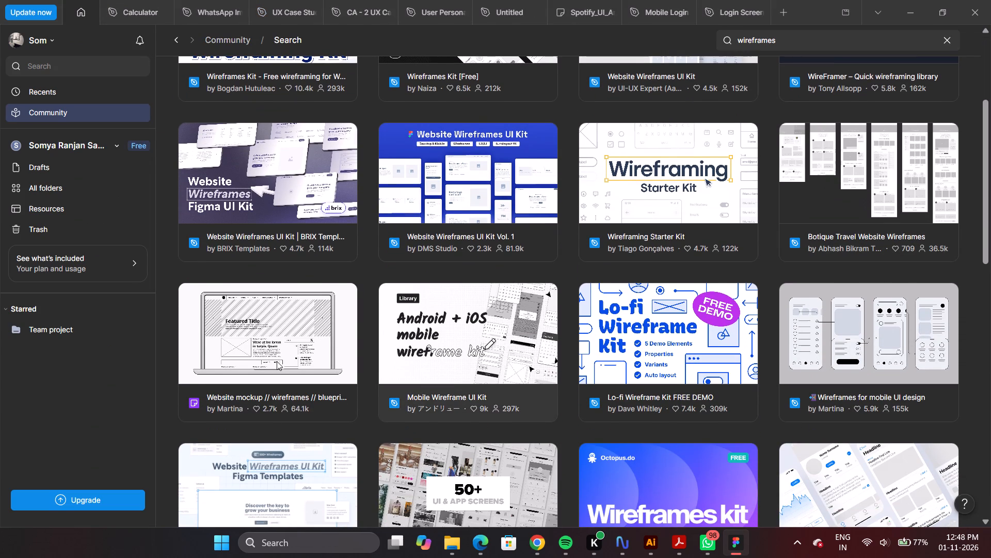
{"action": "left_click", "coordinate": [866, 180]}
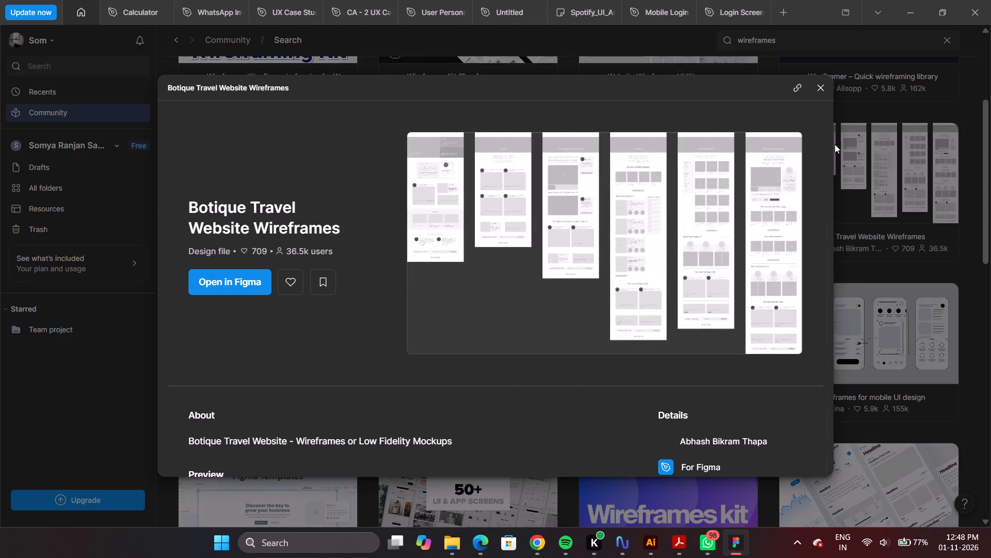
{"action": "left_click", "coordinate": [820, 90]}
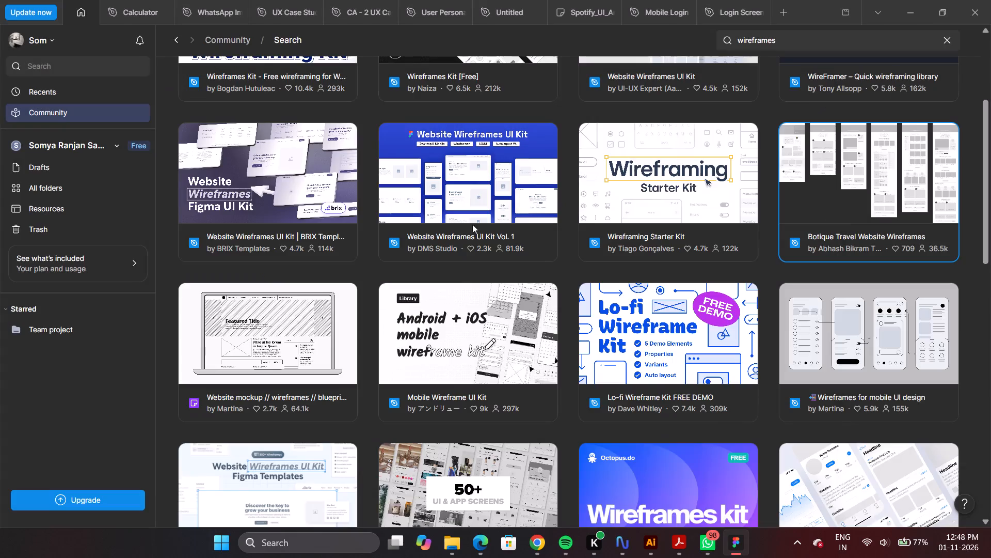
Open the Community board "Website mockup // wireframes // blueprint" in FigJam, adding it to the personal team's drafts.
{"action": "left_click", "coordinate": [302, 326]}
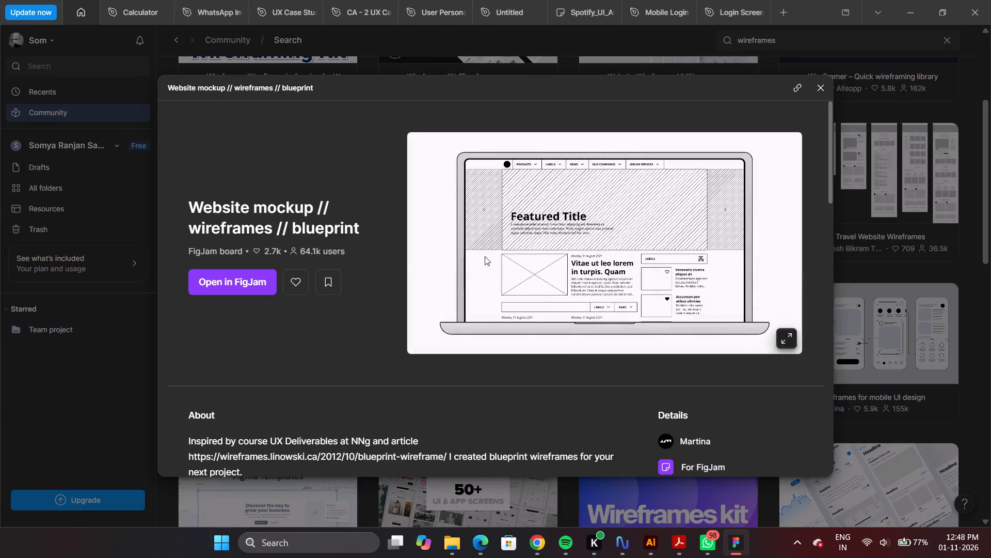
{"action": "left_click", "coordinate": [260, 285]}
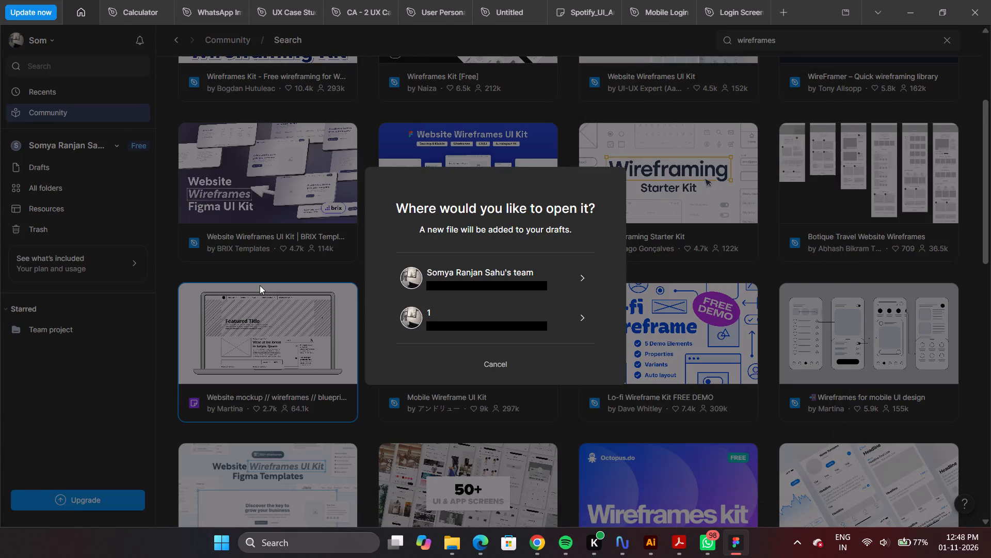
{"action": "left_click", "coordinate": [481, 280]}
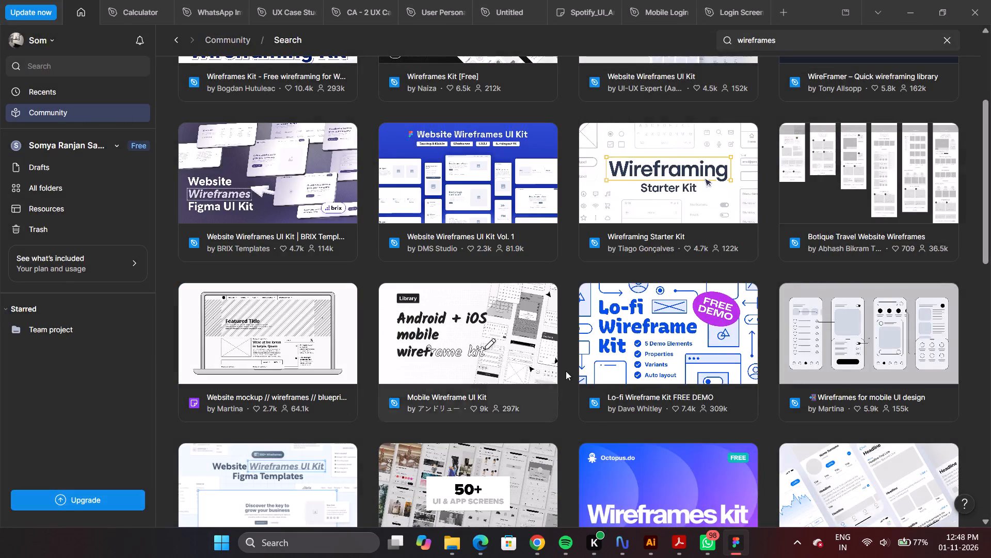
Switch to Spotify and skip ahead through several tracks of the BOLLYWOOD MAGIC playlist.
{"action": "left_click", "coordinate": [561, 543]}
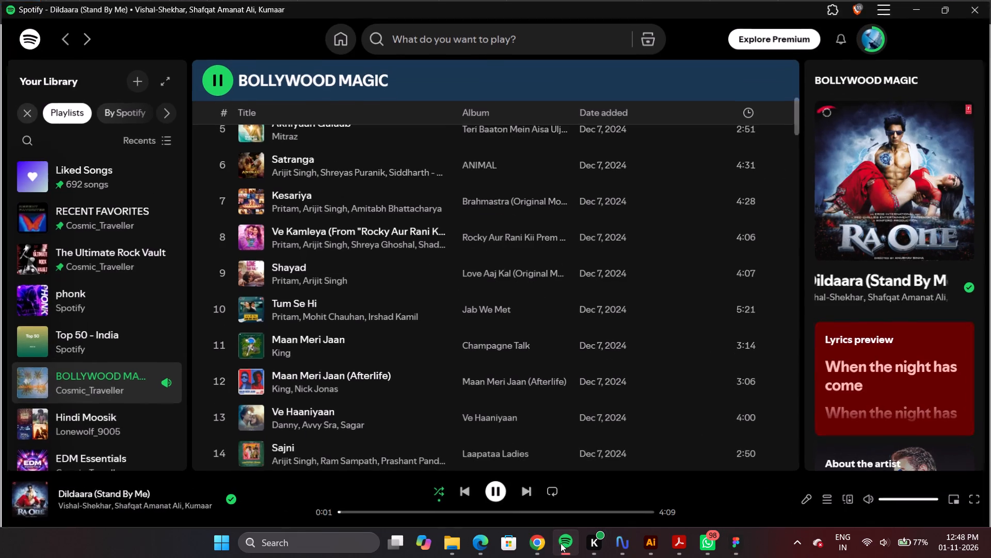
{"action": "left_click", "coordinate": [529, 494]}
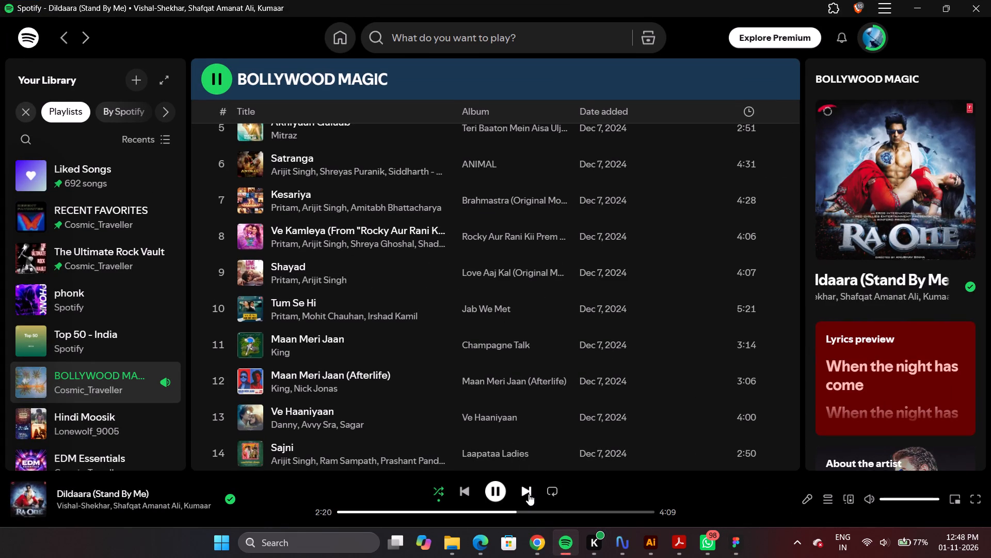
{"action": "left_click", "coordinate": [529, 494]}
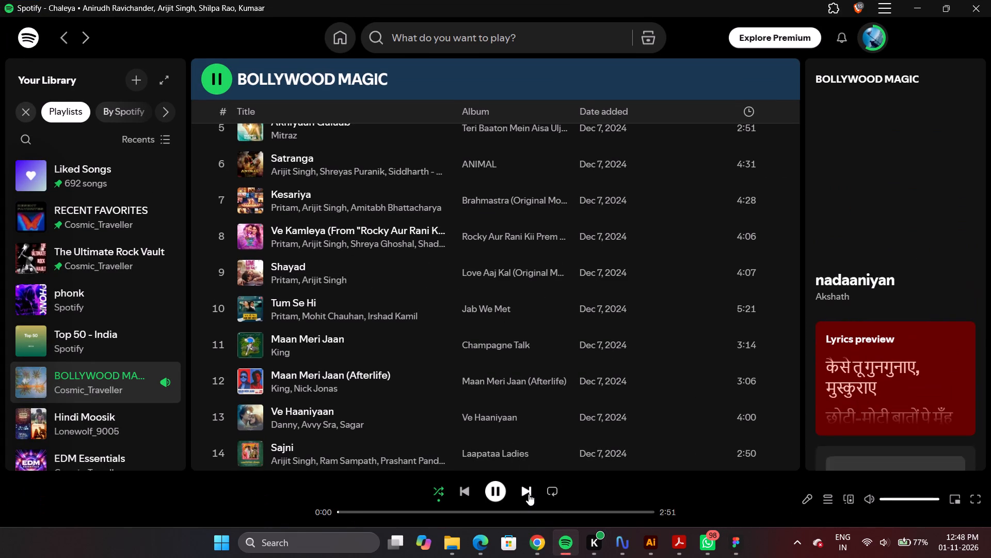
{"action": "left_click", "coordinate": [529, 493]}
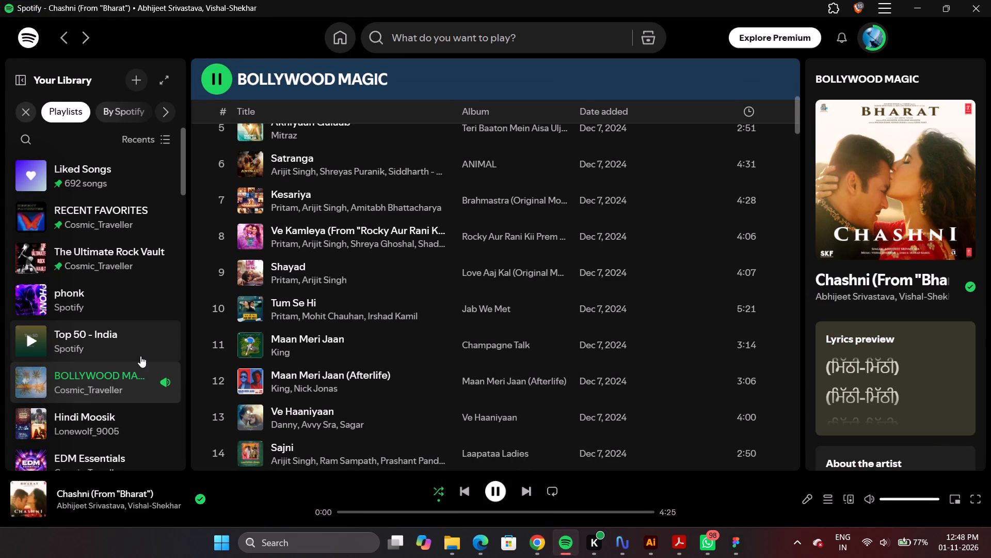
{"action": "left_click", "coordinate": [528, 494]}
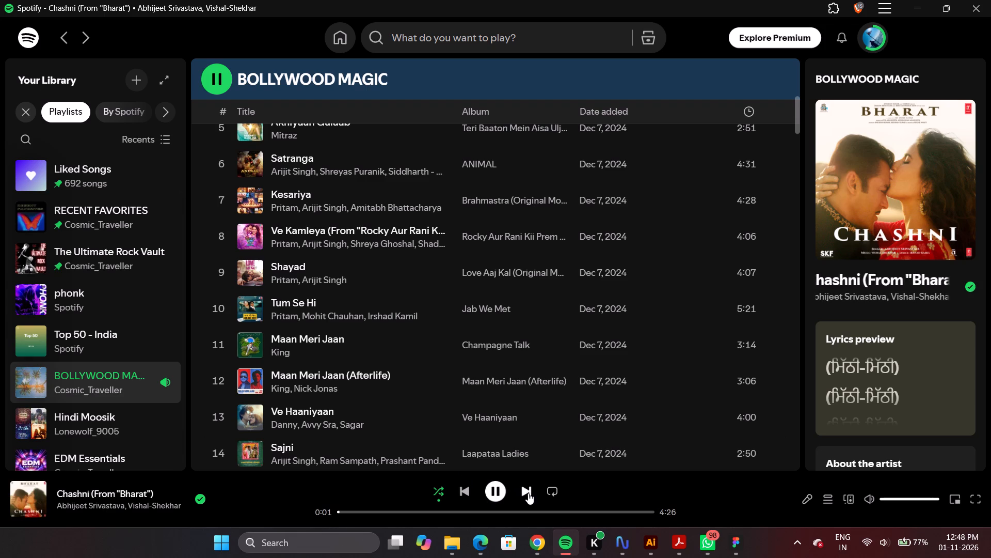
Play the RECENT FAVORITES playlist in Spotify and return to Figma.
{"action": "left_click", "coordinate": [94, 218]}
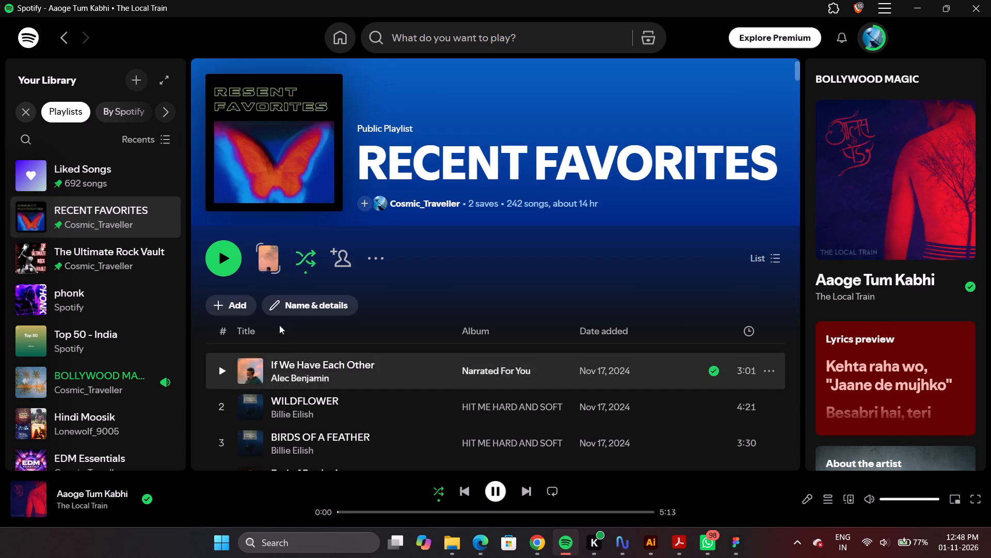
{"action": "left_click", "coordinate": [241, 258]}
{"action": "left_click", "coordinate": [922, 2]}
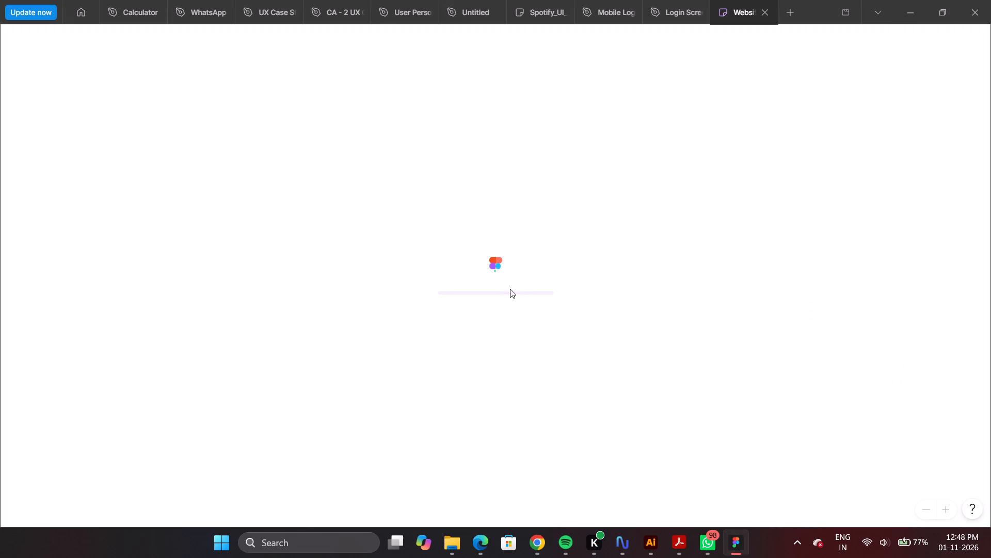
Examine the blue blueprint wireframe's image placeholders and product grid, and compare it with the board's other color variants.
{"action": "scroll", "coordinate": [489, 271], "scroll_direction": "down", "scroll_amount": 5}
{"action": "scroll", "coordinate": [540, 138], "scroll_direction": "up", "scroll_amount": 3}
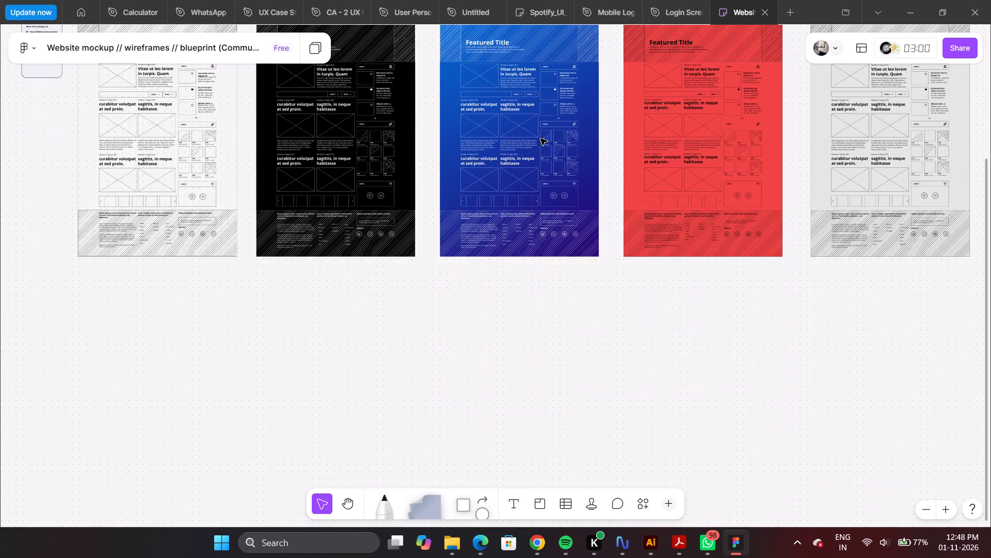
{"action": "scroll", "coordinate": [540, 138], "scroll_direction": "up", "scroll_amount": 20}
{"action": "left_click", "coordinate": [493, 209]}
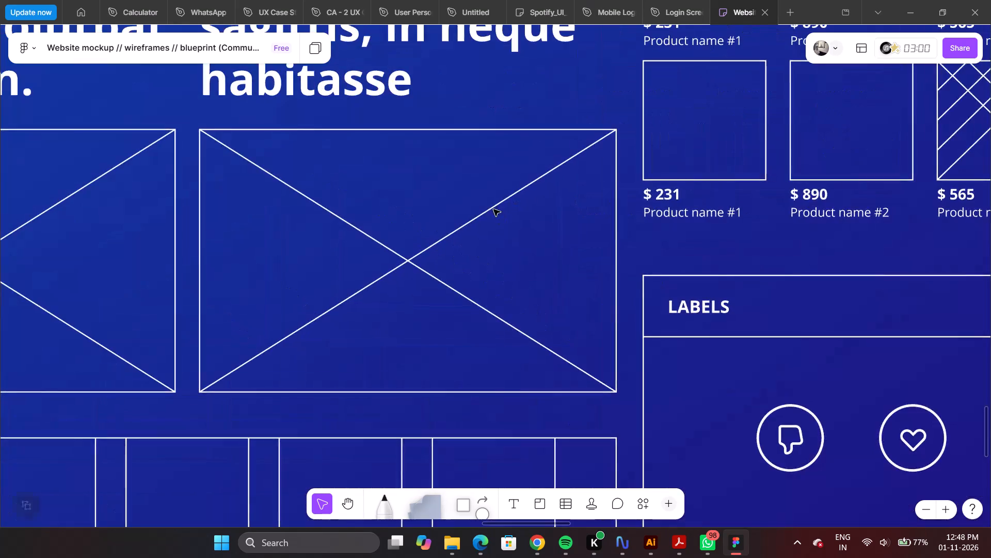
{"action": "left_click", "coordinate": [489, 213], "text": "ctrl"}
{"action": "scroll", "coordinate": [487, 207], "scroll_direction": "down", "scroll_amount": 10, "text": "ctrl"}
{"action": "left_click_drag", "start_coordinate": [345, 163], "coordinate": [486, 269], "text": "ctrl"}
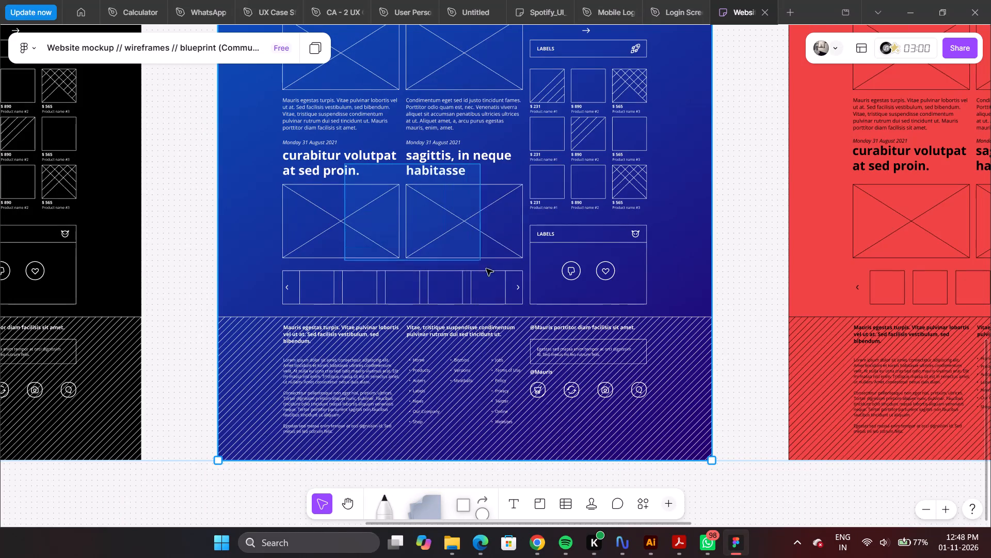
{"action": "left_click_drag", "start_coordinate": [486, 269], "coordinate": [524, 329], "text": "ctrl"}
{"action": "left_click_drag", "start_coordinate": [492, 185], "coordinate": [619, 375], "text": "ctrl"}
{"action": "scroll", "coordinate": [619, 375], "scroll_direction": "down", "scroll_amount": 12, "text": "ctrl"}
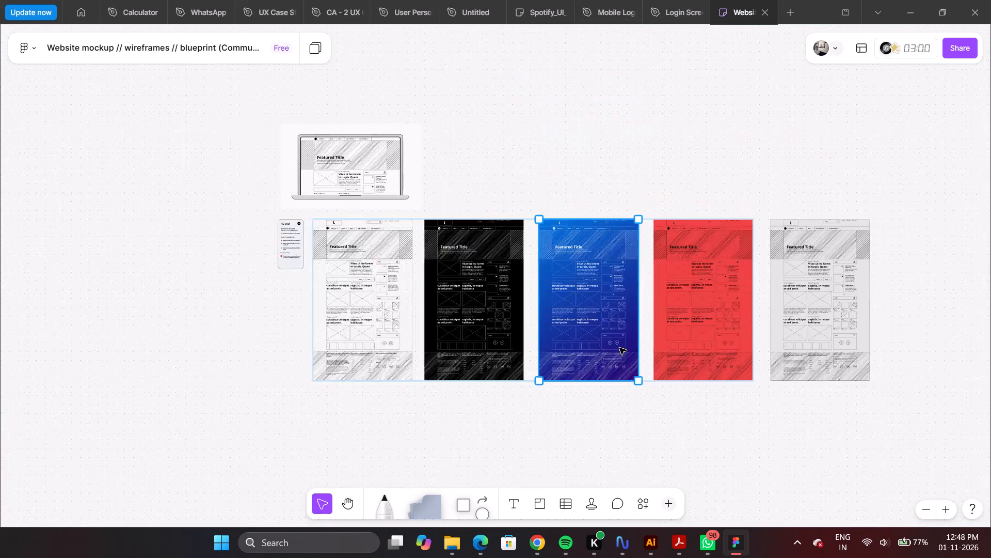
{"action": "scroll", "coordinate": [619, 348], "scroll_direction": "down", "scroll_amount": 2, "text": "ctrl"}
Examine the black wireframe's featured title banner, article layout and crossed image placeholder up close.
{"action": "left_click", "coordinate": [398, 197]}
{"action": "scroll", "coordinate": [520, 285], "scroll_direction": "up", "scroll_amount": 18, "text": "ctrl"}
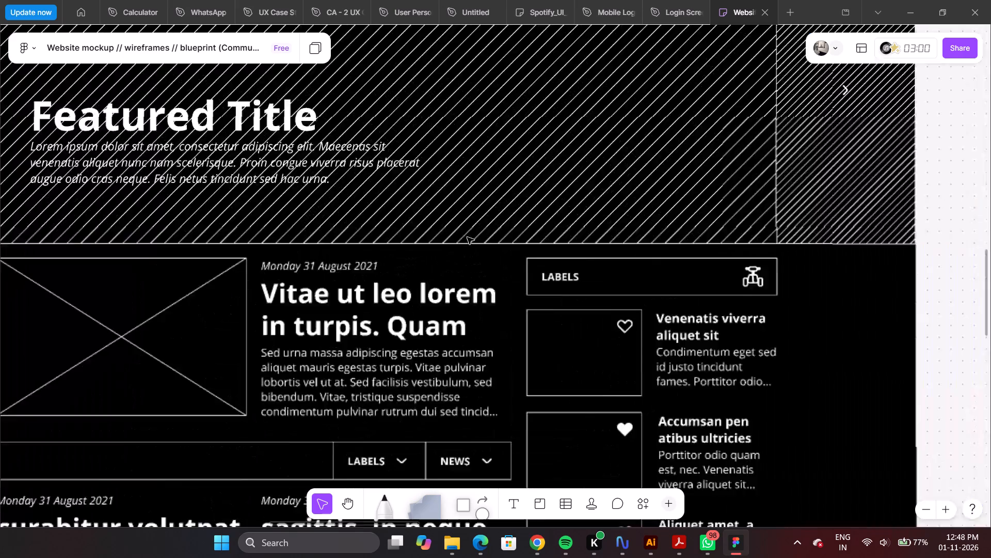
{"action": "scroll", "coordinate": [467, 237], "scroll_direction": "up", "scroll_amount": 2, "text": "ctrl"}
{"action": "scroll", "coordinate": [334, 414], "scroll_direction": "up", "scroll_amount": 8, "text": "ctrl"}
{"action": "scroll", "coordinate": [463, 204], "scroll_direction": "up", "scroll_amount": 11, "text": "ctrl"}
{"action": "scroll", "coordinate": [466, 202], "scroll_direction": "down", "scroll_amount": 10, "text": "ctrl"}
{"action": "triple_click", "coordinate": [466, 202], "text": "ctrl"}
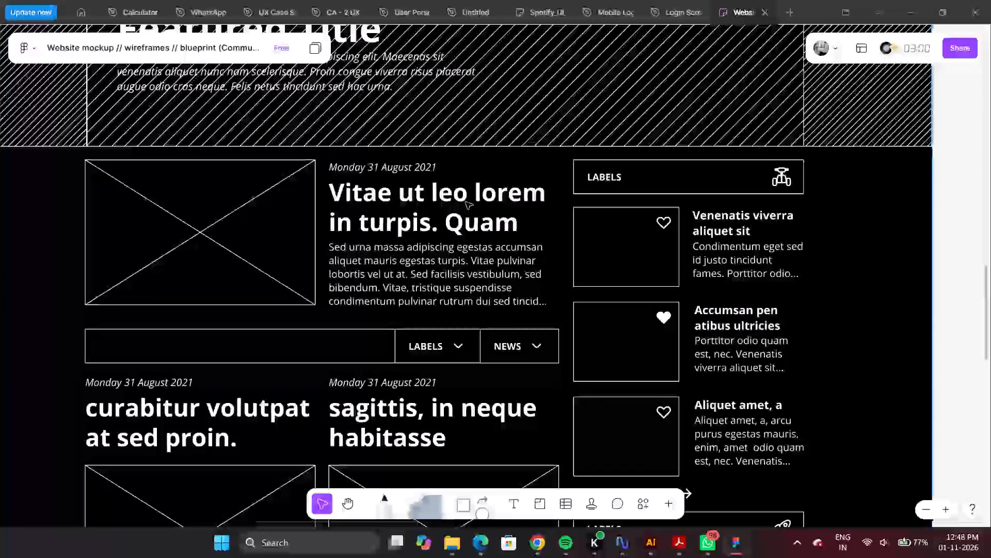
{"action": "left_click", "coordinate": [466, 202]}
{"action": "double_click", "coordinate": [293, 258]}
{"action": "double_click", "coordinate": [223, 251], "text": "ctrl"}
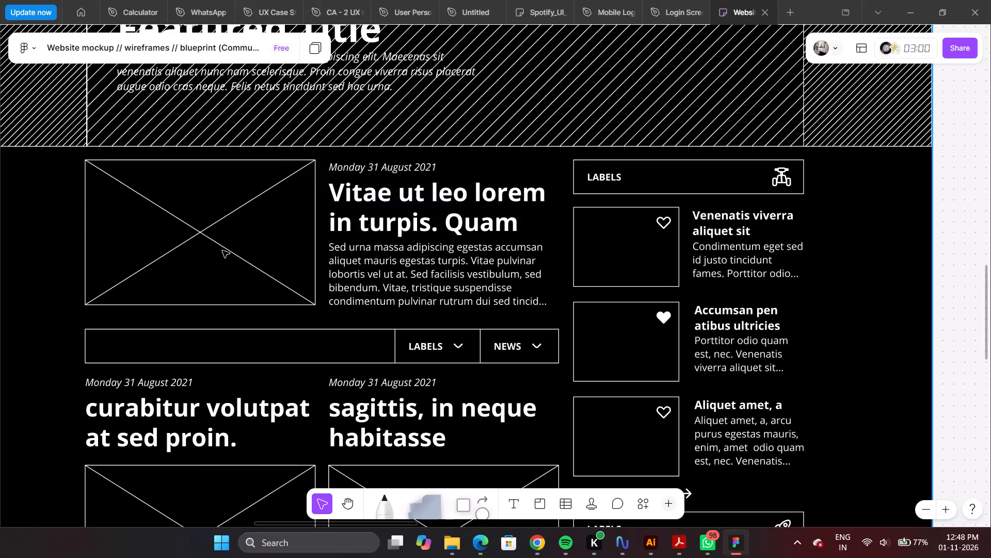
{"action": "left_click_drag", "start_coordinate": [187, 234], "coordinate": [267, 274], "text": "ctrl"}
{"action": "scroll", "coordinate": [199, 216], "scroll_direction": "up", "scroll_amount": 17, "text": "ctrl"}
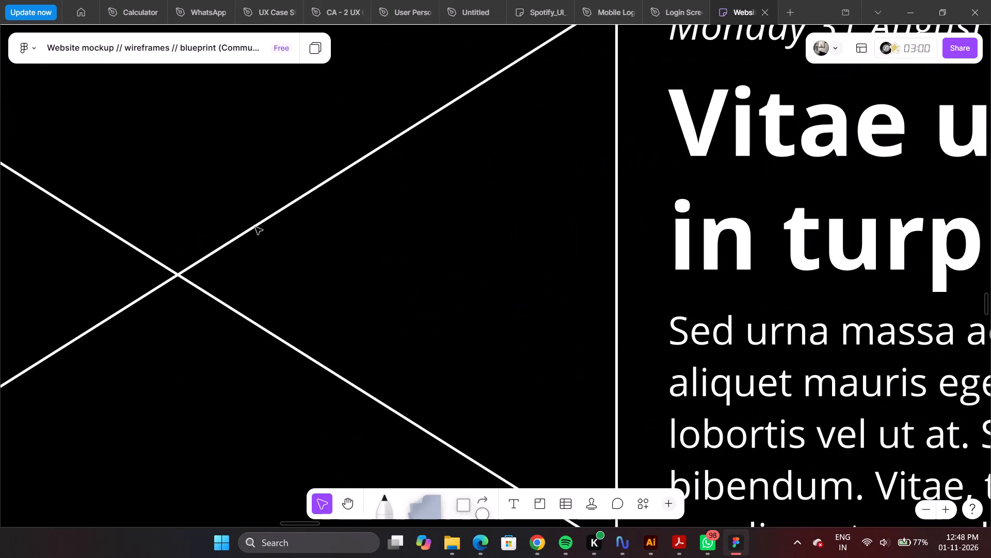
{"action": "left_click_drag", "start_coordinate": [237, 202], "coordinate": [294, 414], "text": "ctrl"}
{"action": "scroll", "coordinate": [423, 309], "scroll_direction": "down", "scroll_amount": 18, "text": "ctrl"}
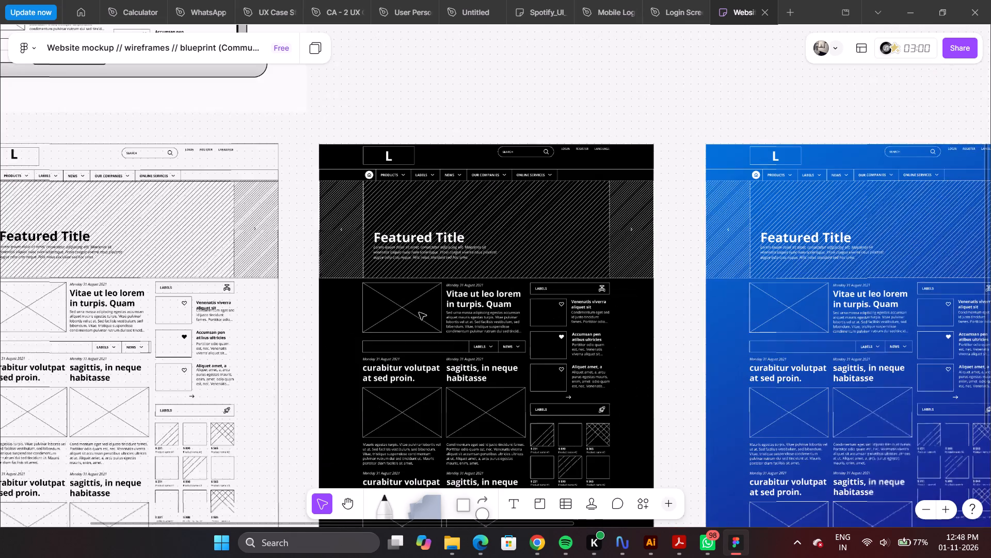
{"action": "left_click", "coordinate": [30, 50]}
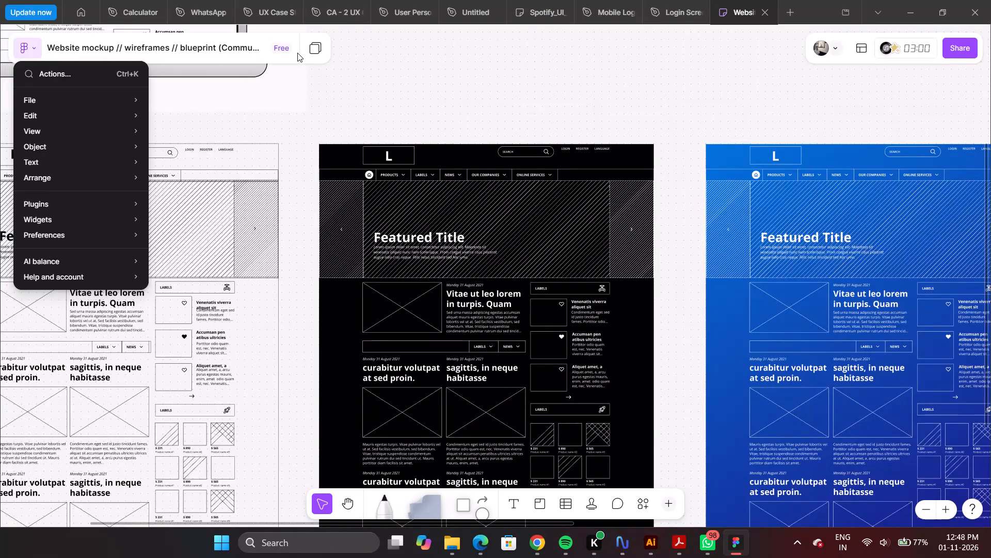
{"action": "left_click", "coordinate": [550, 118]}
Look over the laptop mockup, the grouped color variants and the "Hi, you!" info card on the board.
{"action": "scroll", "coordinate": [562, 143], "scroll_direction": "down", "scroll_amount": 9, "text": "ctrl"}
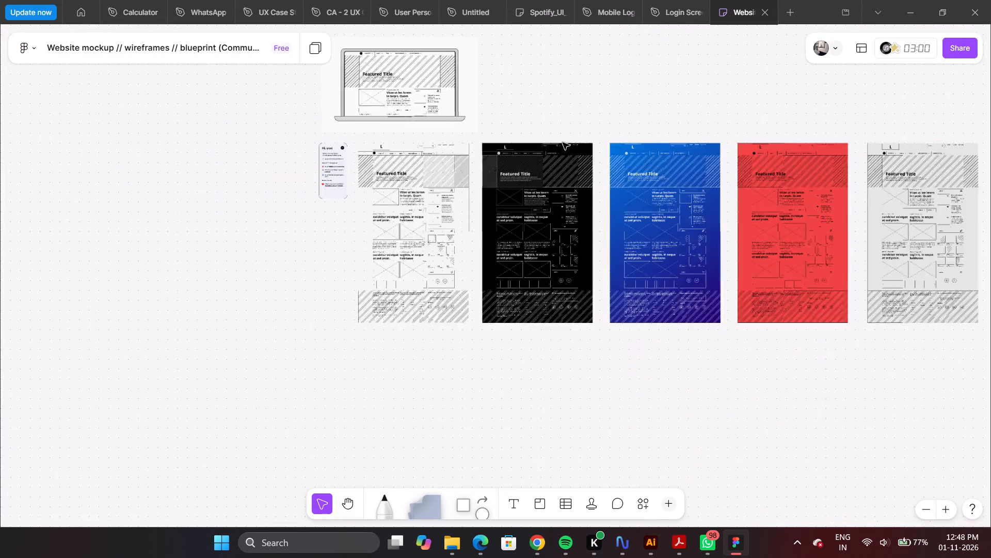
{"action": "scroll", "coordinate": [519, 159], "scroll_direction": "up", "scroll_amount": 4}
{"action": "left_click_drag", "start_coordinate": [297, 143], "coordinate": [646, 486]}
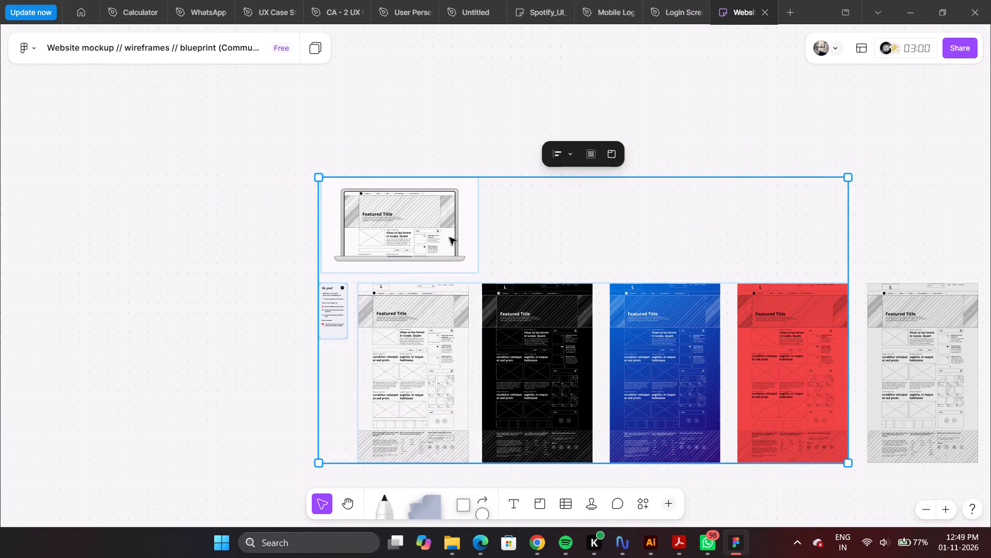
{"action": "right_click", "coordinate": [446, 215]}
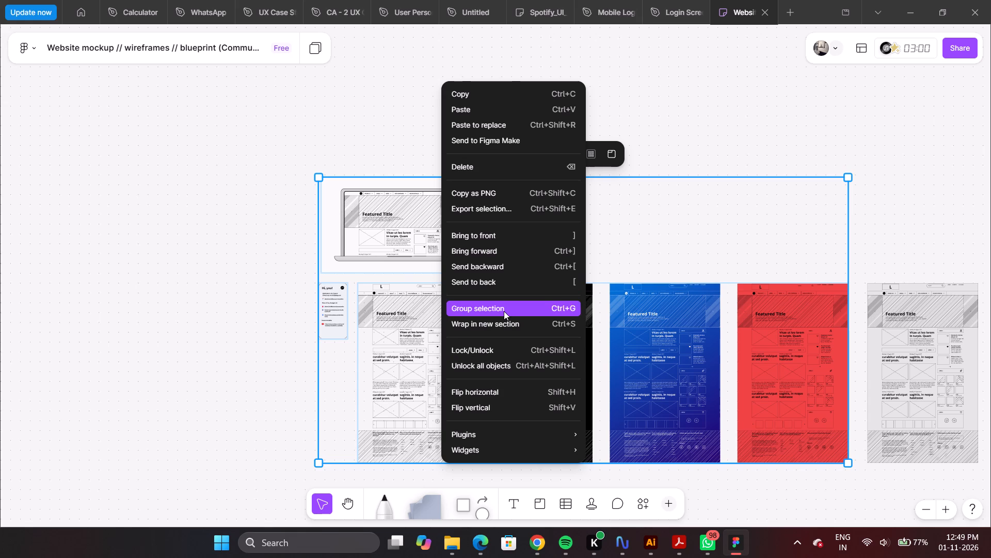
{"action": "left_click", "coordinate": [347, 372]}
{"action": "left_click", "coordinate": [420, 368]}
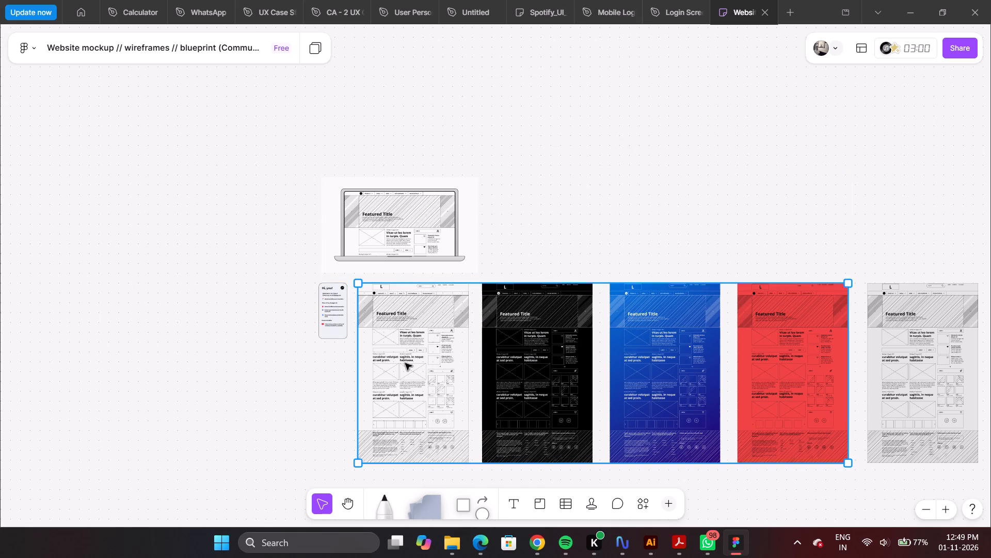
{"action": "left_click", "coordinate": [327, 317]}
{"action": "scroll", "coordinate": [339, 319], "scroll_direction": "up", "scroll_amount": 15, "text": "ctrl"}
{"action": "scroll", "coordinate": [388, 304], "scroll_direction": "down", "scroll_amount": 2, "text": "ctrl"}
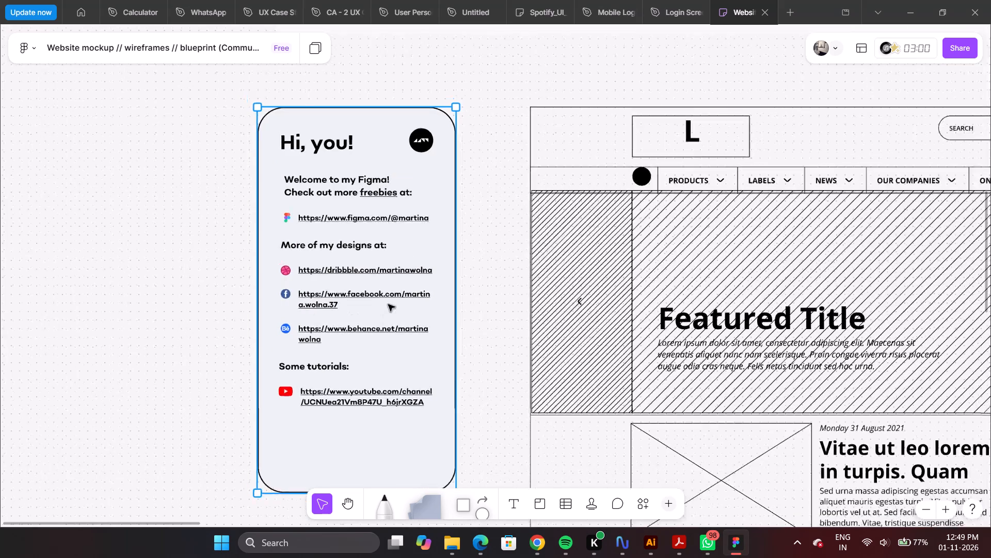
{"action": "scroll", "coordinate": [388, 304], "scroll_direction": "down", "scroll_amount": 4, "text": "ctrl"}
Ungroup the set of color variants into separate wireframes.
{"action": "left_click", "coordinate": [601, 366]}
{"action": "scroll", "coordinate": [592, 306], "scroll_direction": "down", "scroll_amount": 6}
{"action": "scroll", "coordinate": [591, 304], "scroll_direction": "down", "scroll_amount": 6, "text": "ctrl"}
{"action": "scroll", "coordinate": [888, 249], "scroll_direction": "up", "scroll_amount": 3, "text": "ctrl"}
{"action": "right_click", "coordinate": [580, 243]}
{"action": "left_click", "coordinate": [605, 326]}
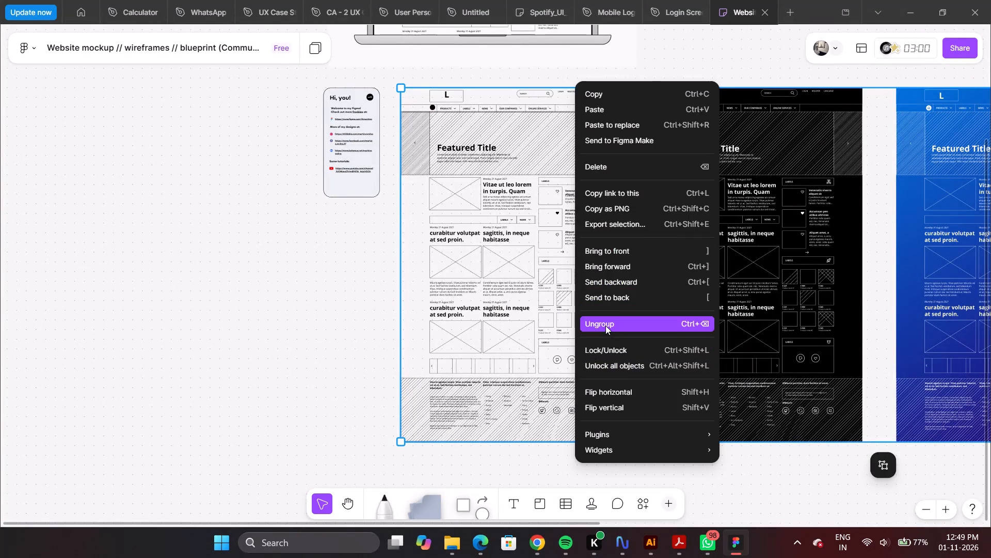
Ungroup the white wireframe into its separate sections.
{"action": "left_click", "coordinate": [519, 301]}
{"action": "right_click", "coordinate": [482, 265]}
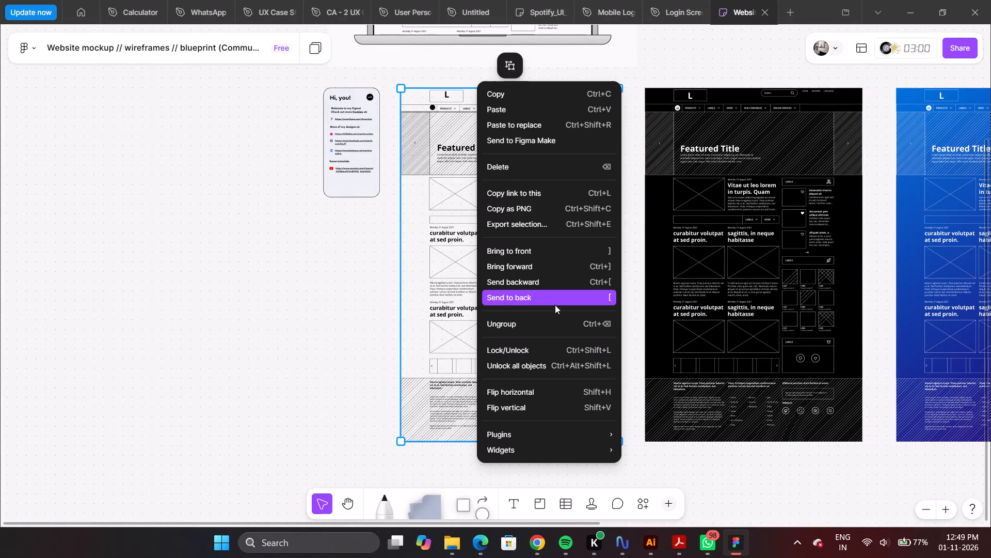
{"action": "left_click", "coordinate": [522, 323]}
{"action": "left_click", "coordinate": [420, 292]}
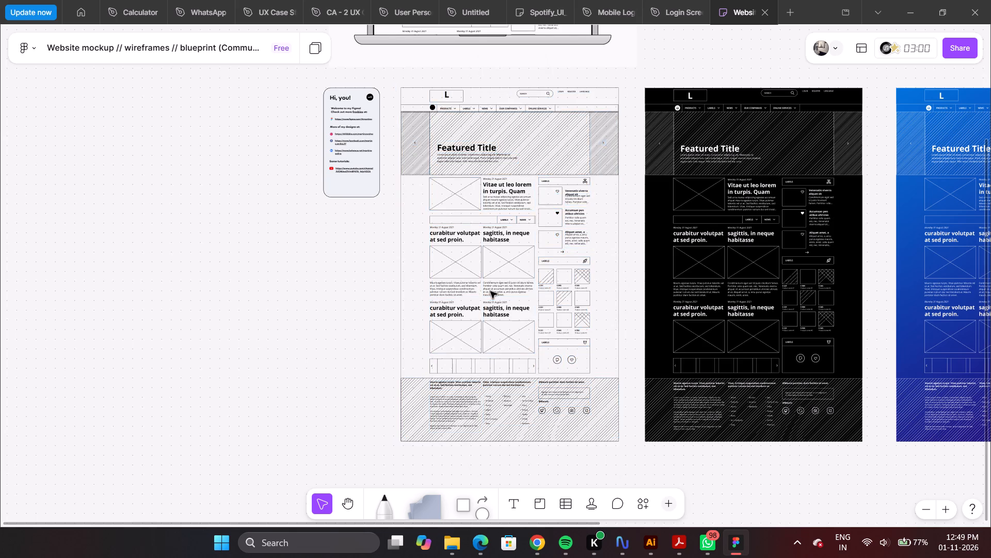
Move the upper "curabitur volutpat at sed proin." article card leftward so it overlaps the white wireframe's left border.
{"action": "scroll", "coordinate": [461, 264], "scroll_direction": "up", "scroll_amount": 8, "text": "ctrl"}
{"action": "double_click", "coordinate": [456, 267]}
{"action": "left_click_drag", "start_coordinate": [453, 246], "coordinate": [459, 280]}
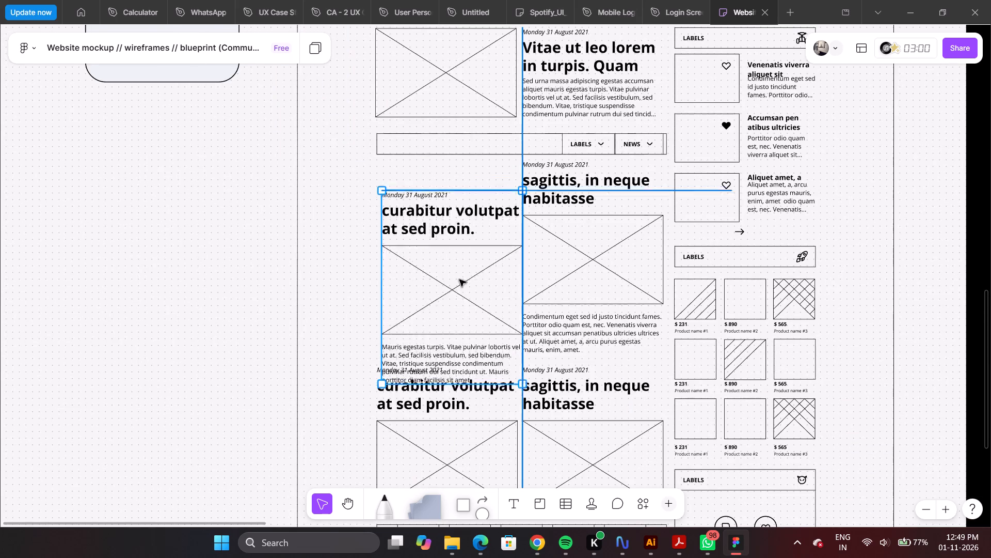
{"action": "left_click_drag", "start_coordinate": [459, 280], "coordinate": [333, 272]}
Examine the moved article card's crossed image placeholder and its available object options.
{"action": "scroll", "coordinate": [332, 269], "scroll_direction": "up", "scroll_amount": 8, "text": "ctrl"}
{"action": "scroll", "coordinate": [492, 218], "scroll_direction": "up", "scroll_amount": 14, "text": "ctrl"}
{"action": "scroll", "coordinate": [549, 193], "scroll_direction": "down", "scroll_amount": 5, "text": "ctrl"}
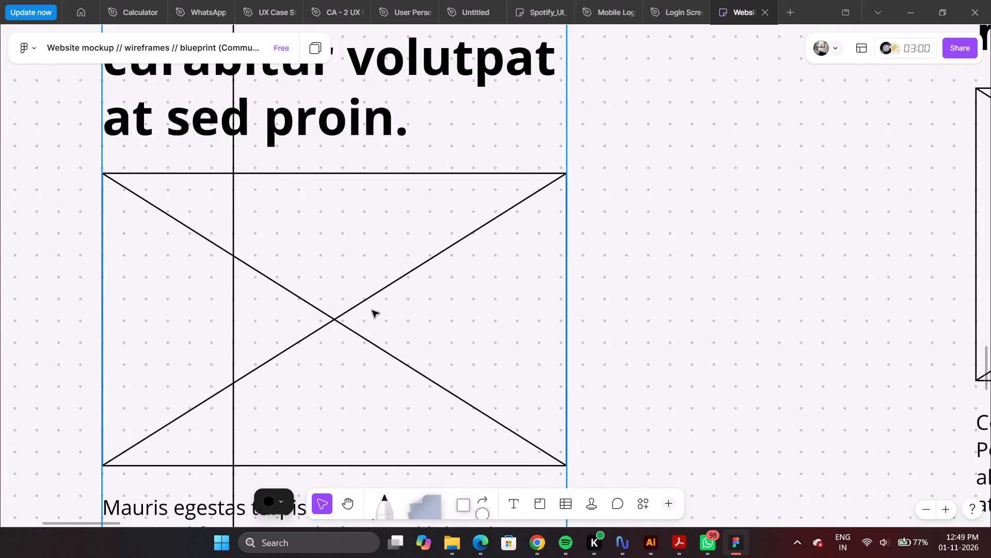
{"action": "scroll", "coordinate": [367, 312], "scroll_direction": "down", "scroll_amount": 6, "text": "ctrl"}
{"action": "scroll", "coordinate": [333, 381], "scroll_direction": "up", "scroll_amount": 6, "text": "ctrl"}
{"action": "scroll", "coordinate": [562, 369], "scroll_direction": "up", "scroll_amount": 6, "text": "ctrl"}
{"action": "scroll", "coordinate": [562, 368], "scroll_direction": "down", "scroll_amount": 12, "text": "ctrl"}
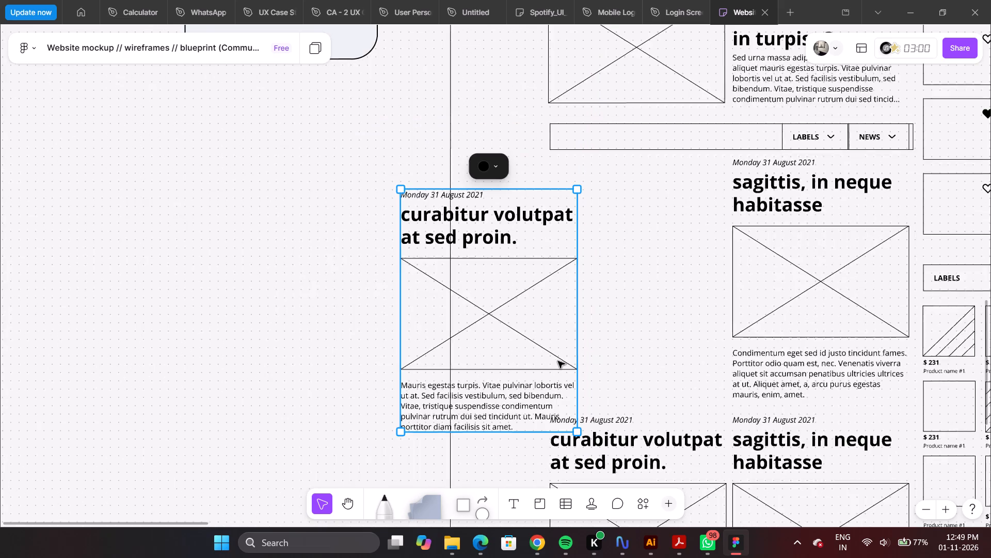
{"action": "scroll", "coordinate": [550, 301], "scroll_direction": "up", "scroll_amount": 3, "text": "ctrl"}
{"action": "right_click", "coordinate": [536, 302]}
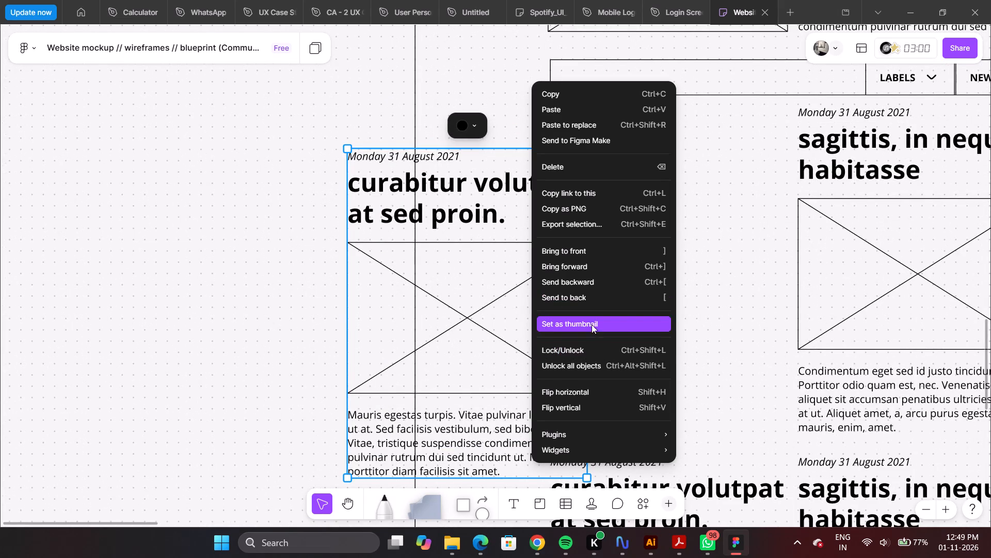
{"action": "left_click", "coordinate": [422, 336]}
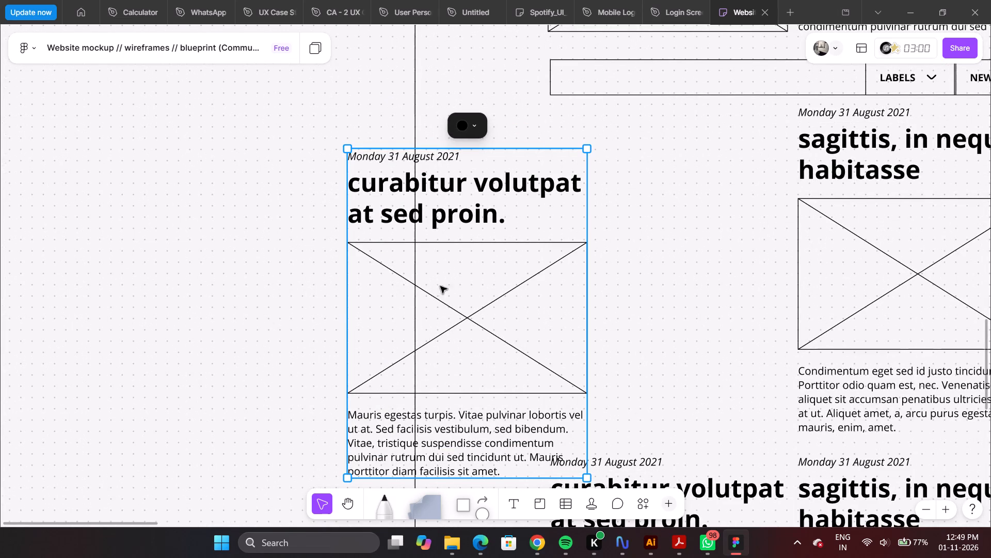
{"action": "left_click", "coordinate": [447, 269]}
{"action": "left_click", "coordinate": [707, 215]}
{"action": "left_click", "coordinate": [581, 226]}
Unlock all objects on the board.
{"action": "right_click", "coordinate": [539, 250]}
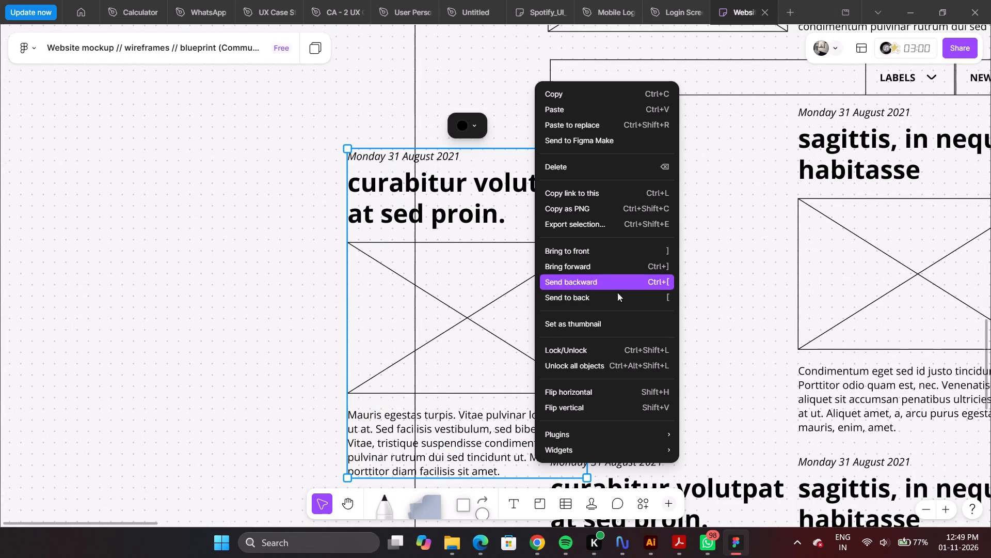
{"action": "left_click", "coordinate": [604, 364]}
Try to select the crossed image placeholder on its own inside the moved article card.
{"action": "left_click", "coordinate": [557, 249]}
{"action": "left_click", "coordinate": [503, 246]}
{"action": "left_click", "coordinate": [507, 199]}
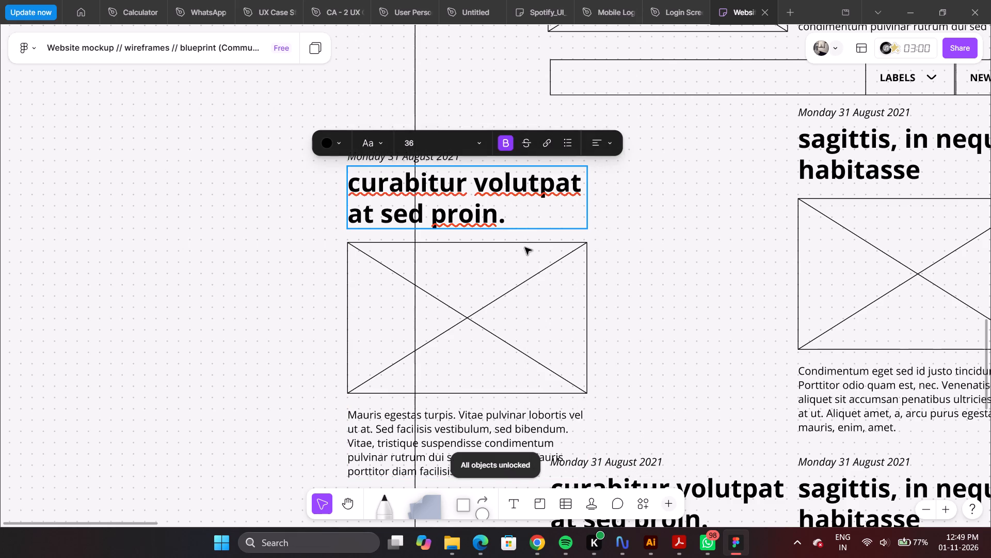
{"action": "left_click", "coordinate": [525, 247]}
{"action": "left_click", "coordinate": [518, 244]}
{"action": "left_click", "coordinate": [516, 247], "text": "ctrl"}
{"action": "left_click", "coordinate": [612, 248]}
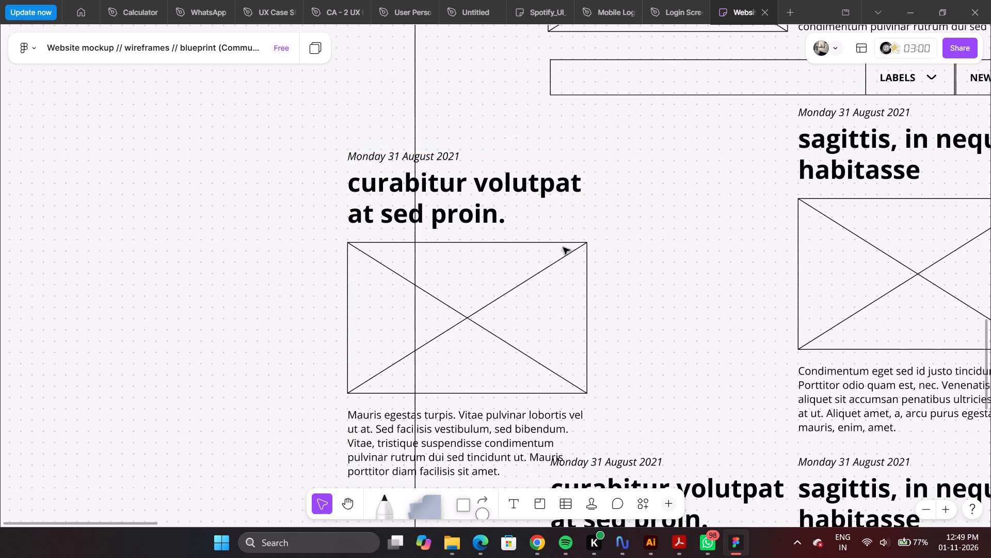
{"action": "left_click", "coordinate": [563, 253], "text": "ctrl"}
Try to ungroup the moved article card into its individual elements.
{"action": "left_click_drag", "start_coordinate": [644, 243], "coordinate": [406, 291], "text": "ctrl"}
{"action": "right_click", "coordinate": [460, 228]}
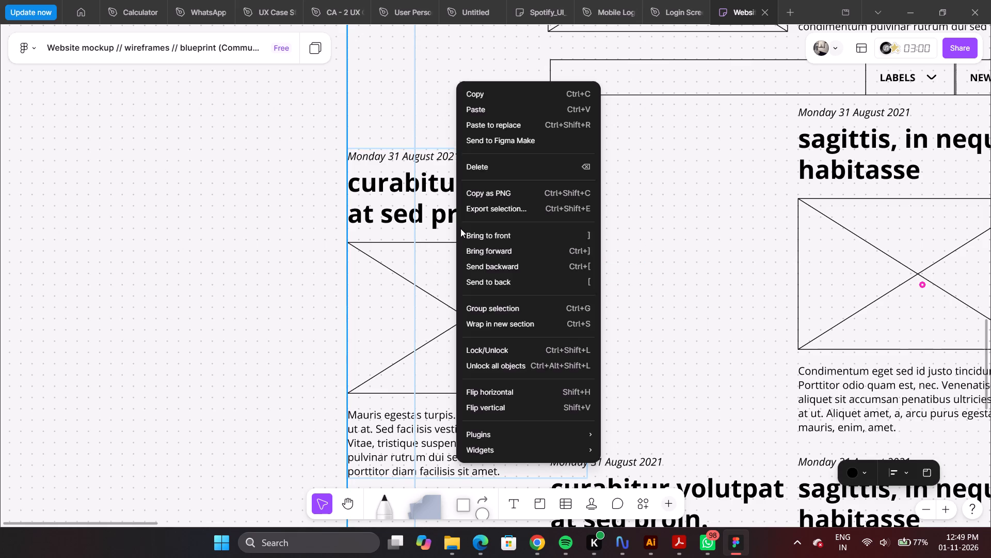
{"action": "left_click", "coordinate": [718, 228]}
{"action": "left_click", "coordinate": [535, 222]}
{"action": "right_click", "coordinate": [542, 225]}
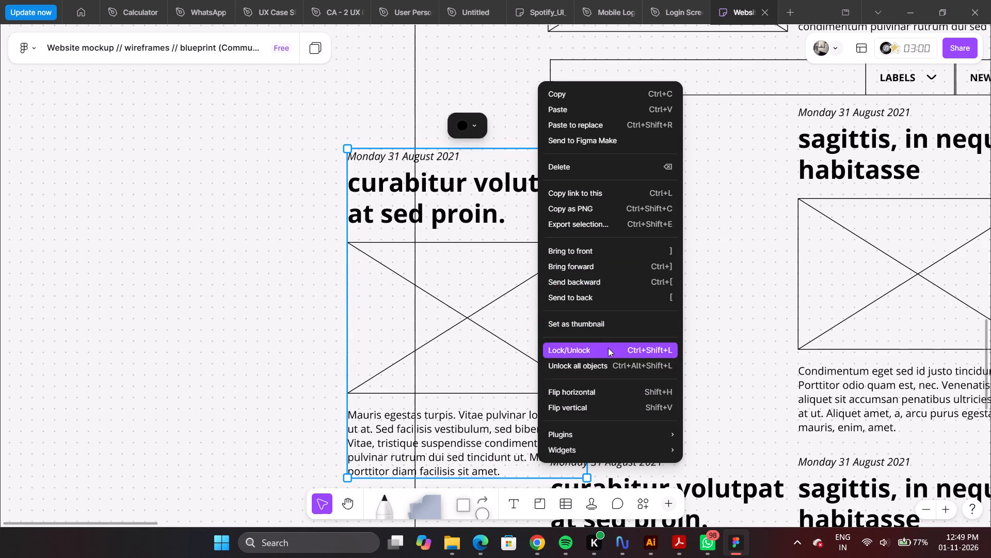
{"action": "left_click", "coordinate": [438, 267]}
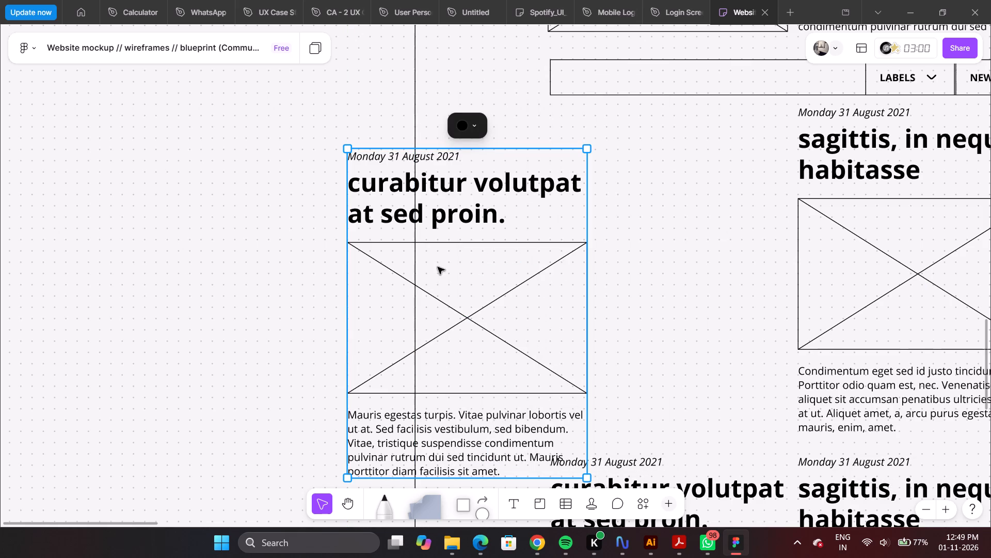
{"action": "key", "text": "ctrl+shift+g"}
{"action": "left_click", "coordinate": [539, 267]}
Lock the moved "curabitur volutpat at sed proin." article card.
{"action": "right_click", "coordinate": [506, 236]}
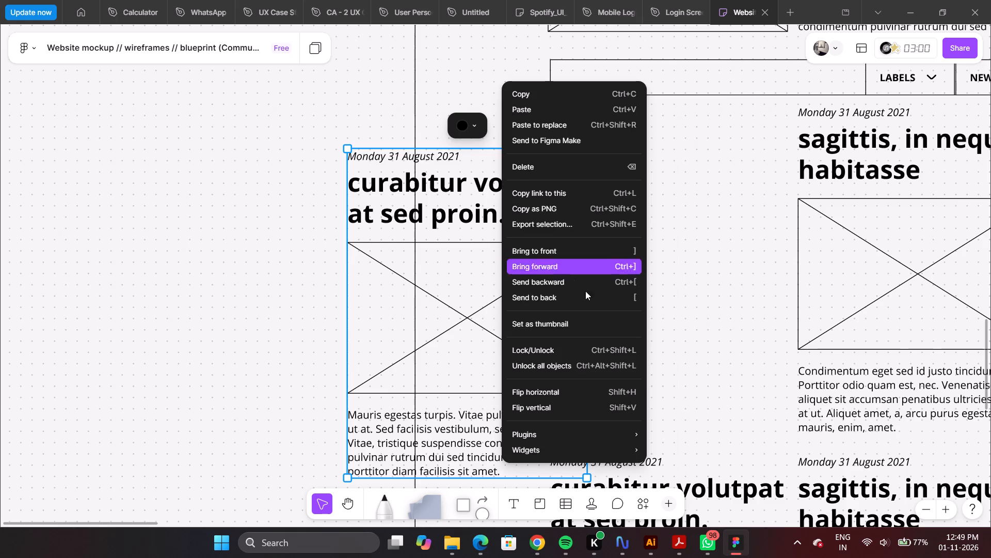
{"action": "left_click", "coordinate": [575, 347]}
{"action": "left_click", "coordinate": [523, 246]}
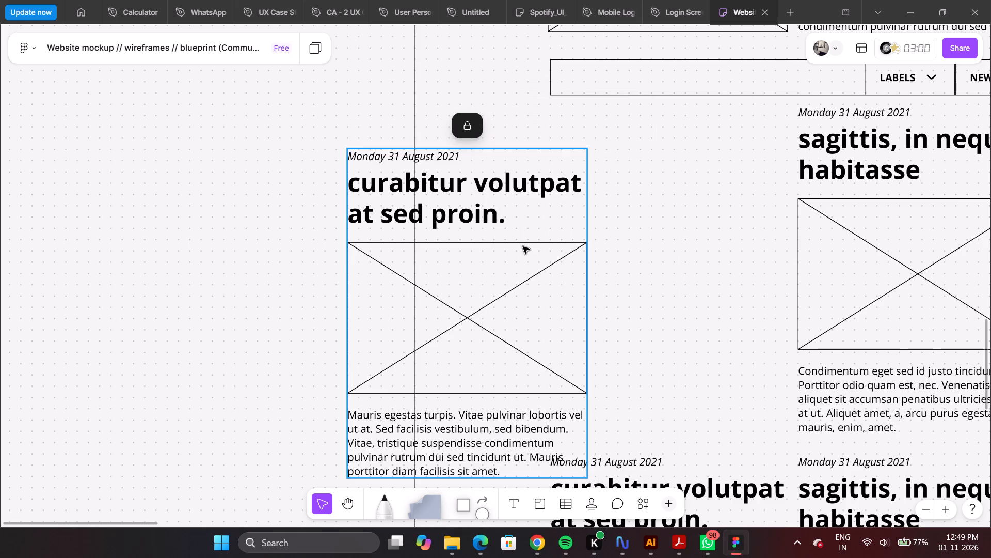
{"action": "left_click", "coordinate": [647, 240]}
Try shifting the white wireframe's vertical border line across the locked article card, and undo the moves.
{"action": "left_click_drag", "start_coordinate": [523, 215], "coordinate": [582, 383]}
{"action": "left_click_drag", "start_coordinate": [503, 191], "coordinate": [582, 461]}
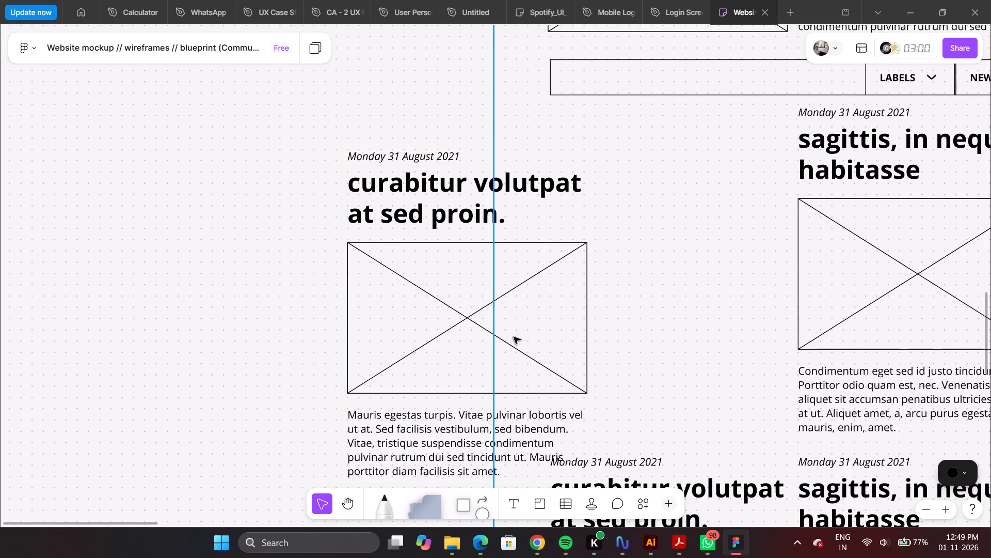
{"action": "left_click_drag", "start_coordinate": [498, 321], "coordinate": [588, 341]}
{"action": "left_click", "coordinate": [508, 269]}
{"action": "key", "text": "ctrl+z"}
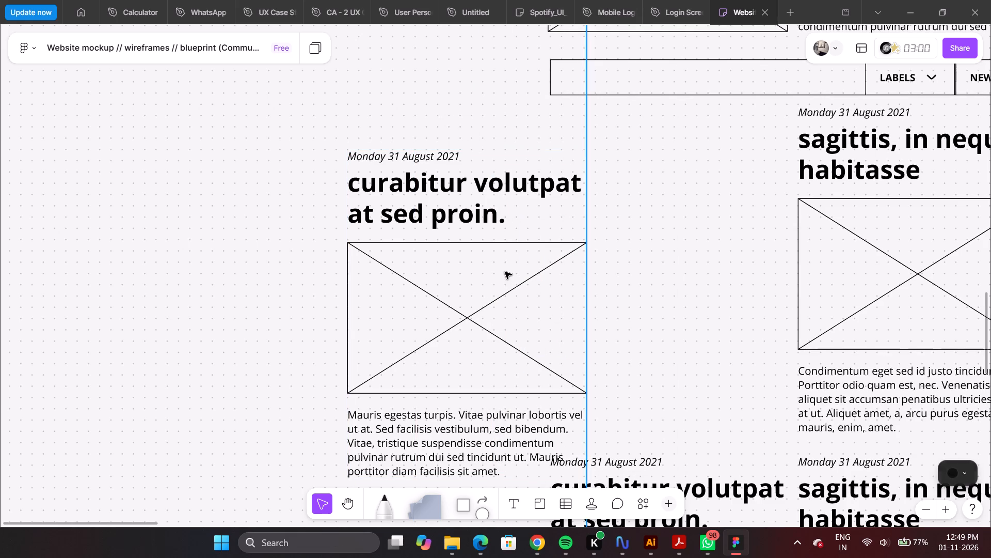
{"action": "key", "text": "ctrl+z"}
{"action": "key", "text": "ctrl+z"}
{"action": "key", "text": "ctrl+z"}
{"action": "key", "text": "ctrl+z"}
Examine the locked article card's object options and the corners of its crossed image placeholder.
{"action": "left_click", "coordinate": [438, 194]}
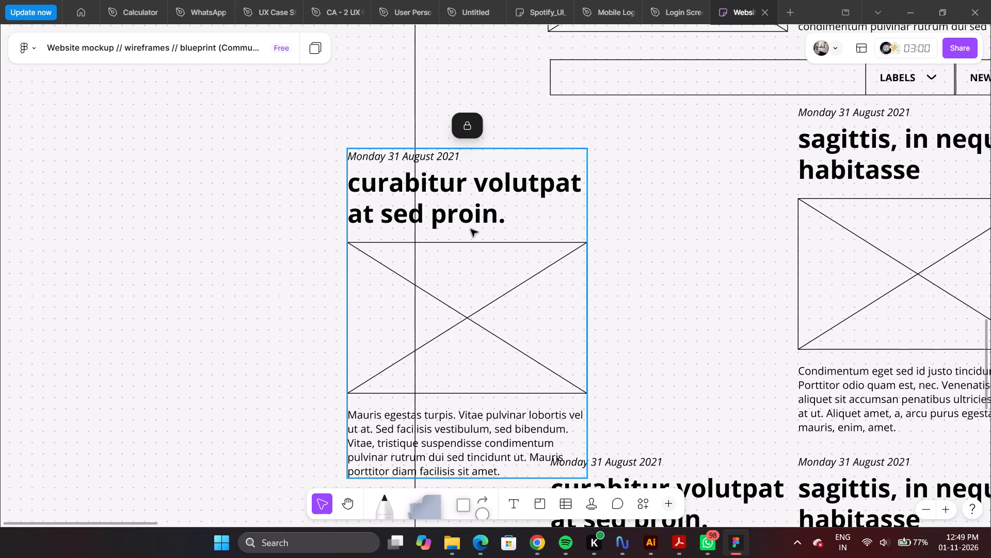
{"action": "right_click", "coordinate": [471, 229]}
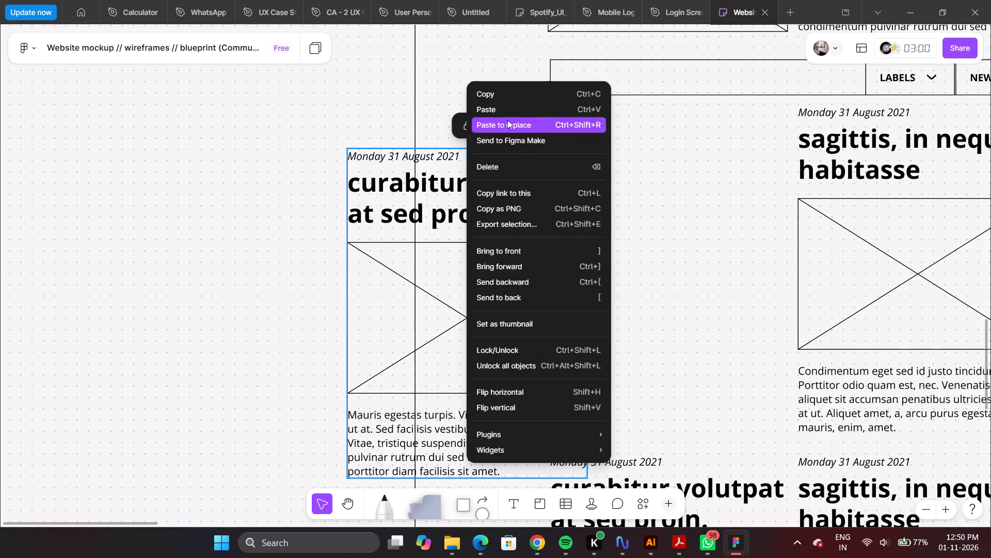
{"action": "scroll", "coordinate": [525, 347], "scroll_direction": "down", "scroll_amount": 4}
{"action": "scroll", "coordinate": [526, 350], "scroll_direction": "up", "scroll_amount": 4}
{"action": "left_click", "coordinate": [747, 251]}
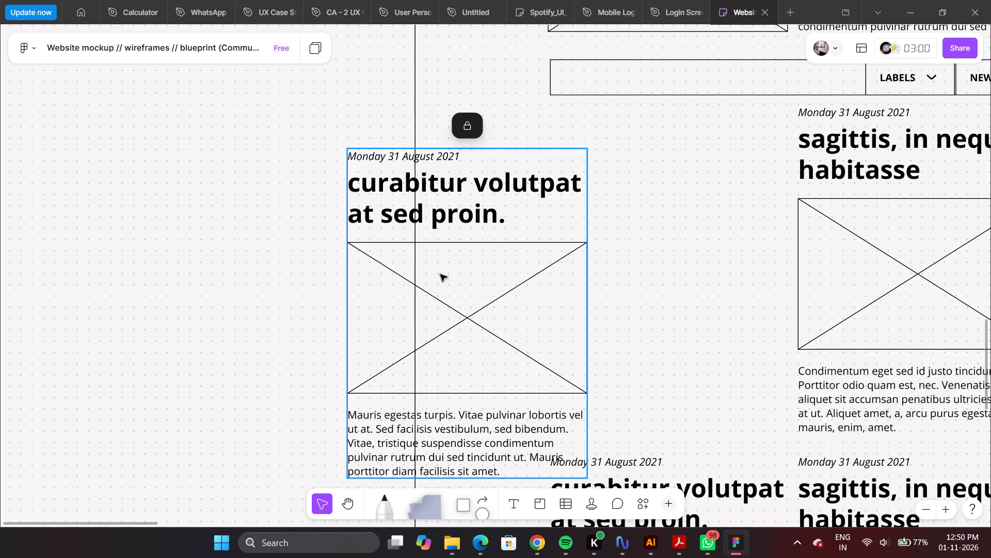
{"action": "scroll", "coordinate": [349, 250], "scroll_direction": "up", "scroll_amount": 20, "text": "ctrl"}
{"action": "scroll", "coordinate": [349, 250], "scroll_direction": "up", "scroll_amount": 1, "text": "ctrl"}
{"action": "scroll", "coordinate": [399, 269], "scroll_direction": "down", "scroll_amount": 2}
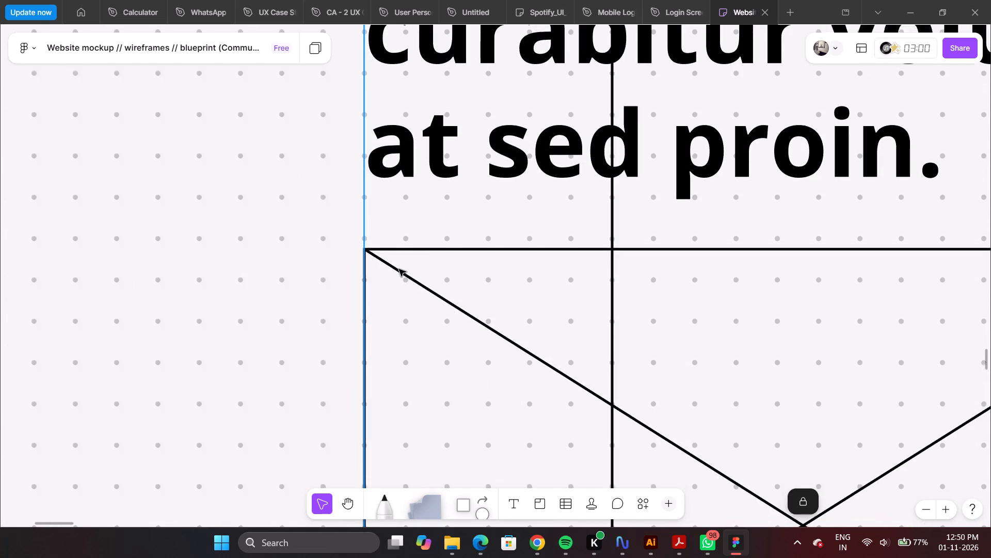
{"action": "scroll", "coordinate": [399, 269], "scroll_direction": "down", "scroll_amount": 10}
{"action": "scroll", "coordinate": [398, 266], "scroll_direction": "down", "scroll_amount": 6, "text": "ctrl"}
{"action": "scroll", "coordinate": [791, 192], "scroll_direction": "up", "scroll_amount": 5, "text": "ctrl"}
{"action": "scroll", "coordinate": [780, 224], "scroll_direction": "down", "scroll_amount": 3, "text": "ctrl"}
{"action": "scroll", "coordinate": [759, 278], "scroll_direction": "up", "scroll_amount": 3, "text": "ctrl"}
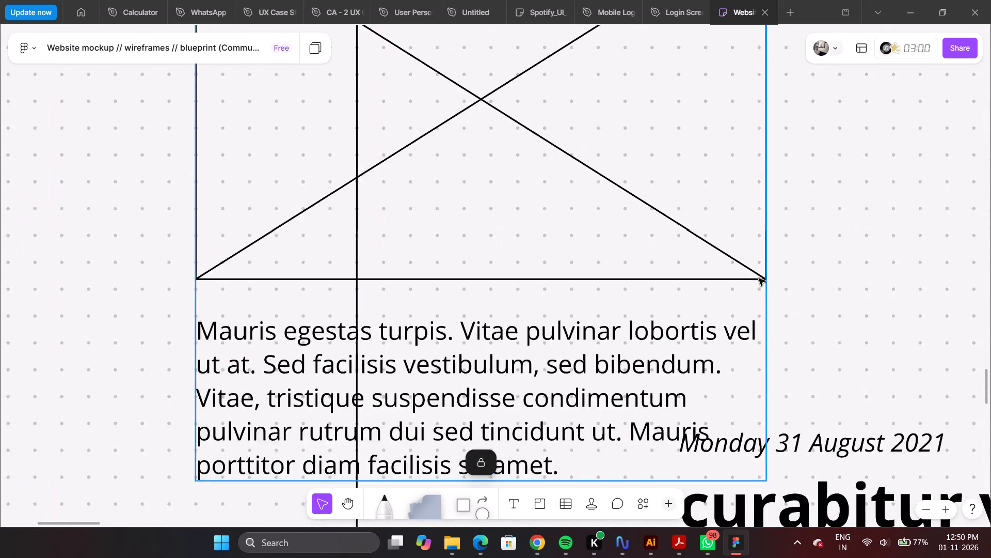
{"action": "scroll", "coordinate": [759, 278], "scroll_direction": "up", "scroll_amount": 3, "text": "ctrl"}
{"action": "double_click", "coordinate": [707, 191]}
{"action": "scroll", "coordinate": [536, 184], "scroll_direction": "down", "scroll_amount": 10, "text": "ctrl"}
{"action": "scroll", "coordinate": [534, 176], "scroll_direction": "up", "scroll_amount": 5}
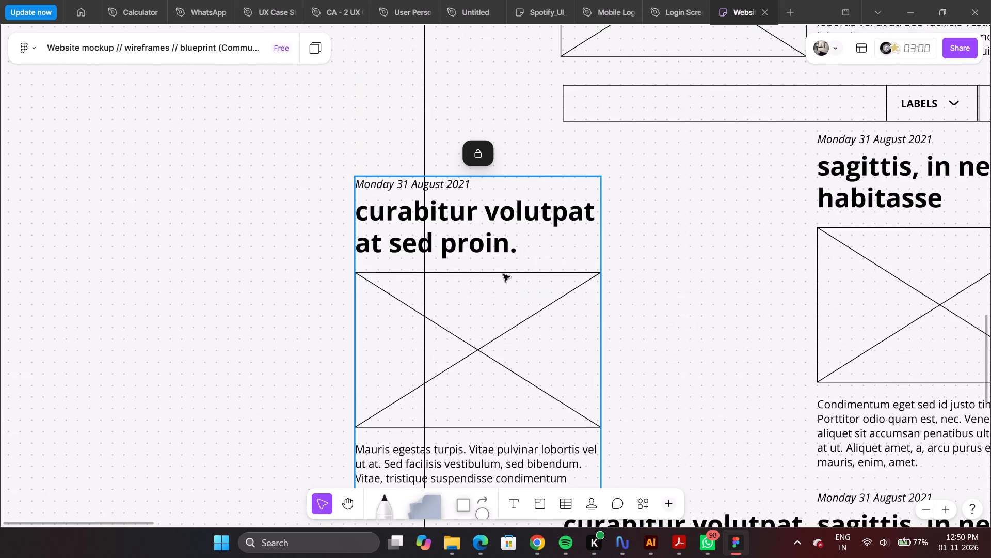
Examine the locked "curabitur volutpat" article card and the object options of the "sagittis, in neque habitasse" card.
{"action": "double_click", "coordinate": [503, 274]}
{"action": "left_click_drag", "start_coordinate": [706, 247], "coordinate": [186, 413]}
{"action": "left_click", "coordinate": [330, 354]}
{"action": "left_click_drag", "start_coordinate": [347, 354], "coordinate": [621, 382]}
{"action": "scroll", "coordinate": [550, 348], "scroll_direction": "down", "scroll_amount": 2, "text": "ctrl"}
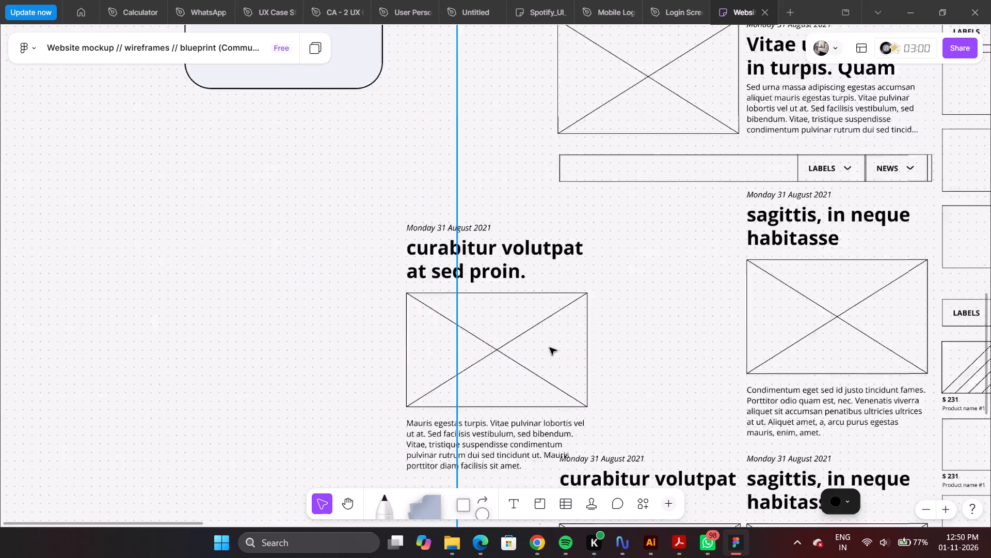
{"action": "scroll", "coordinate": [550, 348], "scroll_direction": "down", "scroll_amount": 8, "text": "ctrl"}
{"action": "scroll", "coordinate": [843, 355], "scroll_direction": "up", "scroll_amount": 10, "text": "ctrl"}
{"action": "double_click", "coordinate": [400, 234], "text": "ctrl"}
{"action": "left_click", "coordinate": [503, 268]}
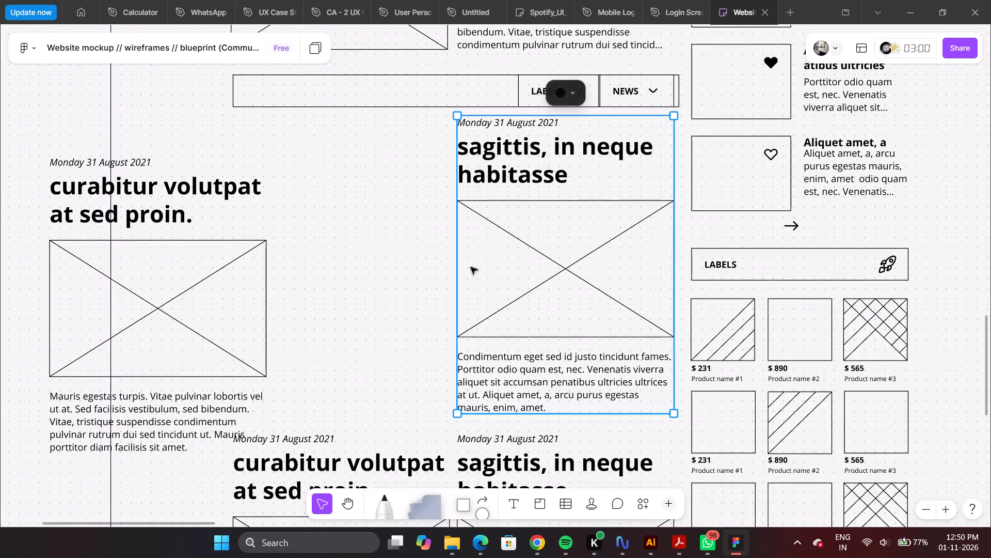
{"action": "right_click", "coordinate": [530, 265]}
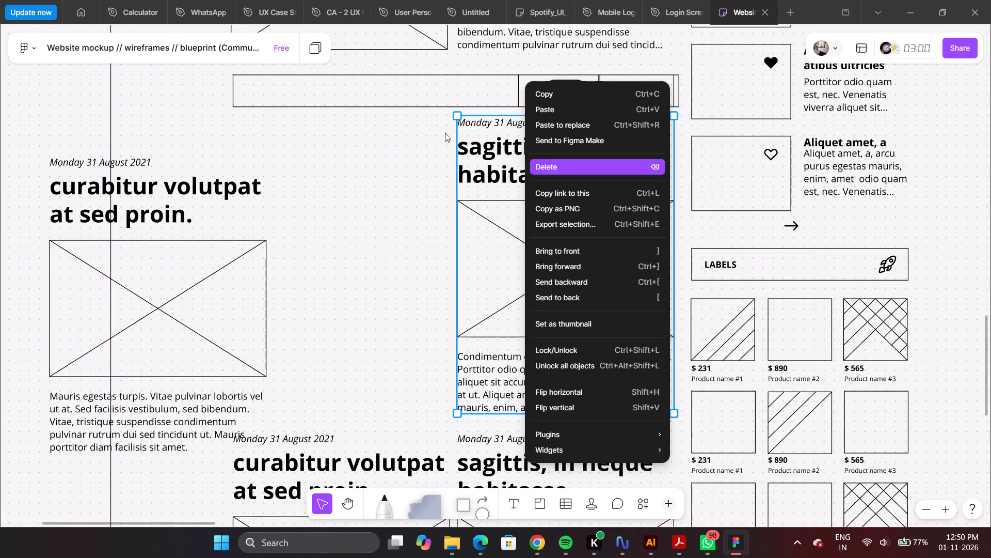
{"action": "left_click", "coordinate": [424, 133]}
{"action": "scroll", "coordinate": [424, 142], "scroll_direction": "down", "scroll_amount": 6, "text": "ctrl"}
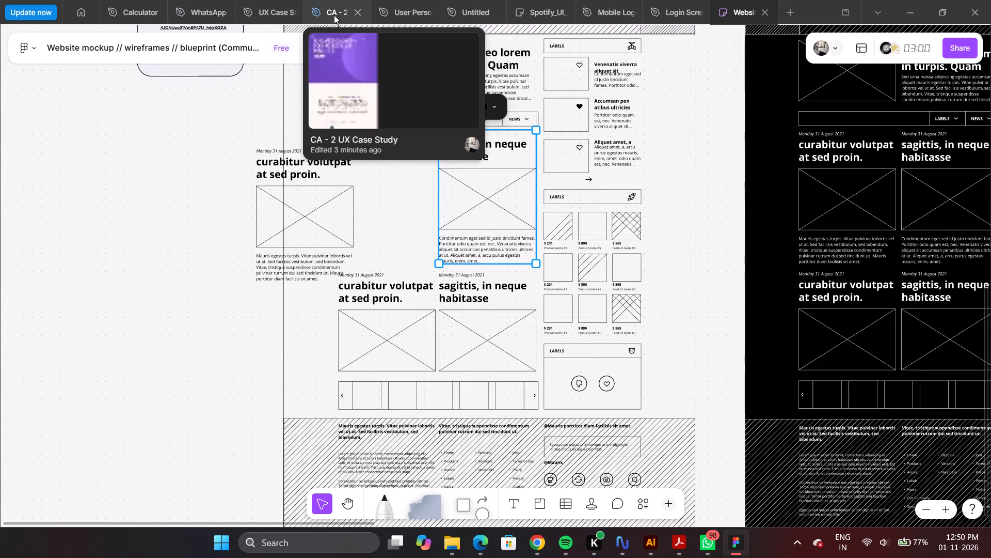
Switch back to the CA - 2 UX Case Study file, at the crossed image placeholder.
{"action": "left_click", "coordinate": [334, 15]}
{"action": "scroll", "coordinate": [318, 264], "scroll_direction": "down", "scroll_amount": 1, "text": "ctrl"}
{"action": "scroll", "coordinate": [448, 317], "scroll_direction": "up", "scroll_amount": 15, "text": "ctrl"}
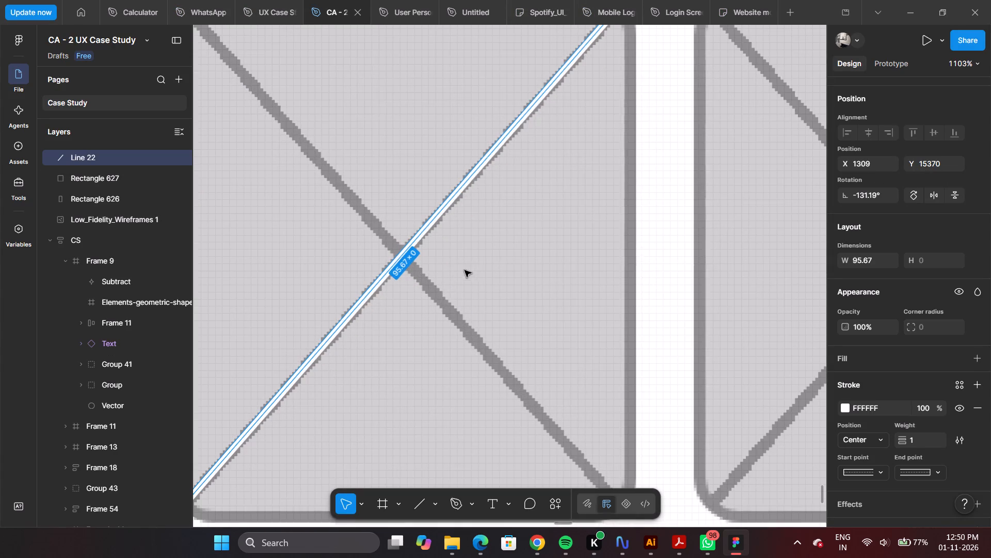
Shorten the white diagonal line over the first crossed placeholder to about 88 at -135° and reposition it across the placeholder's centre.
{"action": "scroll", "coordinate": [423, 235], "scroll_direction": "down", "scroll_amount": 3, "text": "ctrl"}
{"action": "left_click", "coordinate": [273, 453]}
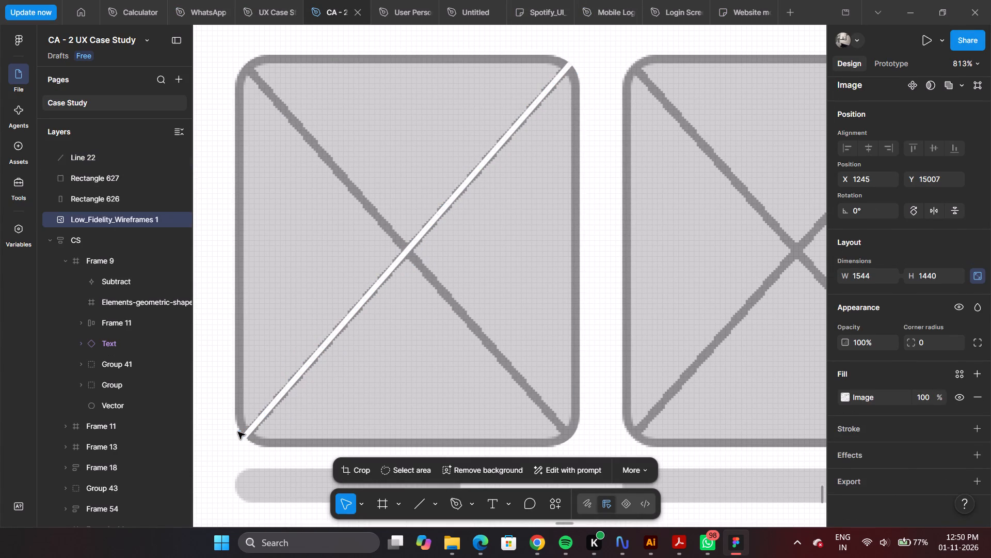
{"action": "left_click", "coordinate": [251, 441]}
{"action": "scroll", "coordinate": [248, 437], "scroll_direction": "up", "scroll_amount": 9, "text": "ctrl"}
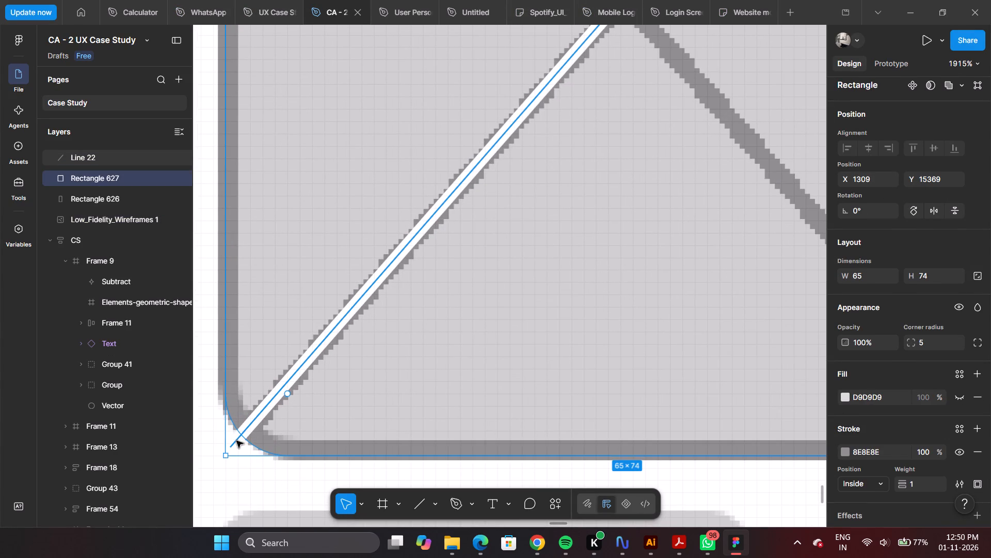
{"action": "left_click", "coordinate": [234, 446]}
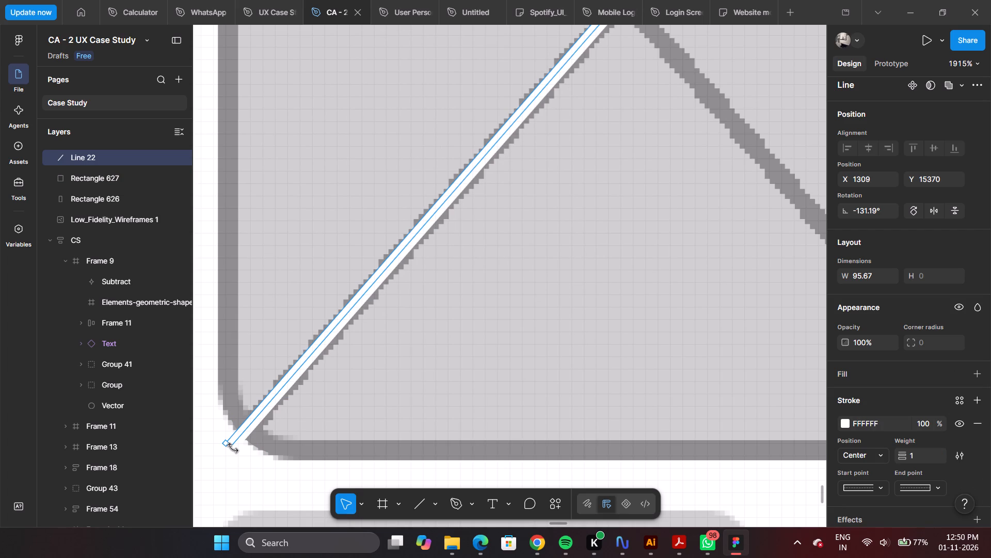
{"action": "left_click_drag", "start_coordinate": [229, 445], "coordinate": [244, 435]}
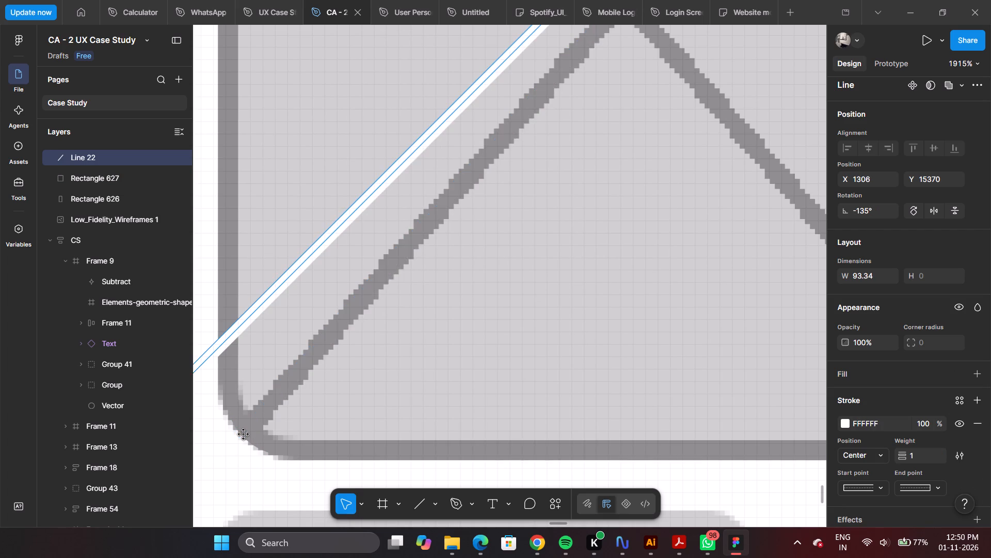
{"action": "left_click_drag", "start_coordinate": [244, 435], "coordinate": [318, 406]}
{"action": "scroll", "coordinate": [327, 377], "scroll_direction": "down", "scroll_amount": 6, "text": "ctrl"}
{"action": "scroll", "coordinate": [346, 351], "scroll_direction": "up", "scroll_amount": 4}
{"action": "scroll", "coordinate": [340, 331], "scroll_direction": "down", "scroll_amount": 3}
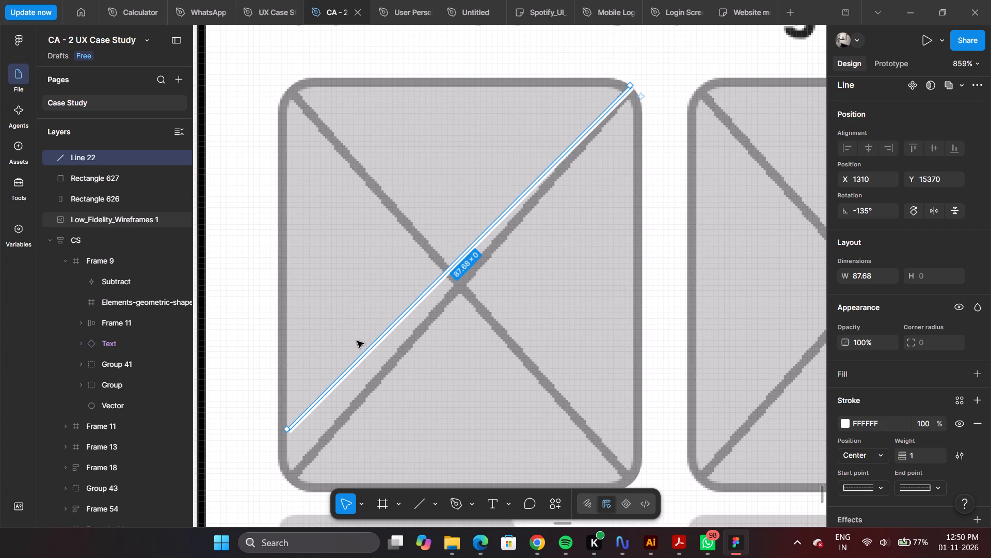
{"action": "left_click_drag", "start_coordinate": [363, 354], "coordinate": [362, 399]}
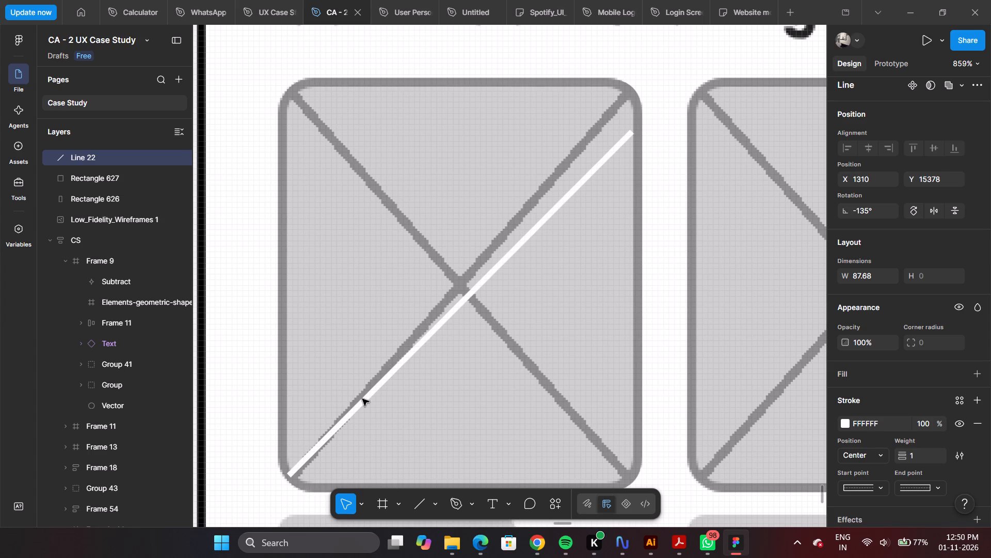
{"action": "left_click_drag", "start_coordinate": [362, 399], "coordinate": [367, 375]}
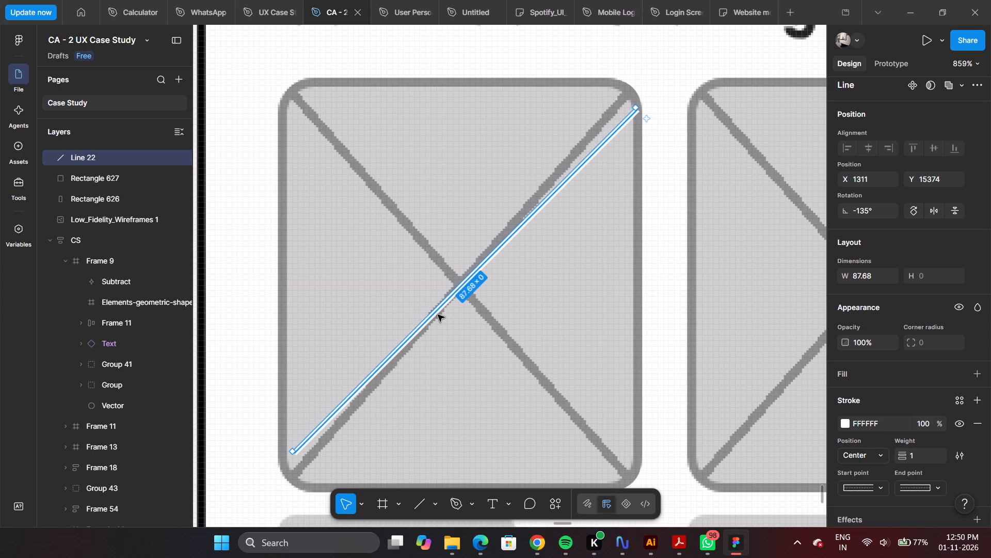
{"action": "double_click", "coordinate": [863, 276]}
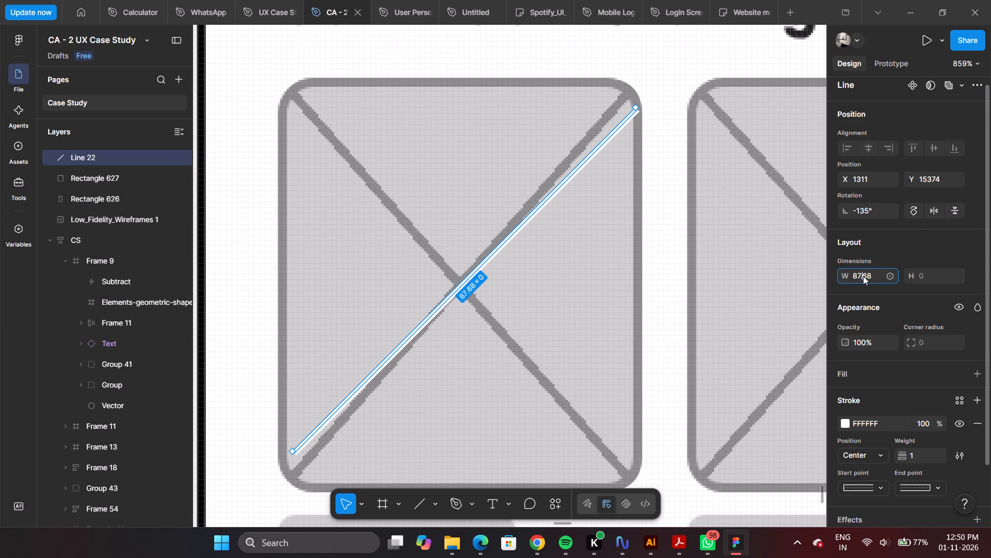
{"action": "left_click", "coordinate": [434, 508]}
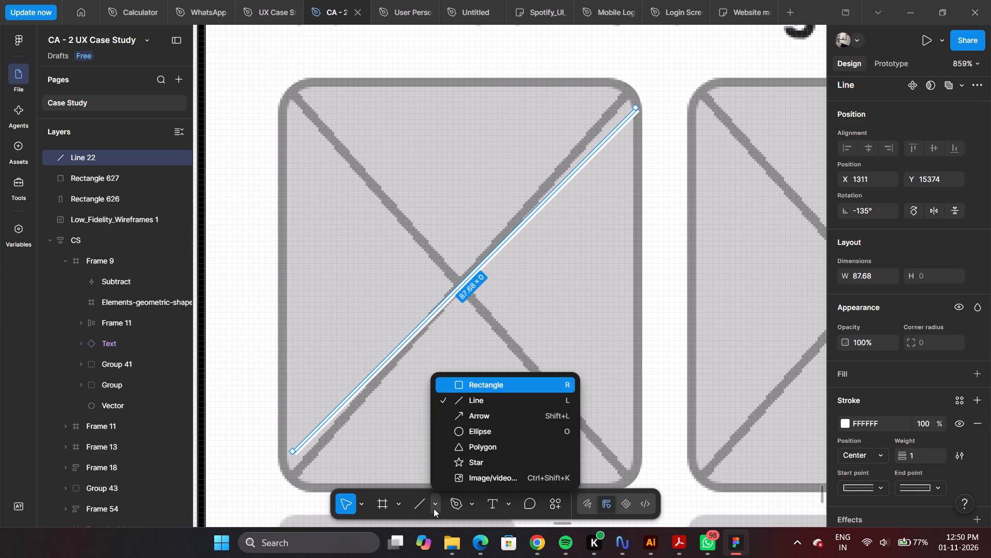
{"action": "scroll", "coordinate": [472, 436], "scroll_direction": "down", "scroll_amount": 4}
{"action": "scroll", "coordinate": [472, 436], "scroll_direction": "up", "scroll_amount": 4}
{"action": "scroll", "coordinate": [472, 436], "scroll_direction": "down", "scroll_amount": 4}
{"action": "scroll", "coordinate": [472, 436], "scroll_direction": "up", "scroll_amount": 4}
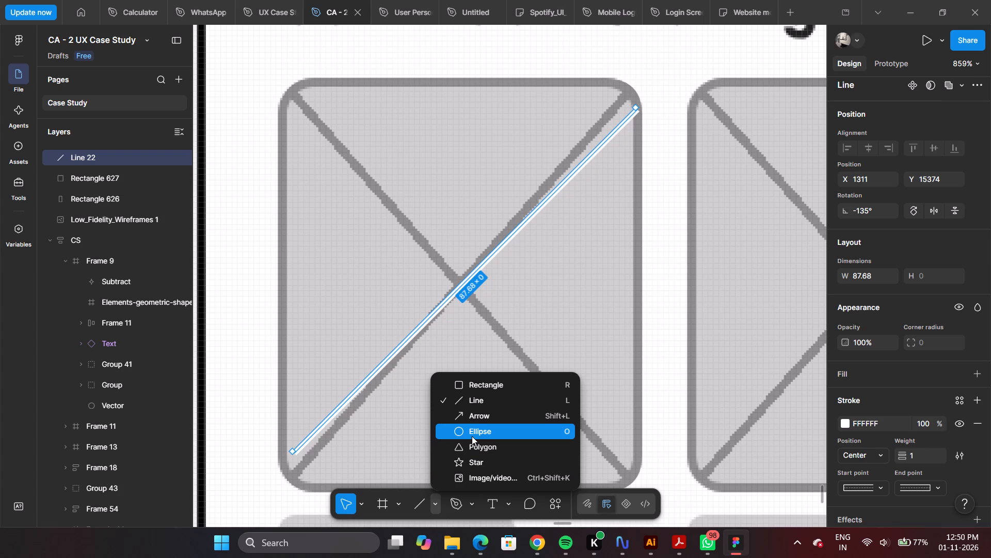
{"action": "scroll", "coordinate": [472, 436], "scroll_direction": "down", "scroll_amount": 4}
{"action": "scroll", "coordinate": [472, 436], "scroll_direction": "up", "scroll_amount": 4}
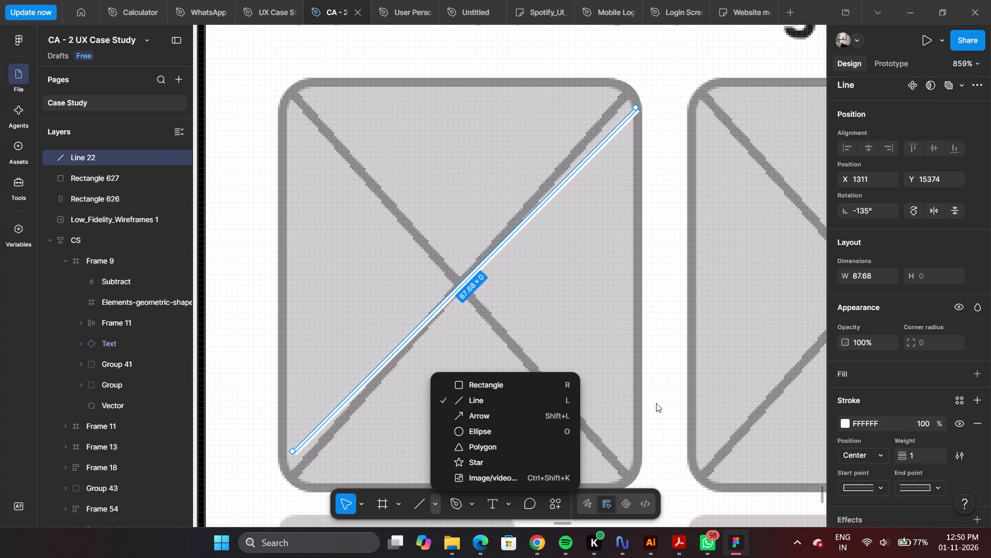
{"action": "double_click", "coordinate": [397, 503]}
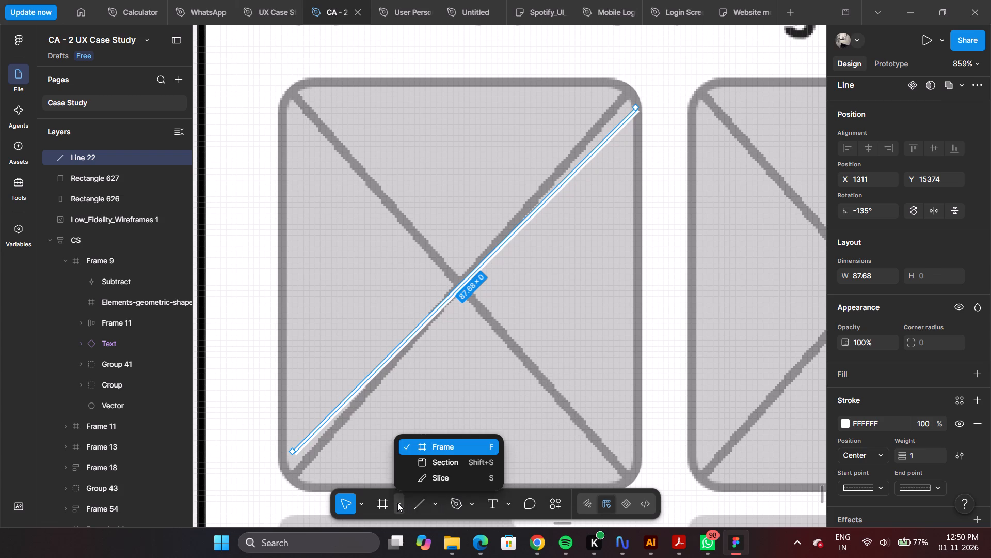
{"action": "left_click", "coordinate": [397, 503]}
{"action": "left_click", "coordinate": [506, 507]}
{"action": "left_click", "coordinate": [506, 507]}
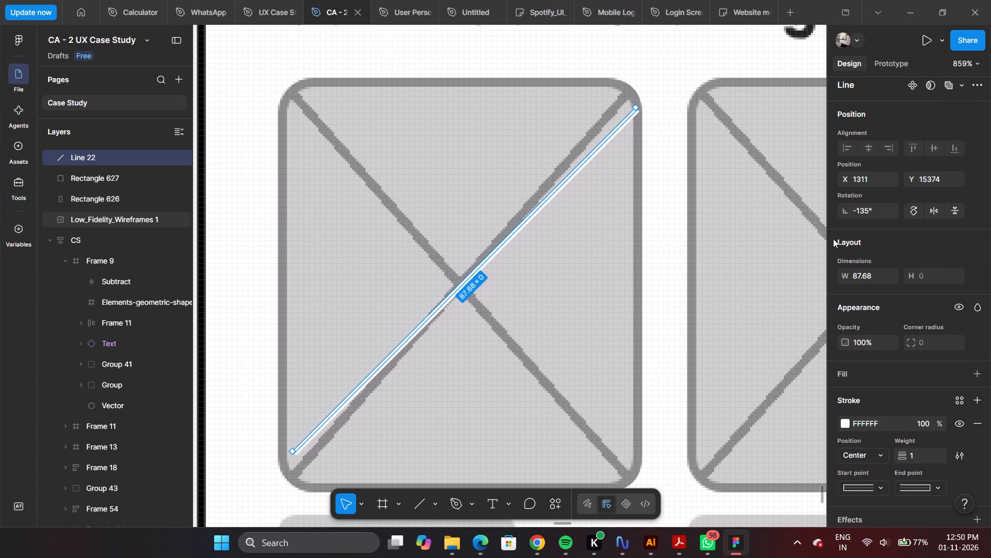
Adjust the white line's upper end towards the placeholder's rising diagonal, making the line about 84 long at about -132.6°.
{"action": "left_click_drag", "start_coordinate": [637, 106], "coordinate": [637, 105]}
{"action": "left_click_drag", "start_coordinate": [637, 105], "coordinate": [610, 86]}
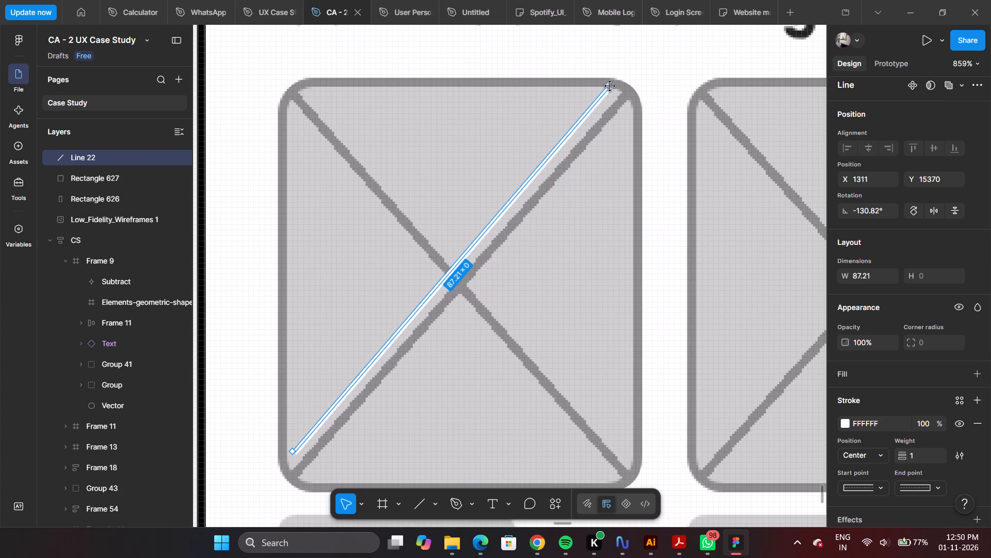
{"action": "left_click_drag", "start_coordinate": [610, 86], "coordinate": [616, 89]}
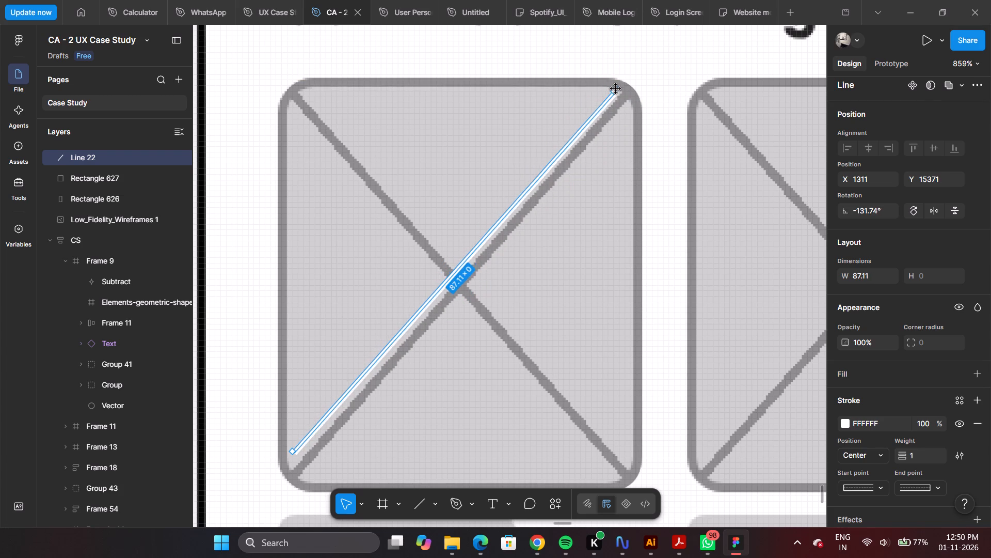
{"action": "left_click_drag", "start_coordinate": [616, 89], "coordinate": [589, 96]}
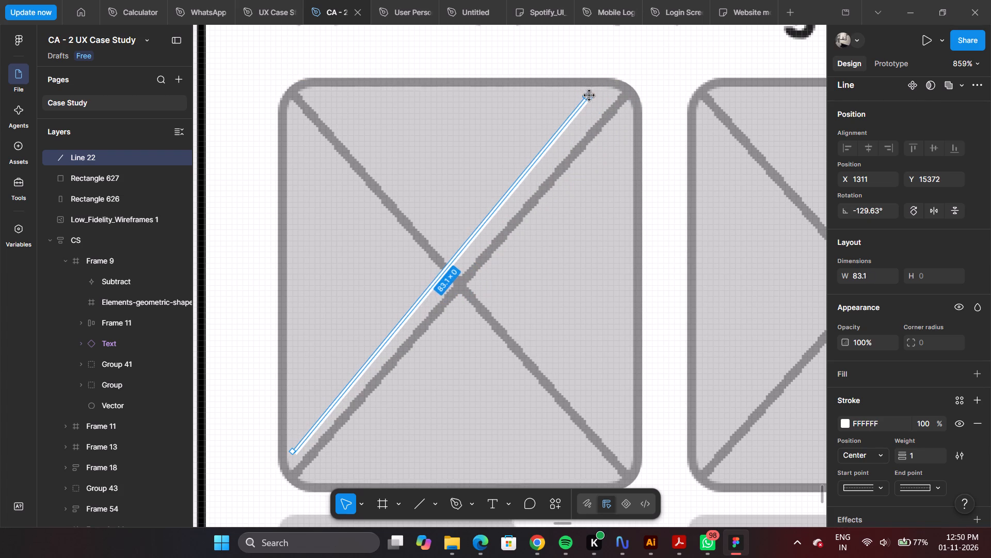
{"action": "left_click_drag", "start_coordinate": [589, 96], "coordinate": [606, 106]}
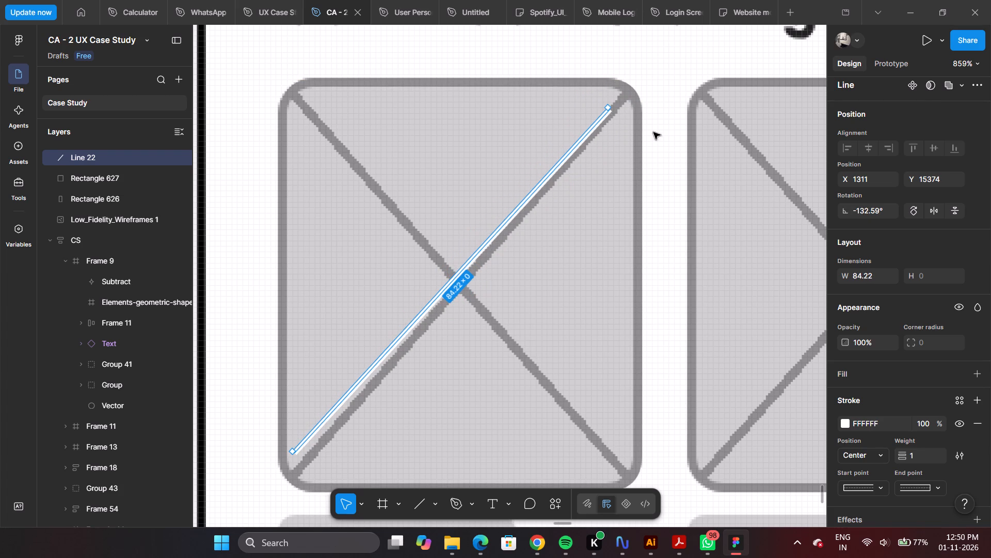
Set the white line's rotation to 135°, and fine-tune it to 132° to match the placeholder's falling diagonal.
{"action": "left_click", "coordinate": [874, 212]}
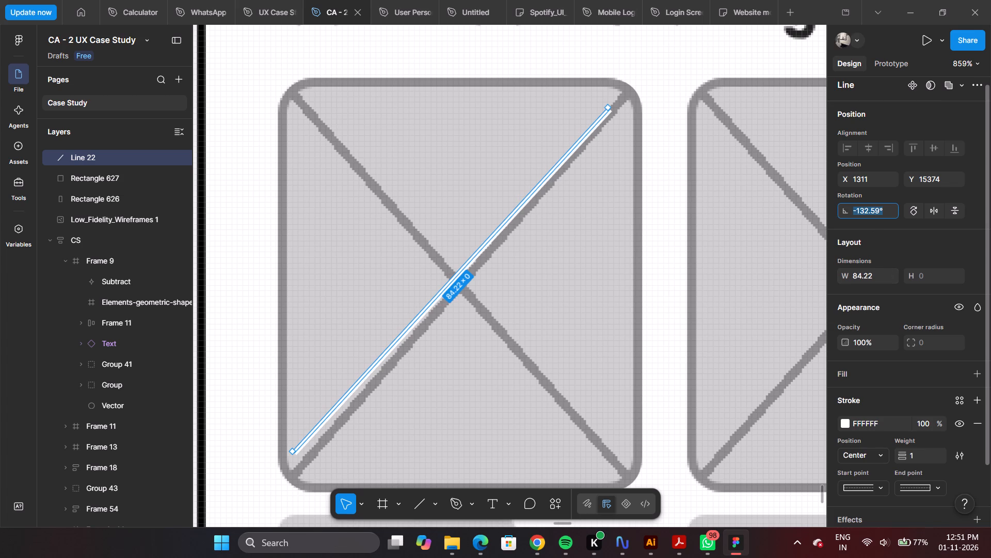
{"action": "type", "text": "135"}
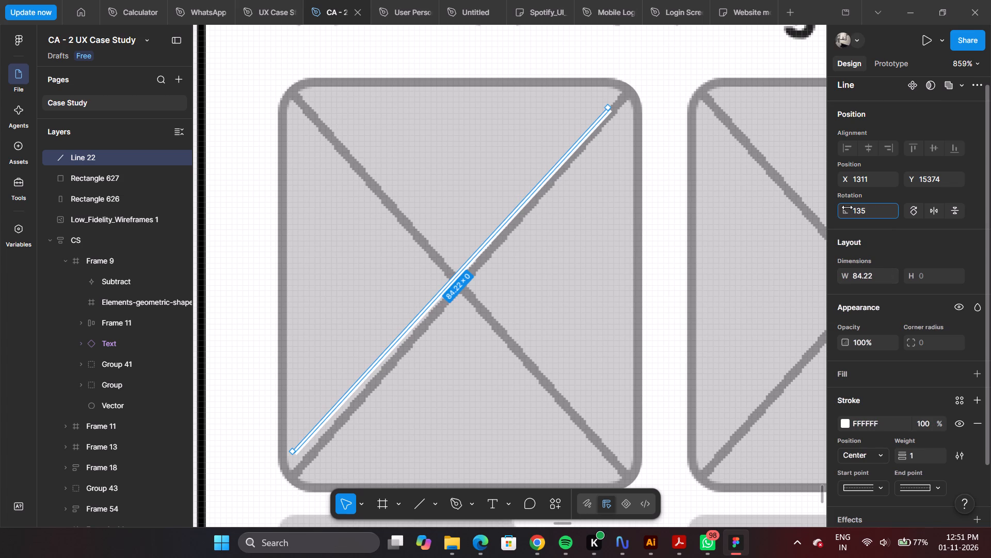
{"action": "key", "text": "Return"}
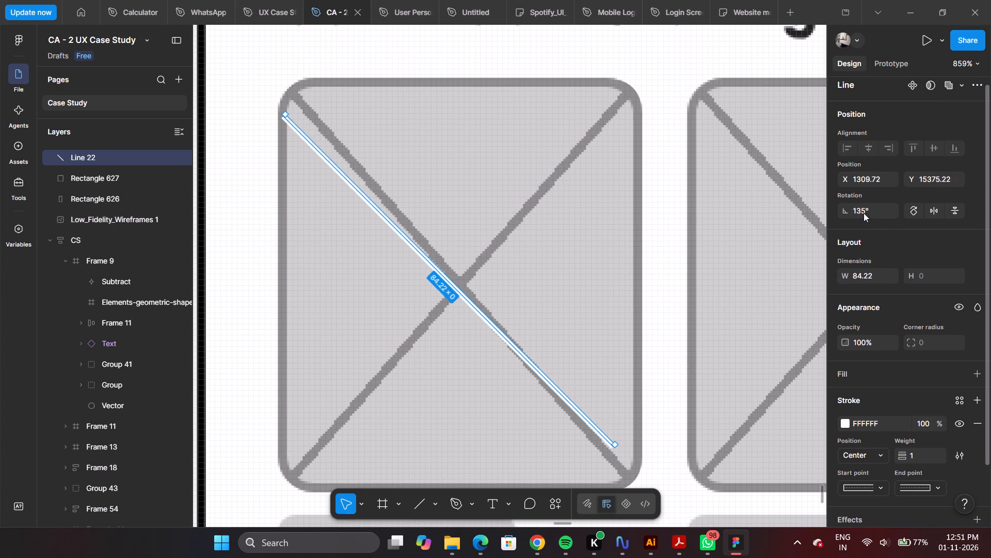
{"action": "left_click", "coordinate": [871, 209]}
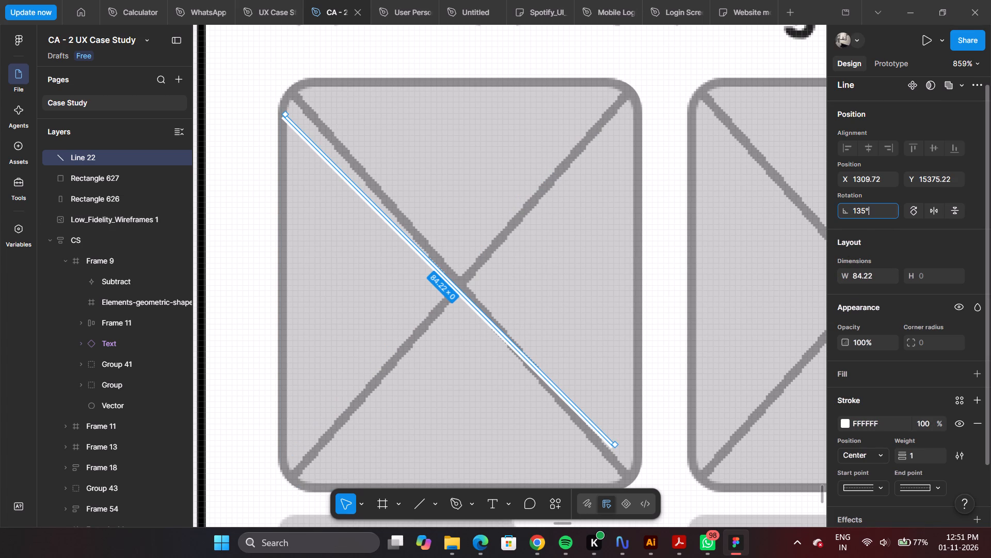
{"action": "key", "text": "Up"}
{"action": "key", "text": "Up"}
{"action": "key", "text": "Up"}
{"action": "key", "text": "Up"}
{"action": "key", "text": "Up"}
{"action": "key", "text": "Up"}
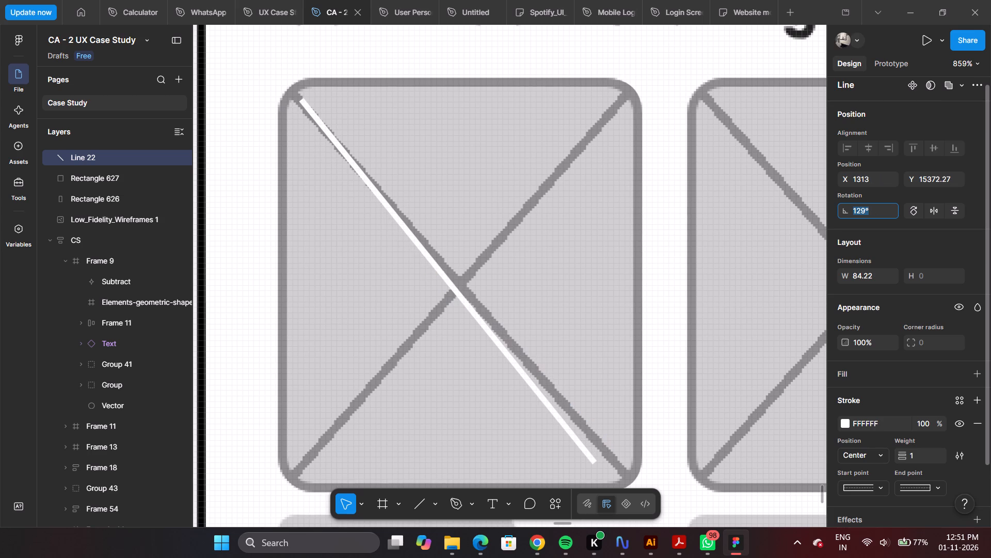
{"action": "key", "text": "Down"}
{"action": "key", "text": "Down"}
{"action": "key", "text": "Down"}
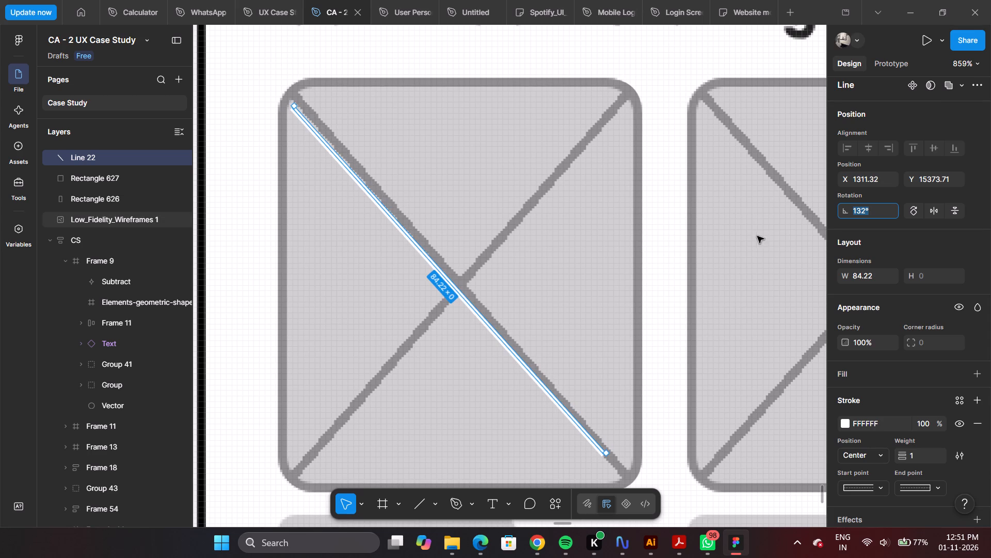
Align the white line with the placeholder's upper-left corner and extend it to the lower-right corner, about 93.5 long at about 131.5°.
{"action": "left_click_drag", "start_coordinate": [478, 315], "coordinate": [485, 307]}
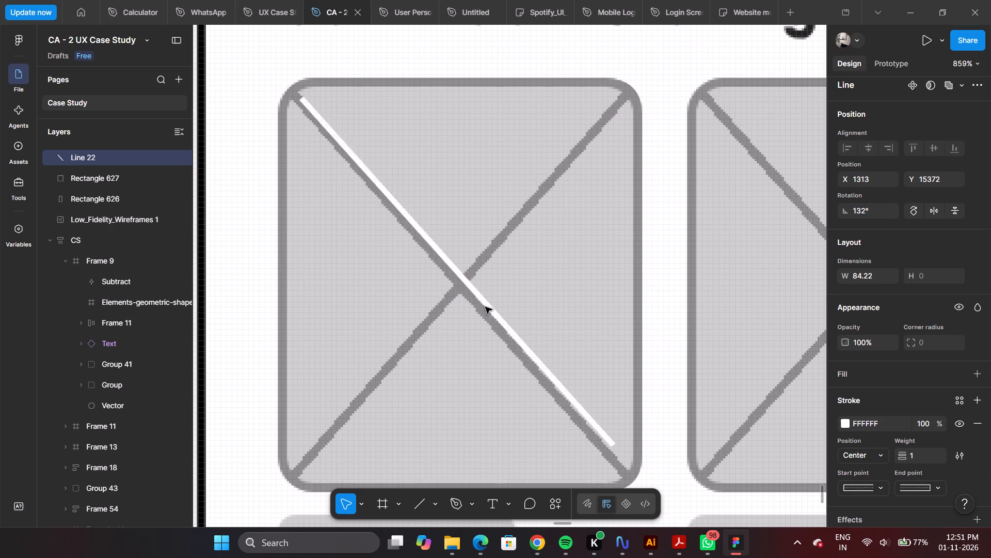
{"action": "left_click_drag", "start_coordinate": [485, 307], "coordinate": [478, 302]}
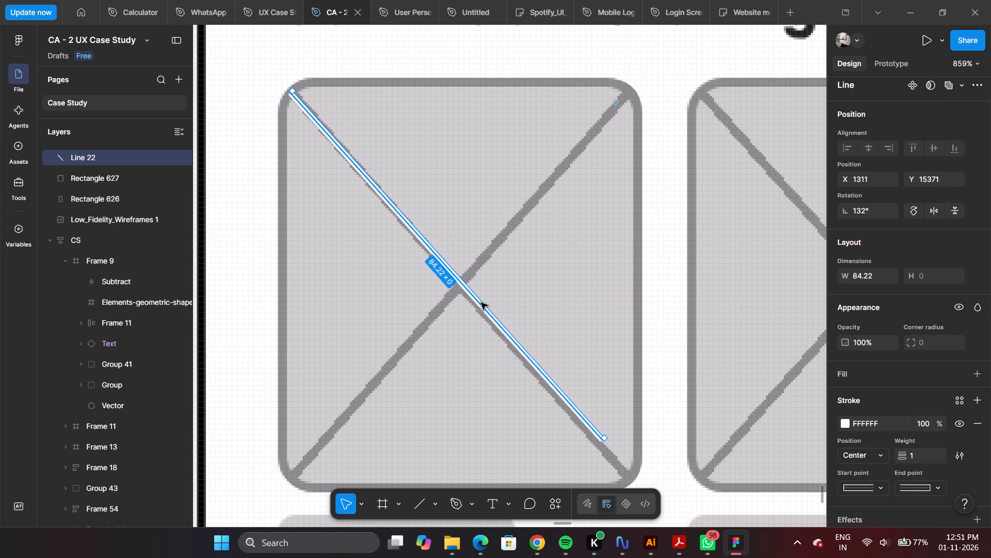
{"action": "left_click_drag", "start_coordinate": [607, 438], "coordinate": [616, 458]}
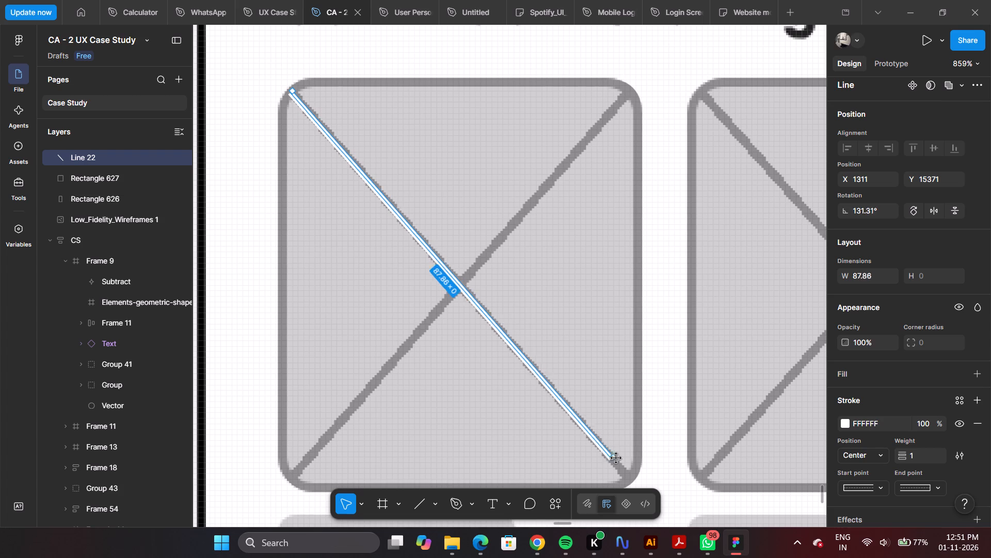
{"action": "left_click_drag", "start_coordinate": [616, 458], "coordinate": [634, 475]}
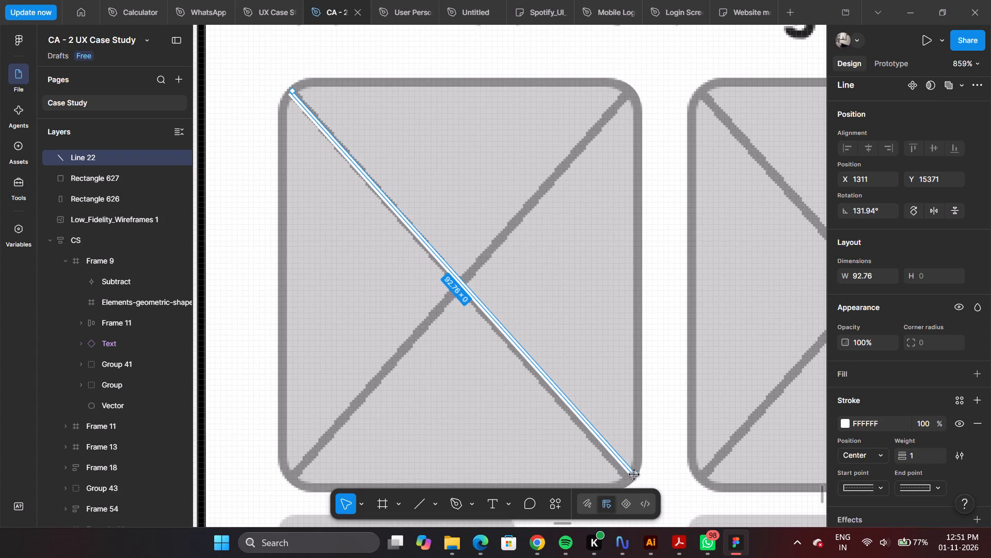
{"action": "left_click_drag", "start_coordinate": [634, 475], "coordinate": [633, 476]}
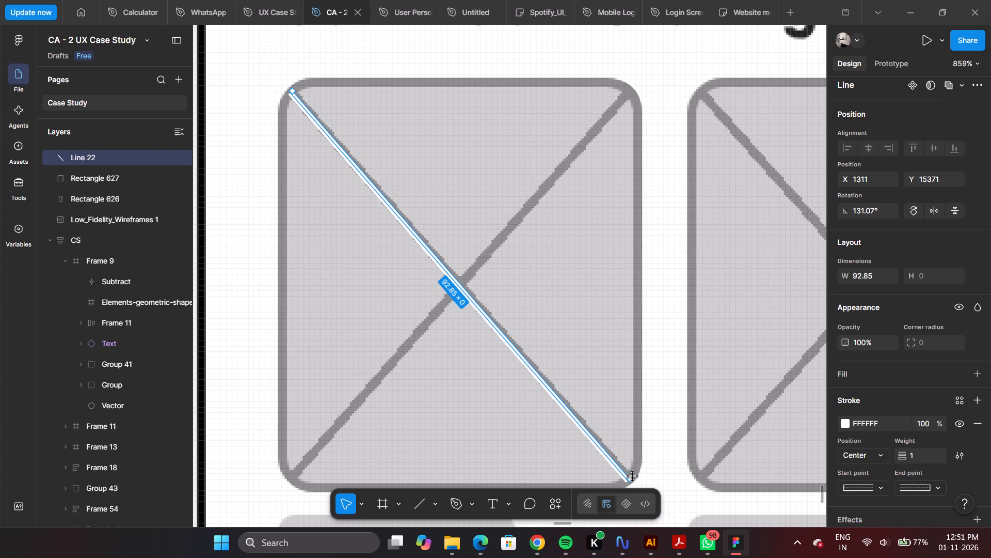
{"action": "left_click_drag", "start_coordinate": [633, 476], "coordinate": [636, 477]}
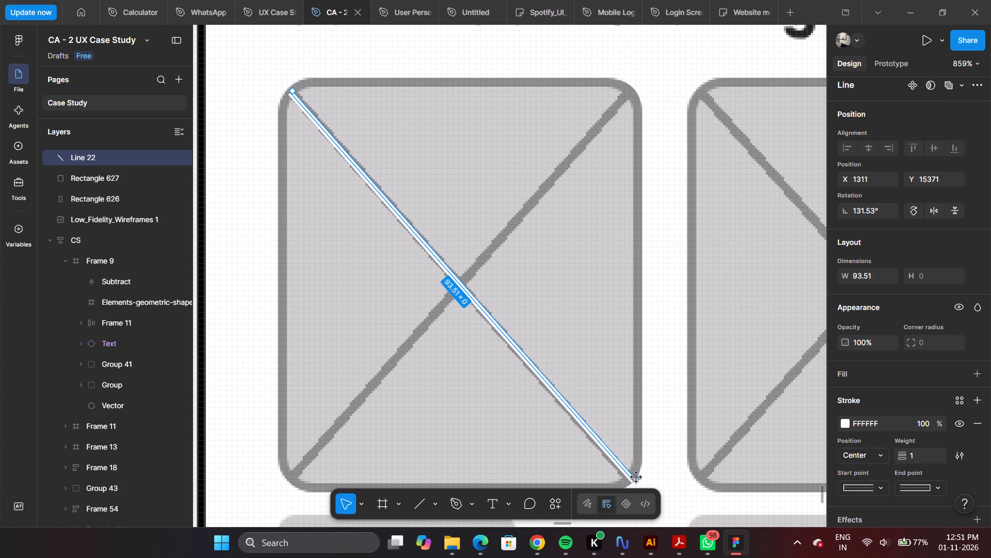
Pull the white line's lower-right end slightly inward, making the line about 92.1 long at about 131.5°.
{"action": "left_click_drag", "start_coordinate": [636, 477], "coordinate": [633, 475]}
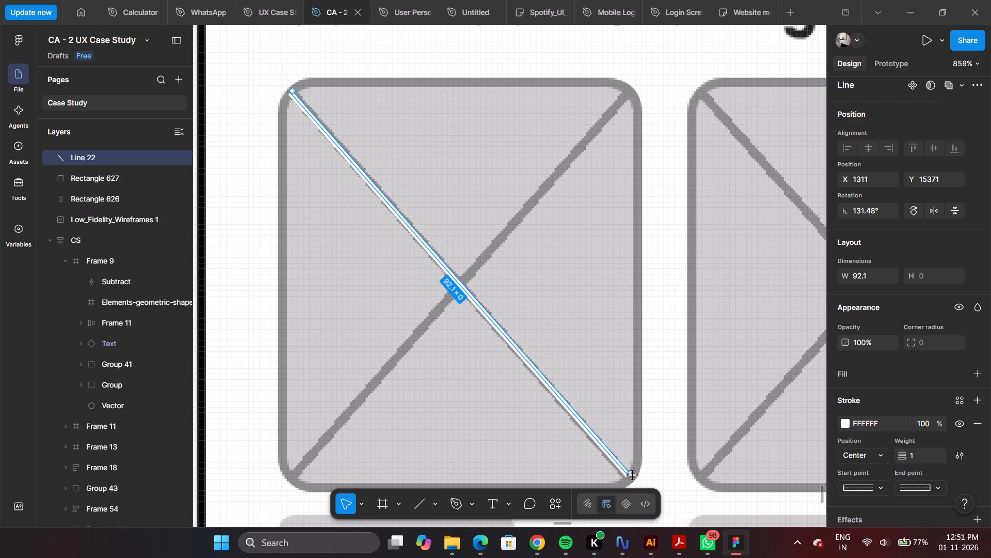
{"action": "left_click_drag", "start_coordinate": [633, 475], "coordinate": [630, 474]}
{"action": "left_click_drag", "start_coordinate": [630, 474], "coordinate": [633, 476]}
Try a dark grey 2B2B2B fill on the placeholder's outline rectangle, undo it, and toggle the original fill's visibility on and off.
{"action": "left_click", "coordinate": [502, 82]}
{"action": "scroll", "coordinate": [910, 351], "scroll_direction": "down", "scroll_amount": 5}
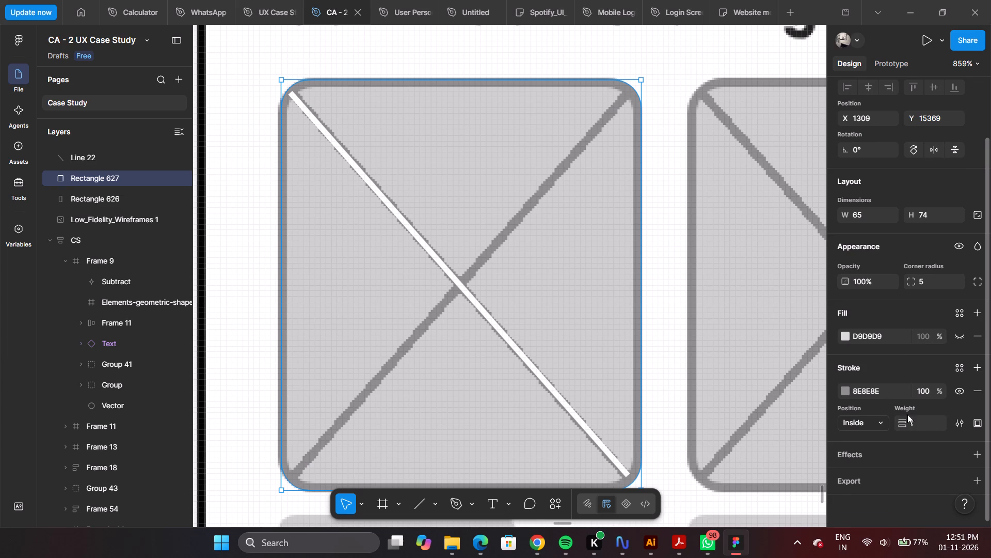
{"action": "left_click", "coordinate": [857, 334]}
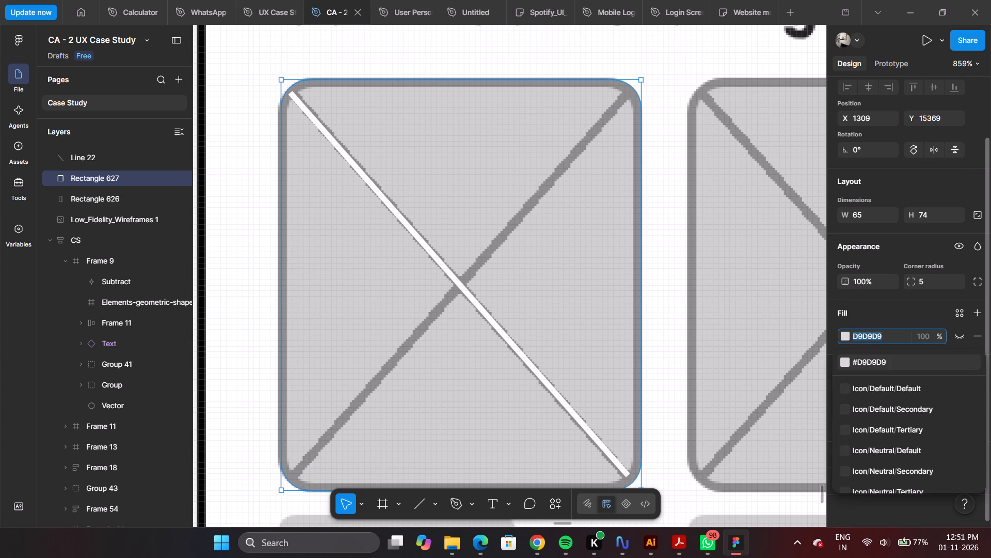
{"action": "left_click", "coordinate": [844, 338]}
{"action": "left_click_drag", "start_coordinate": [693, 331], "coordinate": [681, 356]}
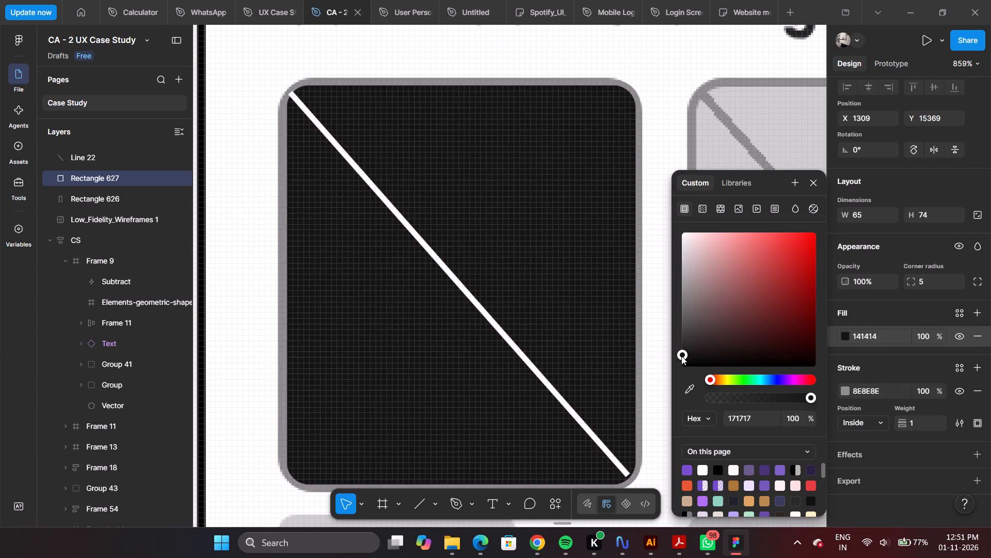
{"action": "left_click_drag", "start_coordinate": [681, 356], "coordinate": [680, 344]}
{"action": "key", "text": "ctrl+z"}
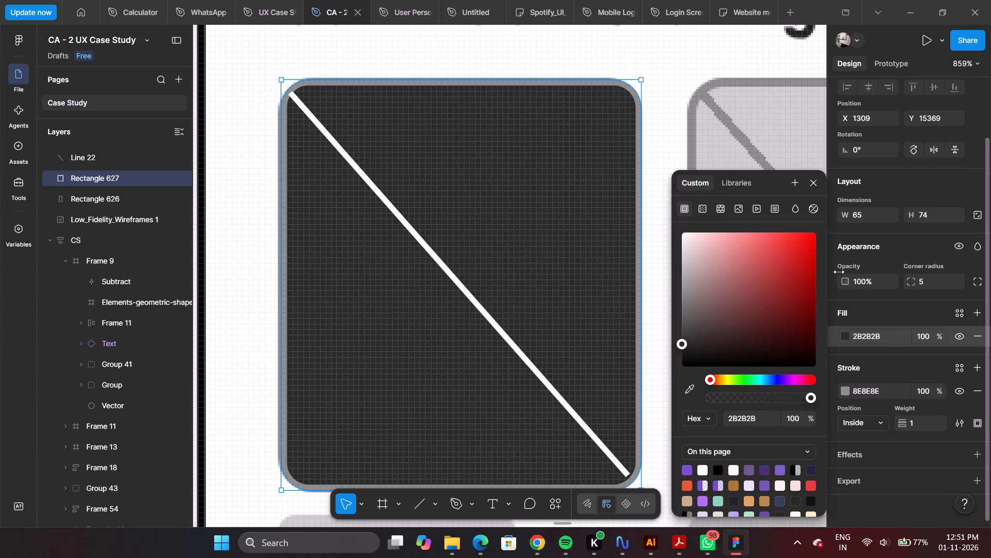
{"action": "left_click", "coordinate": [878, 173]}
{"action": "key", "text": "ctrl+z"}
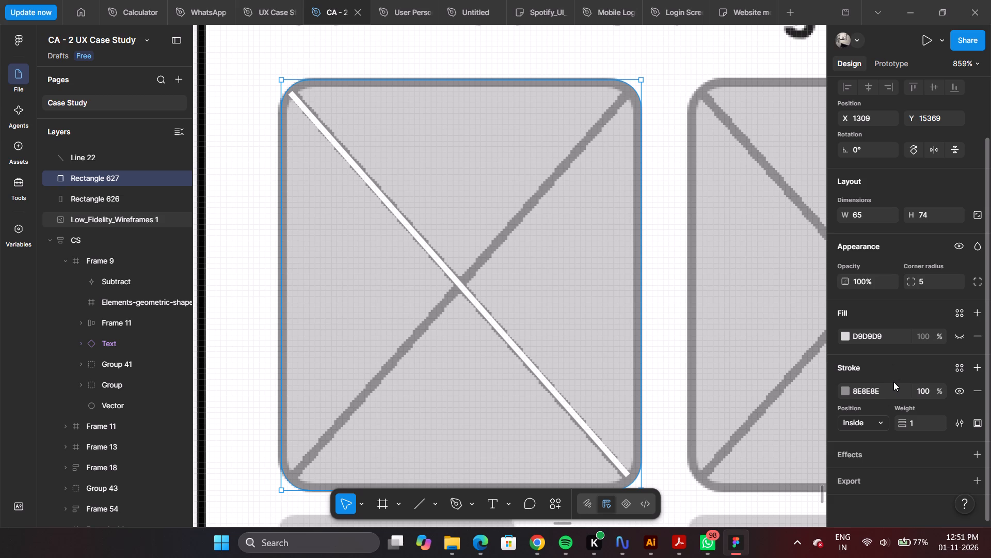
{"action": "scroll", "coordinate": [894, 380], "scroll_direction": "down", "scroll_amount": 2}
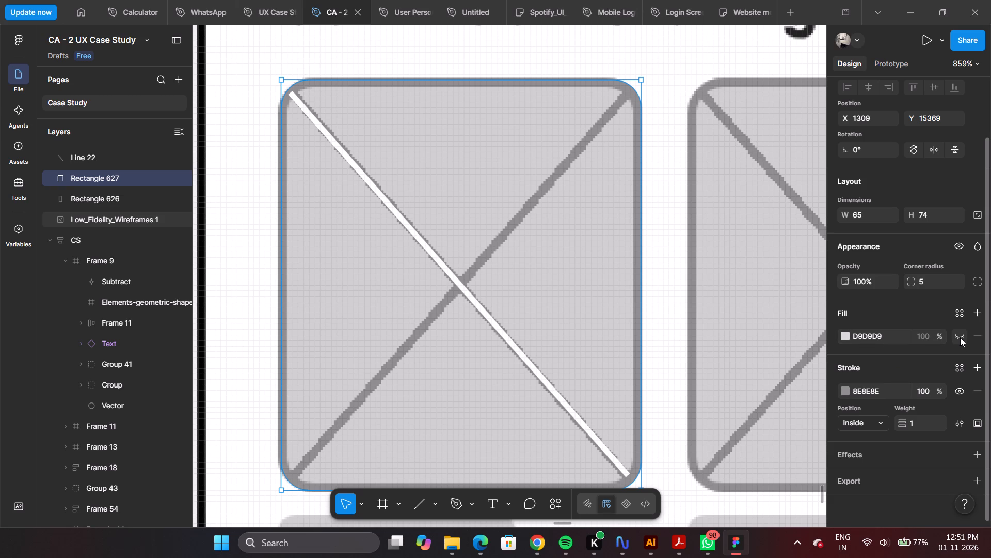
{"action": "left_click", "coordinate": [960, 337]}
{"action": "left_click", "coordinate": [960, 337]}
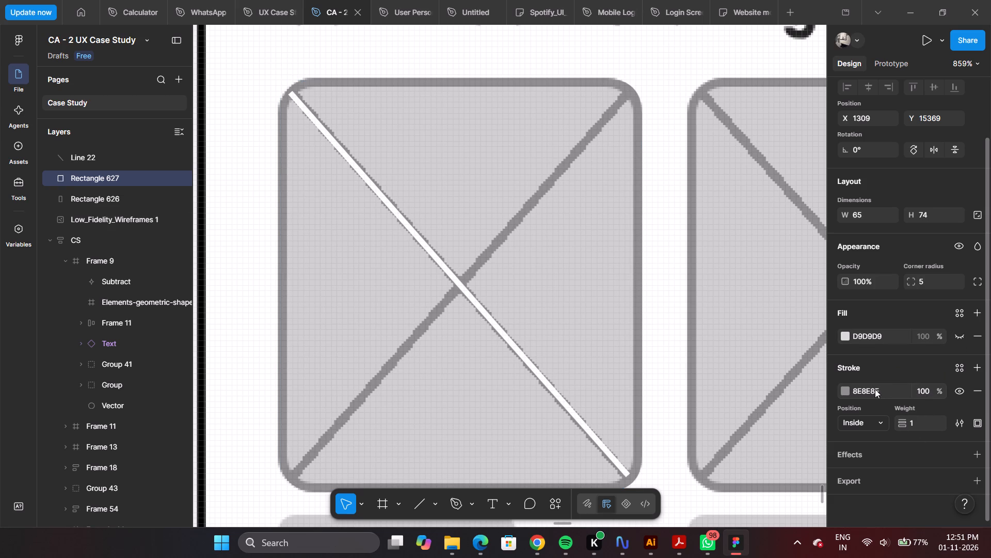
Recolour the placeholder rectangle's stroke to a dark red.
{"action": "left_click", "coordinate": [875, 389]}
{"action": "left_click", "coordinate": [845, 389]}
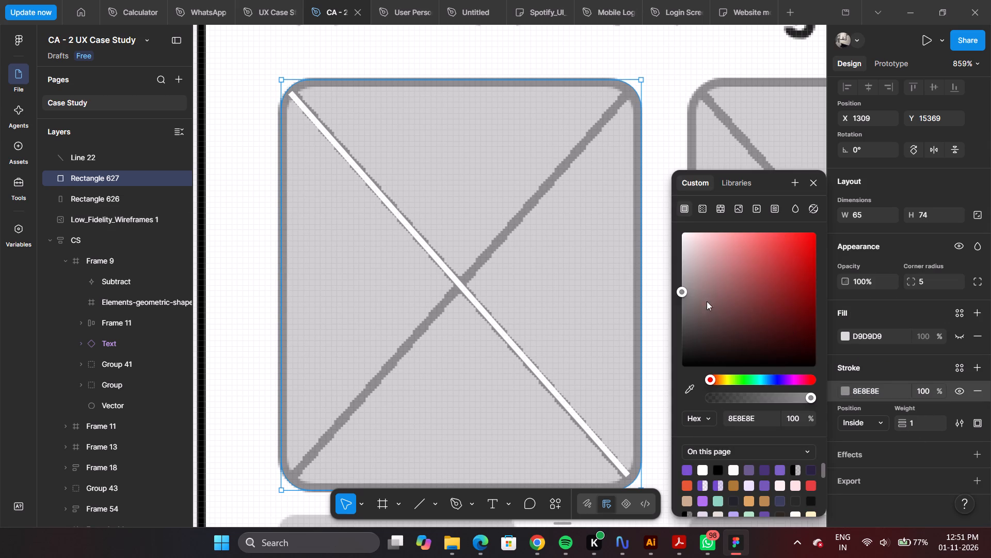
{"action": "left_click_drag", "start_coordinate": [691, 298], "coordinate": [729, 342]}
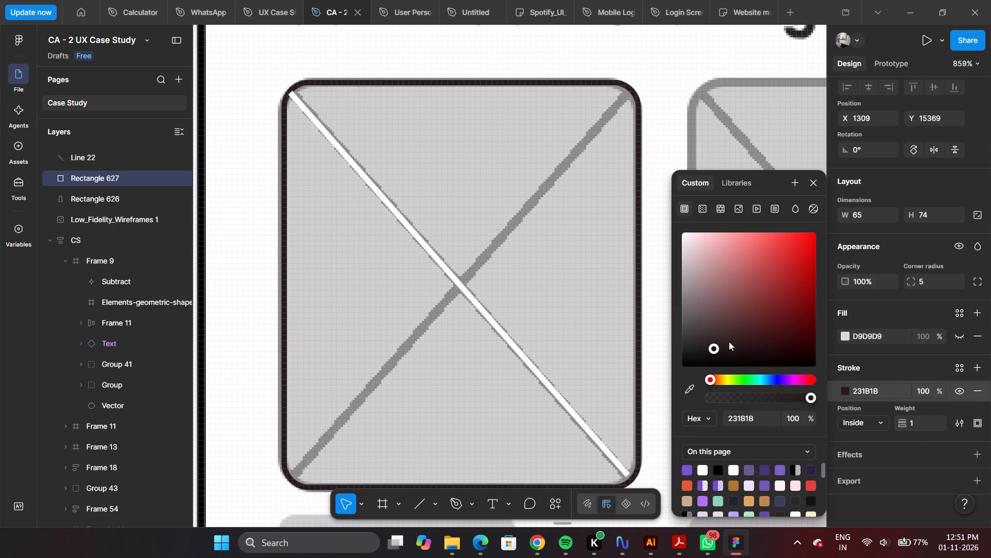
{"action": "left_click_drag", "start_coordinate": [729, 342], "coordinate": [787, 292]}
{"action": "left_click", "coordinate": [391, 109]}
Set the white diagonal line's rotation to 132°, and fine-tune it to 131° against the placeholder's falling diagonal.
{"action": "scroll", "coordinate": [334, 85], "scroll_direction": "up", "scroll_amount": 5, "text": "ctrl"}
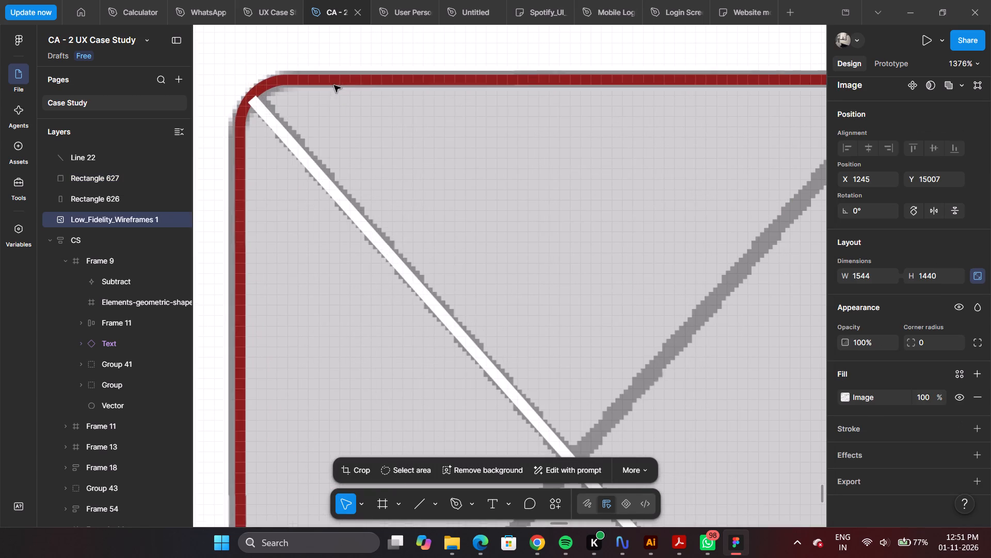
{"action": "left_click", "coordinate": [281, 126]}
{"action": "scroll", "coordinate": [270, 109], "scroll_direction": "up", "scroll_amount": 8, "text": "ctrl"}
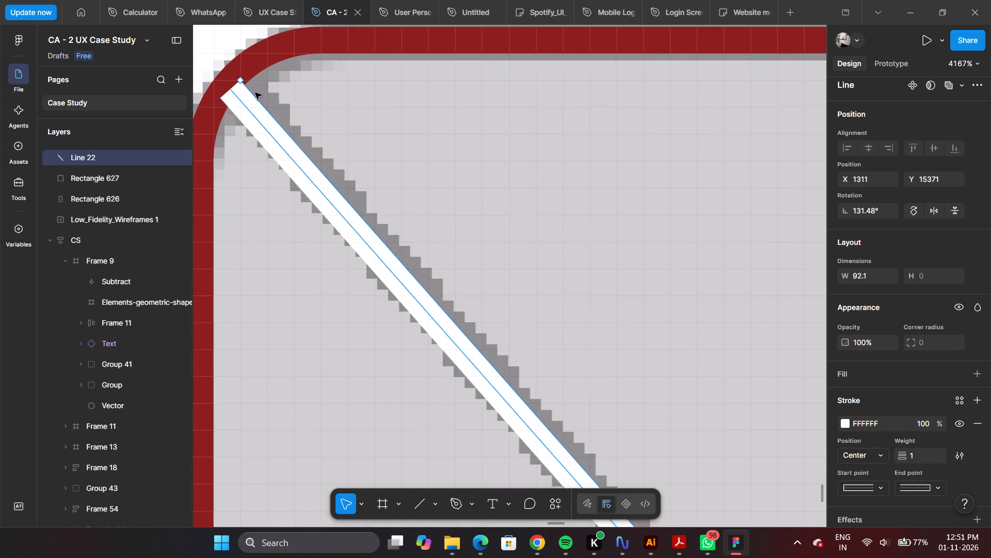
{"action": "scroll", "coordinate": [270, 91], "scroll_direction": "down", "scroll_amount": 8, "text": "ctrl"}
{"action": "scroll", "coordinate": [252, 98], "scroll_direction": "up", "scroll_amount": 7, "text": "ctrl"}
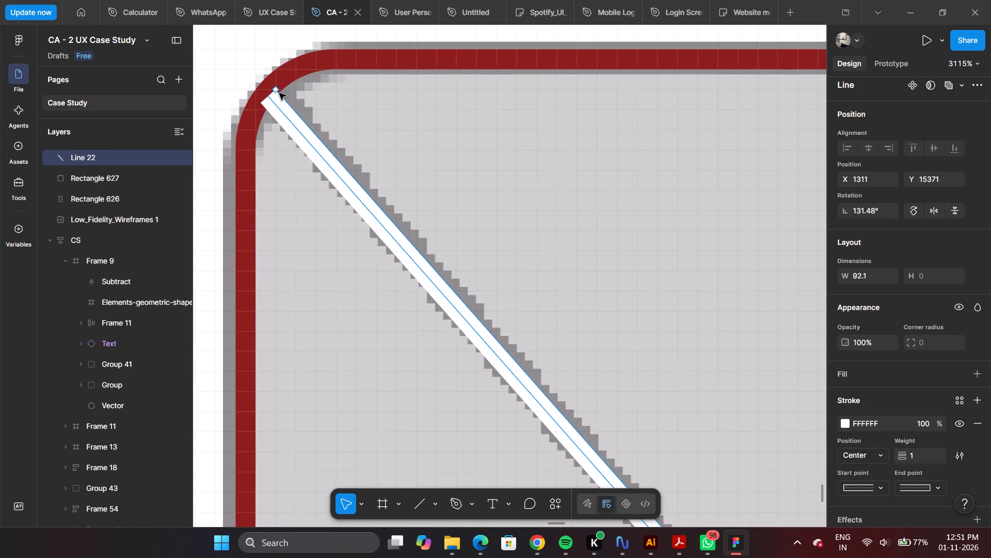
{"action": "scroll", "coordinate": [286, 93], "scroll_direction": "down", "scroll_amount": 9, "text": "ctrl"}
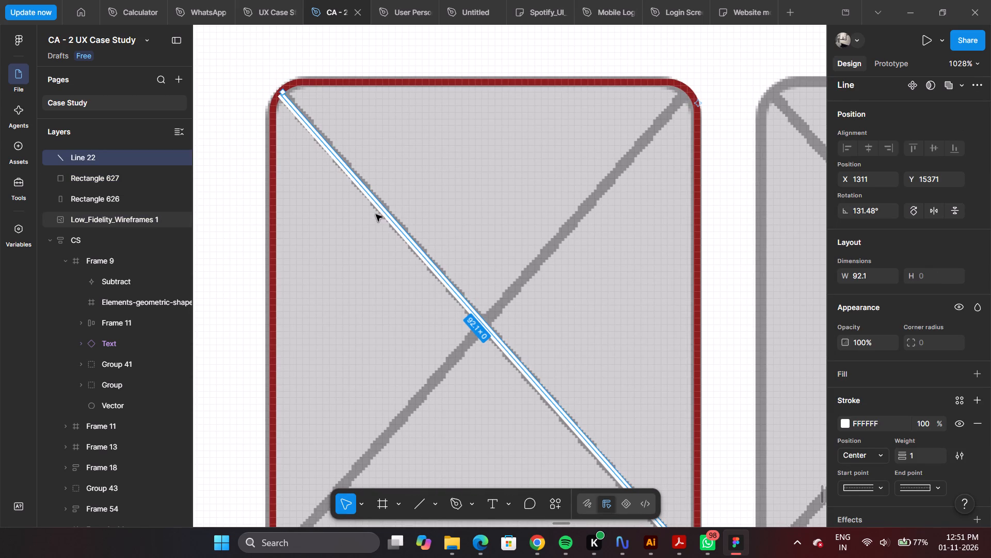
{"action": "left_click", "coordinate": [380, 212]}
{"action": "left_click", "coordinate": [879, 206]}
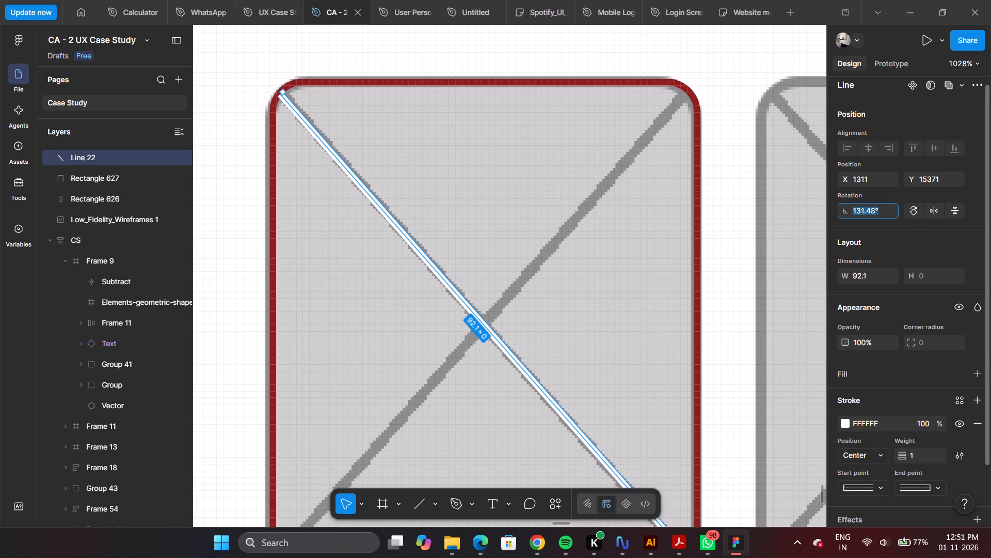
{"action": "type", "text": "132"}
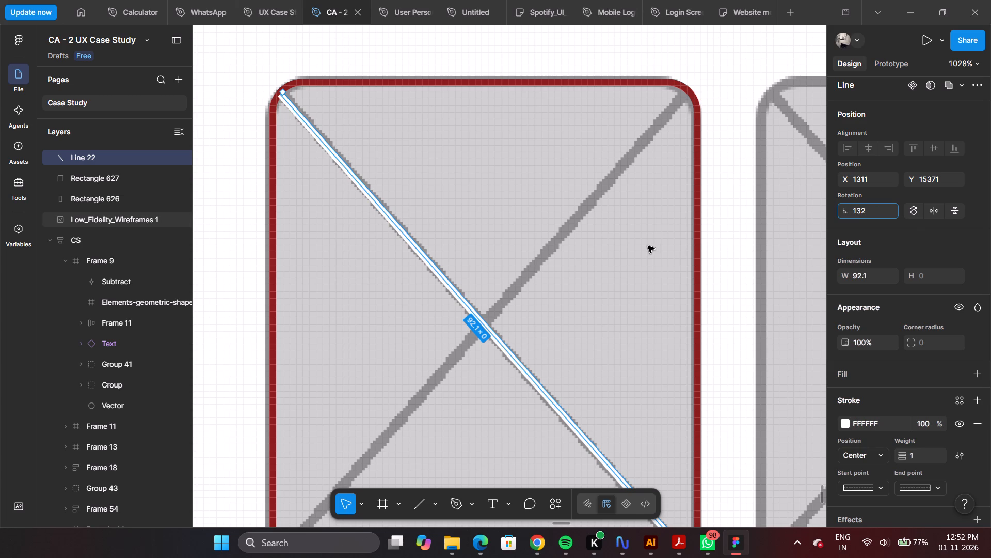
{"action": "key", "text": "Return"}
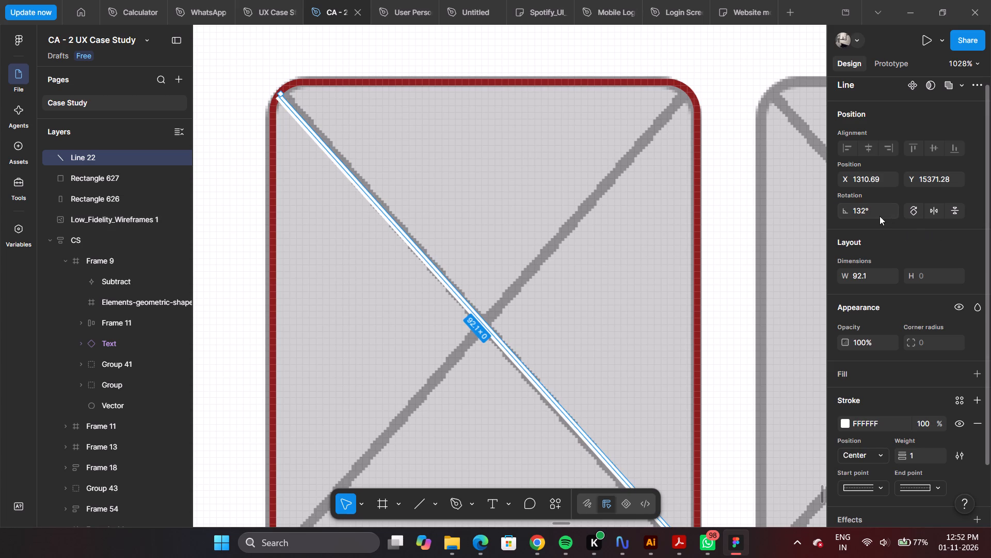
{"action": "left_click", "coordinate": [875, 213]}
{"action": "key", "text": "Down"}
{"action": "key", "text": "Up"}
{"action": "key", "text": "Up"}
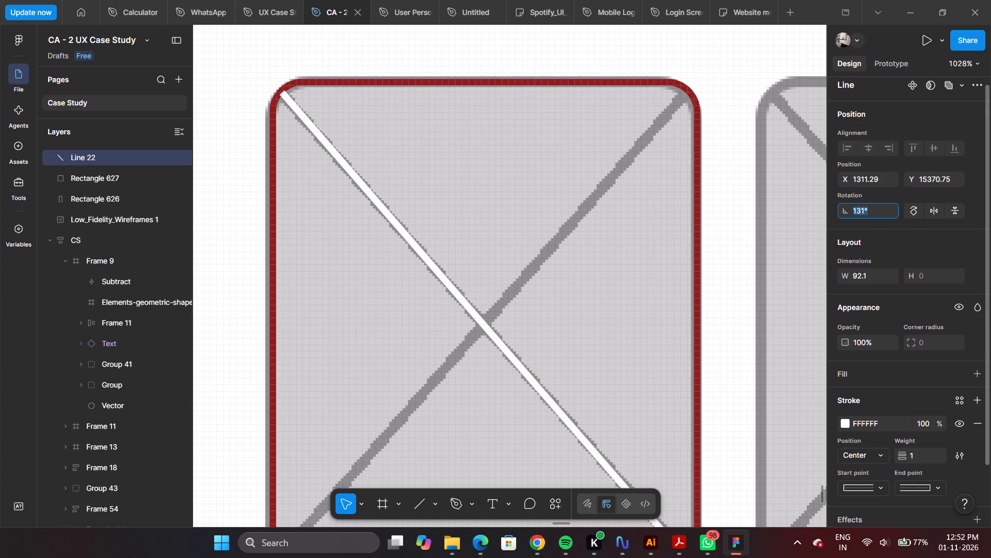
Extend the white line's lower end into the placeholder's lower-right corner, about 93.5 long at about 131.3°.
{"action": "scroll", "coordinate": [617, 211], "scroll_direction": "down", "scroll_amount": 4}
{"action": "scroll", "coordinate": [617, 211], "scroll_direction": "up", "scroll_amount": 3}
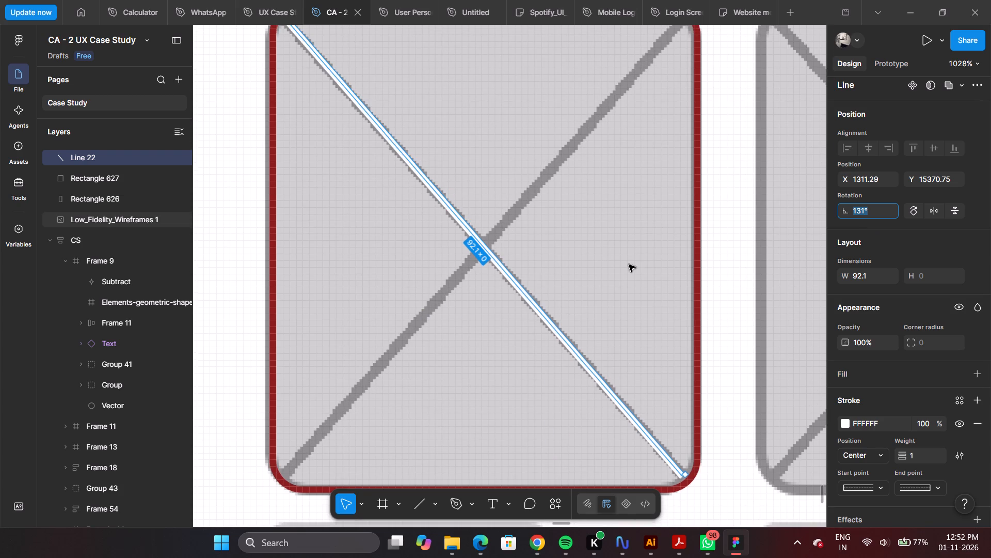
{"action": "scroll", "coordinate": [630, 262], "scroll_direction": "down", "scroll_amount": 2}
{"action": "left_click", "coordinate": [716, 322]}
{"action": "scroll", "coordinate": [680, 437], "scroll_direction": "up", "scroll_amount": 5, "text": "ctrl"}
{"action": "left_click", "coordinate": [673, 455]}
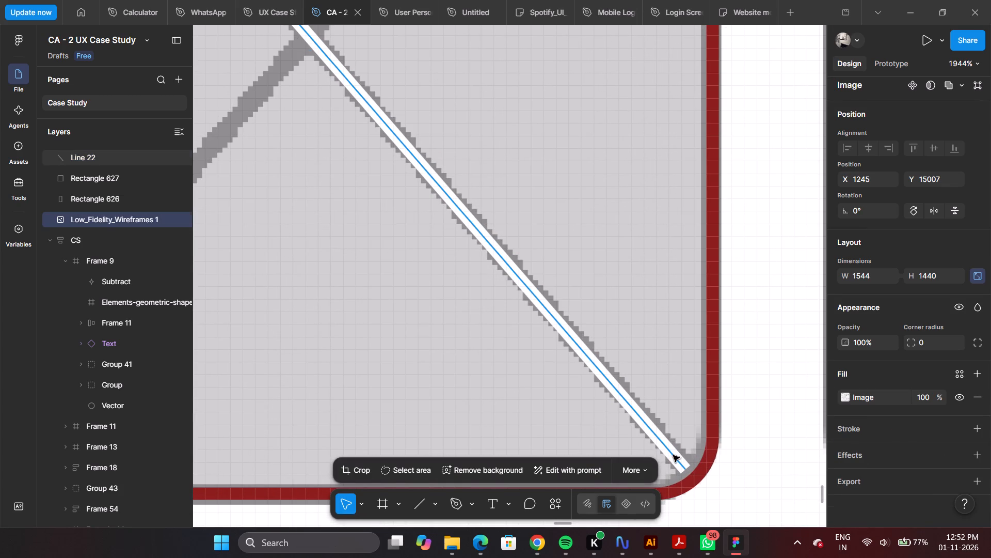
{"action": "left_click_drag", "start_coordinate": [691, 468], "coordinate": [694, 474]}
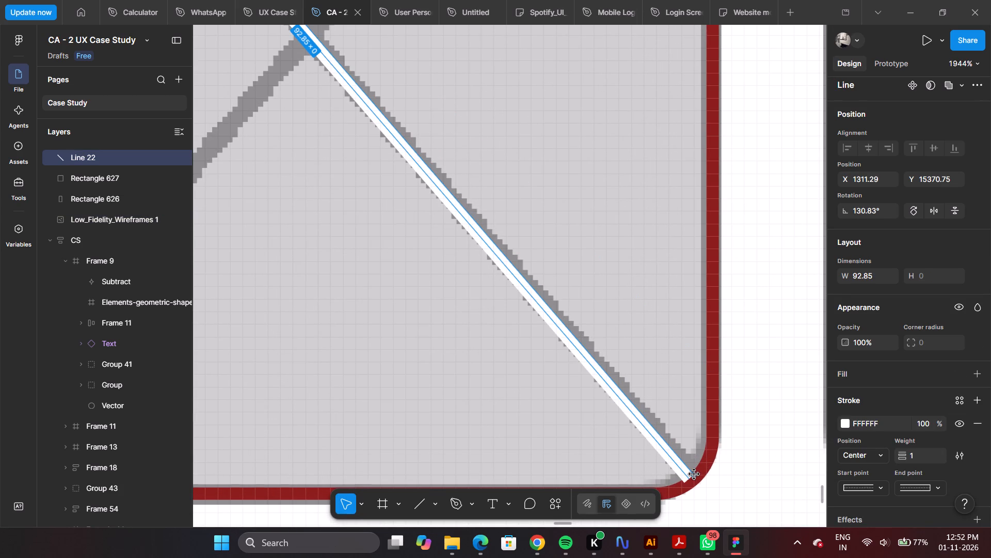
{"action": "left_click_drag", "start_coordinate": [694, 474], "coordinate": [695, 478]}
{"action": "left_click_drag", "start_coordinate": [695, 478], "coordinate": [708, 479]}
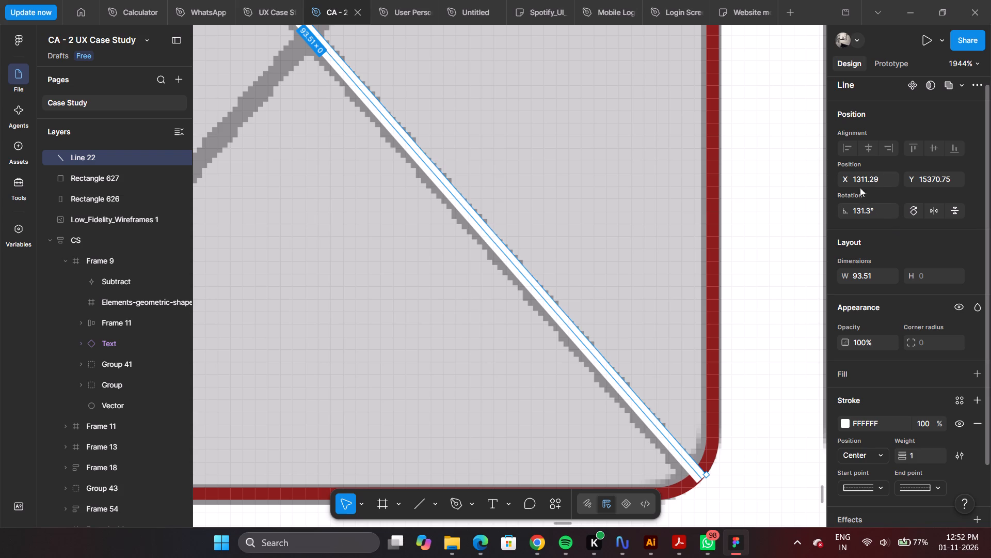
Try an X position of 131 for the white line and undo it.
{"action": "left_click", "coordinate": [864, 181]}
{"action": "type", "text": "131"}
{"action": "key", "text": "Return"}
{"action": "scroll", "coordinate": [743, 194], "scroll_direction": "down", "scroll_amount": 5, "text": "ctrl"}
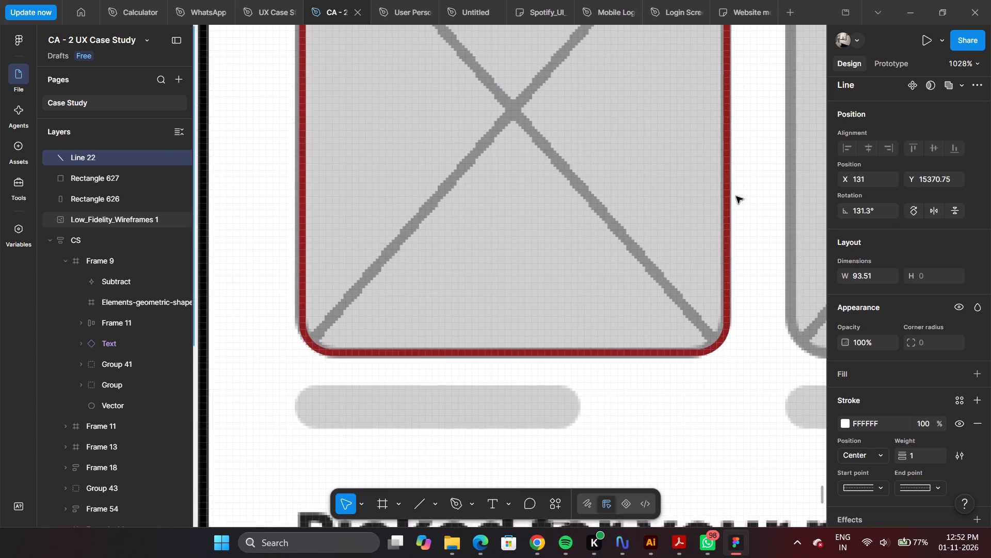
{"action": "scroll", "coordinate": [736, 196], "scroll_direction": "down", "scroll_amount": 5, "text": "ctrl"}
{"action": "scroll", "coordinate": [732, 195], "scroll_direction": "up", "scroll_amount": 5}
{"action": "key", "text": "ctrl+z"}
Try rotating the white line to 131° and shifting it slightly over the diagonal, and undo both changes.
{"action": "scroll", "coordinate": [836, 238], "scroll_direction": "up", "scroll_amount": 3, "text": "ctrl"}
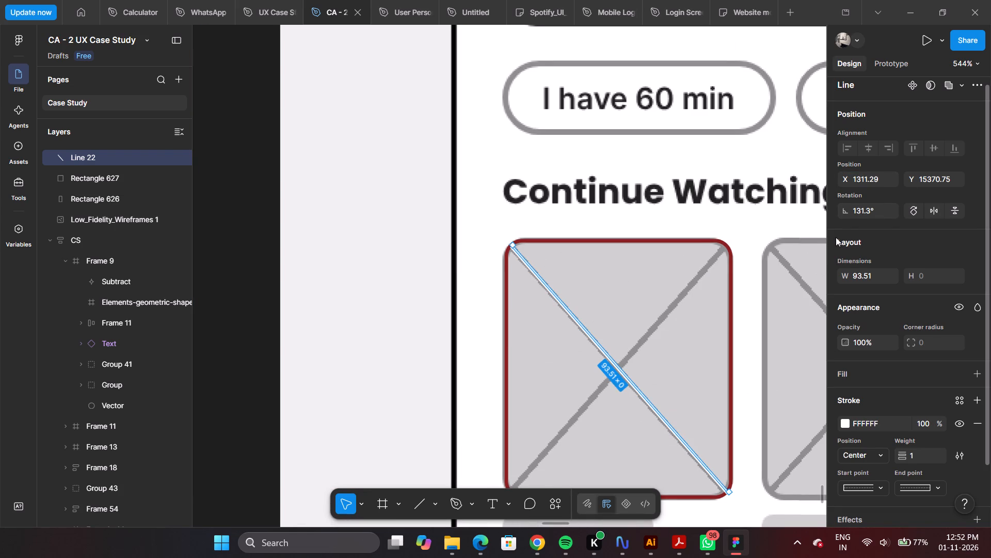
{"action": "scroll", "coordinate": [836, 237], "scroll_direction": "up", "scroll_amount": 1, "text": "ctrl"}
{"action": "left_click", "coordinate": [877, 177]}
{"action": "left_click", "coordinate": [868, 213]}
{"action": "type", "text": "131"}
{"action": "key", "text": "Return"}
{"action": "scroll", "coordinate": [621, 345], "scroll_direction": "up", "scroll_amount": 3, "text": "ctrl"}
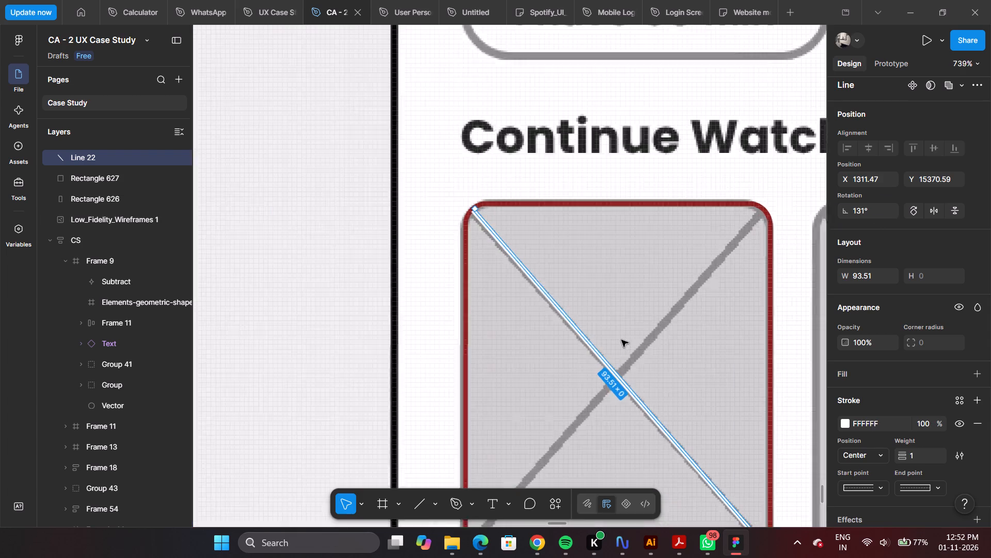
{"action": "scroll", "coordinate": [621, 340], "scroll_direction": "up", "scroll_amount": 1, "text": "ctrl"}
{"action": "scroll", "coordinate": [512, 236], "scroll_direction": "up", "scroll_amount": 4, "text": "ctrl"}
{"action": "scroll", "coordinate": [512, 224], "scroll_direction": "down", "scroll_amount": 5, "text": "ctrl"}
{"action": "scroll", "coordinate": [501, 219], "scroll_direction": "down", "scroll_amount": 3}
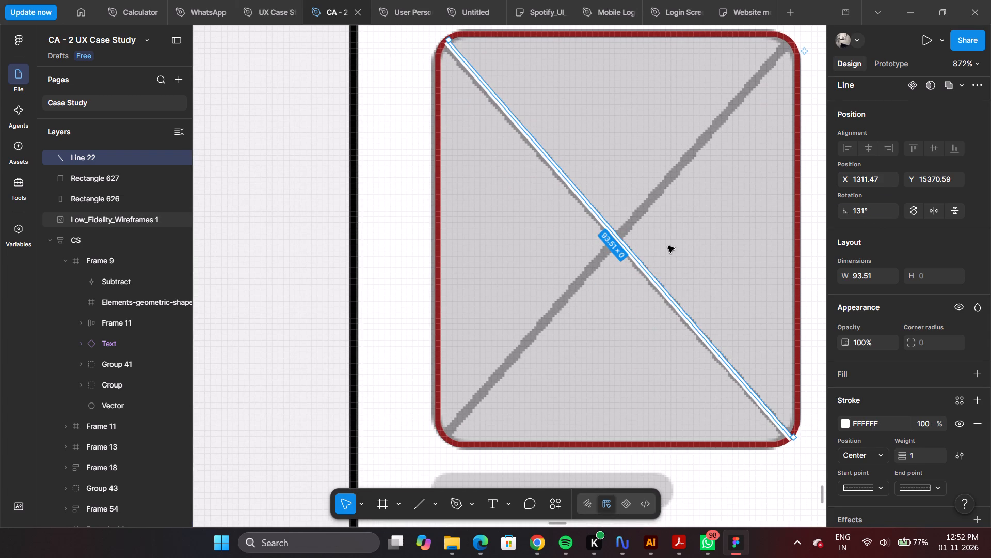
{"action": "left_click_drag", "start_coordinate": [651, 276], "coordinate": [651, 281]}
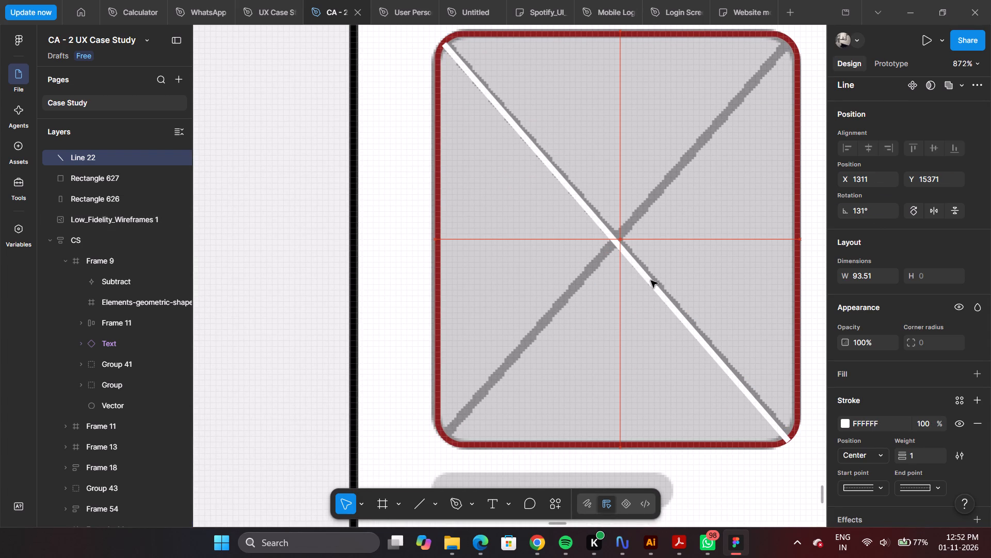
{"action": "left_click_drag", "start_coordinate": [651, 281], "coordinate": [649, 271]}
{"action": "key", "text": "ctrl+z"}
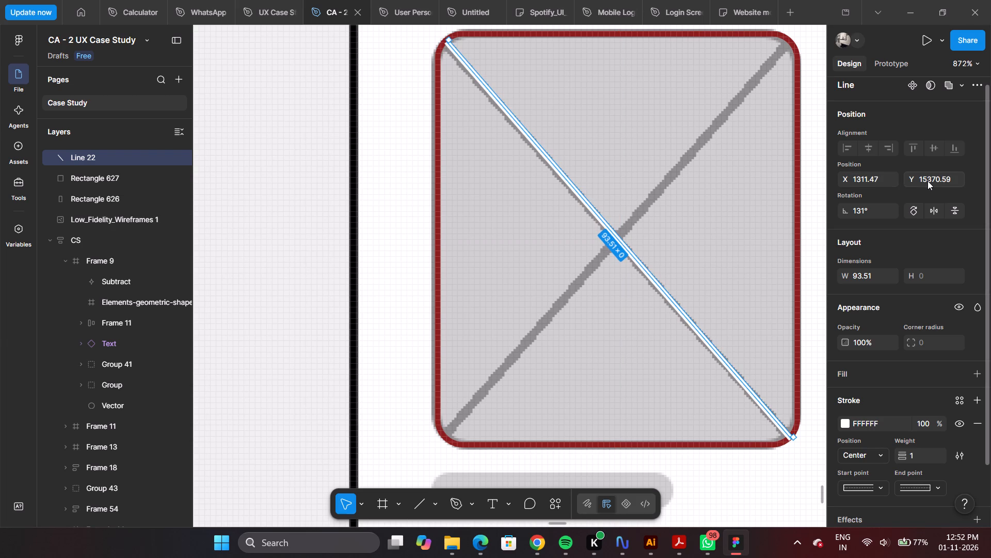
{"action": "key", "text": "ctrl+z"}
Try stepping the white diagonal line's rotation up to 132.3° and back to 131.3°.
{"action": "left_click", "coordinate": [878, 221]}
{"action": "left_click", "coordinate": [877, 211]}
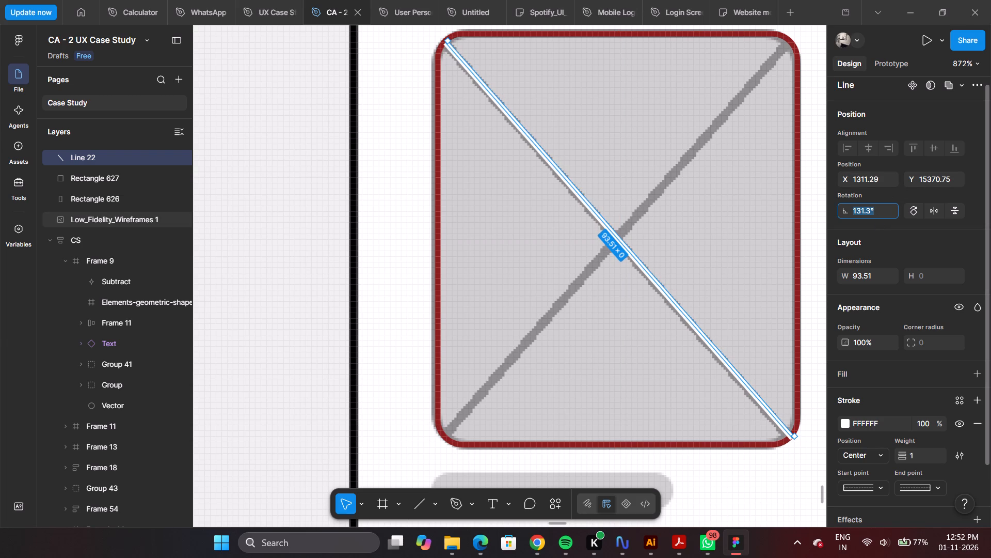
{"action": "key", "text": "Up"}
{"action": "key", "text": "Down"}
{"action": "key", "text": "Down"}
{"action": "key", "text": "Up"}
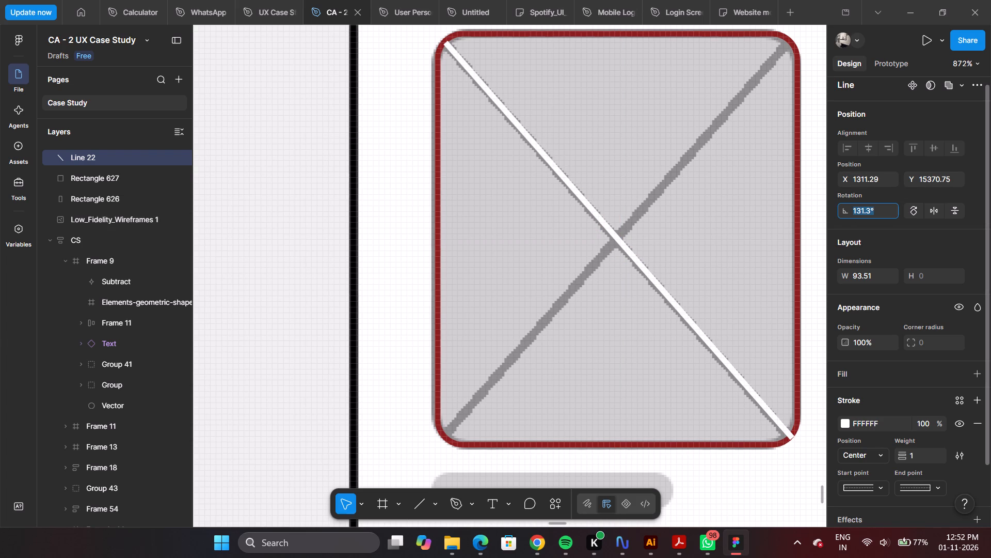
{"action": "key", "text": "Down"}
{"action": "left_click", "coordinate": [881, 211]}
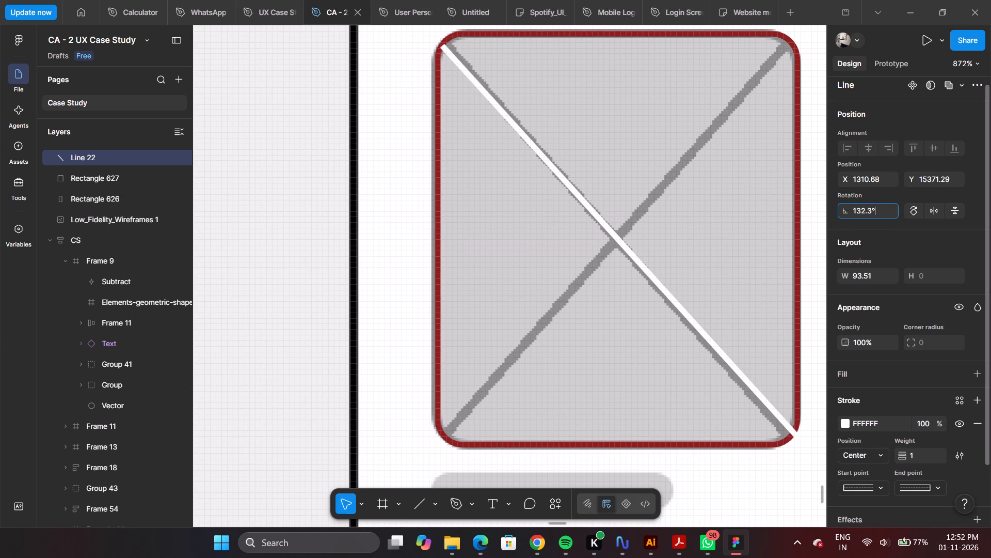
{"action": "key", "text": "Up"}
Set the white diagonal line's rotation to 131°.
{"action": "left_click", "coordinate": [881, 211]}
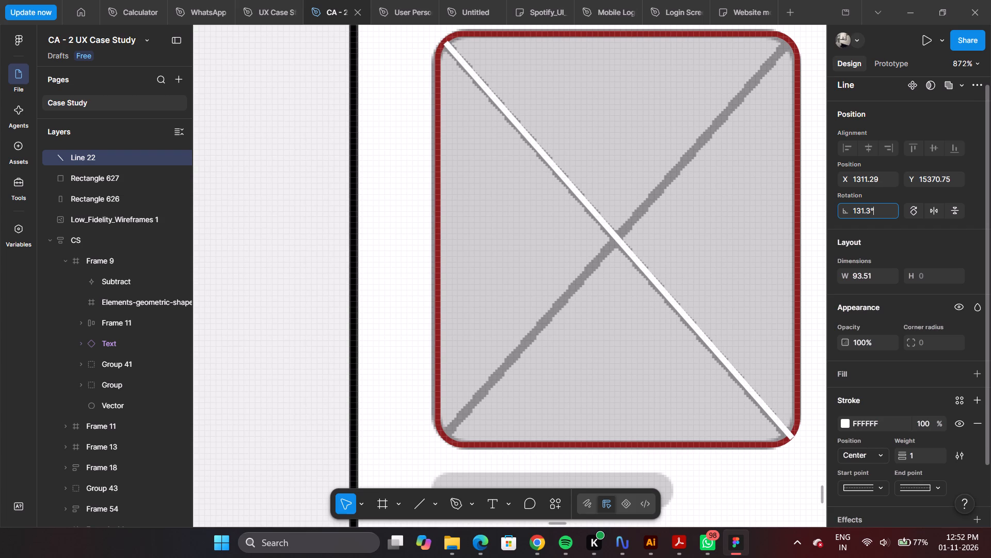
{"action": "key", "text": "BackSpace"}
{"action": "key", "text": "BackSpace"}
{"action": "key", "text": "BackSpace"}
{"action": "key", "text": "Return"}
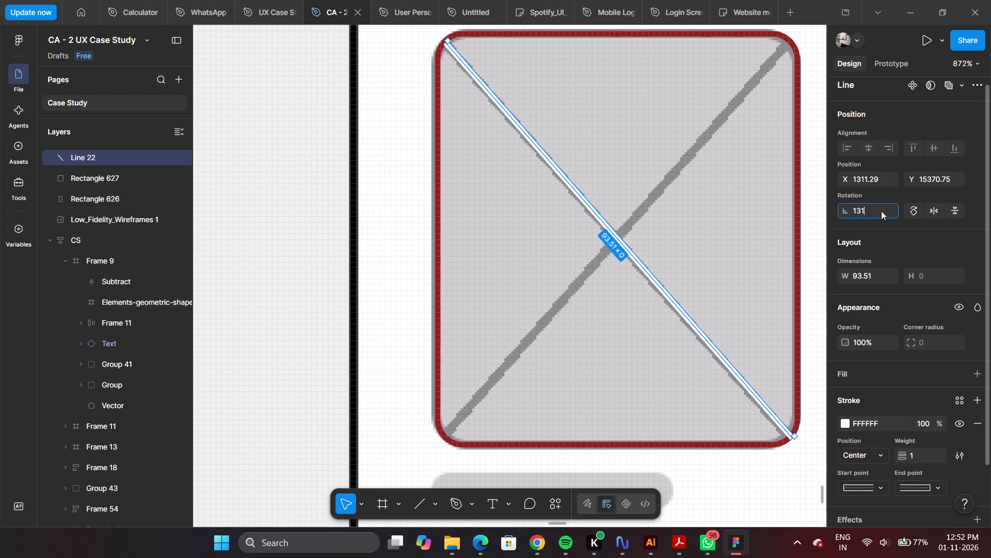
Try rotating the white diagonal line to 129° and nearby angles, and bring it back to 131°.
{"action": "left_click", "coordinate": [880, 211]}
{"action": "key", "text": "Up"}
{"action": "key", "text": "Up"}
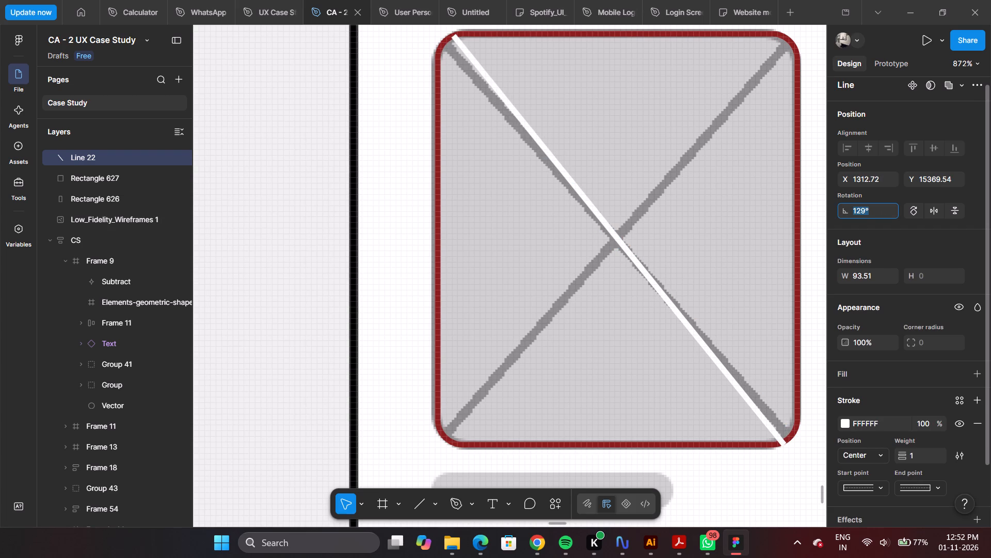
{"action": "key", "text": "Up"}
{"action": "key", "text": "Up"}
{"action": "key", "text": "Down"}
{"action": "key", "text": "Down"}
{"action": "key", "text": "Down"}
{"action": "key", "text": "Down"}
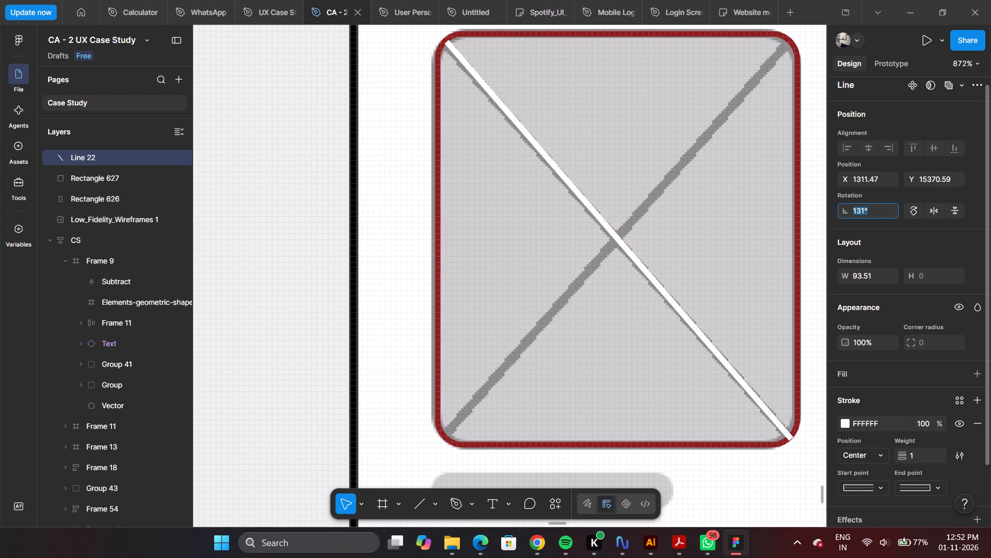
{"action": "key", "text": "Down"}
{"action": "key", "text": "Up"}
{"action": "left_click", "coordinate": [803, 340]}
Duplicate the white diagonal line, placing the copy up and to the right at X 1322, Y 15364.
{"action": "scroll", "coordinate": [809, 465], "scroll_direction": "up", "scroll_amount": 3, "text": "ctrl"}
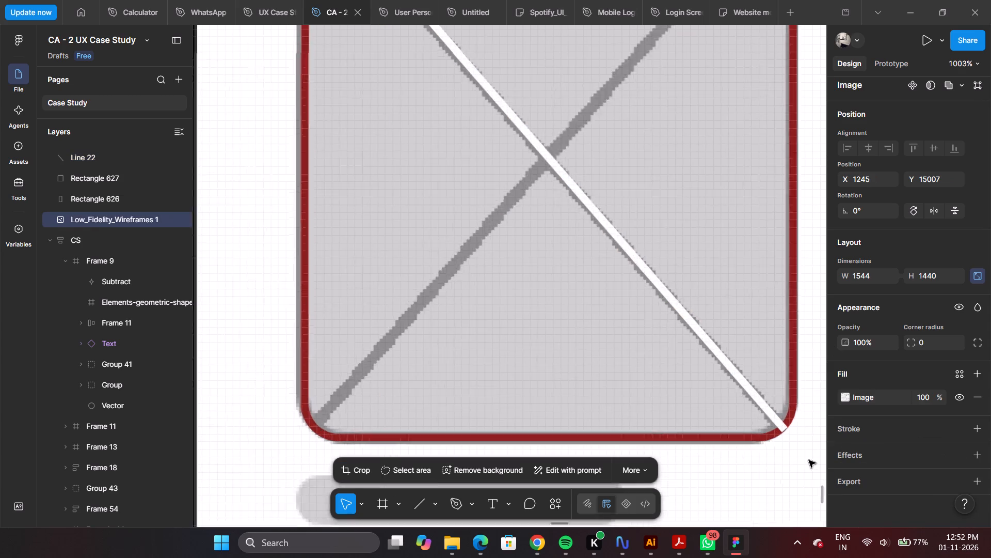
{"action": "scroll", "coordinate": [809, 460], "scroll_direction": "up", "scroll_amount": 2, "text": "ctrl"}
{"action": "scroll", "coordinate": [803, 434], "scroll_direction": "down", "scroll_amount": 5, "text": "ctrl"}
{"action": "scroll", "coordinate": [561, 187], "scroll_direction": "up", "scroll_amount": 2}
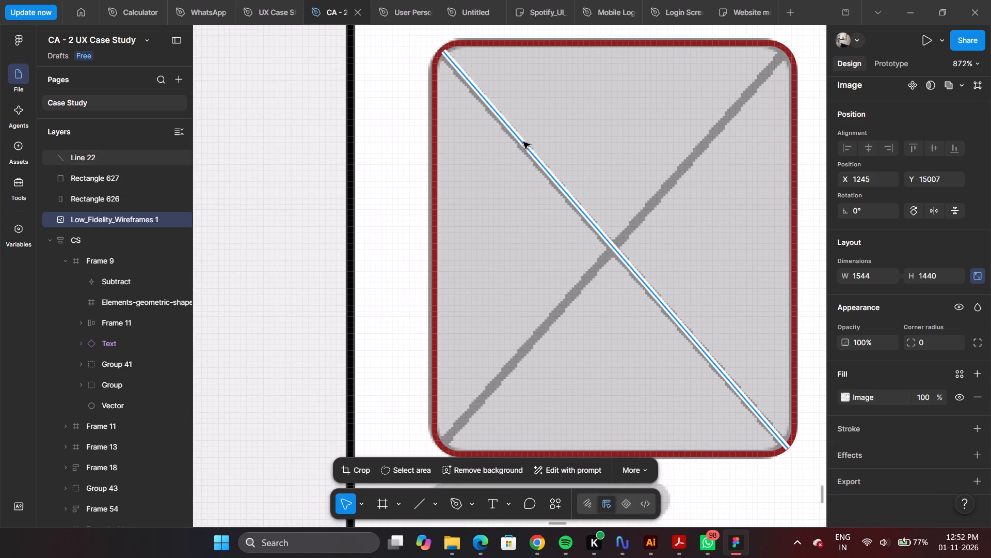
{"action": "left_click", "coordinate": [523, 143]}
{"action": "left_click_drag", "start_coordinate": [546, 169], "coordinate": [603, 133], "text": "alt"}
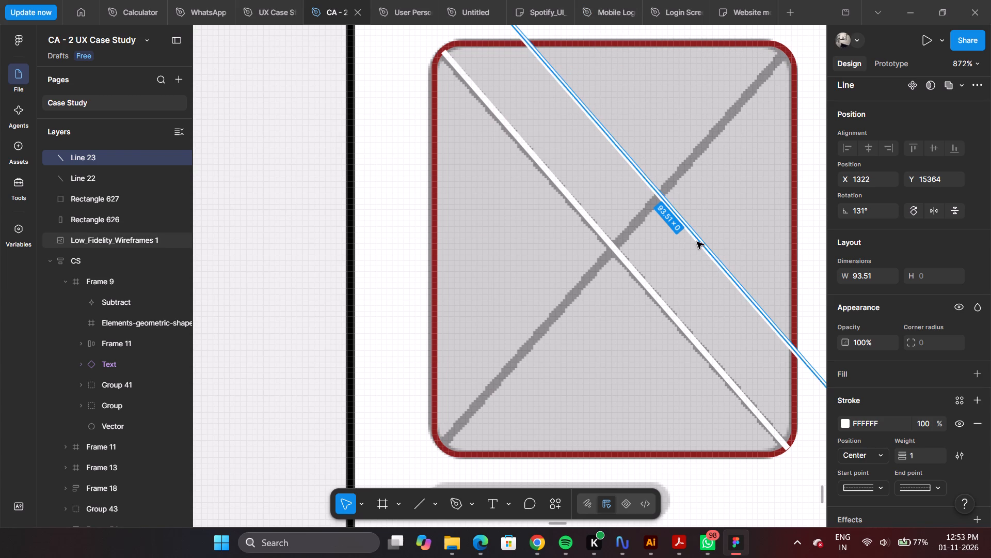
Rotate the copied line to about 49° and place it over the placeholder's rising diagonal at X 1311, Y 15371.
{"action": "scroll", "coordinate": [573, 207], "scroll_direction": "down", "scroll_amount": 5, "text": "ctrl"}
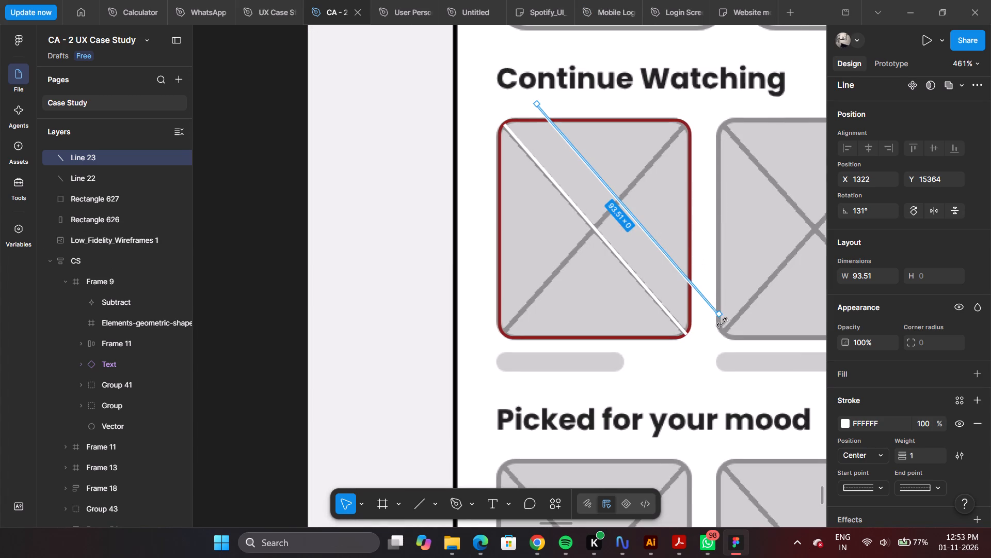
{"action": "left_click_drag", "start_coordinate": [722, 322], "coordinate": [541, 319]}
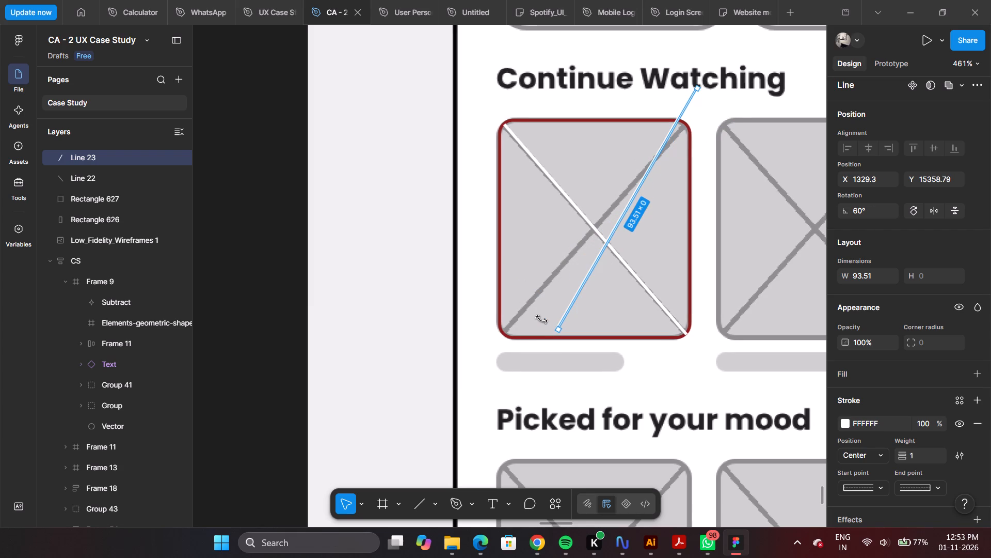
{"action": "left_click_drag", "start_coordinate": [541, 319], "coordinate": [538, 307]}
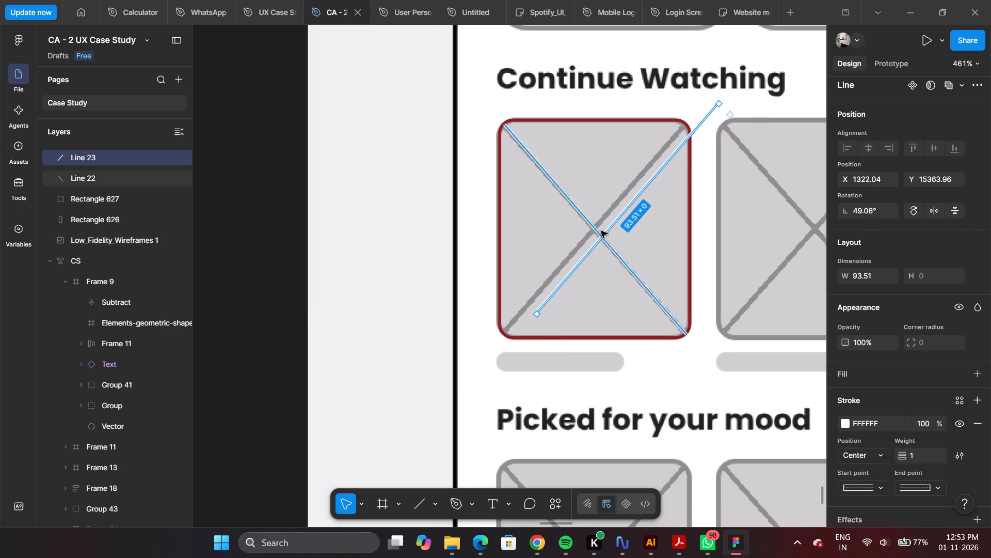
{"action": "left_click_drag", "start_coordinate": [614, 224], "coordinate": [580, 244]}
{"action": "scroll", "coordinate": [582, 222], "scroll_direction": "up", "scroll_amount": 5, "text": "ctrl"}
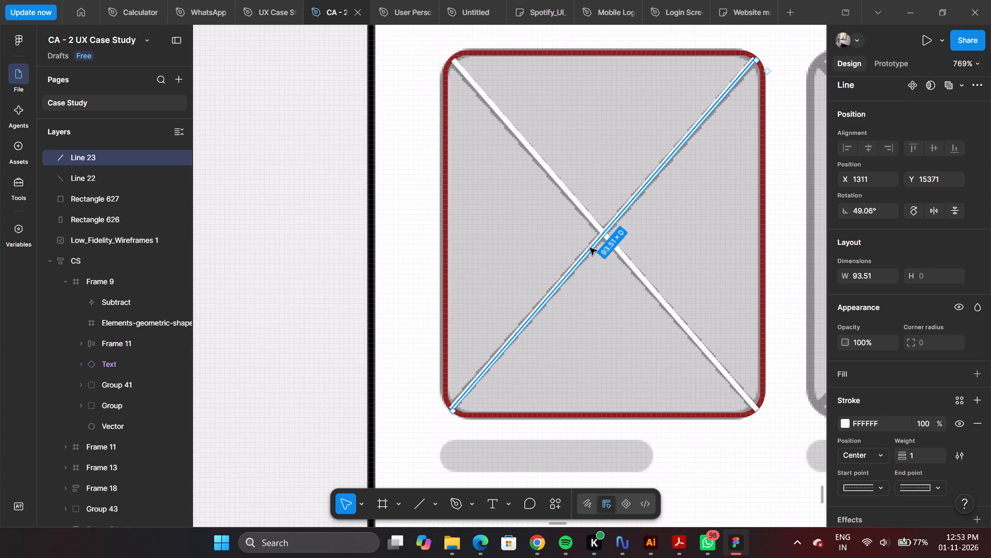
Set the rising white line's rotation to exactly 49°.
{"action": "left_click", "coordinate": [590, 248]}
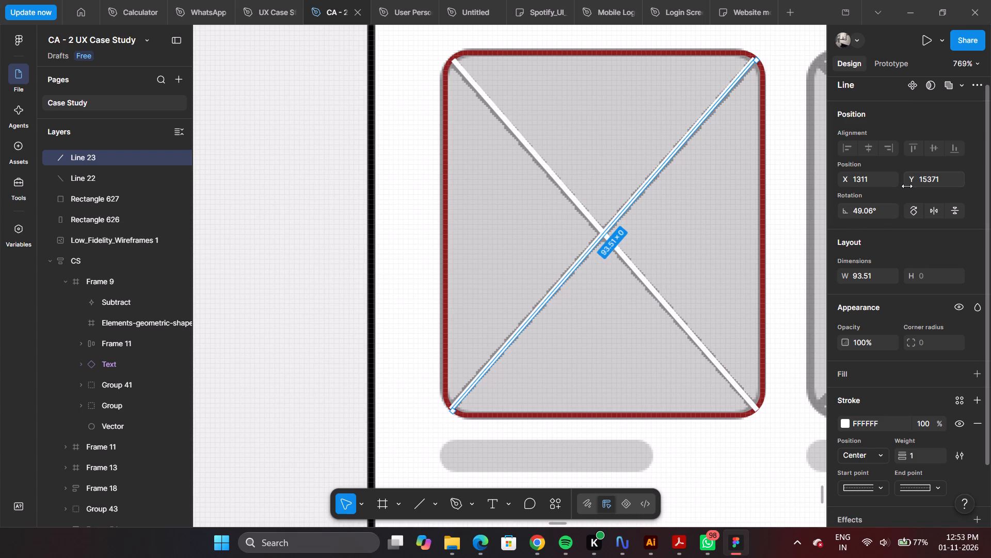
{"action": "left_click", "coordinate": [862, 212]}
{"action": "scroll", "coordinate": [862, 212], "scroll_direction": "up", "scroll_amount": 4, "text": "ctrl"}
{"action": "type", "text": "49"}
{"action": "key", "text": "Return"}
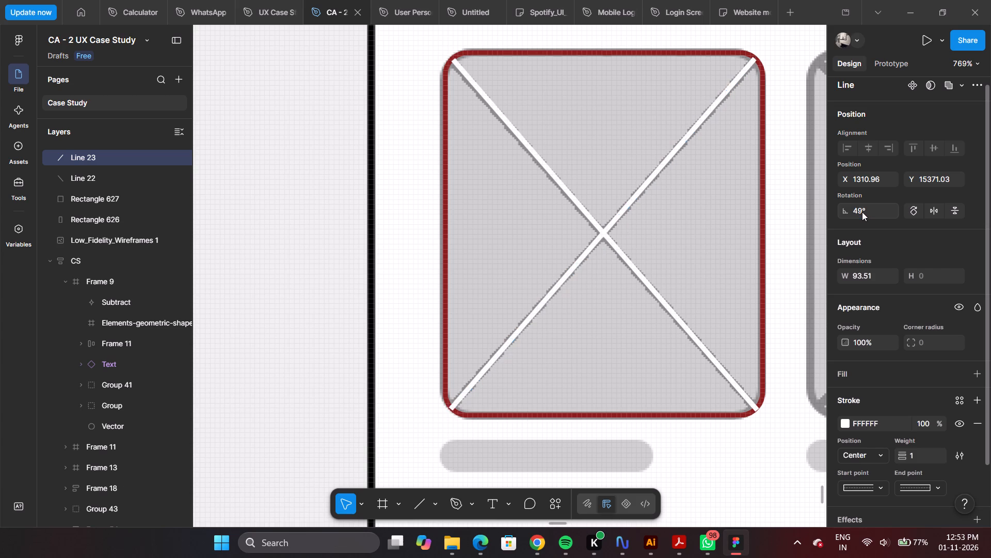
{"action": "left_click", "coordinate": [794, 185]}
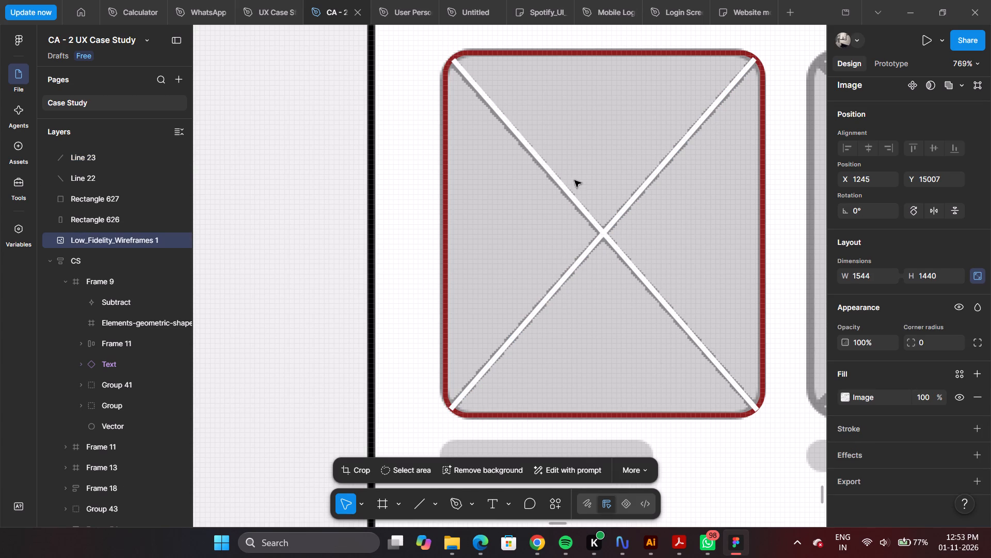
Recolour the rounded rectangle's red stroke to grey 8E8E8E, sampled from the wireframe's diagonal with the eyedropper.
{"action": "scroll", "coordinate": [559, 173], "scroll_direction": "down", "scroll_amount": 6, "text": "ctrl"}
{"action": "left_click", "coordinate": [539, 118]}
{"action": "scroll", "coordinate": [550, 165], "scroll_direction": "up", "scroll_amount": 4, "text": "shift"}
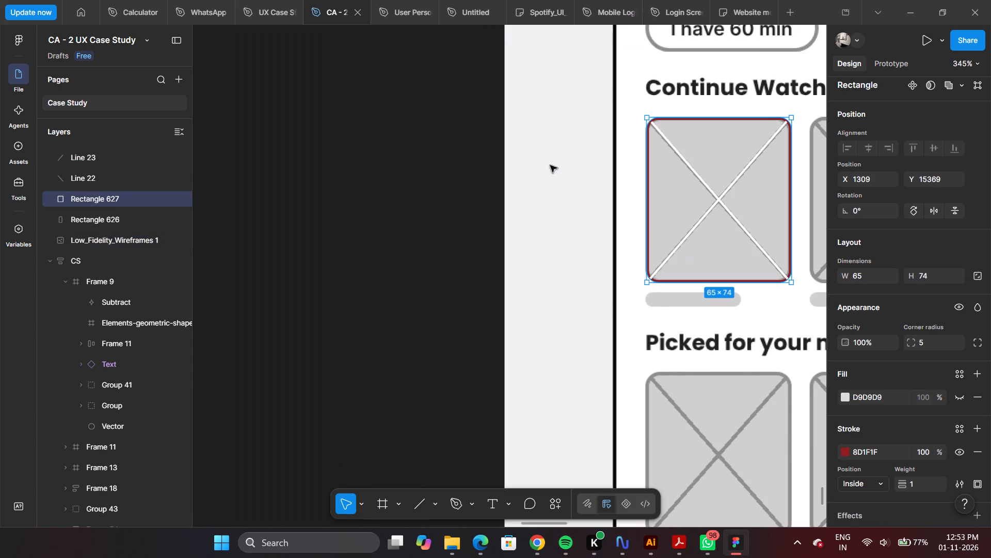
{"action": "scroll", "coordinate": [780, 200], "scroll_direction": "up", "scroll_amount": 5, "text": "ctrl"}
{"action": "scroll", "coordinate": [728, 191], "scroll_direction": "up", "scroll_amount": 4, "text": "ctrl"}
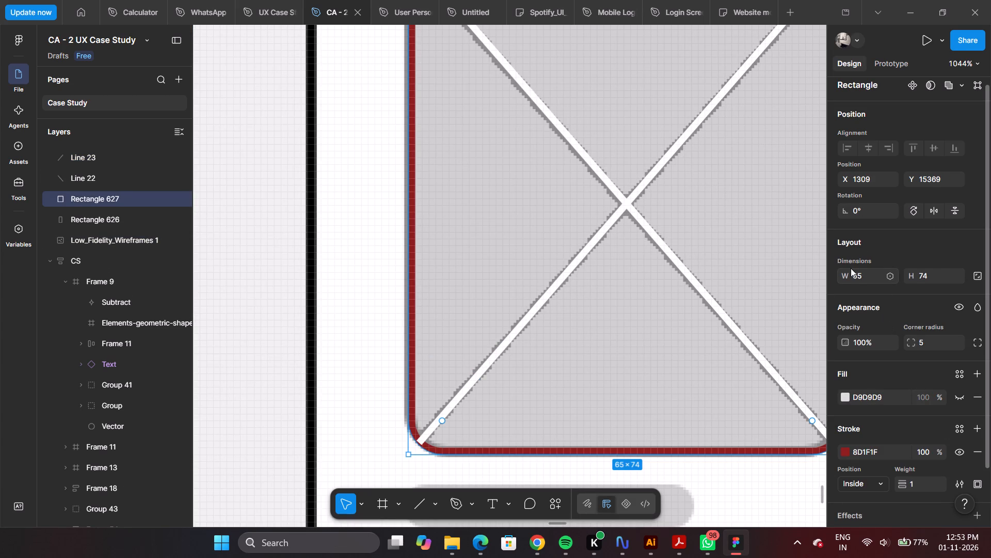
{"action": "left_click", "coordinate": [844, 449]}
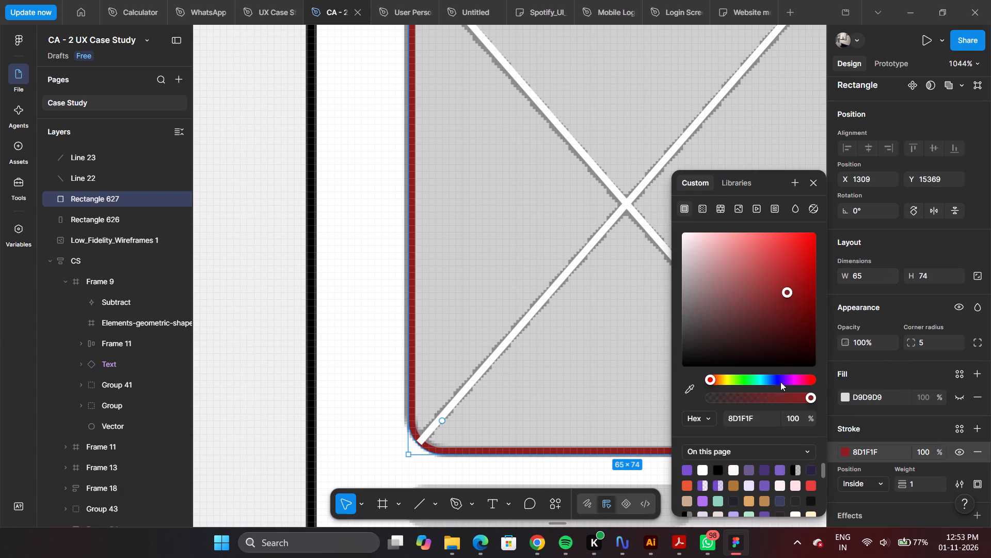
{"action": "left_click", "coordinate": [689, 385]}
{"action": "scroll", "coordinate": [603, 261], "scroll_direction": "up", "scroll_amount": 16, "text": "ctrl"}
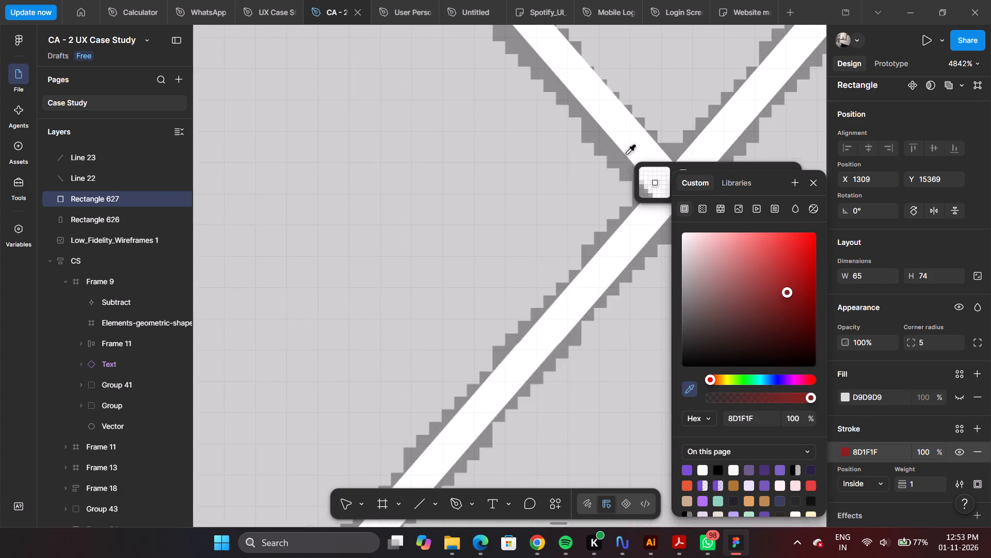
{"action": "scroll", "coordinate": [626, 166], "scroll_direction": "up", "scroll_amount": 5, "text": "ctrl"}
{"action": "left_click", "coordinate": [608, 150]}
Recolour both white diagonal lines' strokes to grey 8E8E8E, sampled from the wireframe's diagonal beneath them.
{"action": "scroll", "coordinate": [608, 150], "scroll_direction": "down", "scroll_amount": 13, "text": "ctrl"}
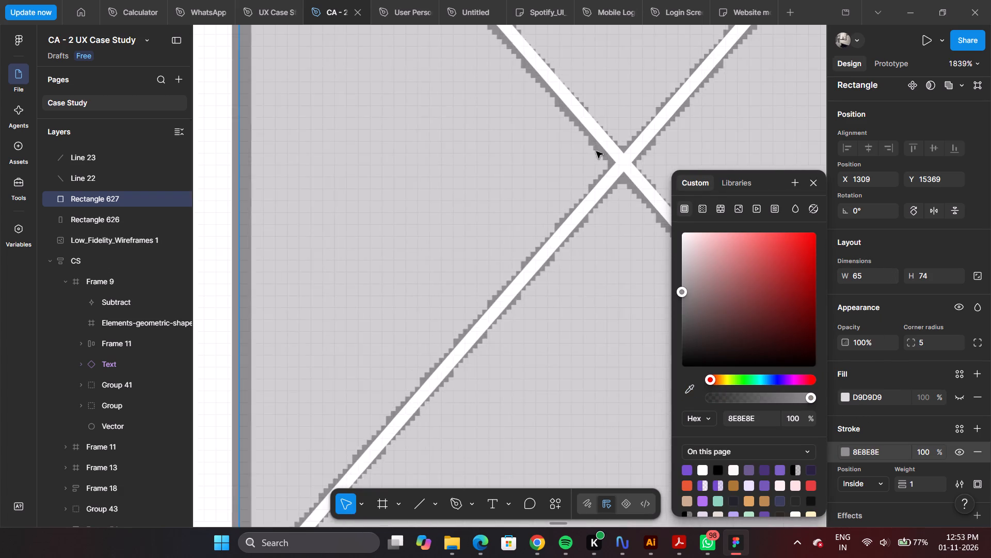
{"action": "scroll", "coordinate": [596, 151], "scroll_direction": "down", "scroll_amount": 4, "text": "ctrl"}
{"action": "scroll", "coordinate": [596, 151], "scroll_direction": "up", "scroll_amount": 4, "text": "ctrl"}
{"action": "left_click", "coordinate": [619, 162]}
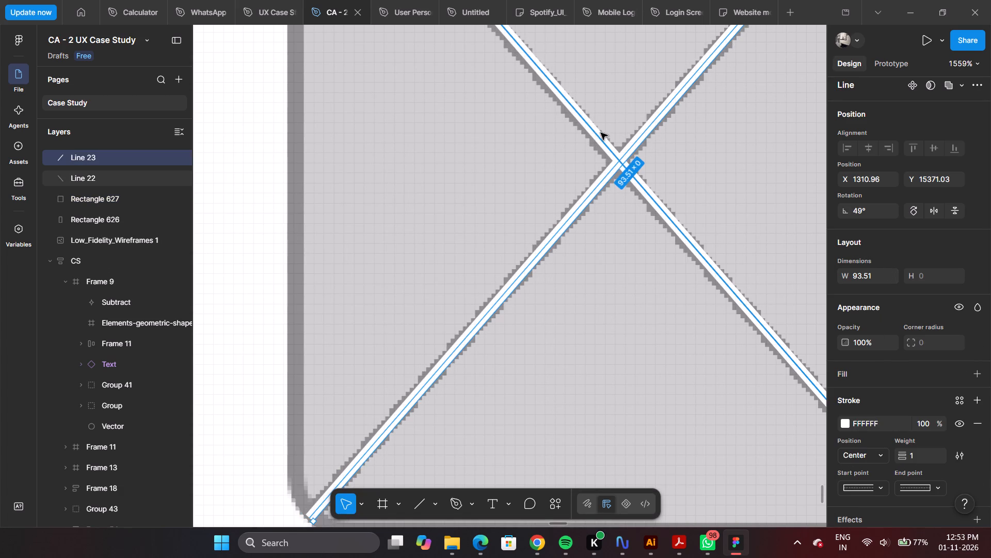
{"action": "left_click", "coordinate": [598, 133], "text": "shift"}
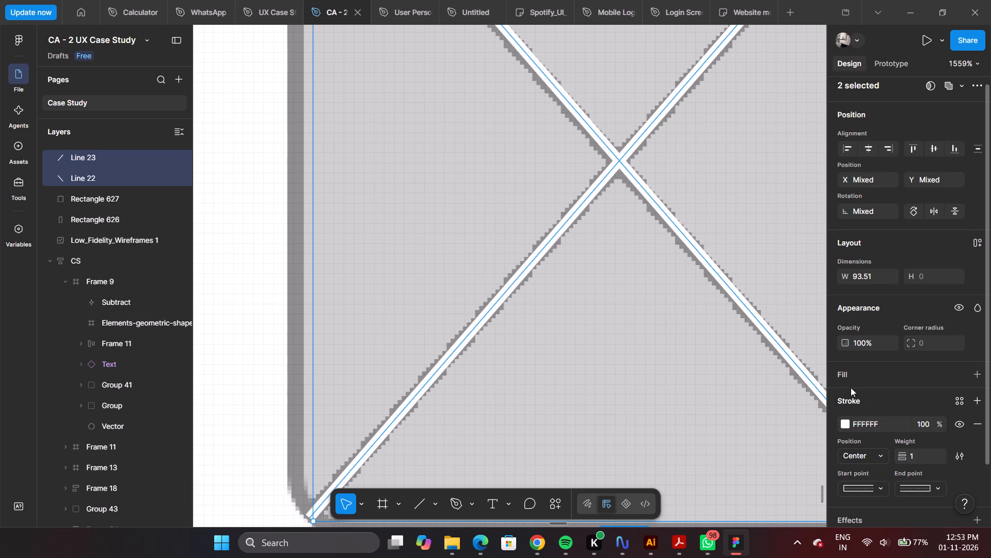
{"action": "scroll", "coordinate": [851, 427], "scroll_direction": "down", "scroll_amount": 3}
{"action": "left_click", "coordinate": [844, 359]}
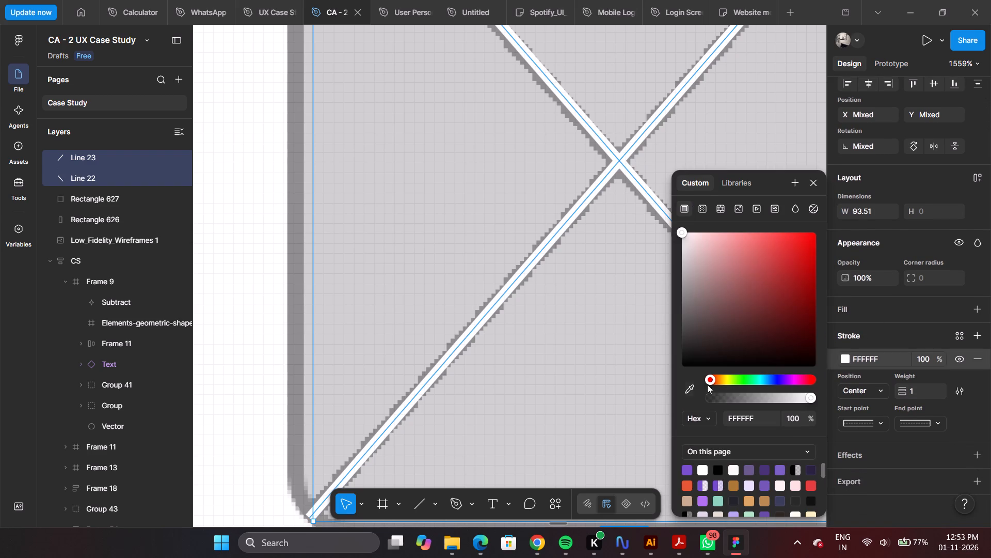
{"action": "left_click", "coordinate": [689, 387]}
{"action": "scroll", "coordinate": [600, 168], "scroll_direction": "up", "scroll_amount": 10, "text": "ctrl"}
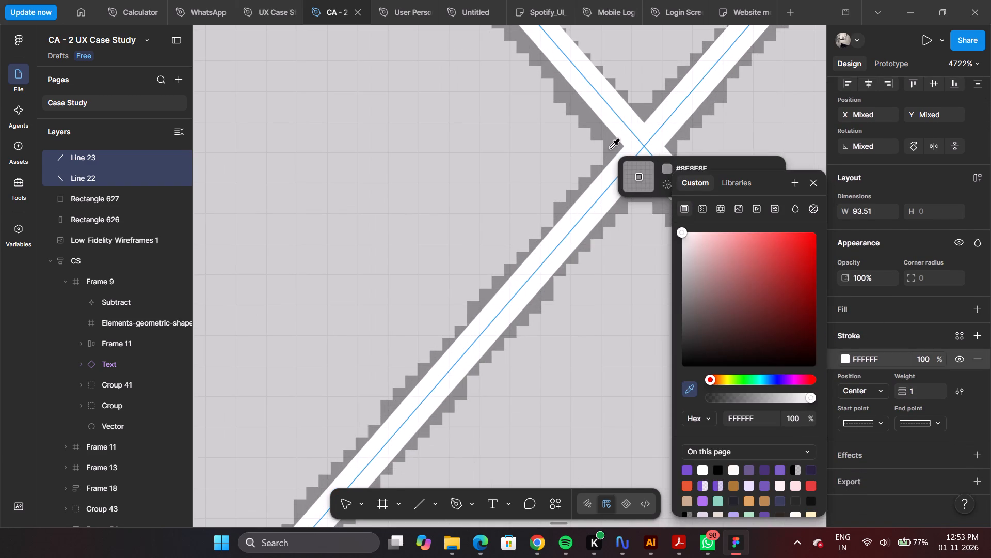
{"action": "left_click", "coordinate": [610, 147]}
Group the rounded rectangle with its two diagonal lines over the first Continue Watching placeholder.
{"action": "scroll", "coordinate": [600, 156], "scroll_direction": "down", "scroll_amount": 20, "text": "ctrl"}
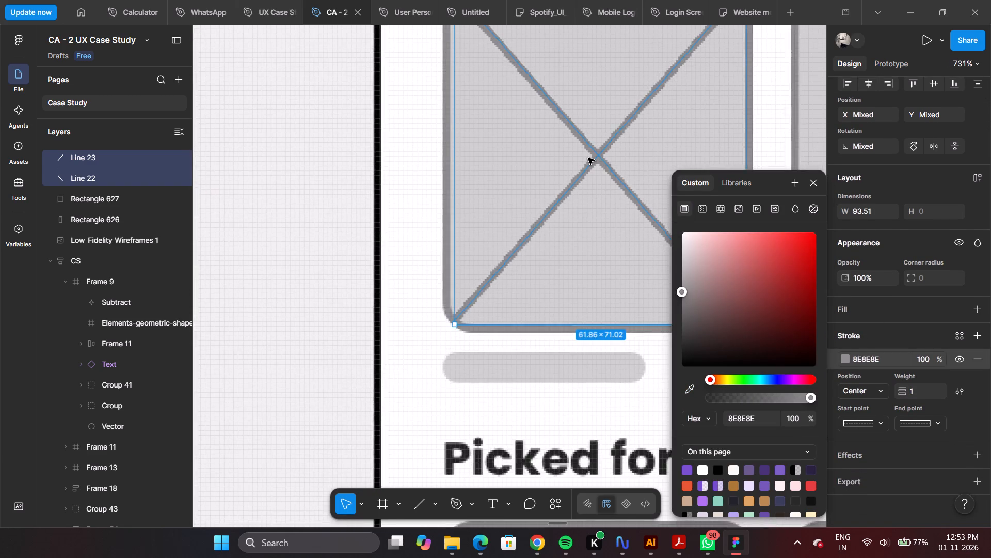
{"action": "scroll", "coordinate": [588, 158], "scroll_direction": "down", "scroll_amount": 2, "text": "ctrl"}
{"action": "scroll", "coordinate": [588, 158], "scroll_direction": "up", "scroll_amount": 4, "text": "ctrl"}
{"action": "scroll", "coordinate": [574, 151], "scroll_direction": "down", "scroll_amount": 4, "text": "ctrl"}
{"action": "scroll", "coordinate": [615, 99], "scroll_direction": "up", "scroll_amount": 5, "text": "ctrl"}
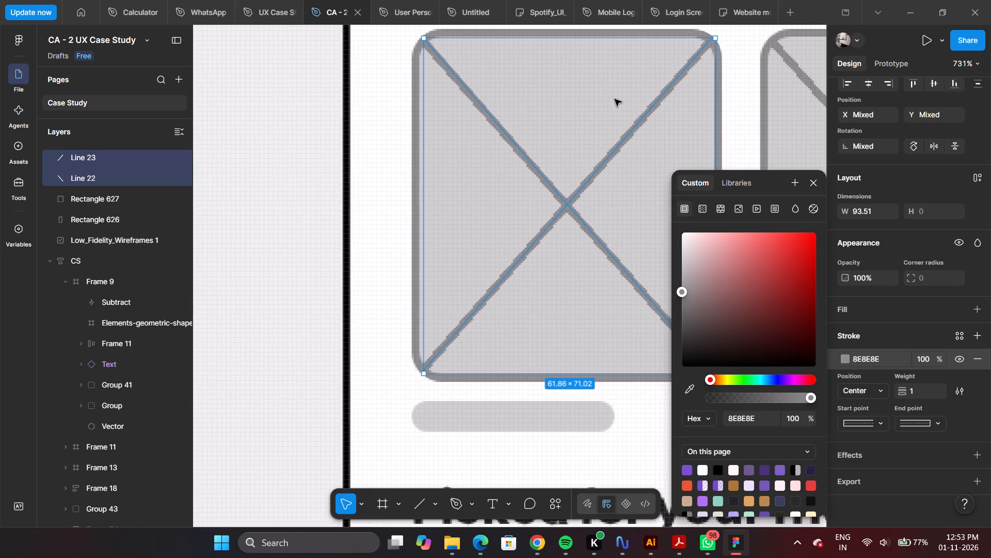
{"action": "scroll", "coordinate": [516, 105], "scroll_direction": "down", "scroll_amount": 4, "text": "ctrl"}
{"action": "left_click", "coordinate": [441, 79]}
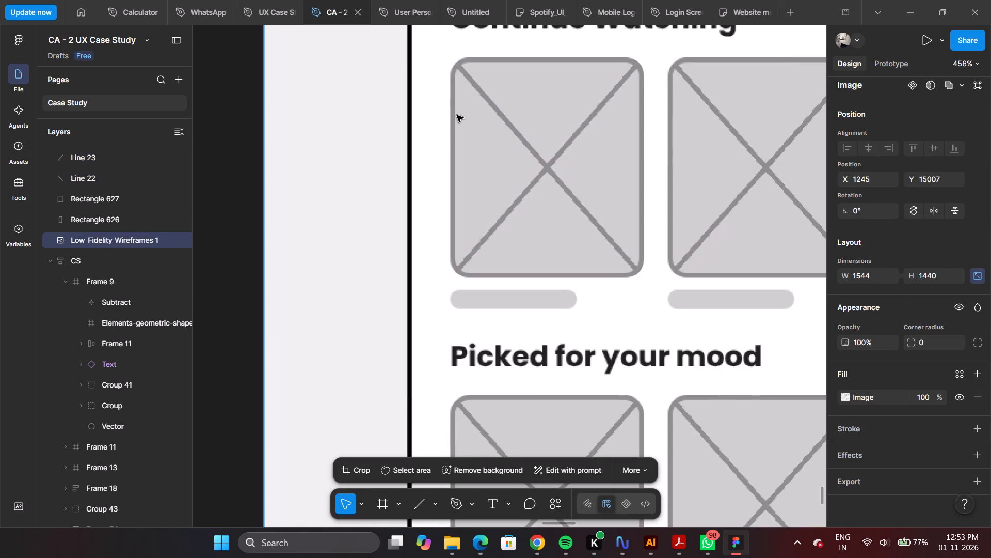
{"action": "left_click", "coordinate": [454, 115]}
{"action": "left_click", "coordinate": [502, 115], "text": "shift"}
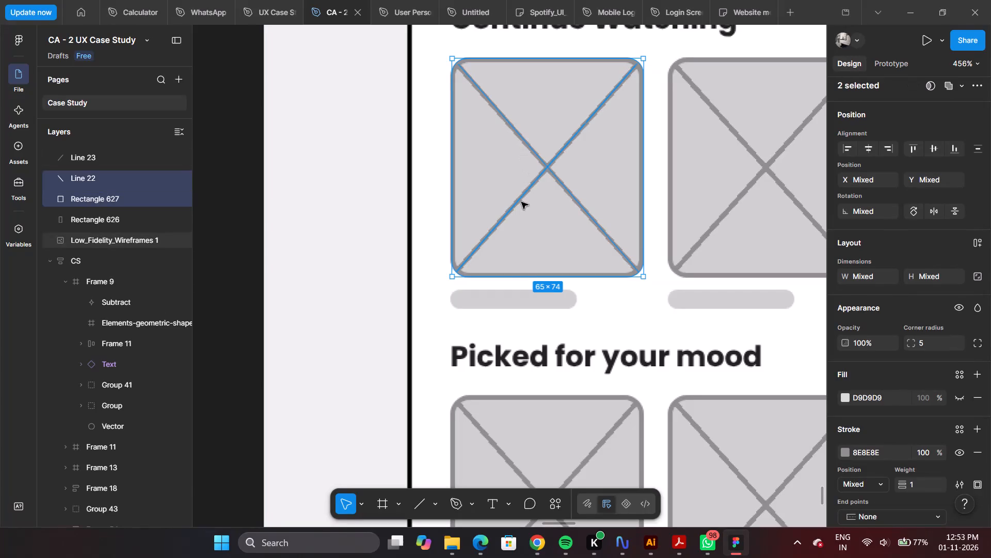
{"action": "left_click", "coordinate": [518, 200], "text": "shift"}
{"action": "key", "text": "ctrl+g"}
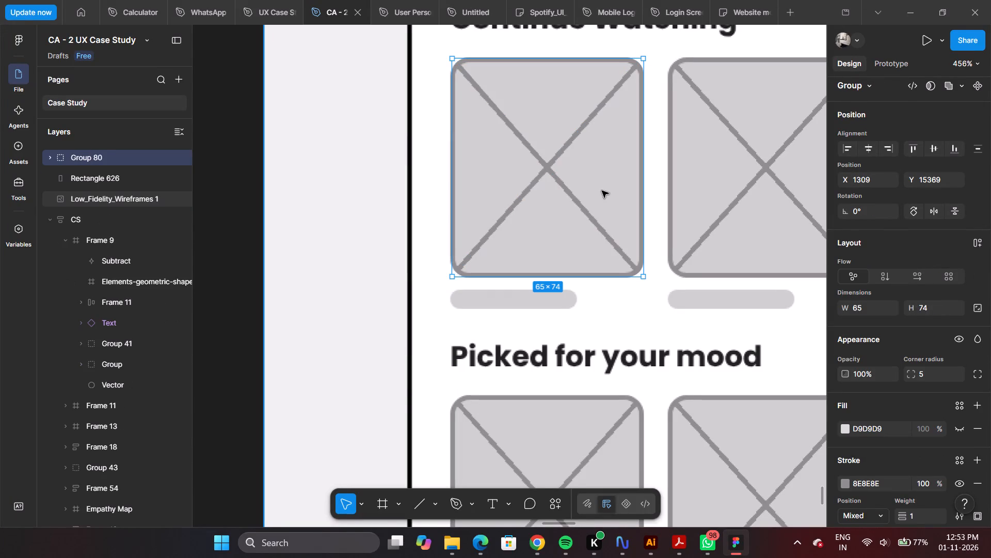
{"action": "left_click", "coordinate": [584, 180]}
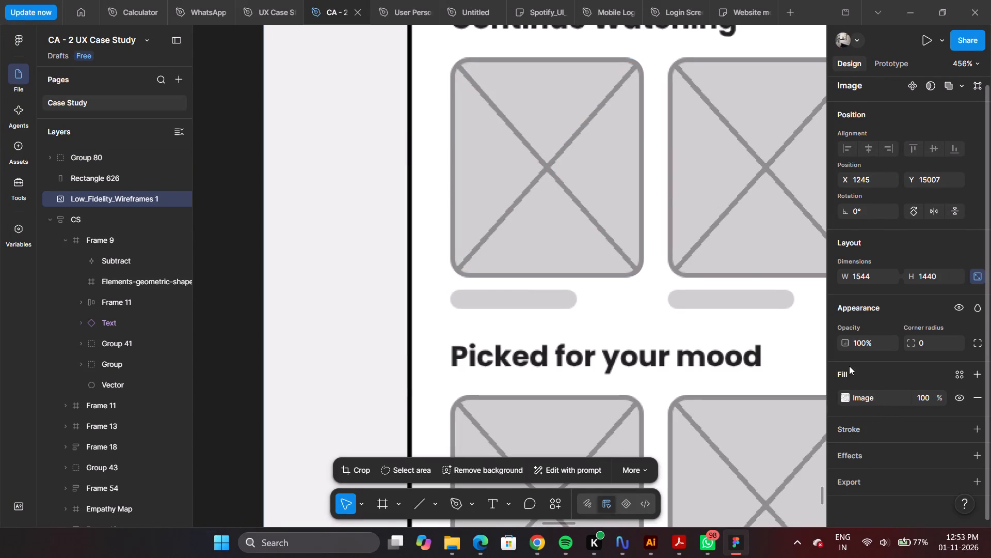
Fill the grouped placeholder with light grey CFCFCF, sampled from the wireframe's placeholder with the eyedropper.
{"action": "scroll", "coordinate": [856, 376], "scroll_direction": "down", "scroll_amount": 3}
{"action": "left_click", "coordinate": [609, 172]}
{"action": "left_click", "coordinate": [659, 219]}
{"action": "left_click", "coordinate": [645, 214]}
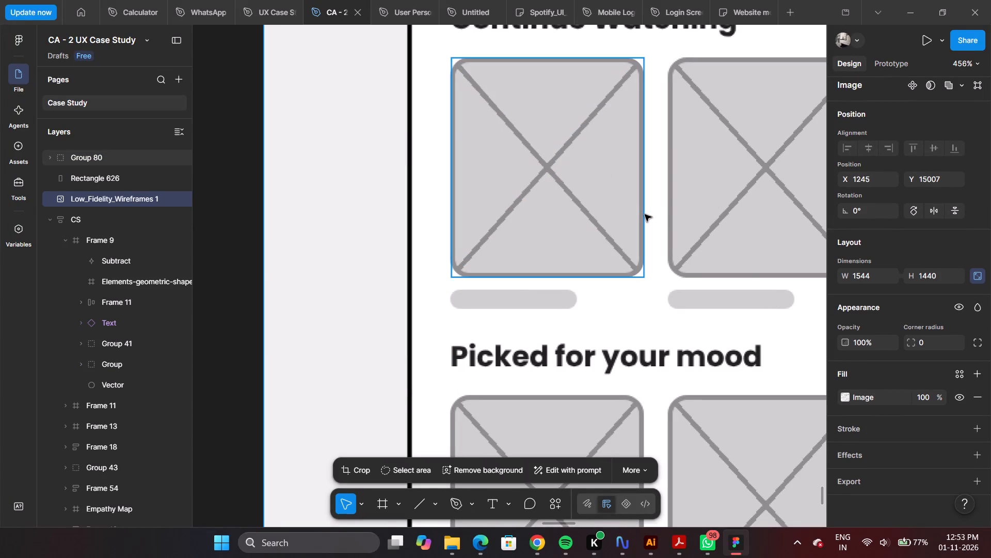
{"action": "scroll", "coordinate": [881, 373], "scroll_direction": "down", "scroll_amount": 4}
{"action": "left_click", "coordinate": [843, 252]}
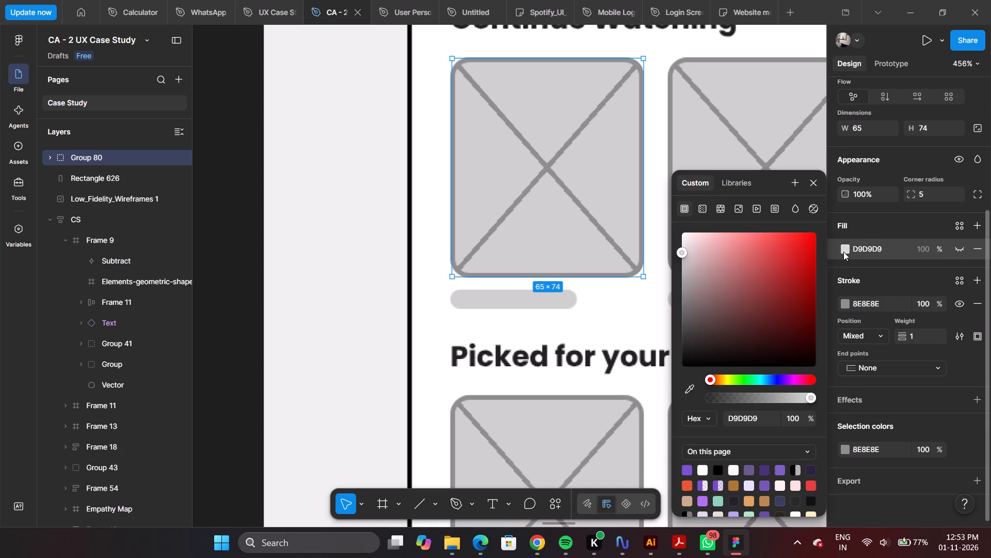
{"action": "left_click", "coordinate": [686, 389]}
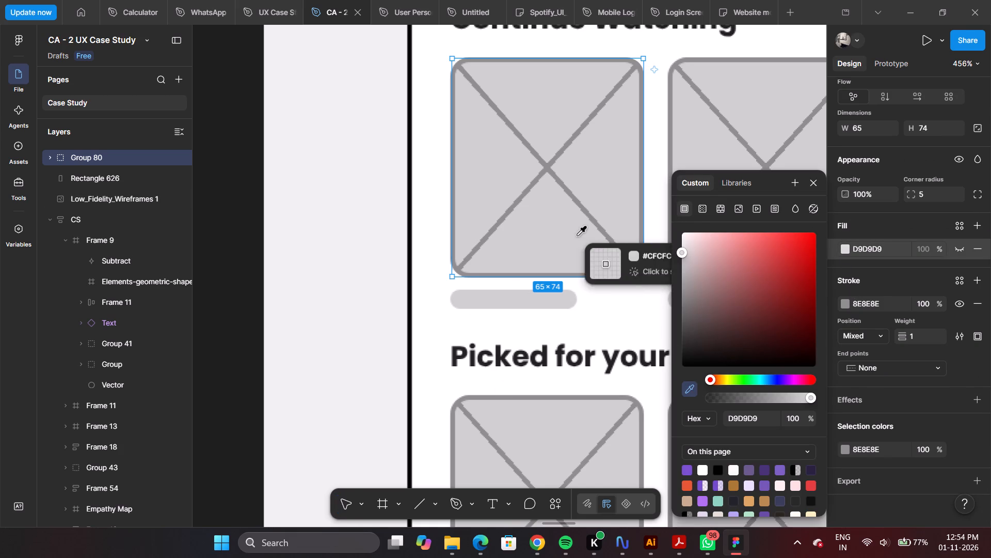
{"action": "left_click", "coordinate": [561, 228]}
{"action": "scroll", "coordinate": [561, 228], "scroll_direction": "down", "scroll_amount": 5, "text": "ctrl"}
{"action": "left_click", "coordinate": [350, 221], "text": "ctrl"}
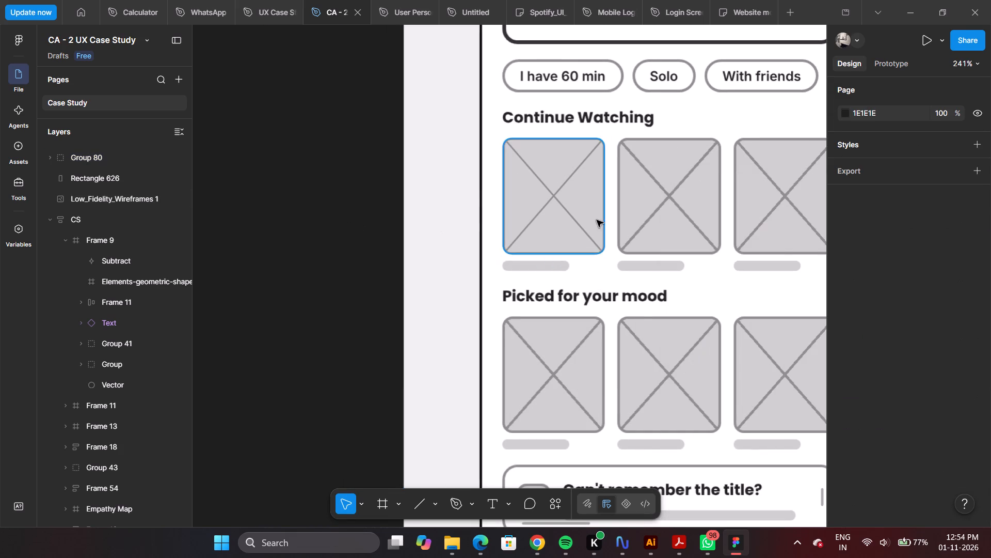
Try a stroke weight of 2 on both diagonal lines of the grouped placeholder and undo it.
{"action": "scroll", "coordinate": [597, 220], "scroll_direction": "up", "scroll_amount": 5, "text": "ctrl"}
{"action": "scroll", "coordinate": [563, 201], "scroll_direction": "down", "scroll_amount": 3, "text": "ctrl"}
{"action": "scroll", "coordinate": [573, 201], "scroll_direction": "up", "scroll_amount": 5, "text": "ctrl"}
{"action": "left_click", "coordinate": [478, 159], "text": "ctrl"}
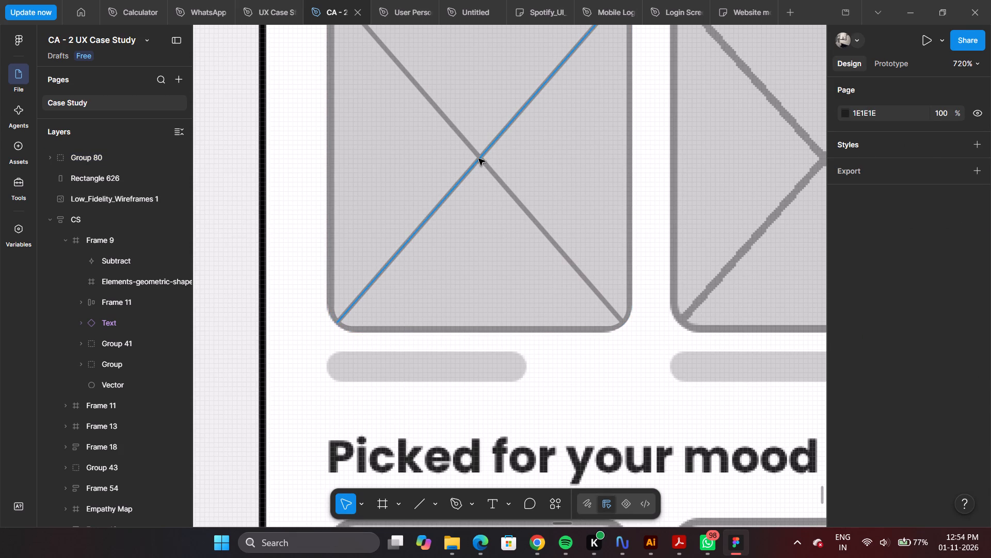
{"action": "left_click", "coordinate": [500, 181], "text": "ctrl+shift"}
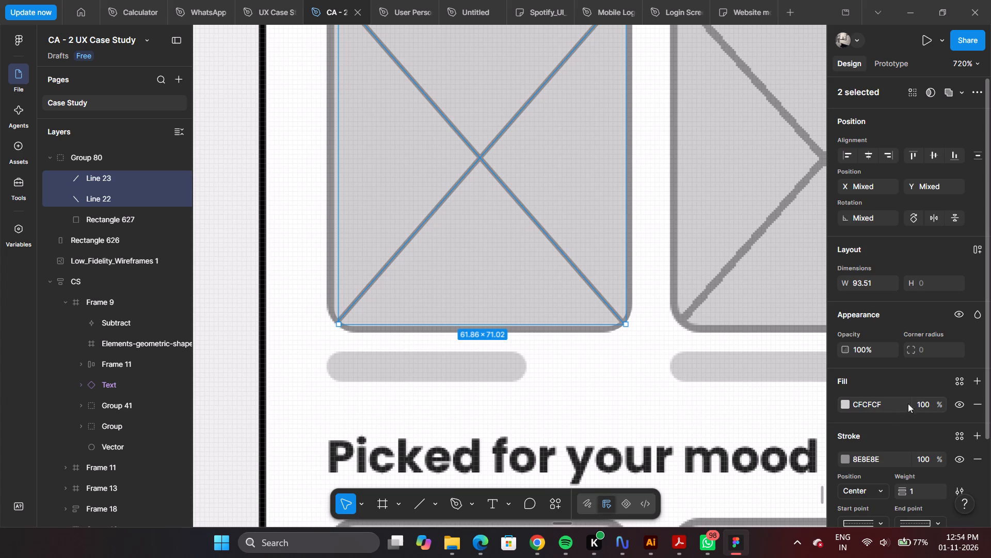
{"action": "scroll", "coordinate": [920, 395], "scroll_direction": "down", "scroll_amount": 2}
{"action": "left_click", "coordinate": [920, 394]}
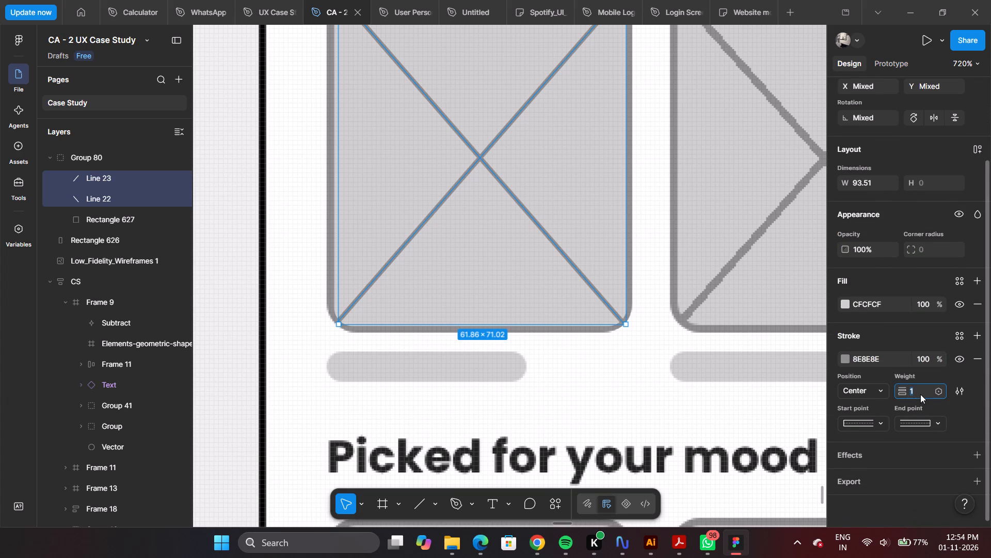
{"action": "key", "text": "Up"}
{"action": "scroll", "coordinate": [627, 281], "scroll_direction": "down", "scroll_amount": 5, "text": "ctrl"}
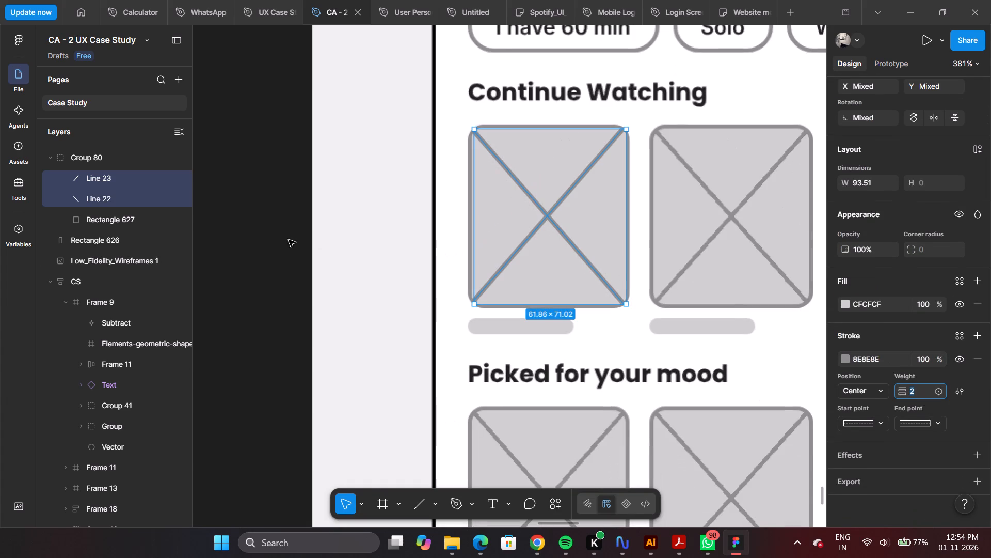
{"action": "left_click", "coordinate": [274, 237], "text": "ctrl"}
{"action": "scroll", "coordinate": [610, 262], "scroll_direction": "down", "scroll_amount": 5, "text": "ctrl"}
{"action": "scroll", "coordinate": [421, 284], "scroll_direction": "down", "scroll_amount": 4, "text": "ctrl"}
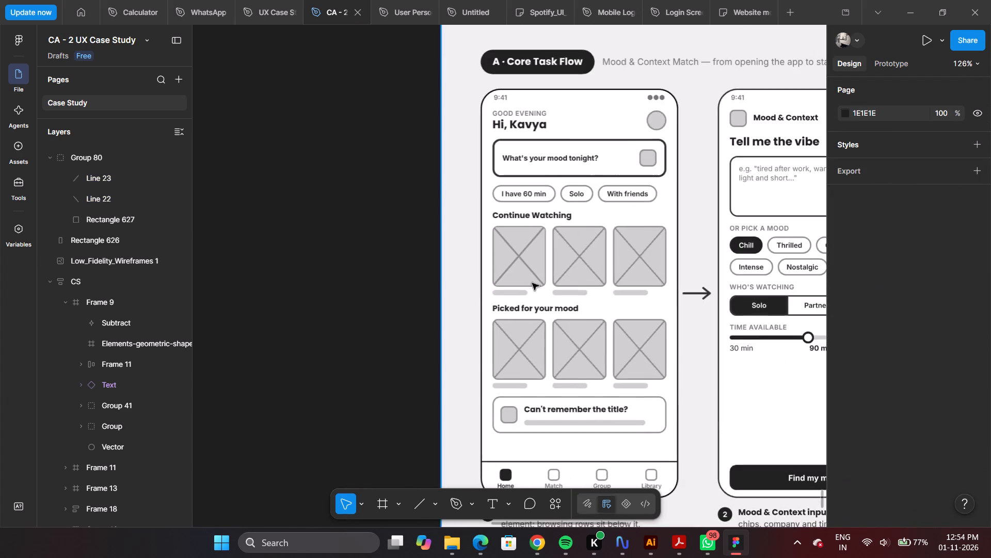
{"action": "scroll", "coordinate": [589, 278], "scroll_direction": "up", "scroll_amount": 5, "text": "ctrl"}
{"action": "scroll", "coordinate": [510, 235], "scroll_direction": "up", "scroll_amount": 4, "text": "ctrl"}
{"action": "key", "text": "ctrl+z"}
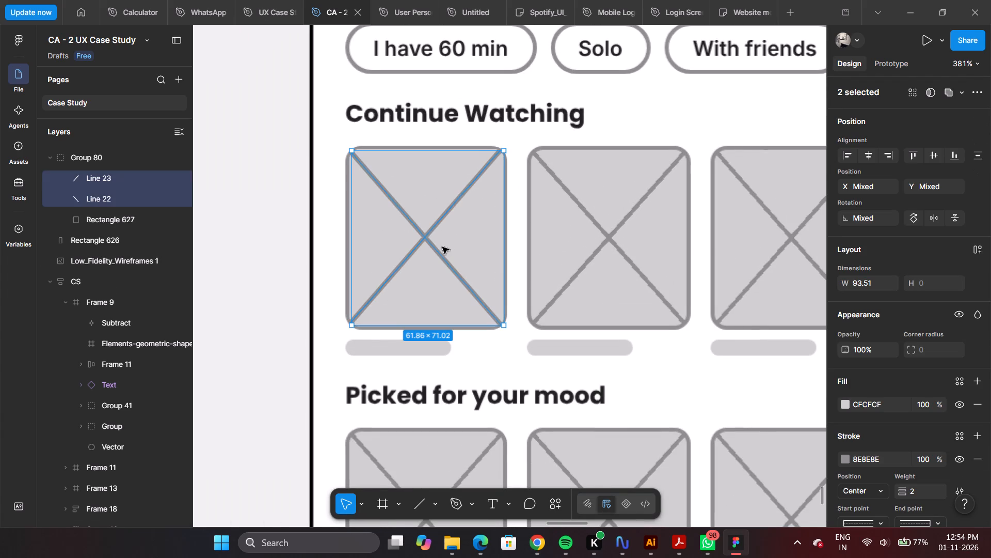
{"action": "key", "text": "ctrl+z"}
Set the stroke weight of both diagonal lines in the grouped placeholder to 1.5.
{"action": "scroll", "coordinate": [920, 467], "scroll_direction": "down", "scroll_amount": 1}
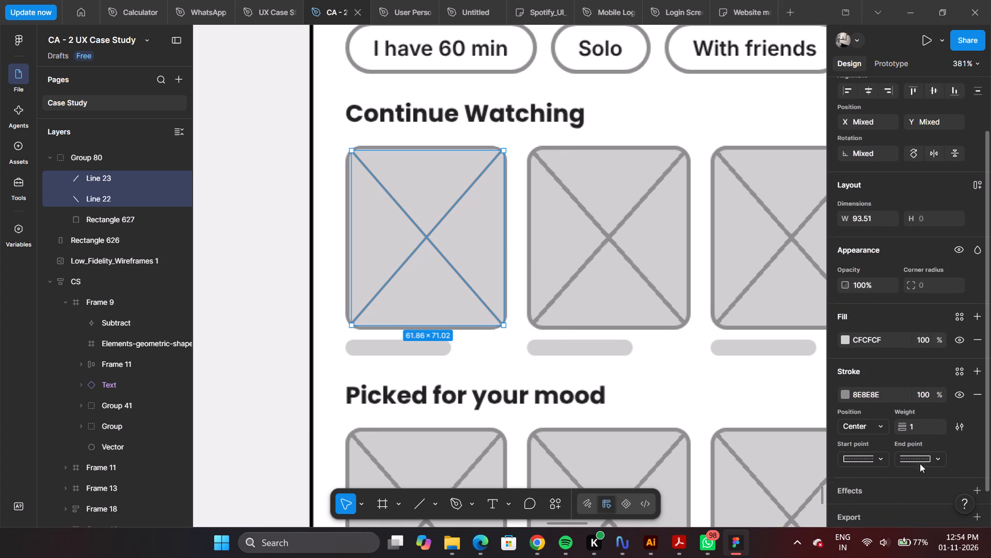
{"action": "left_click", "coordinate": [919, 427]}
{"action": "key", "text": "1"}
{"action": "type", "text": ".56"}
{"action": "key", "text": "BackSpace"}
{"action": "key", "text": "Return"}
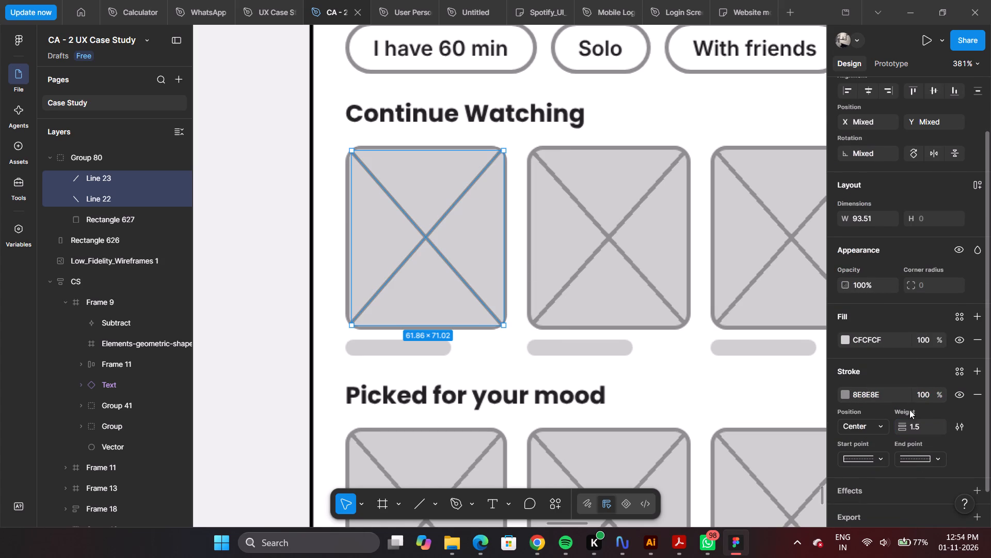
{"action": "left_click", "coordinate": [284, 256]}
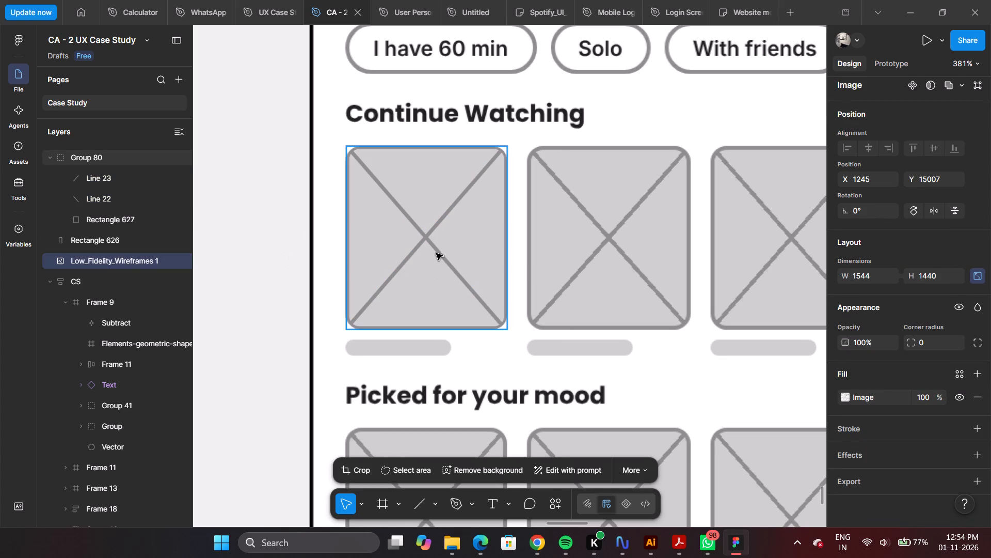
Compare the recreated placeholder with the neighbouring wireframe placeholders and look over the whole Low-Fidelity Wireframes sheet.
{"action": "left_click", "coordinate": [431, 243], "text": "ctrl"}
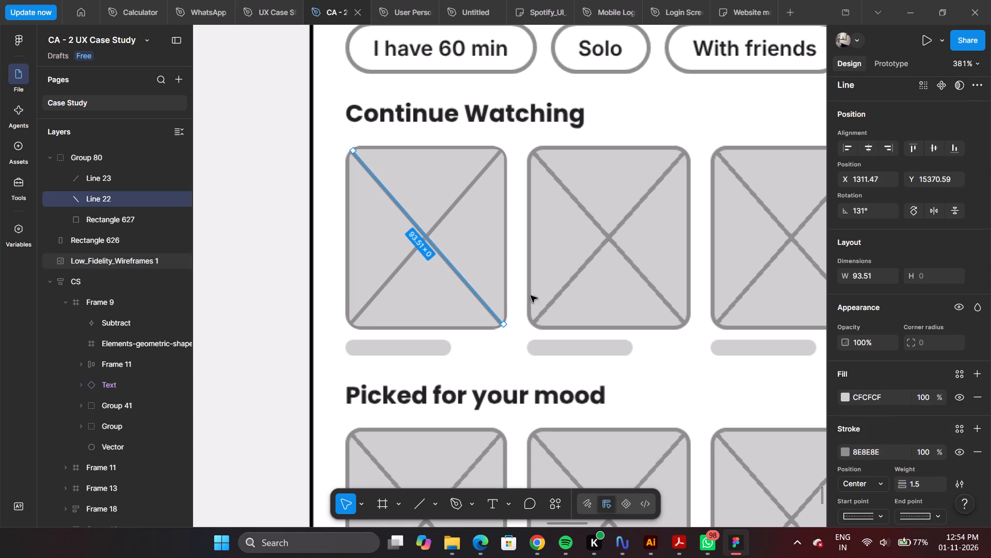
{"action": "left_click", "coordinate": [454, 213]}
{"action": "scroll", "coordinate": [456, 217], "scroll_direction": "down", "scroll_amount": 11, "text": "ctrl"}
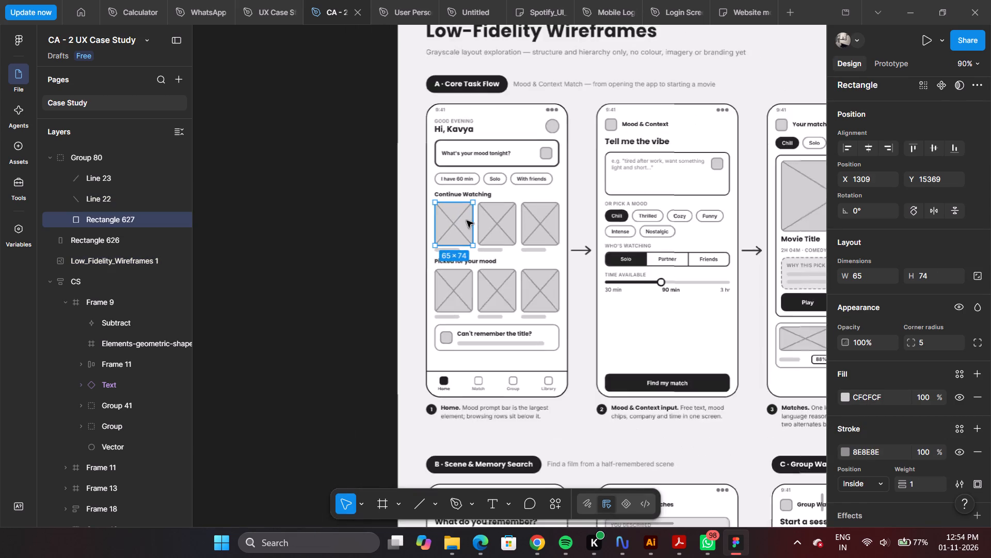
{"action": "scroll", "coordinate": [467, 221], "scroll_direction": "up", "scroll_amount": 6, "text": "ctrl"}
{"action": "scroll", "coordinate": [468, 221], "scroll_direction": "down", "scroll_amount": 6, "text": "ctrl"}
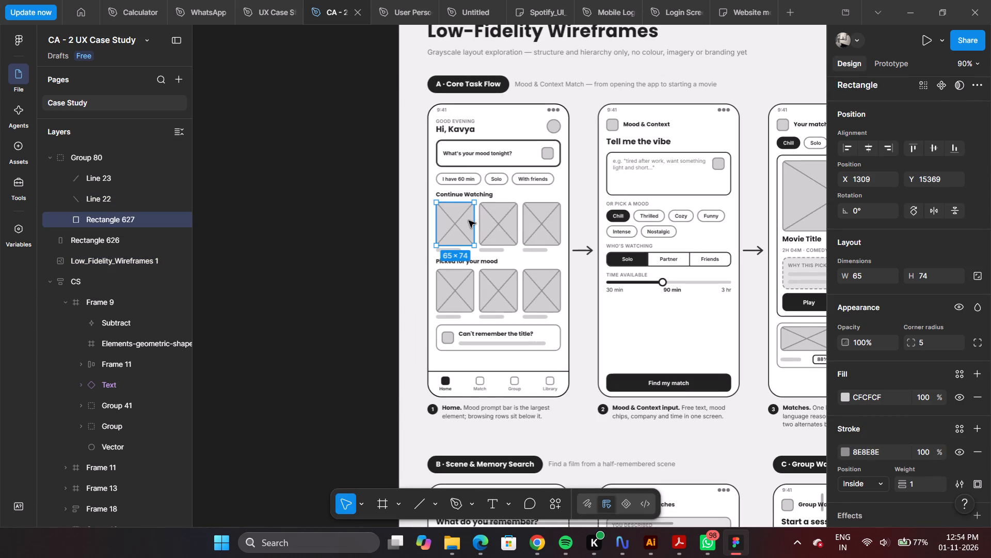
{"action": "scroll", "coordinate": [454, 206], "scroll_direction": "down", "scroll_amount": 4, "text": "ctrl"}
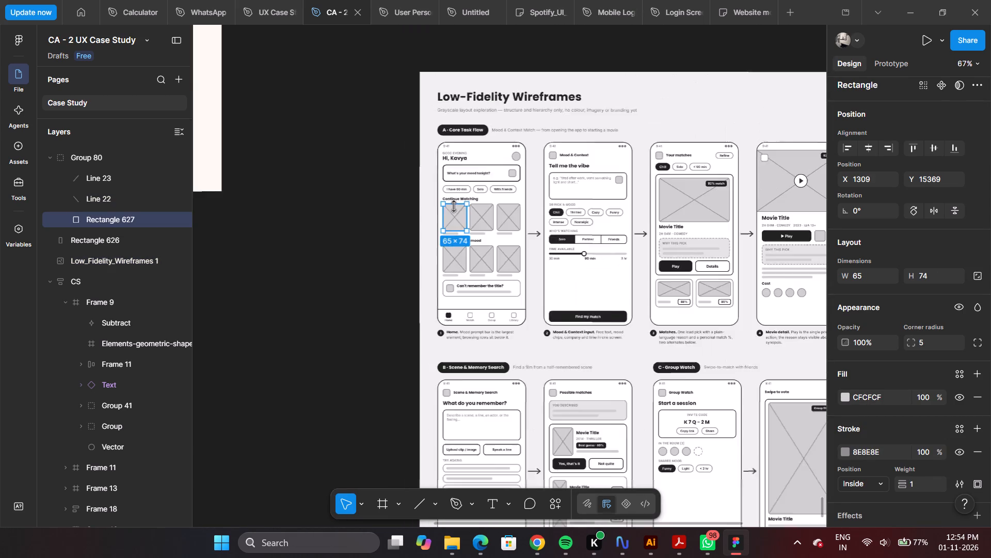
{"action": "scroll", "coordinate": [475, 220], "scroll_direction": "down", "scroll_amount": 10, "text": "ctrl"}
{"action": "scroll", "coordinate": [385, 173], "scroll_direction": "up", "scroll_amount": 7, "text": "ctrl"}
{"action": "scroll", "coordinate": [400, 171], "scroll_direction": "down", "scroll_amount": 4, "text": "ctrl"}
{"action": "scroll", "coordinate": [563, 314], "scroll_direction": "up", "scroll_amount": 7, "text": "ctrl"}
{"action": "scroll", "coordinate": [574, 307], "scroll_direction": "down", "scroll_amount": 6, "text": "ctrl"}
{"action": "scroll", "coordinate": [491, 187], "scroll_direction": "up", "scroll_amount": 4, "text": "ctrl"}
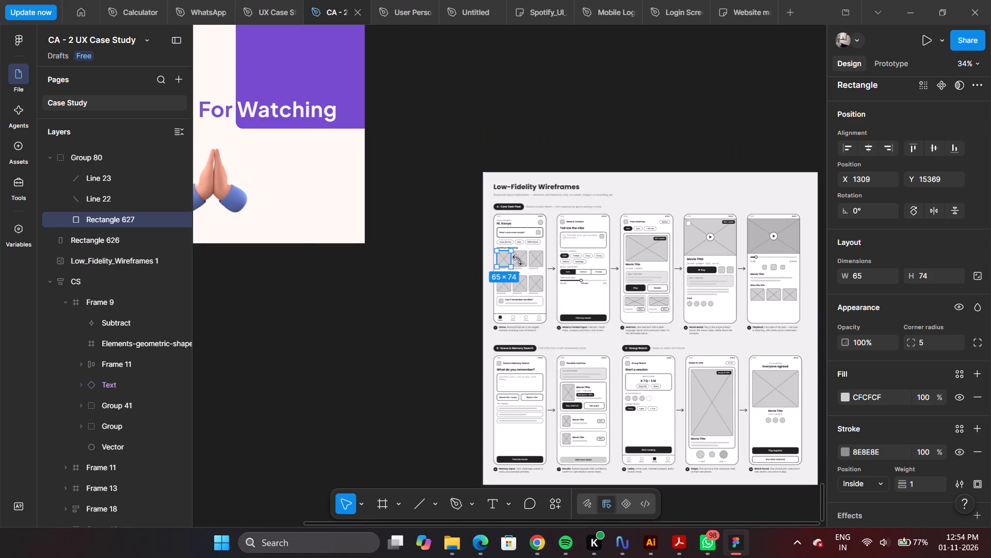
{"action": "scroll", "coordinate": [530, 298], "scroll_direction": "up", "scroll_amount": 12, "text": "ctrl"}
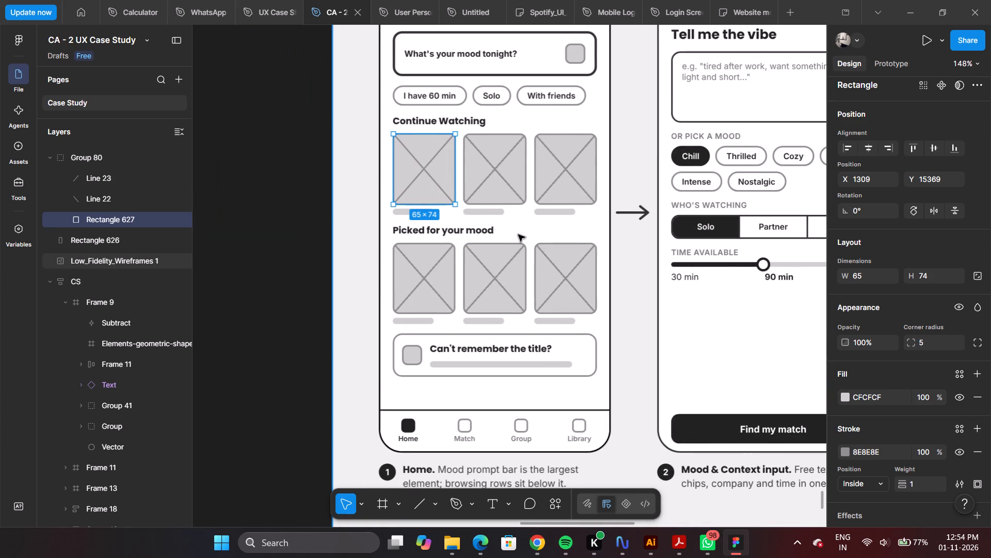
{"action": "scroll", "coordinate": [518, 235], "scroll_direction": "down", "scroll_amount": 4}
{"action": "scroll", "coordinate": [518, 235], "scroll_direction": "up", "scroll_amount": 5}
{"action": "scroll", "coordinate": [518, 231], "scroll_direction": "down", "scroll_amount": 5}
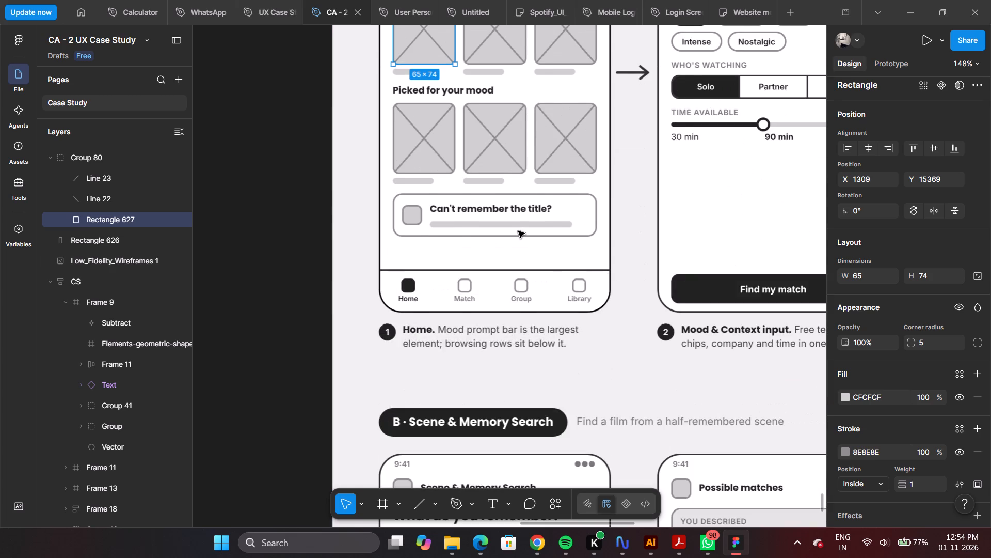
{"action": "scroll", "coordinate": [518, 231], "scroll_direction": "down", "scroll_amount": 16, "text": "ctrl"}
{"action": "scroll", "coordinate": [502, 196], "scroll_direction": "up", "scroll_amount": 2, "text": "ctrl"}
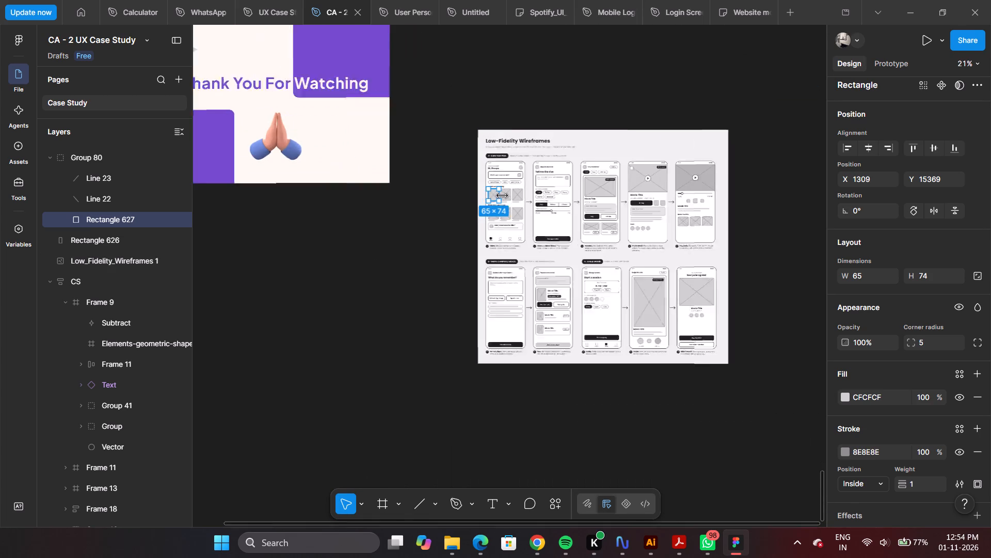
{"action": "scroll", "coordinate": [502, 196], "scroll_direction": "up", "scroll_amount": 2, "text": "ctrl"}
{"action": "scroll", "coordinate": [502, 196], "scroll_direction": "down", "scroll_amount": 4, "text": "ctrl"}
{"action": "scroll", "coordinate": [502, 196], "scroll_direction": "up", "scroll_amount": 7, "text": "ctrl"}
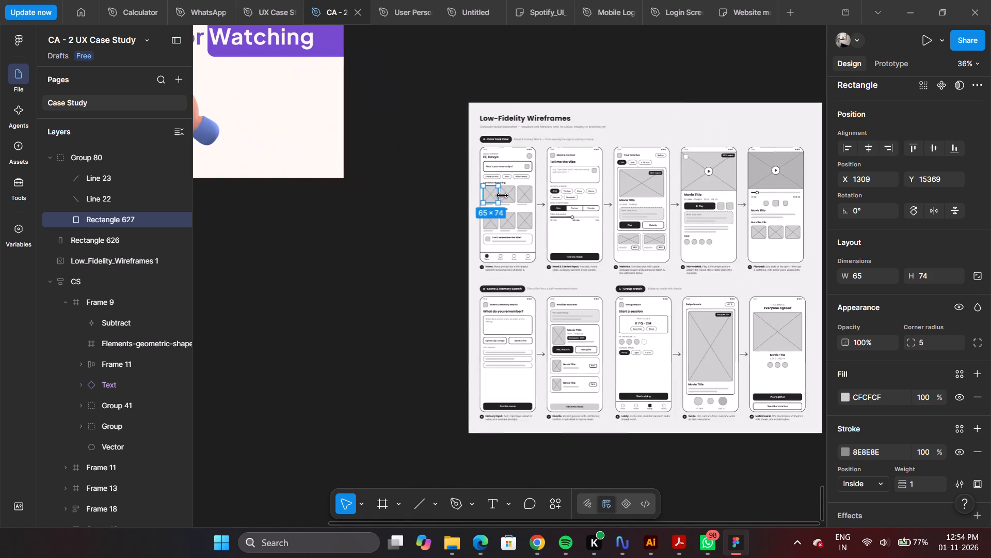
Enlarge the wireframes image, phone outline and placeholder group together about their centre to about 2398 × 2236, and move them away from the Thank You slide.
{"action": "scroll", "coordinate": [502, 193], "scroll_direction": "down", "scroll_amount": 4, "text": "ctrl"}
{"action": "left_click_drag", "start_coordinate": [445, 91], "coordinate": [717, 421]}
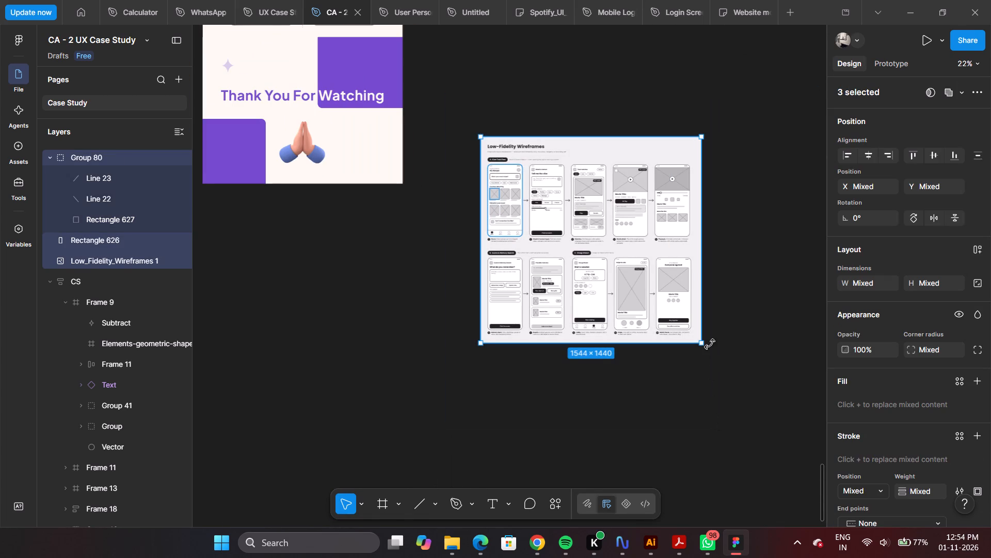
{"action": "left_click_drag", "start_coordinate": [704, 346], "coordinate": [741, 385]}
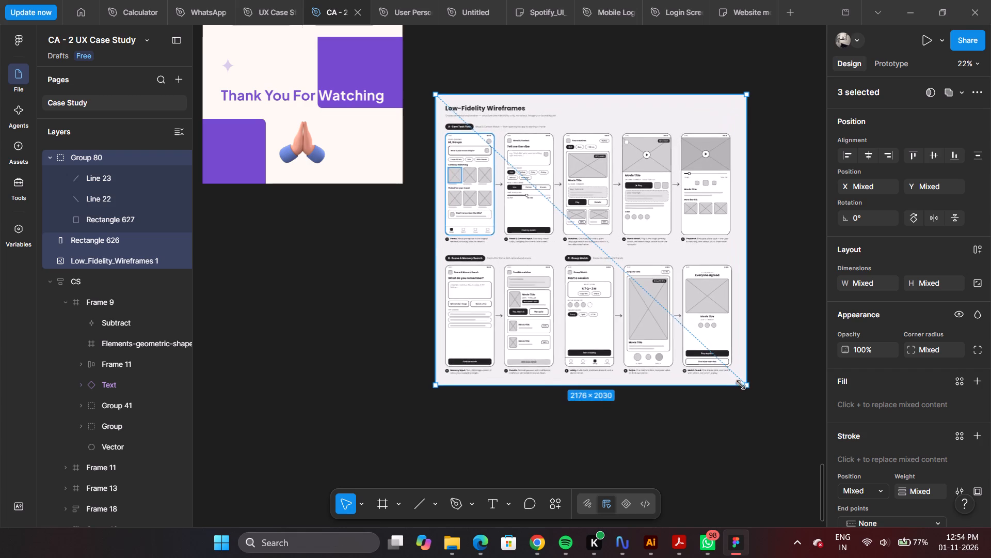
{"action": "left_click_drag", "start_coordinate": [741, 385], "coordinate": [756, 400]}
{"action": "left_click_drag", "start_coordinate": [595, 109], "coordinate": [665, 143]}
Extend the rising diagonal's upper end into the rounded rectangle's corner, making the line about 147 long.
{"action": "scroll", "coordinate": [482, 227], "scroll_direction": "up", "scroll_amount": 9, "text": "ctrl"}
{"action": "scroll", "coordinate": [551, 190], "scroll_direction": "up", "scroll_amount": 12, "text": "ctrl"}
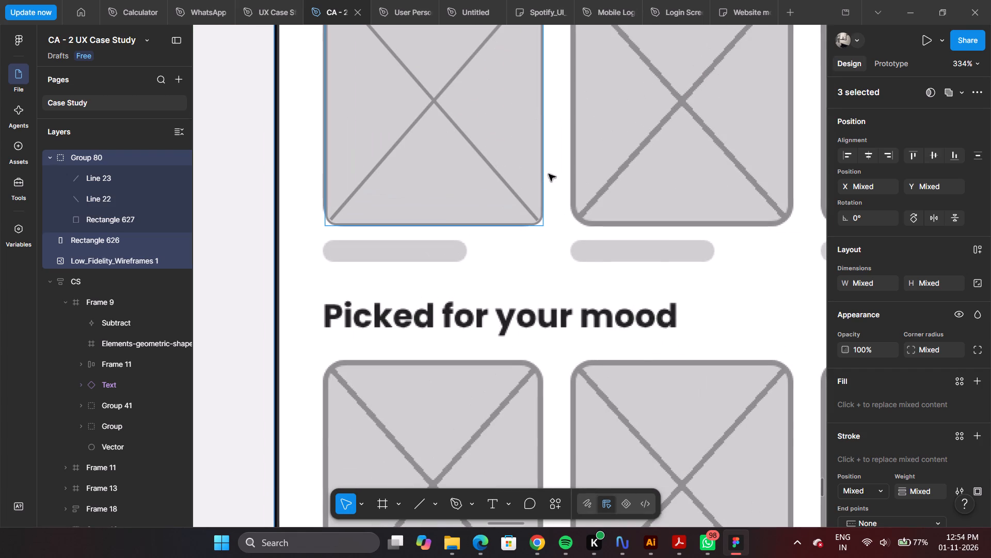
{"action": "left_click", "coordinate": [536, 204]}
{"action": "scroll", "coordinate": [587, 195], "scroll_direction": "up", "scroll_amount": 5}
{"action": "left_click", "coordinate": [563, 213]}
{"action": "scroll", "coordinate": [549, 215], "scroll_direction": "up", "scroll_amount": 6, "text": "ctrl"}
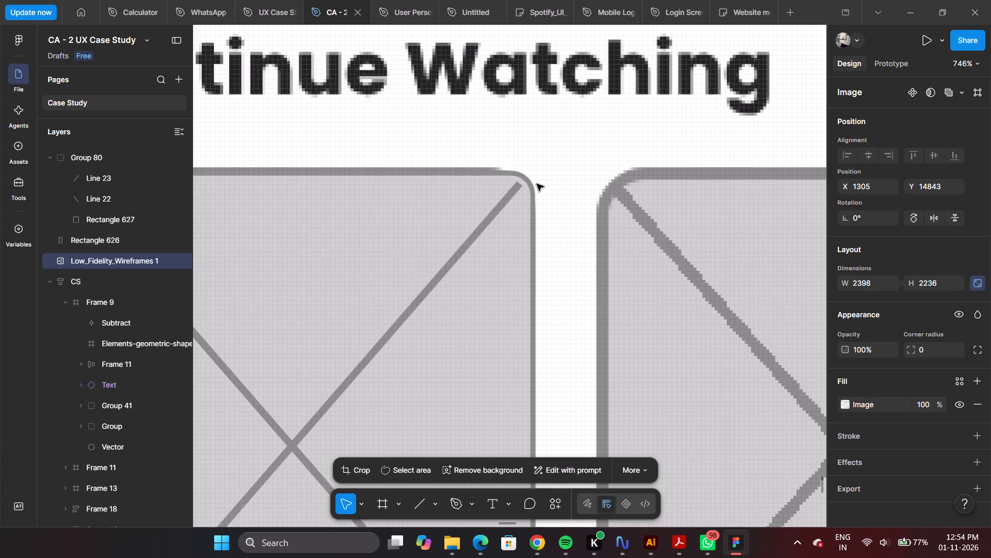
{"action": "left_click", "coordinate": [509, 189]}
{"action": "scroll", "coordinate": [572, 175], "scroll_direction": "down", "scroll_amount": 5, "text": "ctrl"}
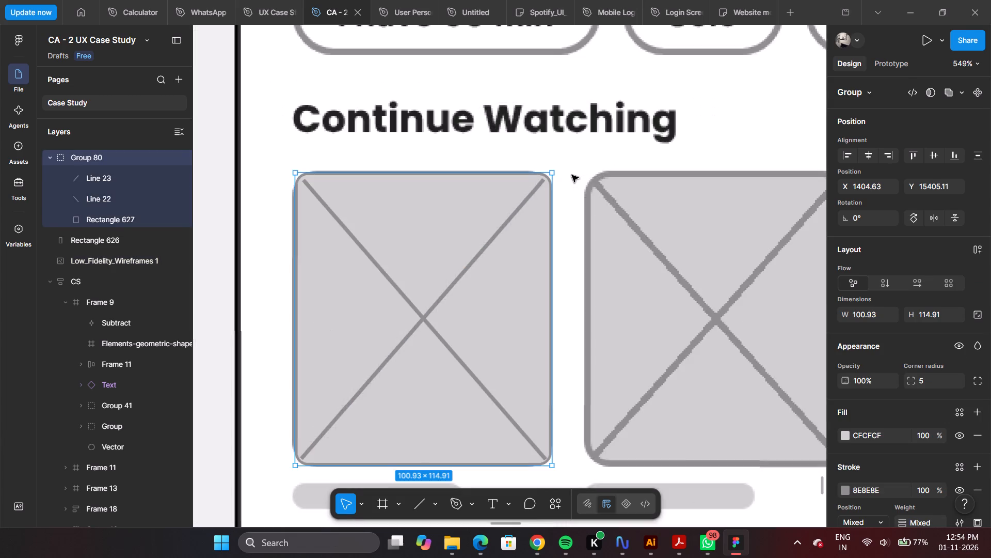
{"action": "scroll", "coordinate": [572, 175], "scroll_direction": "down", "scroll_amount": 4, "text": "ctrl"}
{"action": "scroll", "coordinate": [514, 207], "scroll_direction": "up", "scroll_amount": 5, "text": "ctrl"}
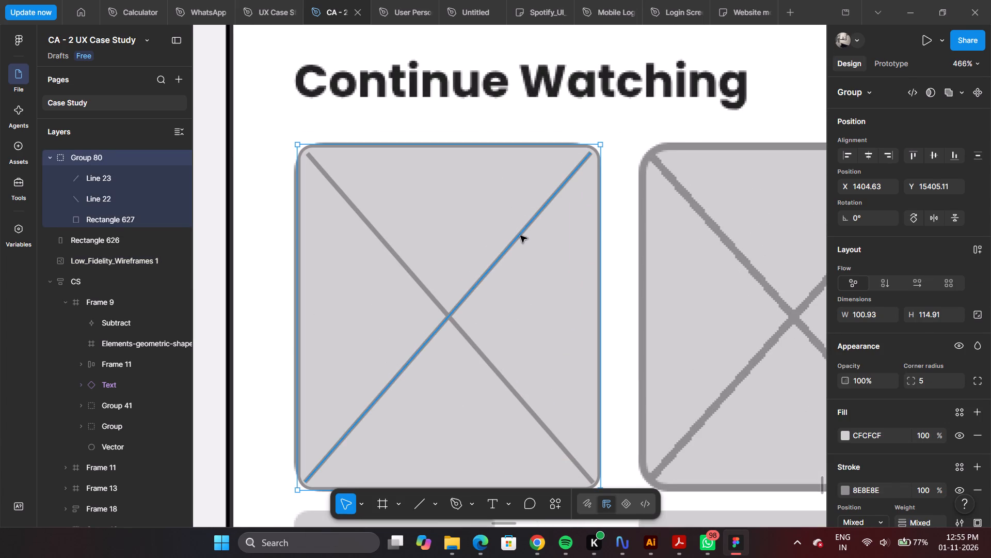
{"action": "left_click", "coordinate": [520, 236], "text": "ctrl"}
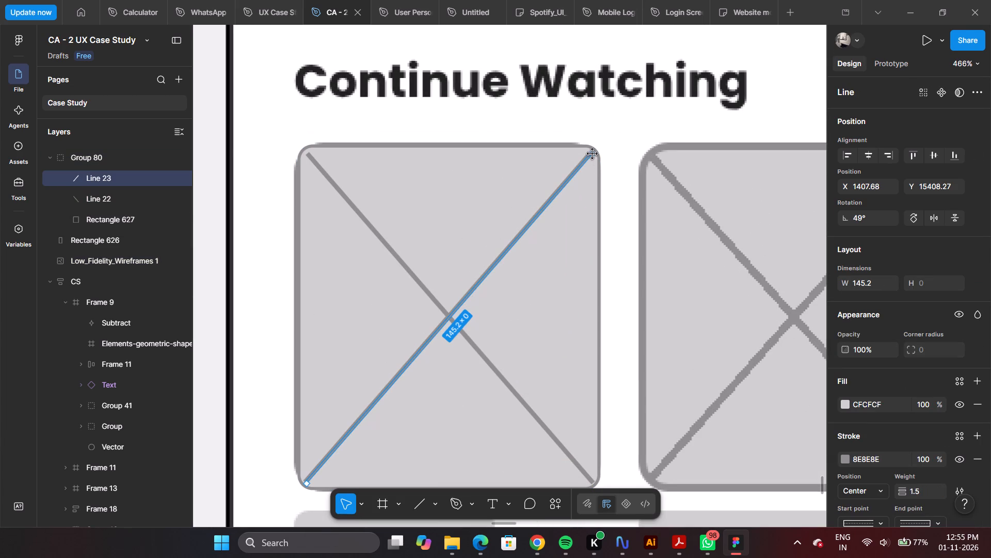
{"action": "left_click", "coordinate": [593, 154]}
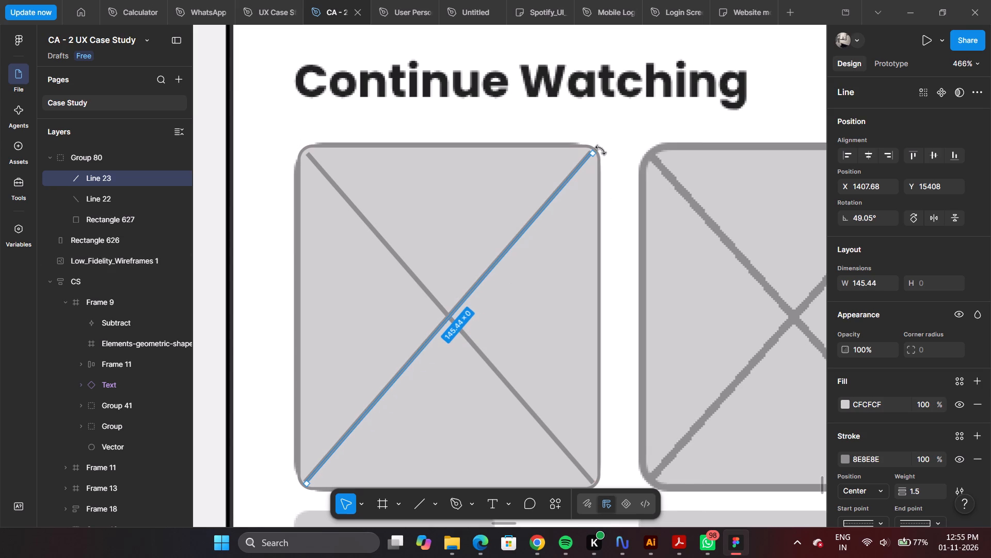
{"action": "scroll", "coordinate": [601, 150], "scroll_direction": "up", "scroll_amount": 4, "text": "shift"}
{"action": "scroll", "coordinate": [638, 178], "scroll_direction": "up", "scroll_amount": 14, "text": "ctrl"}
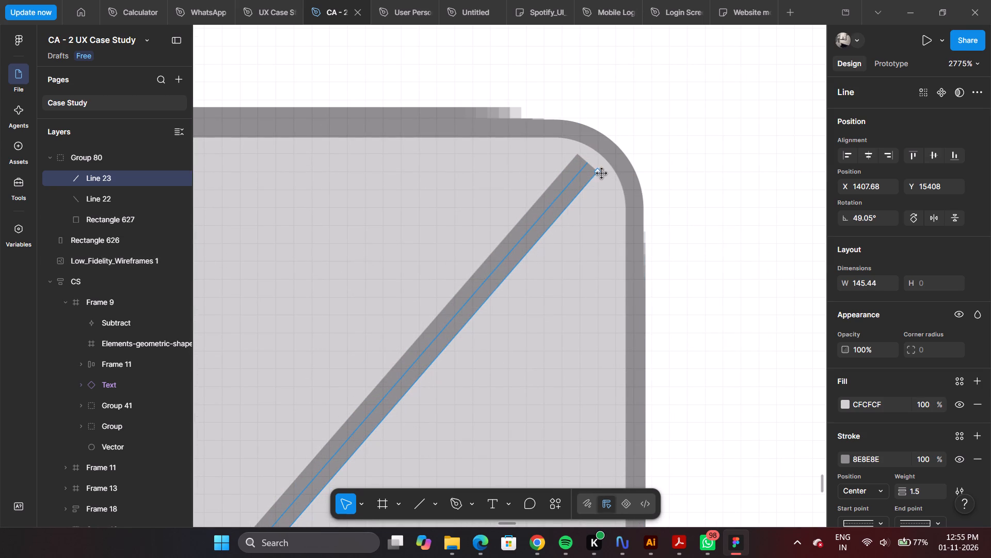
{"action": "left_click_drag", "start_coordinate": [599, 172], "coordinate": [611, 159]}
Set the extended rising diagonal's rotation to exactly 49°.
{"action": "left_click", "coordinate": [878, 214]}
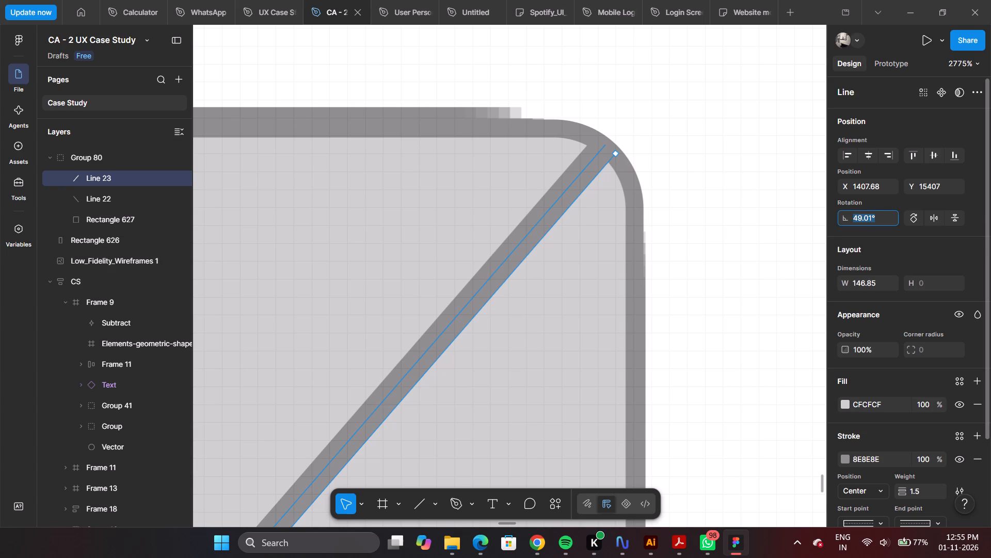
{"action": "left_click", "coordinate": [880, 216]}
{"action": "key", "text": "BackSpace"}
{"action": "key", "text": "BackSpace"}
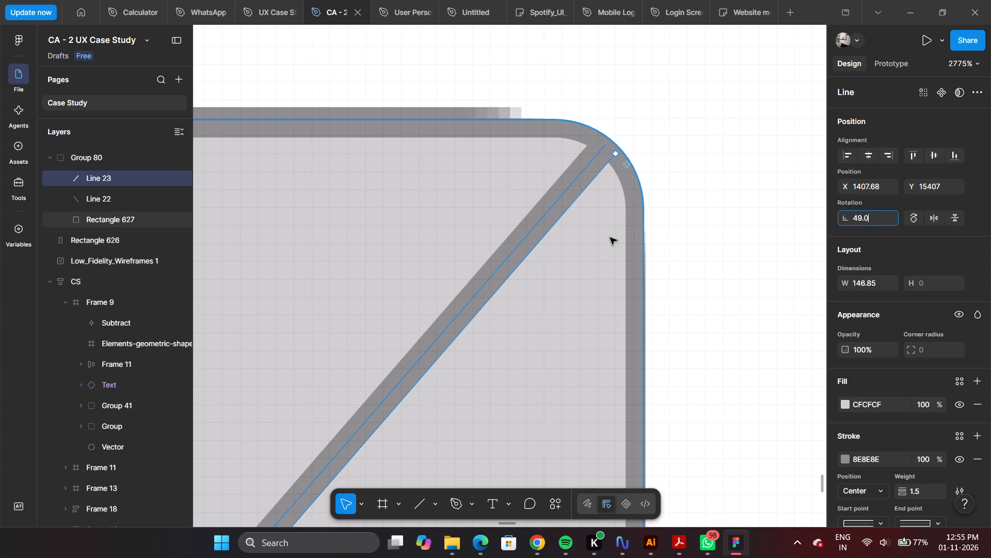
{"action": "key", "text": "Return"}
{"action": "scroll", "coordinate": [580, 219], "scroll_direction": "down", "scroll_amount": 7, "text": "ctrl"}
{"action": "scroll", "coordinate": [680, 244], "scroll_direction": "down", "scroll_amount": 6, "text": "ctrl"}
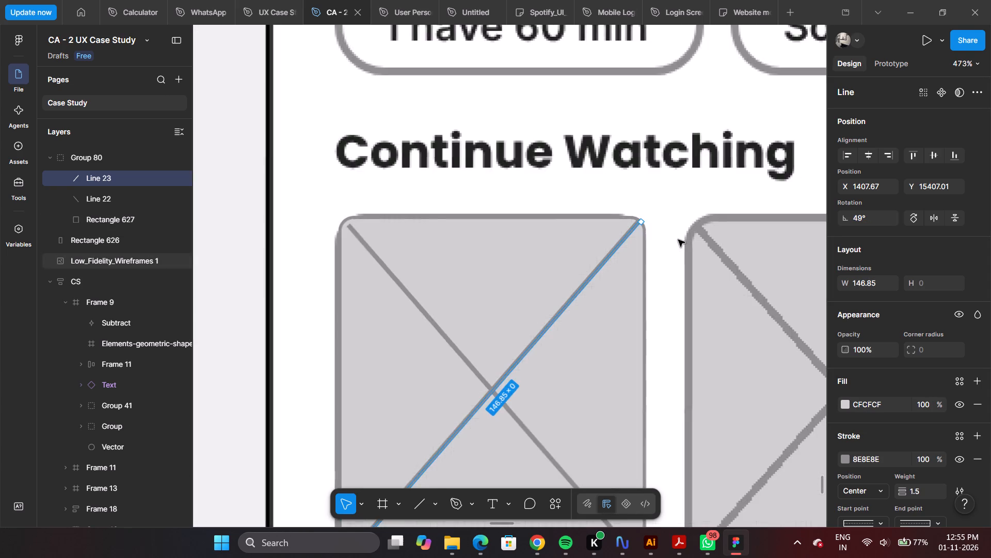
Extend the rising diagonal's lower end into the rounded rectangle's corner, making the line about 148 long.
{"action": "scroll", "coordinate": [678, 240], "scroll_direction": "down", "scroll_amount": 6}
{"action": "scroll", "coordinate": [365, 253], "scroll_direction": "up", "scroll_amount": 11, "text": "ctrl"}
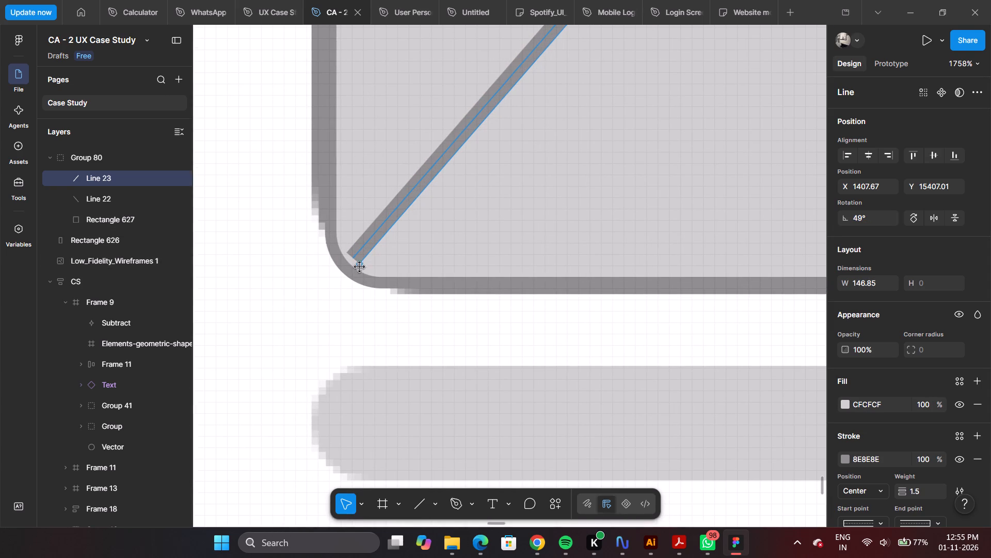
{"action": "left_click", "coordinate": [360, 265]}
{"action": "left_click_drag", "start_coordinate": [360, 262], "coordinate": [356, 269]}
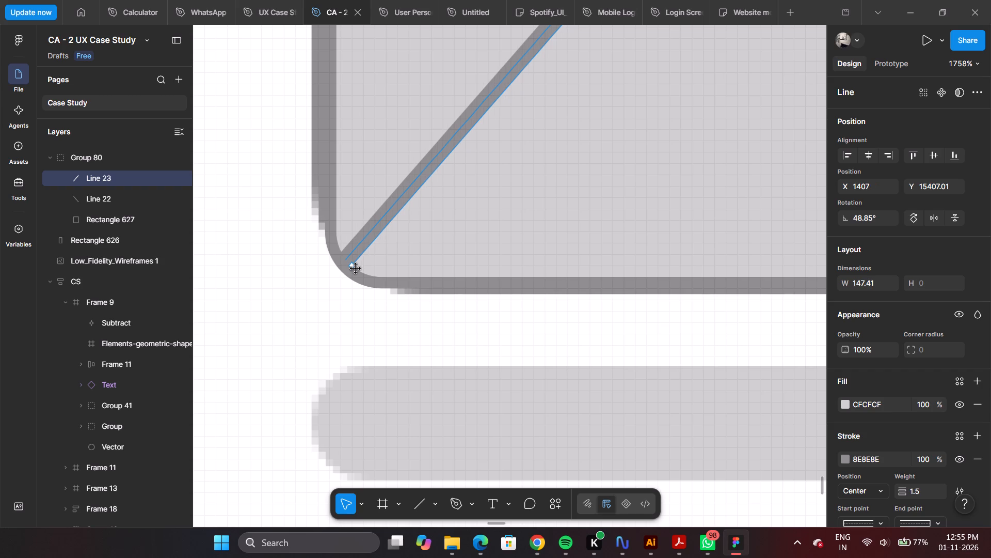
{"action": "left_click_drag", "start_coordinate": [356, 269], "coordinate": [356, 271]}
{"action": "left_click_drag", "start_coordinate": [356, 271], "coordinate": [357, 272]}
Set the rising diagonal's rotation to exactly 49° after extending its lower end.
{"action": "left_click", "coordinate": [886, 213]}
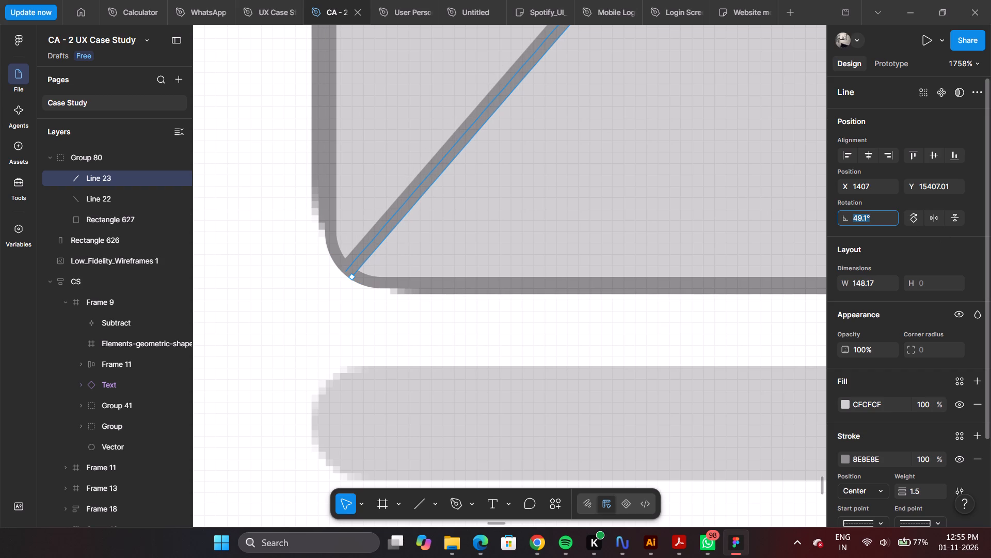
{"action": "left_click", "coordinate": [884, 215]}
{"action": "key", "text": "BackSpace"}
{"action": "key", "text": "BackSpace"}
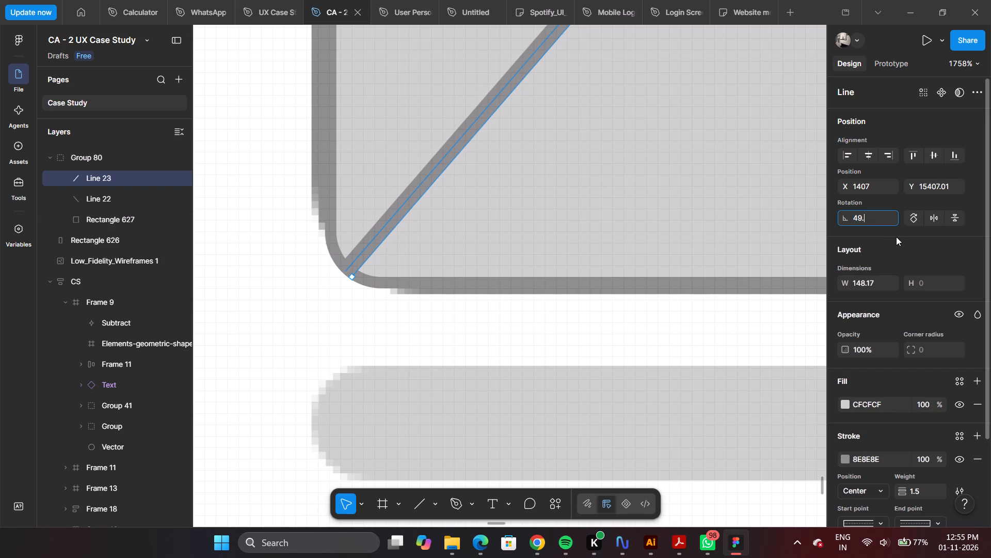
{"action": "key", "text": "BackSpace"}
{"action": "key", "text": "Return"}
Hide the CFCFCF fill of the recreated placeholder's rounded rectangle.
{"action": "scroll", "coordinate": [548, 175], "scroll_direction": "down", "scroll_amount": 14, "text": "ctrl"}
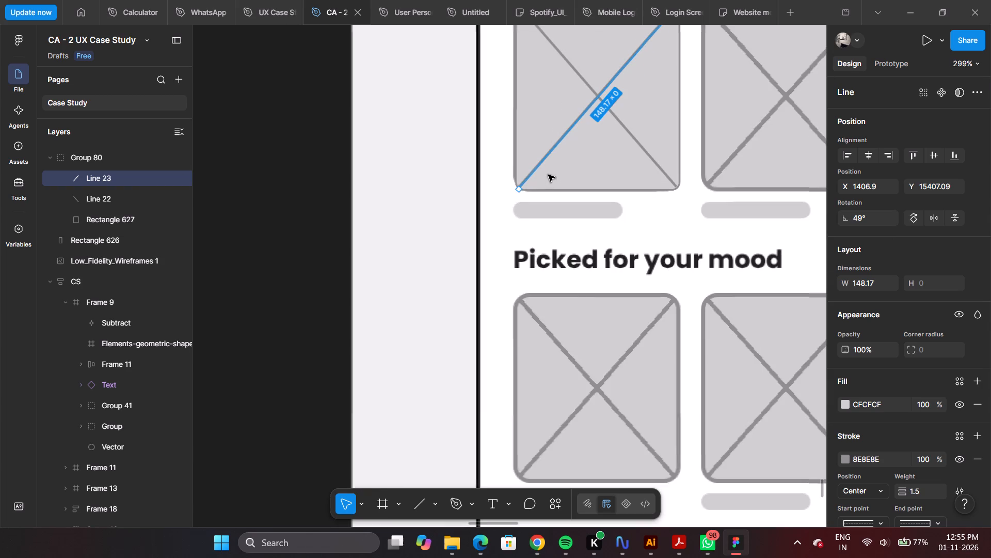
{"action": "scroll", "coordinate": [669, 132], "scroll_direction": "up", "scroll_amount": 4}
{"action": "left_click", "coordinate": [653, 174]}
{"action": "scroll", "coordinate": [349, 250], "scroll_direction": "down", "scroll_amount": 6, "text": "ctrl"}
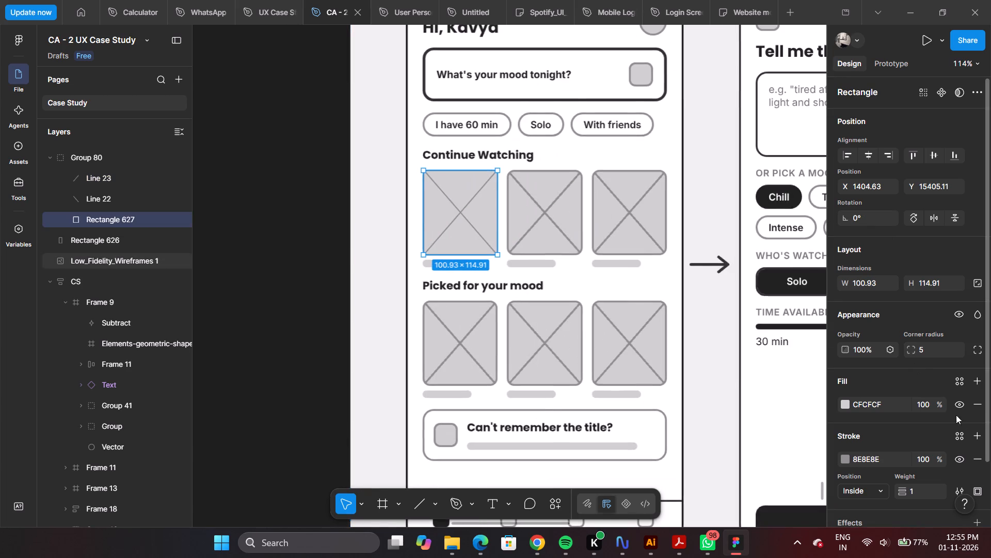
{"action": "scroll", "coordinate": [547, 270], "scroll_direction": "up", "scroll_amount": 5, "text": "ctrl"}
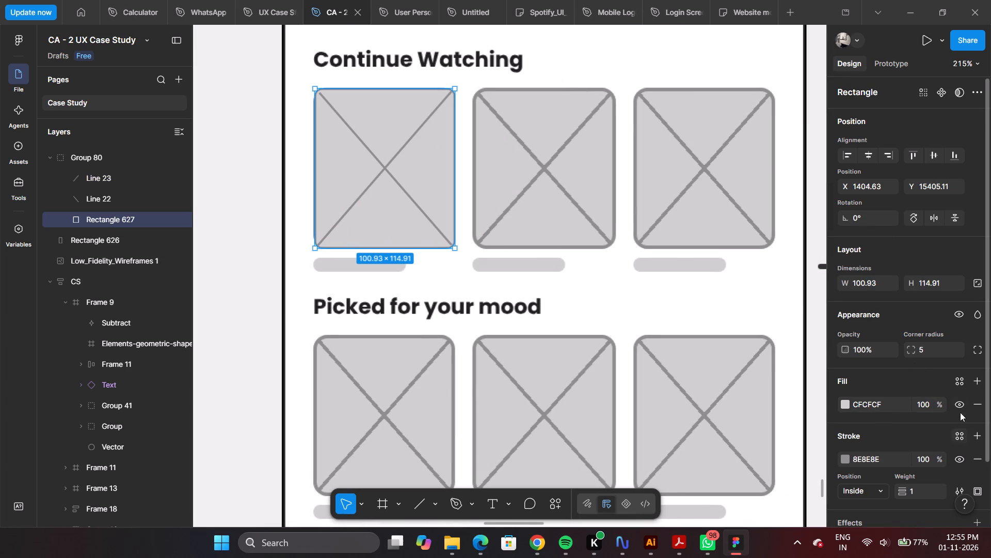
{"action": "left_click", "coordinate": [959, 407]}
Round the placeholder rectangle's corners to a radius of 11 to match the wireframe placeholder beneath it.
{"action": "scroll", "coordinate": [400, 175], "scroll_direction": "up", "scroll_amount": 11, "text": "ctrl"}
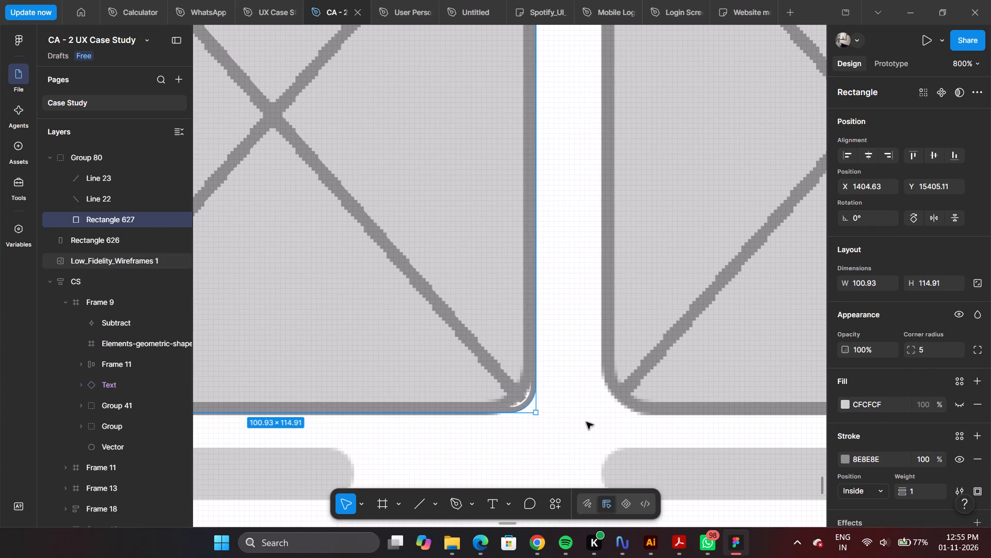
{"action": "scroll", "coordinate": [596, 340], "scroll_direction": "down", "scroll_amount": 5, "text": "ctrl"}
{"action": "scroll", "coordinate": [429, 374], "scroll_direction": "up", "scroll_amount": 5, "text": "ctrl"}
{"action": "scroll", "coordinate": [672, 402], "scroll_direction": "up", "scroll_amount": 5, "text": "ctrl"}
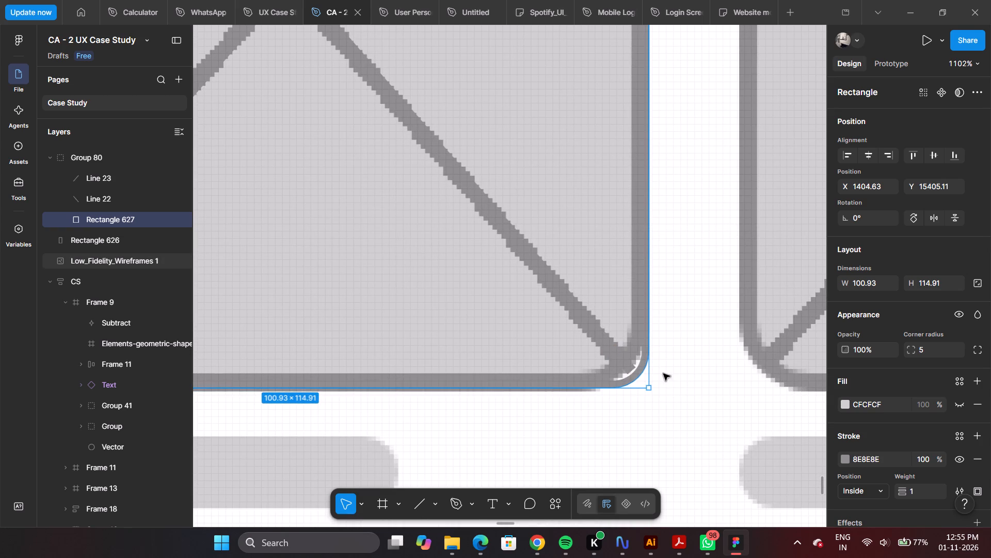
{"action": "scroll", "coordinate": [914, 440], "scroll_direction": "down", "scroll_amount": 4}
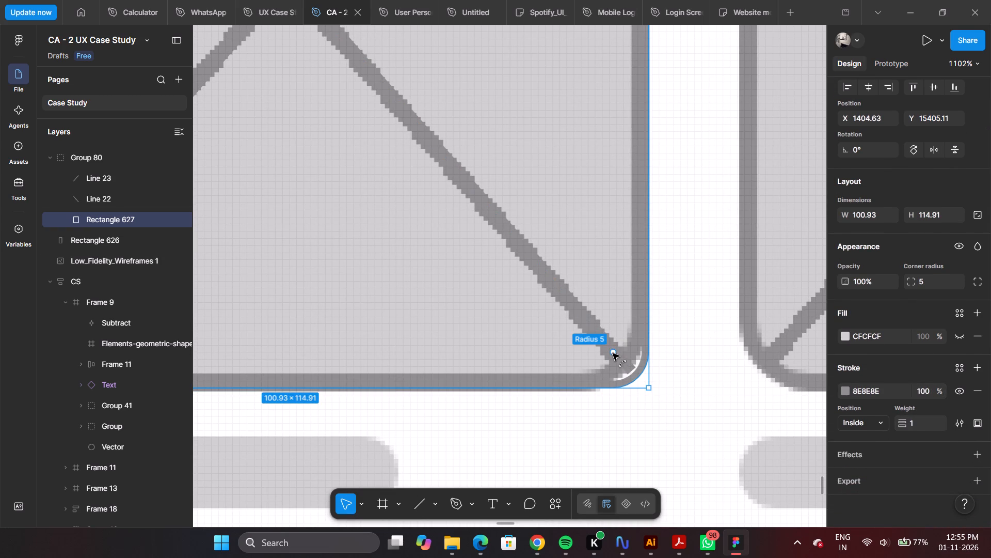
{"action": "left_click_drag", "start_coordinate": [613, 353], "coordinate": [546, 256]}
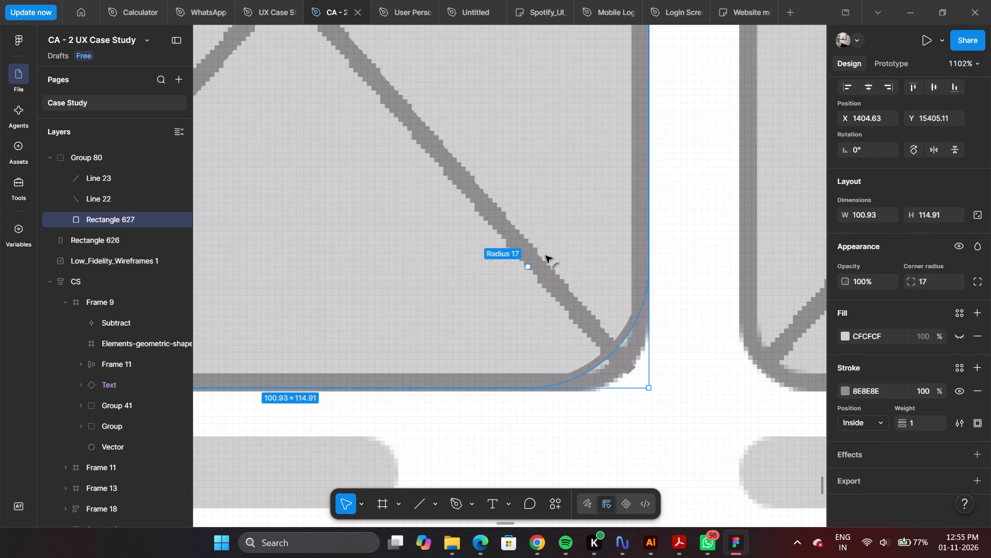
{"action": "left_click_drag", "start_coordinate": [546, 256], "coordinate": [576, 306]}
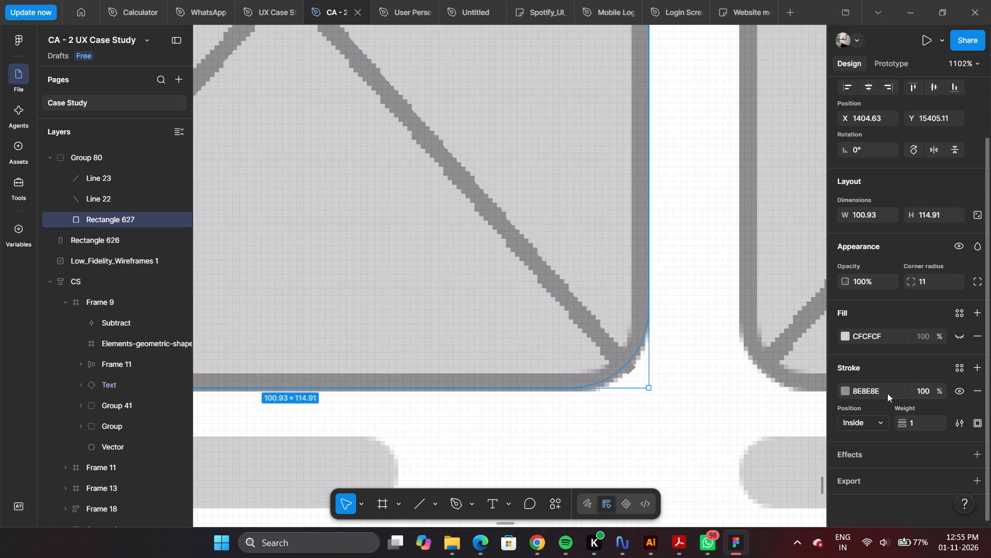
Increase the placeholder rectangle's inside stroke weight to 2.
{"action": "scroll", "coordinate": [889, 392], "scroll_direction": "down", "scroll_amount": 4}
{"action": "left_click", "coordinate": [924, 421]}
{"action": "key", "text": "Up"}
{"action": "scroll", "coordinate": [699, 323], "scroll_direction": "down", "scroll_amount": 13, "text": "ctrl"}
{"action": "scroll", "coordinate": [637, 234], "scroll_direction": "up", "scroll_amount": 1, "text": "ctrl"}
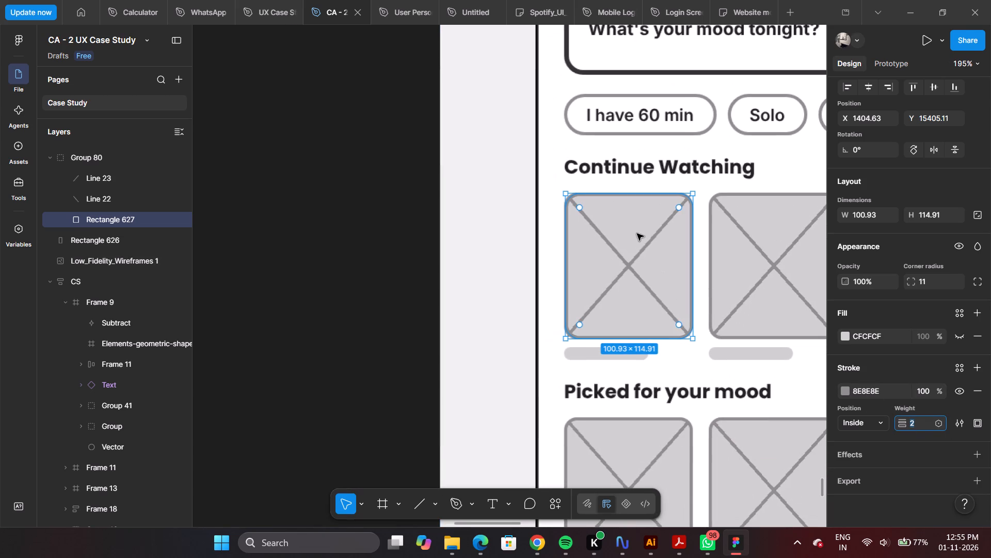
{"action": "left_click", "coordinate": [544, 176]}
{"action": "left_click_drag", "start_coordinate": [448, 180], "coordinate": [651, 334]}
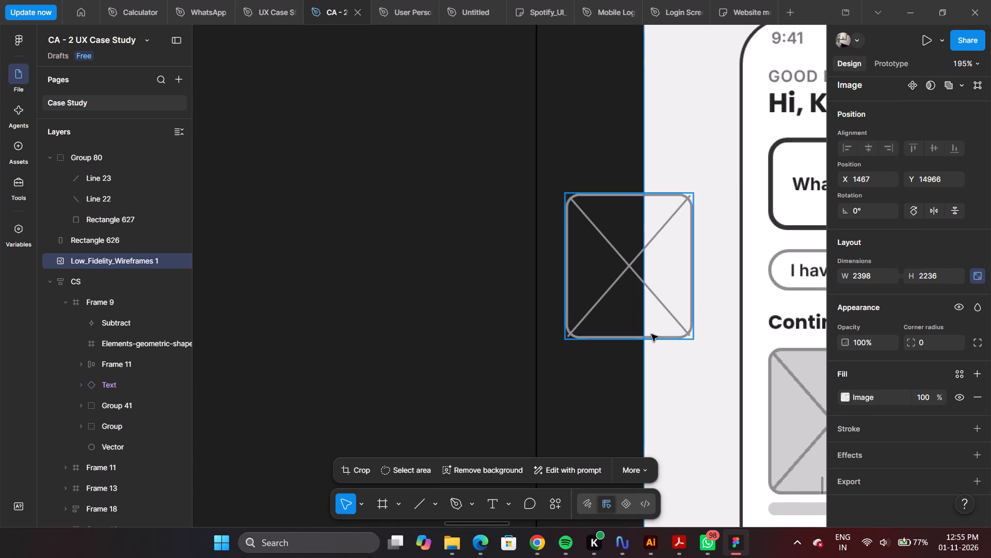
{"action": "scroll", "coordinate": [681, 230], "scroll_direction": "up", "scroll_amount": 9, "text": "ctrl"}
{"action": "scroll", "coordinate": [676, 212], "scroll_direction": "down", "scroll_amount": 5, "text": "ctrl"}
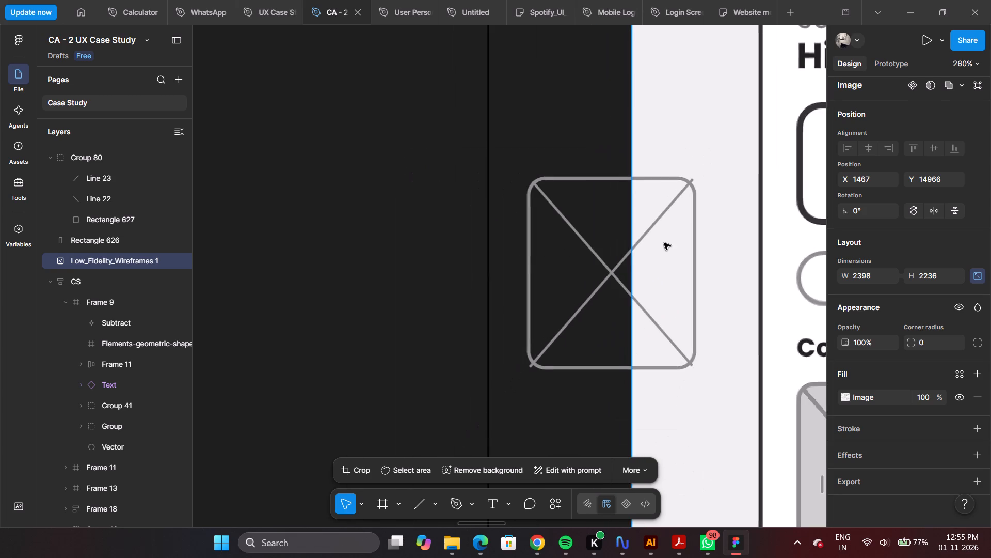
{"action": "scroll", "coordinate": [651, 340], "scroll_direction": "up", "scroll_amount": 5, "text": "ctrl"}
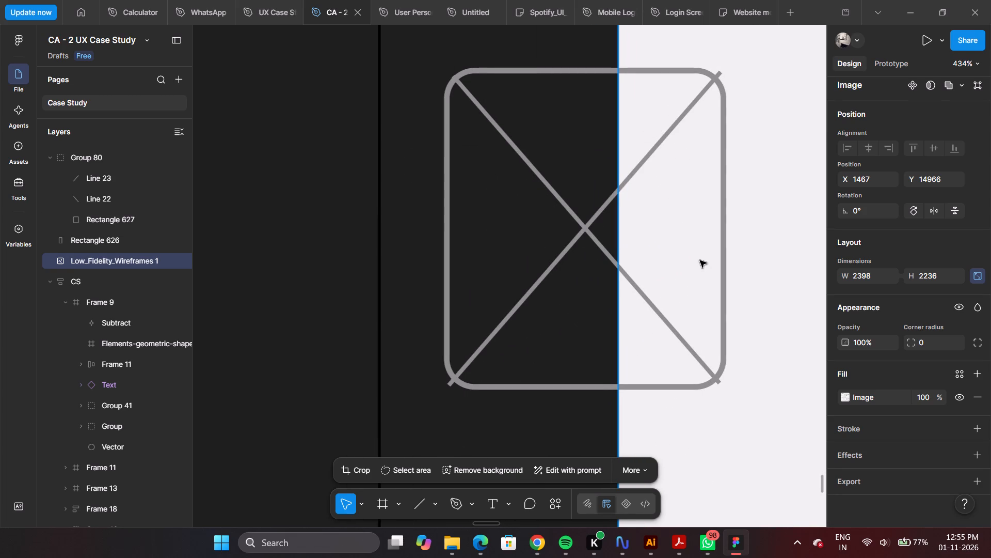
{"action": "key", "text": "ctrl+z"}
Shorten the rising diagonal's lower end to stop inside the rectangle's border, making the line about 145 long.
{"action": "scroll", "coordinate": [477, 373], "scroll_direction": "up", "scroll_amount": 13, "text": "ctrl"}
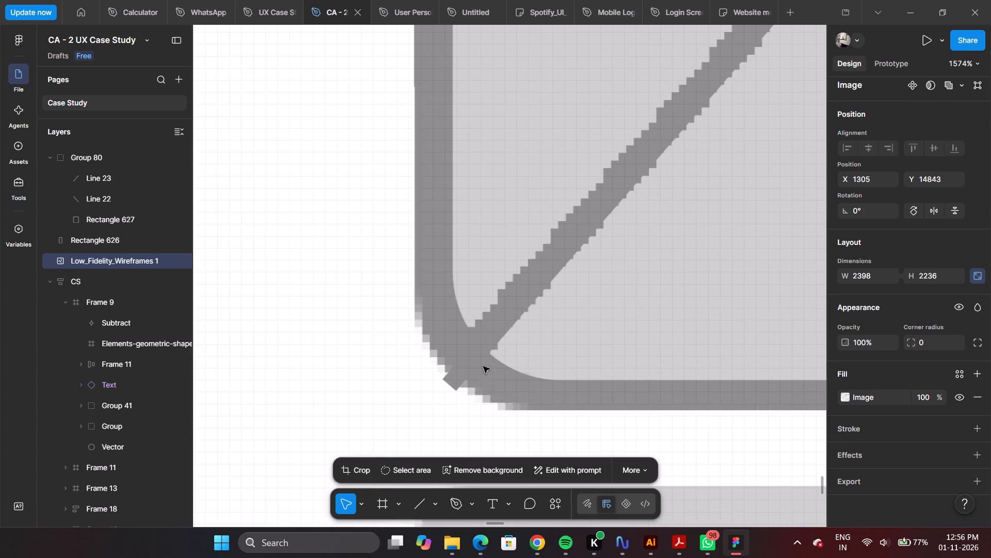
{"action": "left_click", "coordinate": [450, 381], "text": "ctrl"}
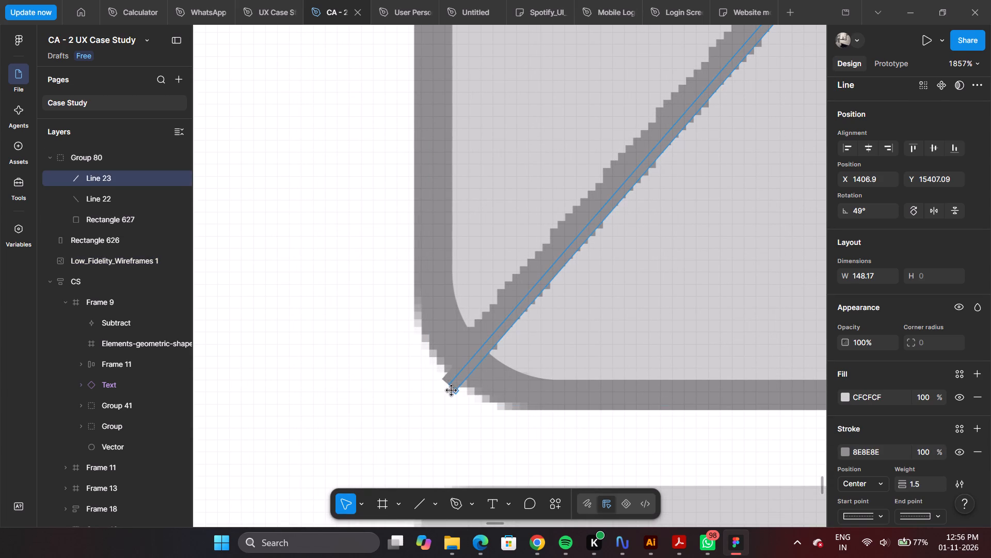
{"action": "left_click_drag", "start_coordinate": [456, 391], "coordinate": [480, 358]}
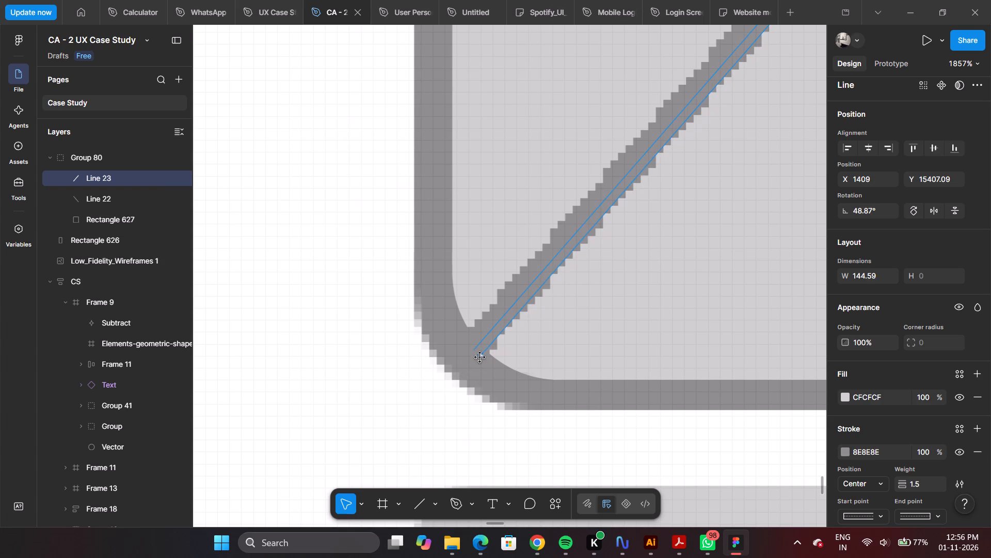
{"action": "left_click_drag", "start_coordinate": [480, 358], "coordinate": [481, 358]}
{"action": "left_click_drag", "start_coordinate": [481, 358], "coordinate": [491, 348]}
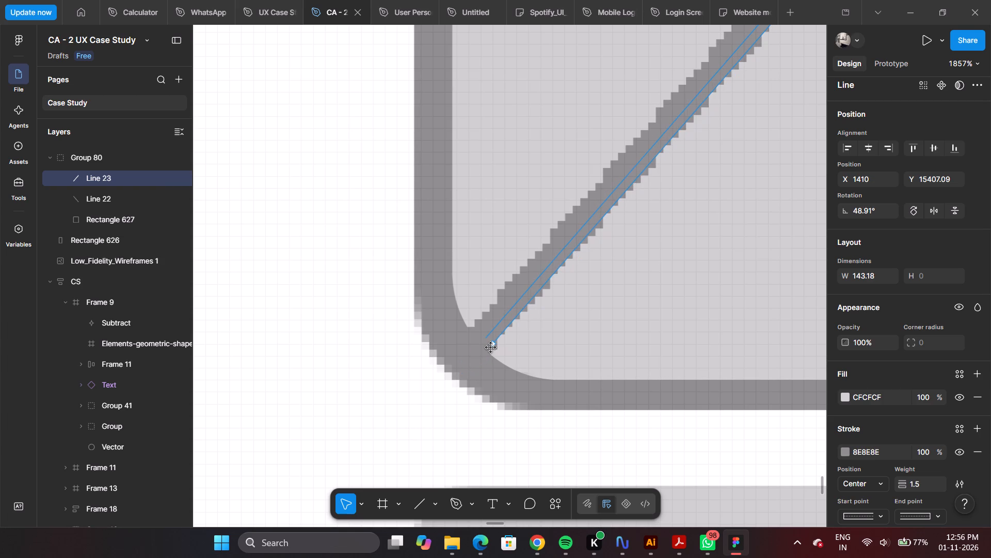
{"action": "left_click_drag", "start_coordinate": [491, 348], "coordinate": [484, 352]}
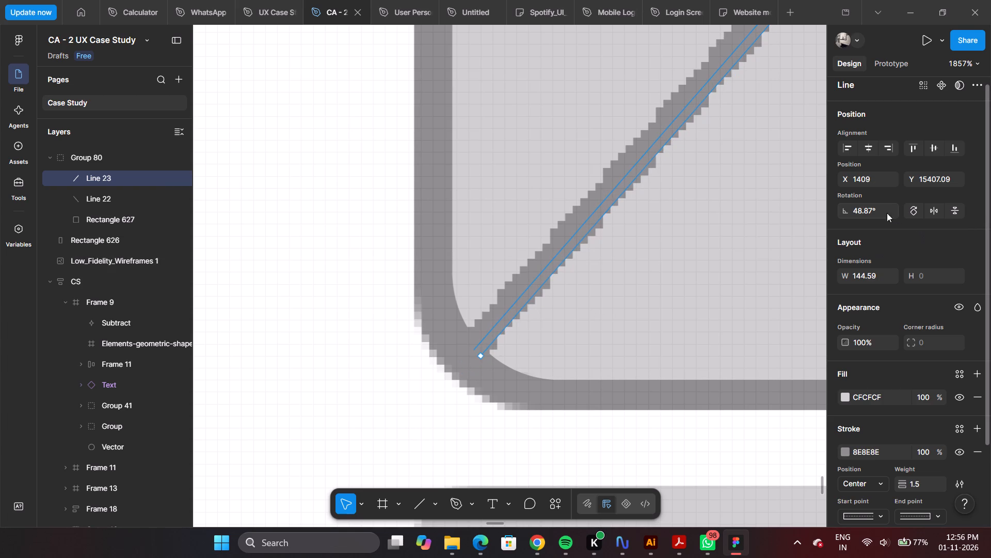
Set the shortened rising diagonal's rotation to exactly 49°.
{"action": "left_click", "coordinate": [875, 212]}
{"action": "left_click", "coordinate": [877, 212]}
{"action": "key", "text": "BackSpace"}
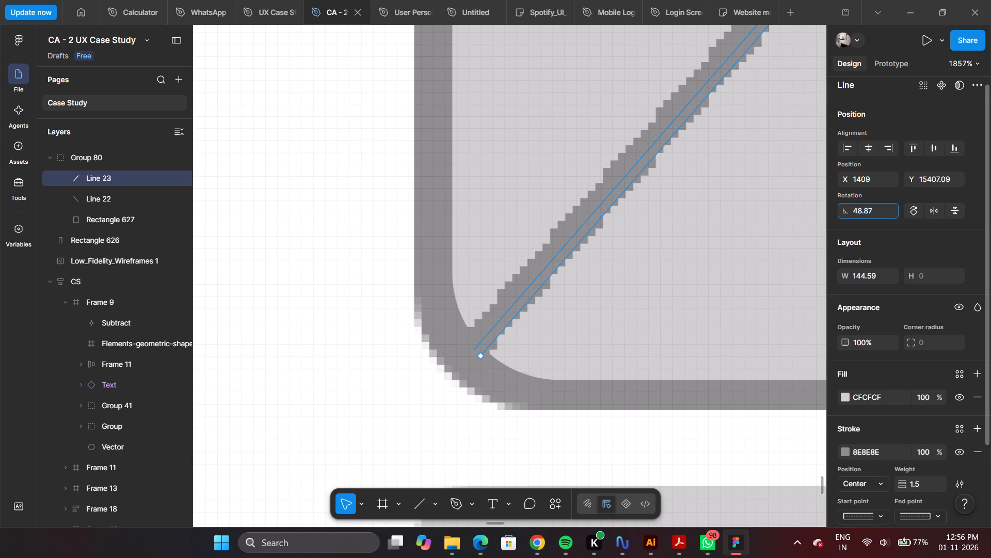
{"action": "key", "text": "BackSpace"}
{"action": "key", "text": "BackSpace"}
{"action": "key", "text": "BackSpace"}
{"action": "key", "text": "BackSpace"}
{"action": "key", "text": "9"}
{"action": "key", "text": "Return"}
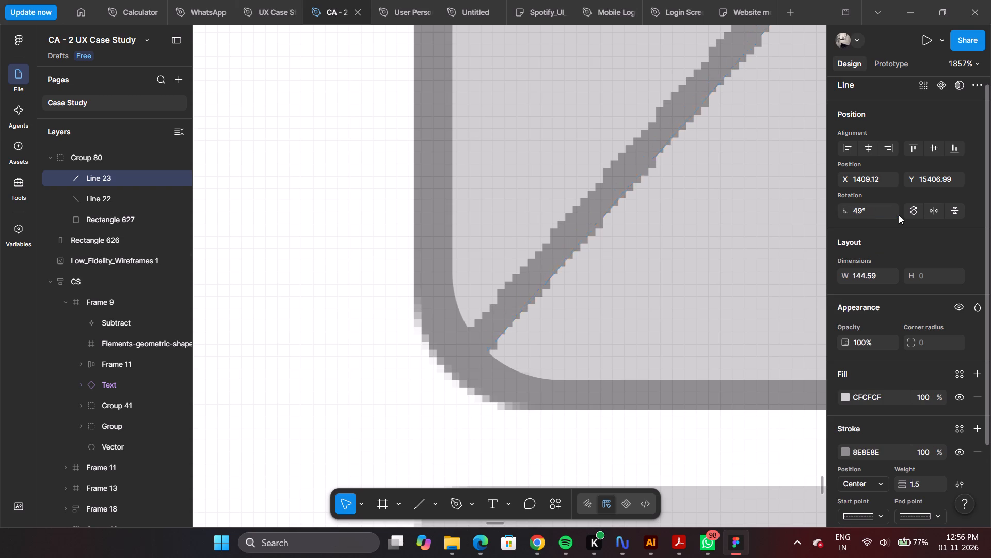
Shorten the rising diagonal's upper end to stop inside the rounded border, making the line about 142 long.
{"action": "scroll", "coordinate": [506, 143], "scroll_direction": "down", "scroll_amount": 12, "text": "ctrl"}
{"action": "scroll", "coordinate": [662, 142], "scroll_direction": "up", "scroll_amount": 6}
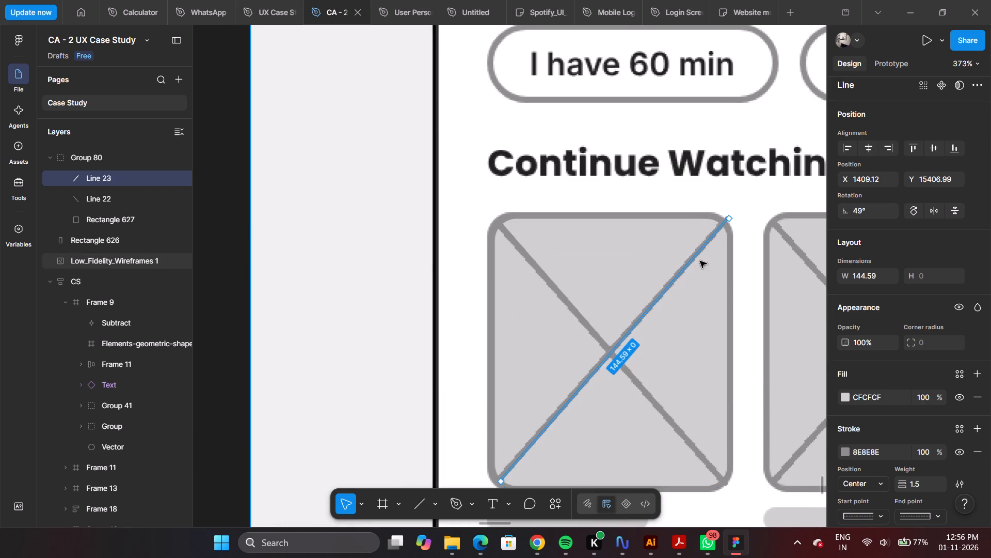
{"action": "scroll", "coordinate": [701, 260], "scroll_direction": "up", "scroll_amount": 6, "text": "ctrl"}
{"action": "scroll", "coordinate": [744, 174], "scroll_direction": "up", "scroll_amount": 10, "text": "ctrl"}
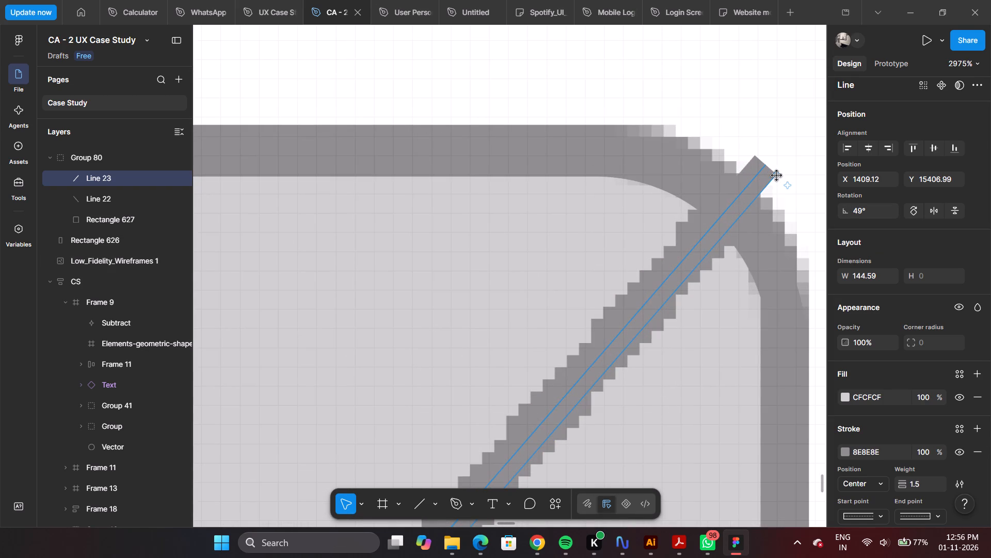
{"action": "left_click", "coordinate": [777, 176]}
{"action": "left_click_drag", "start_coordinate": [777, 174], "coordinate": [763, 190]}
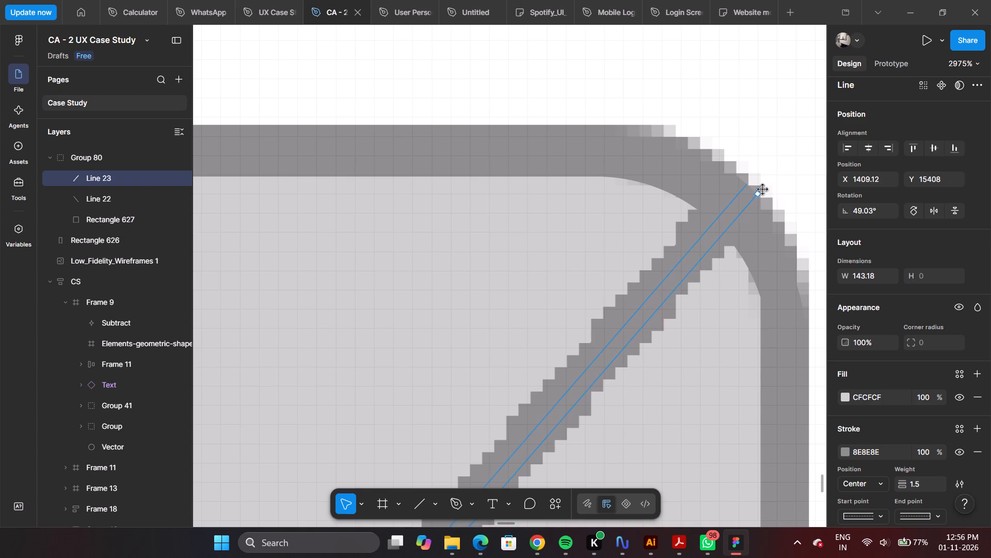
{"action": "left_click_drag", "start_coordinate": [763, 190], "coordinate": [748, 210]}
Set the rising diagonal's rotation back to exactly 49° after trimming its upper end.
{"action": "left_click", "coordinate": [861, 213]}
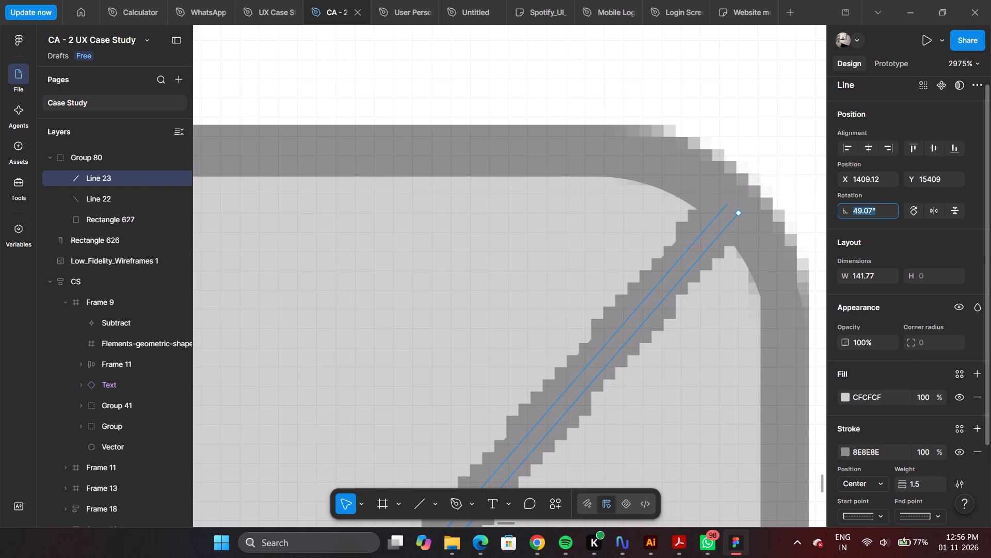
{"action": "type", "text": "49"}
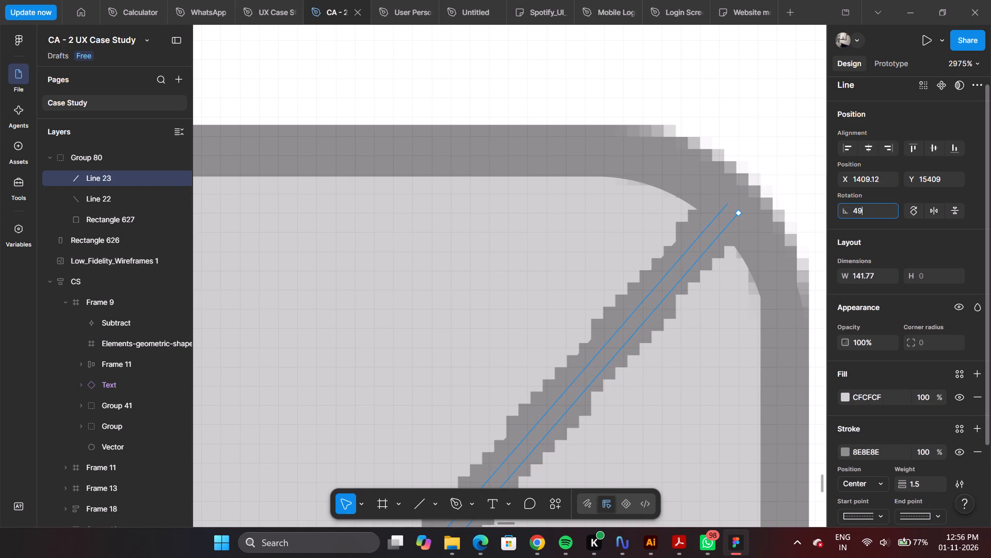
Pull the descending diagonal's upper end slightly inward within the rounded border, making the line about 144.5 long.
{"action": "scroll", "coordinate": [648, 177], "scroll_direction": "down", "scroll_amount": 13, "text": "ctrl"}
{"action": "scroll", "coordinate": [424, 244], "scroll_direction": "up", "scroll_amount": 6, "text": "ctrl"}
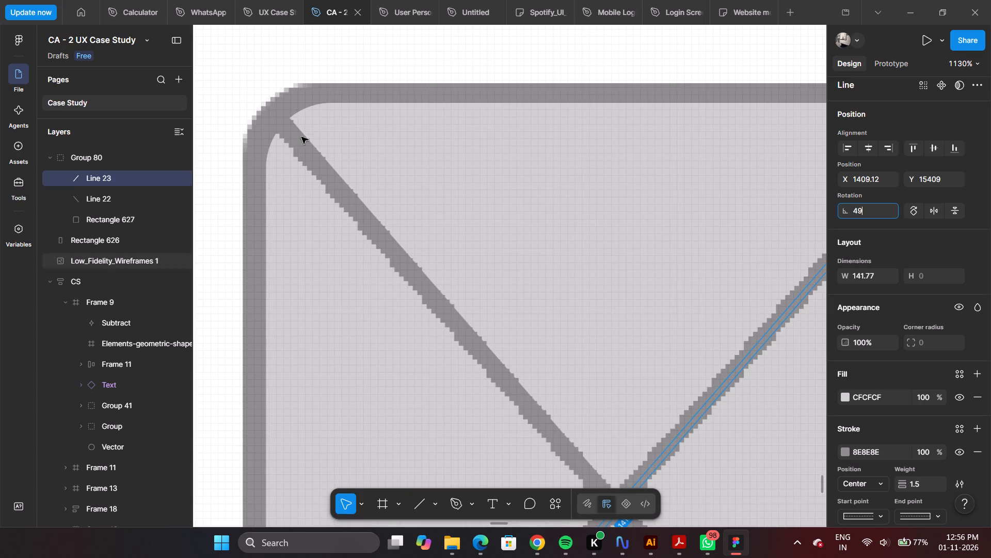
{"action": "left_click", "coordinate": [284, 118]}
{"action": "scroll", "coordinate": [269, 107], "scroll_direction": "up", "scroll_amount": 12, "text": "ctrl"}
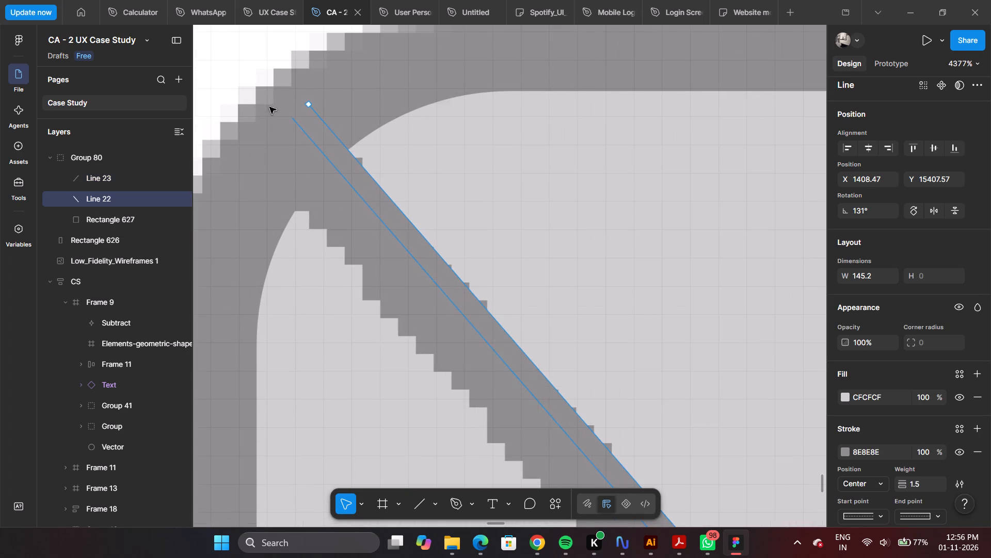
{"action": "left_click_drag", "start_coordinate": [310, 106], "coordinate": [327, 130]}
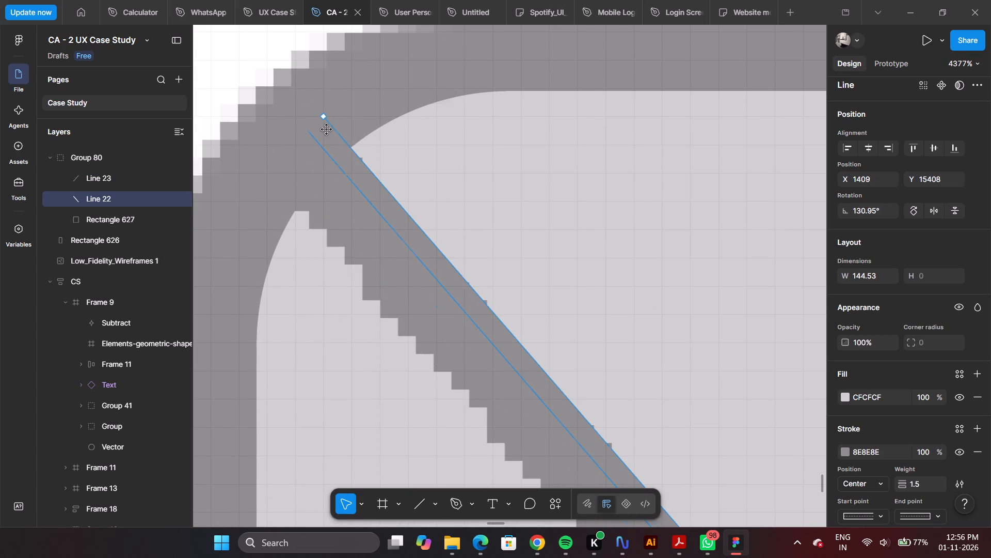
Pull the descending diagonal's upper end further inside the rounded border, making the line about 143 long.
{"action": "left_click_drag", "start_coordinate": [327, 130], "coordinate": [245, 195]}
{"action": "key", "text": "ctrl+z"}
{"action": "left_click_drag", "start_coordinate": [308, 104], "coordinate": [327, 136]}
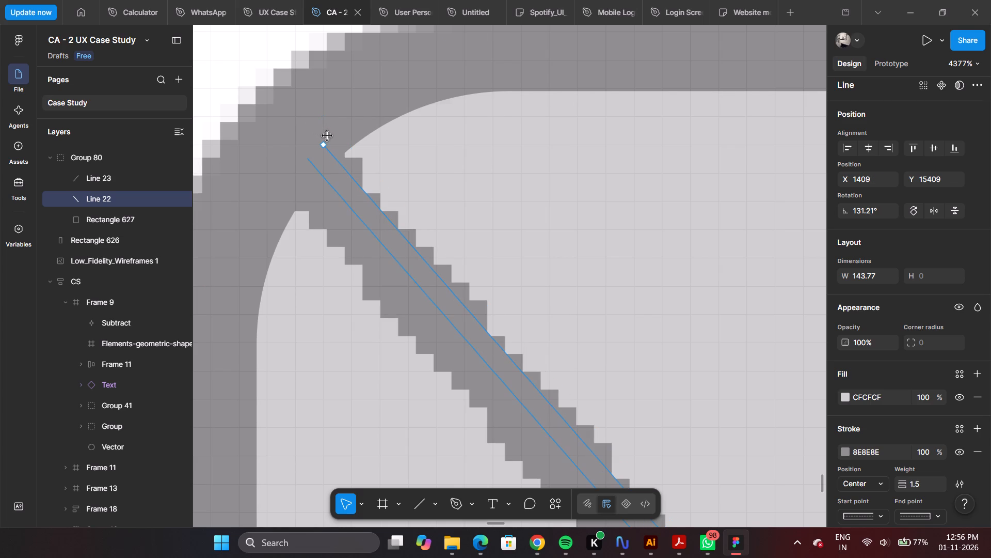
{"action": "left_click_drag", "start_coordinate": [327, 136], "coordinate": [344, 145]}
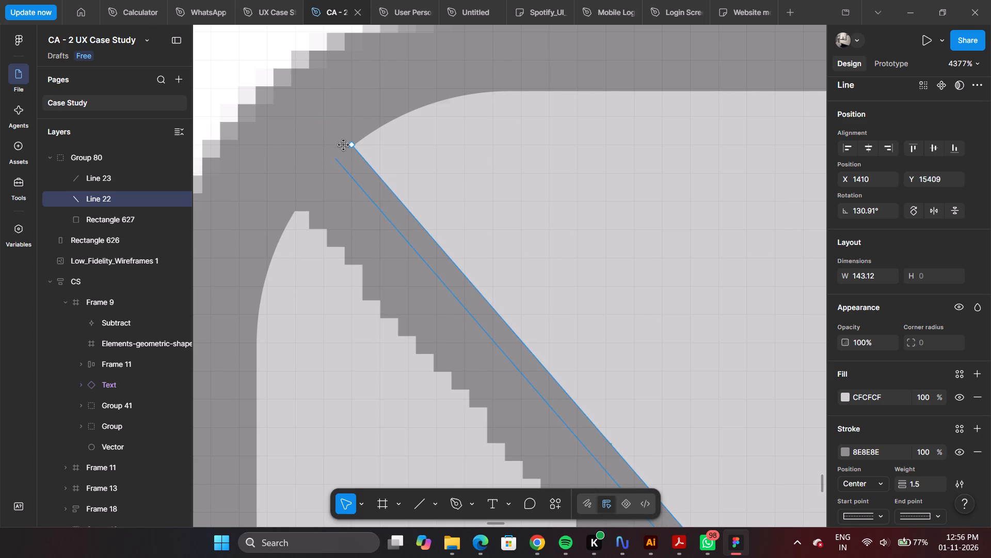
{"action": "left_click_drag", "start_coordinate": [344, 145], "coordinate": [337, 163]}
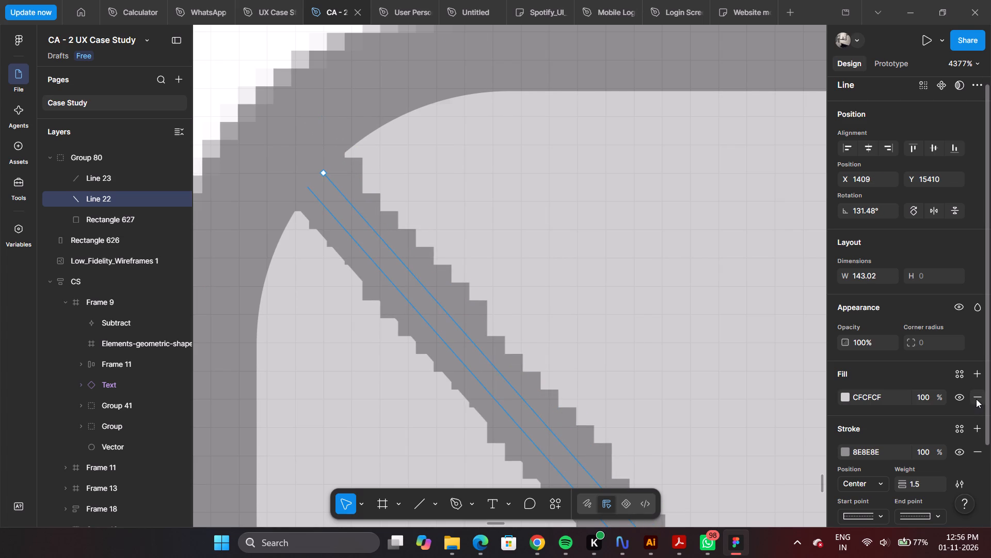
Remove the CFCFCF fill from the descending diagonal, keeping its stroke.
{"action": "left_click", "coordinate": [976, 399]}
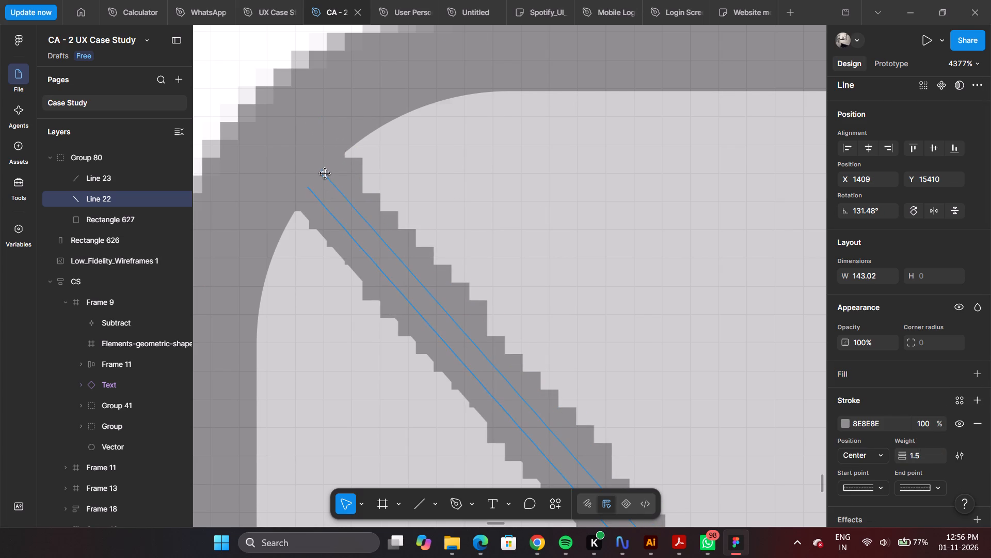
Set the descending diagonal's rotation to exactly 131°.
{"action": "left_click_drag", "start_coordinate": [325, 174], "coordinate": [333, 184]}
{"action": "scroll", "coordinate": [334, 185], "scroll_direction": "down", "scroll_amount": 2, "text": "ctrl"}
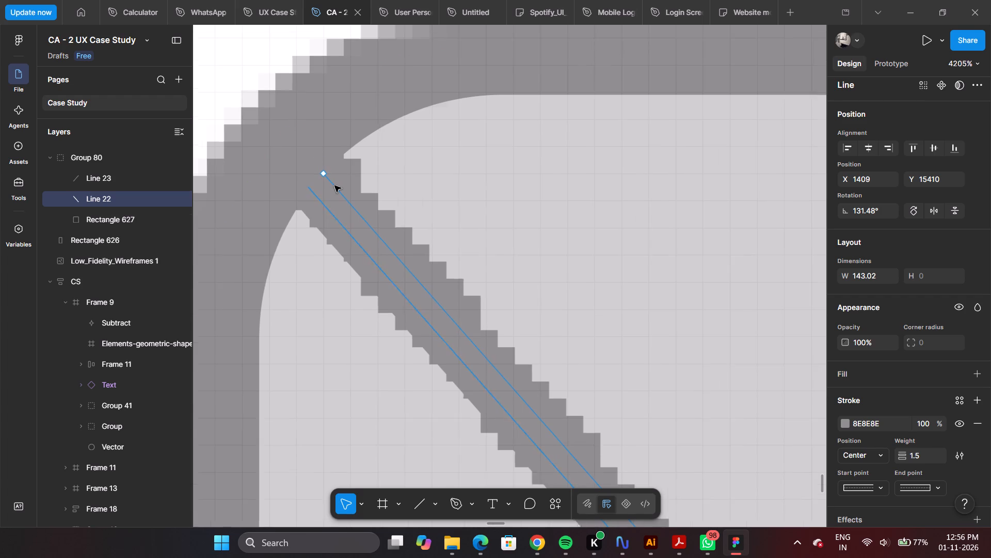
{"action": "scroll", "coordinate": [334, 185], "scroll_direction": "down", "scroll_amount": 3, "text": "ctrl"}
{"action": "scroll", "coordinate": [423, 277], "scroll_direction": "down", "scroll_amount": 2}
{"action": "left_click", "coordinate": [419, 252]}
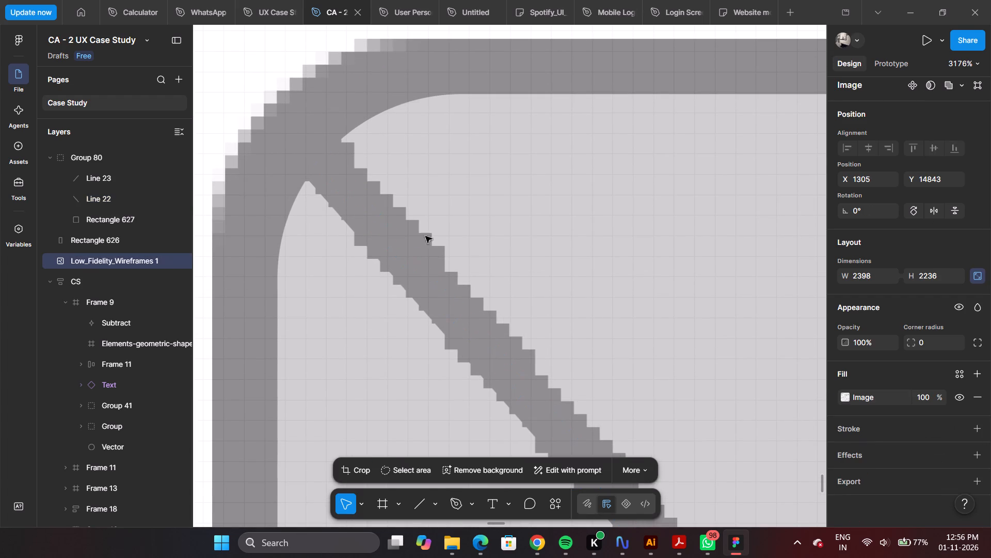
{"action": "left_click", "coordinate": [343, 199], "text": "ctrl"}
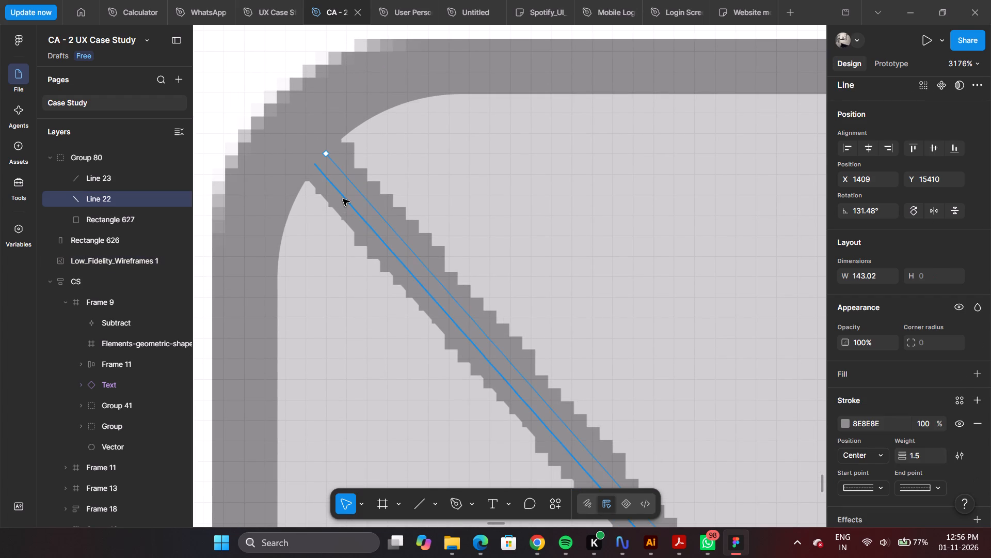
{"action": "left_click", "coordinate": [884, 210]}
{"action": "type", "text": "131"}
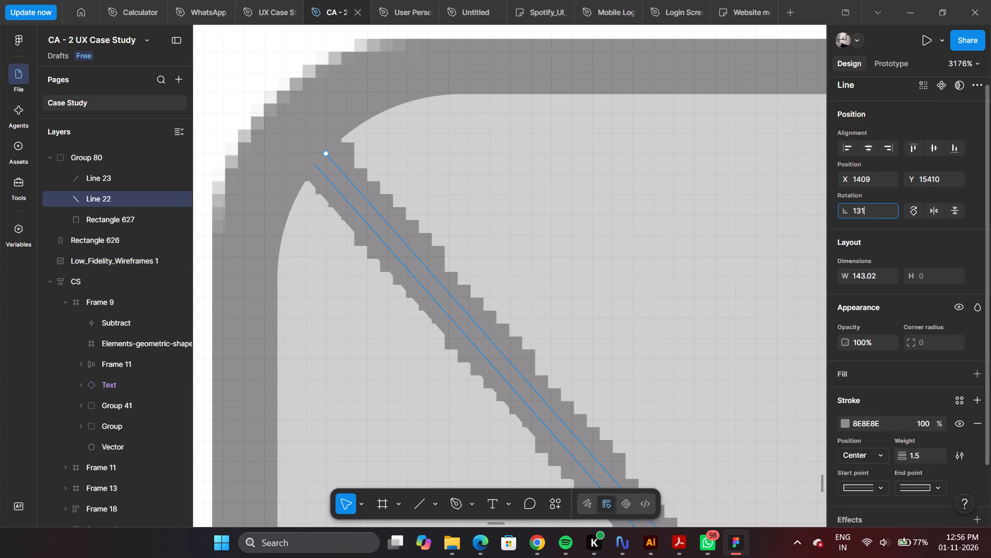
{"action": "key", "text": "Return"}
Shorten the descending diagonal's lower end to stop inside the rounded border, making the line about 141 long.
{"action": "scroll", "coordinate": [582, 155], "scroll_direction": "down", "scroll_amount": 8}
{"action": "scroll", "coordinate": [580, 155], "scroll_direction": "down", "scroll_amount": 4, "text": "ctrl"}
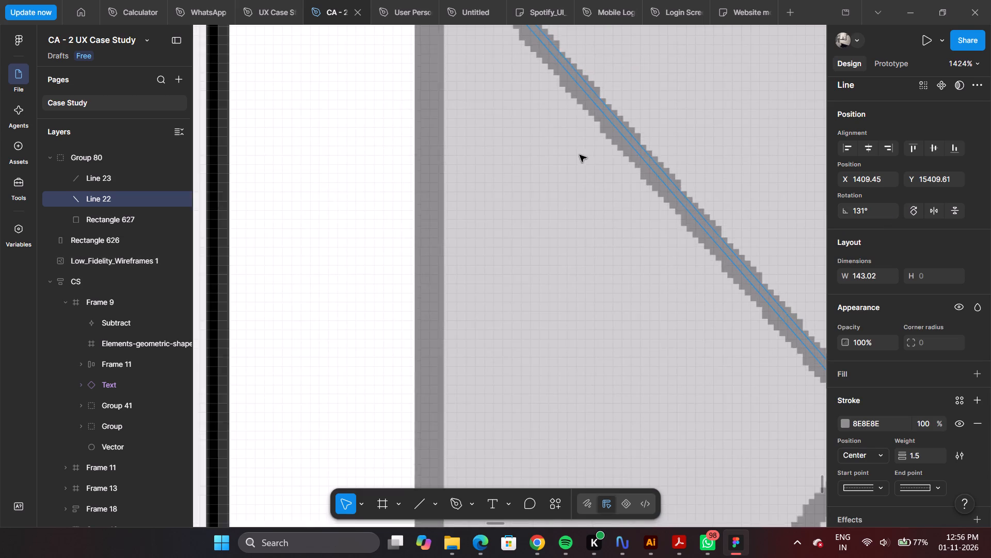
{"action": "scroll", "coordinate": [580, 155], "scroll_direction": "down", "scroll_amount": 14, "text": "ctrl"}
{"action": "scroll", "coordinate": [686, 335], "scroll_direction": "up", "scroll_amount": 16, "text": "ctrl"}
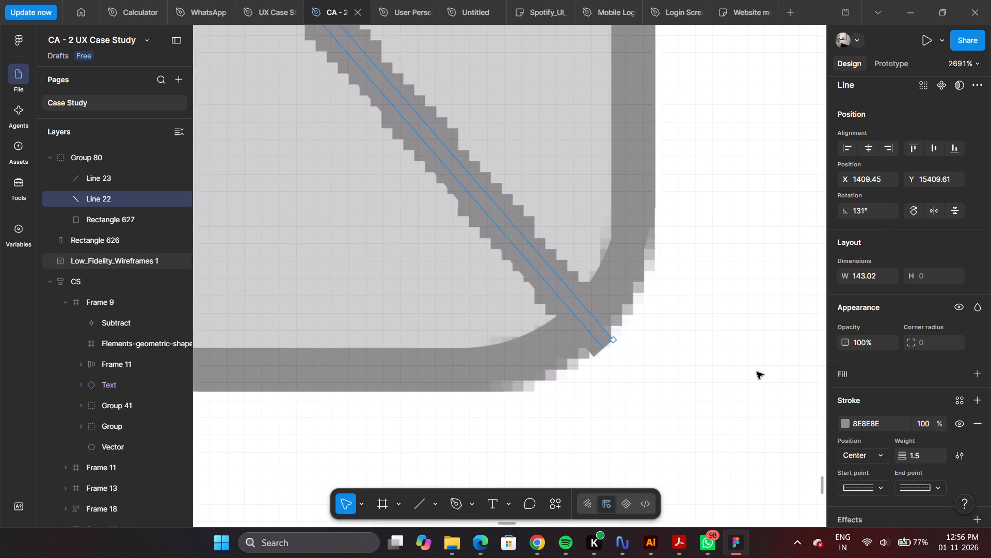
{"action": "scroll", "coordinate": [757, 372], "scroll_direction": "up", "scroll_amount": 7, "text": "ctrl"}
{"action": "left_click", "coordinate": [605, 353]}
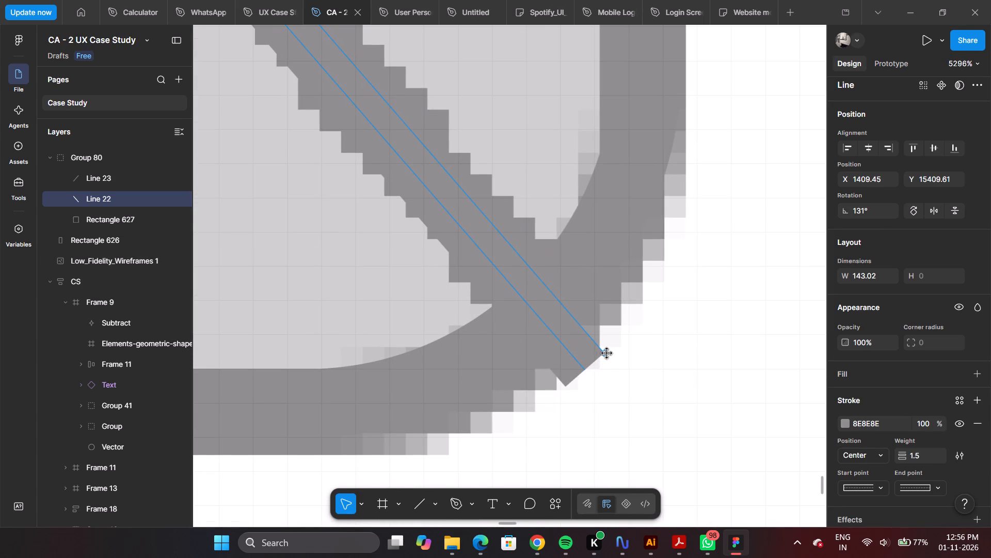
{"action": "left_click_drag", "start_coordinate": [606, 352], "coordinate": [571, 312]}
Set the descending diagonal's rotation back to exactly 131° after trimming its lower end.
{"action": "left_click", "coordinate": [882, 214]}
{"action": "left_click", "coordinate": [884, 213]}
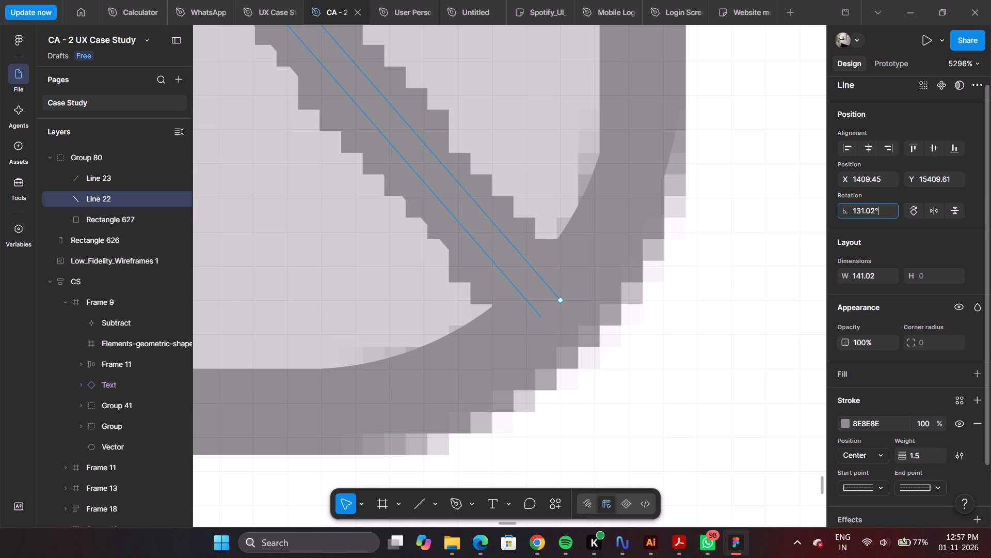
{"action": "key", "text": "BackSpace"}
{"action": "key", "text": "BackSpace"}
{"action": "key", "text": "BackSpace"}
{"action": "key", "text": "BackSpace"}
{"action": "key", "text": "Return"}
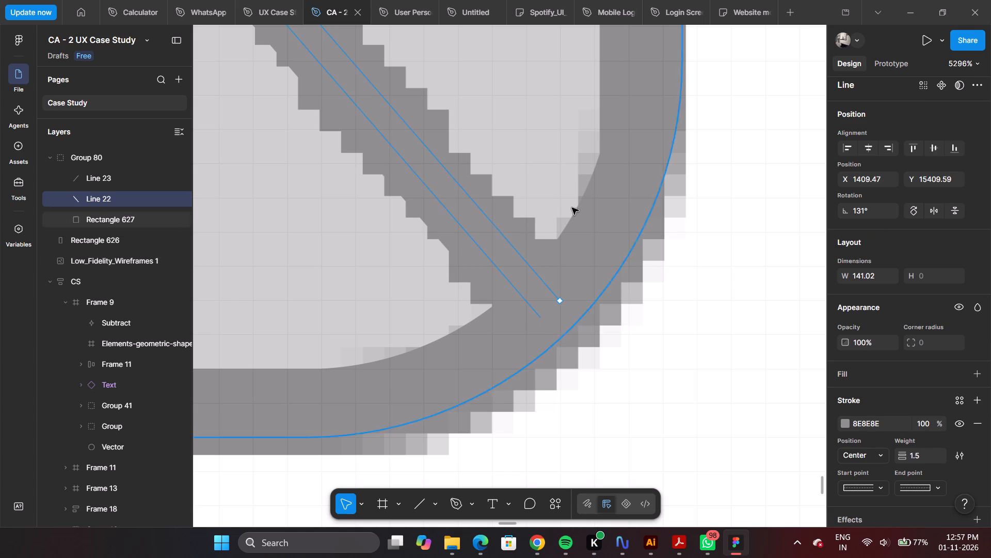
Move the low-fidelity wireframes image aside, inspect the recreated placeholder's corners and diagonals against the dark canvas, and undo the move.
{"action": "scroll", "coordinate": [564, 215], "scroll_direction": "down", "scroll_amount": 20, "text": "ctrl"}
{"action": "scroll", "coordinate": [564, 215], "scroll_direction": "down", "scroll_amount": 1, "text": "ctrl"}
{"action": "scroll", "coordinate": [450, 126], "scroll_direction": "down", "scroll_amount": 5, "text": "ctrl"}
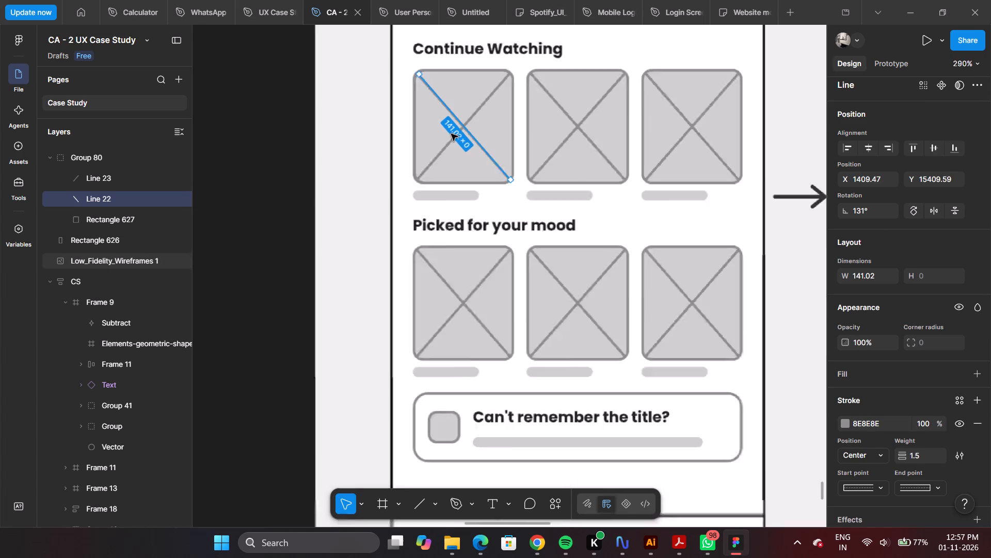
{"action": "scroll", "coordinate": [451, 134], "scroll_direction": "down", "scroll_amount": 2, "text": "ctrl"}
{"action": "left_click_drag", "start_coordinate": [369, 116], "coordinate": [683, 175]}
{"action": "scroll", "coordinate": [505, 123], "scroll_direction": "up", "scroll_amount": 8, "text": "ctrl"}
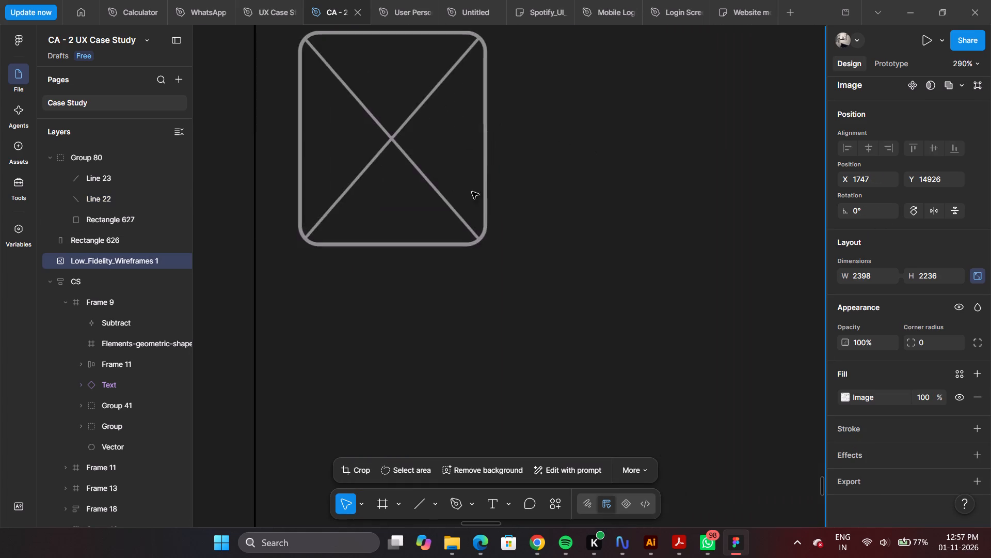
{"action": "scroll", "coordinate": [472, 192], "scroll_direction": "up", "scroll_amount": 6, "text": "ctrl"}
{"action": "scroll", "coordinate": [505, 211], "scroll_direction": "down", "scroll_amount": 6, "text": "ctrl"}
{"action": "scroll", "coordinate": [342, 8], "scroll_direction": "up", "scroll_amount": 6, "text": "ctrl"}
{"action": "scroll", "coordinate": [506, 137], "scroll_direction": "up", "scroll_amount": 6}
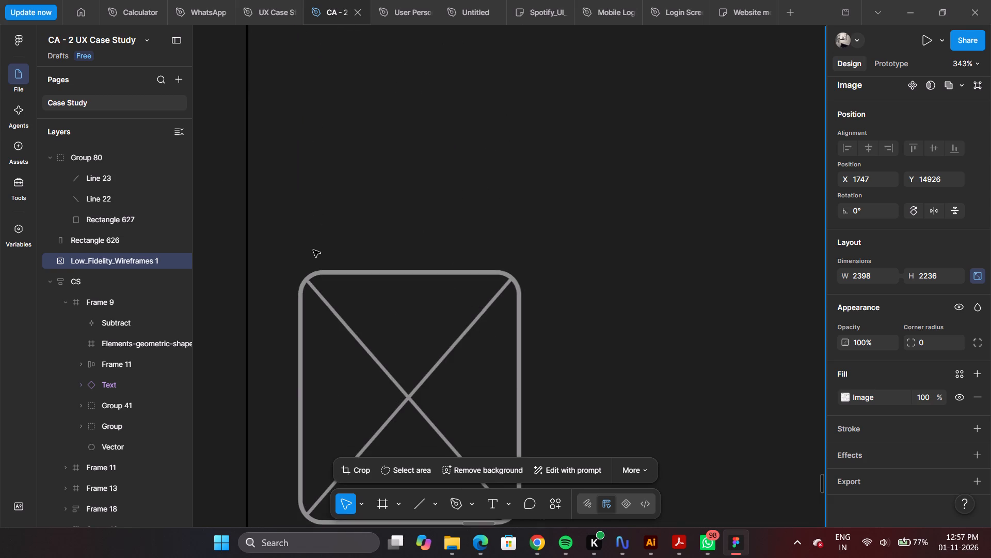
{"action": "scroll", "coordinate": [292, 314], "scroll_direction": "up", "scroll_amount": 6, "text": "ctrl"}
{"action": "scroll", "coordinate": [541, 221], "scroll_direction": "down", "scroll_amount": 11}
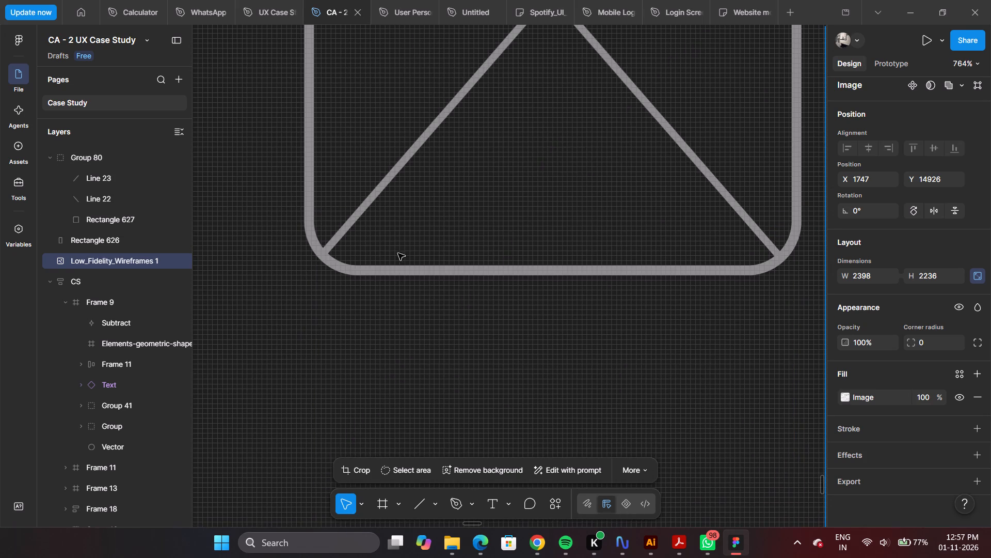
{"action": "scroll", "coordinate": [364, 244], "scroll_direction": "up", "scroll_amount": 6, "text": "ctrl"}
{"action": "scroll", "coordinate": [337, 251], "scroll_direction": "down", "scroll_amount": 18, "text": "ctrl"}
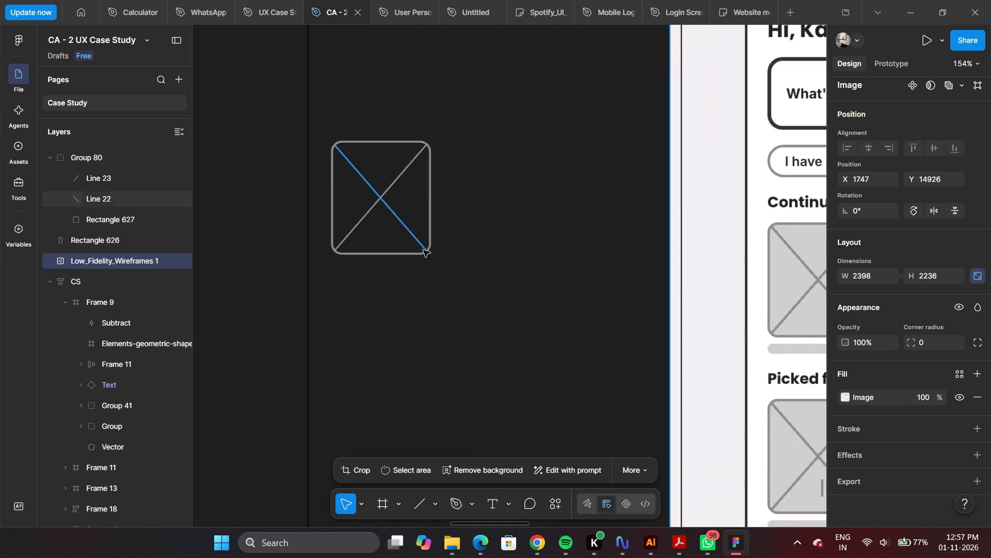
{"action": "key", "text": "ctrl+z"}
Select the recreated placeholder group on the first Continue Watching card and collapse its layers.
{"action": "scroll", "coordinate": [417, 182], "scroll_direction": "down", "scroll_amount": 4, "text": "ctrl"}
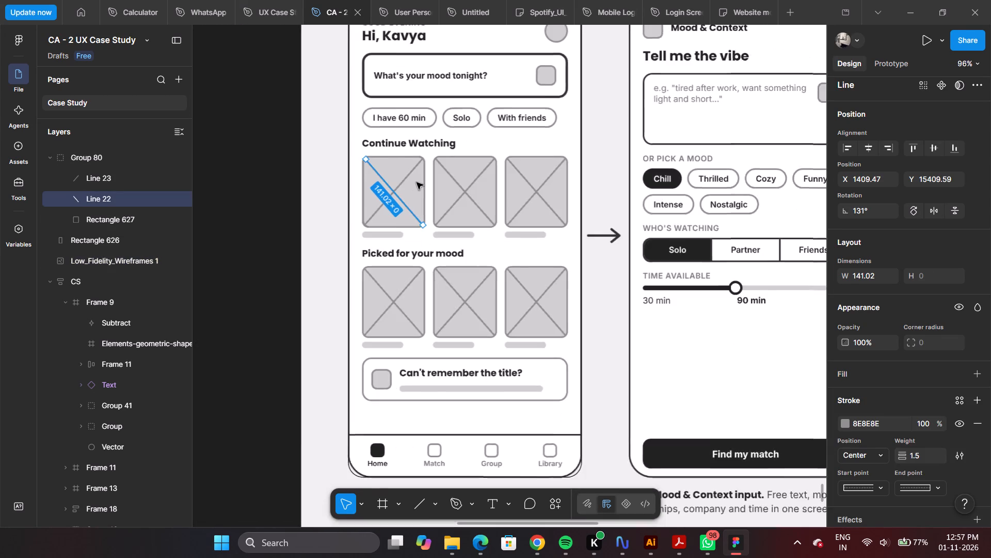
{"action": "scroll", "coordinate": [417, 182], "scroll_direction": "up", "scroll_amount": 5, "text": "ctrl"}
{"action": "left_click", "coordinate": [393, 188]}
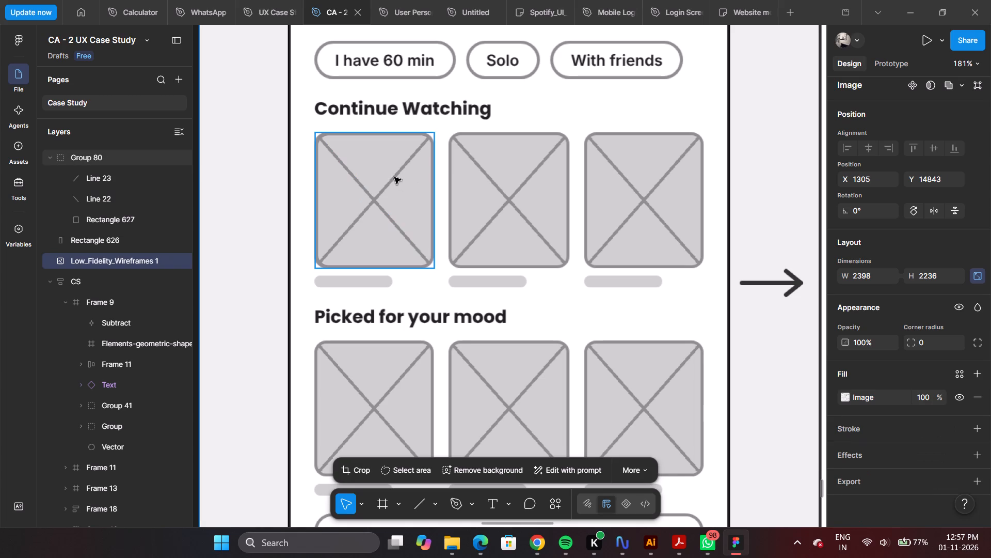
{"action": "left_click", "coordinate": [394, 177]}
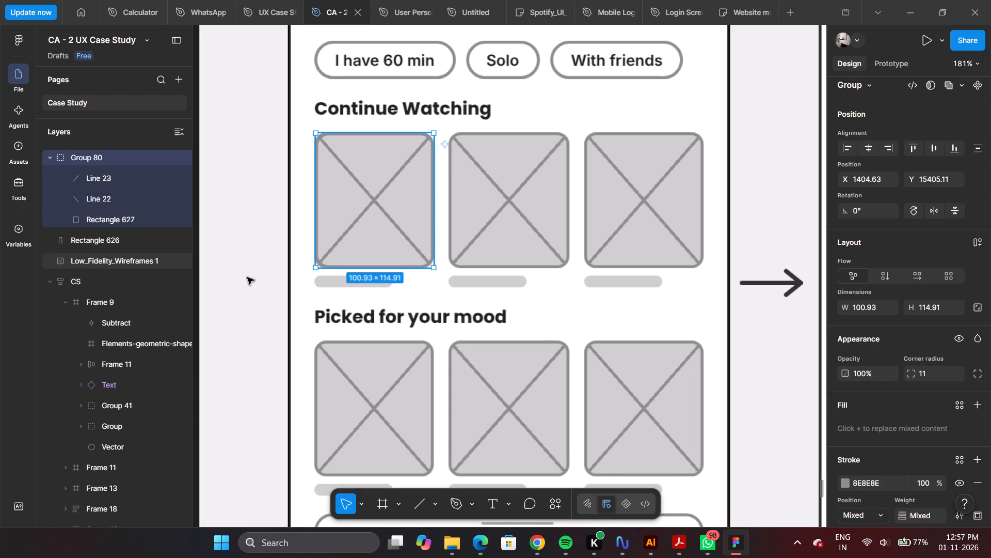
{"action": "left_click", "coordinate": [82, 160]}
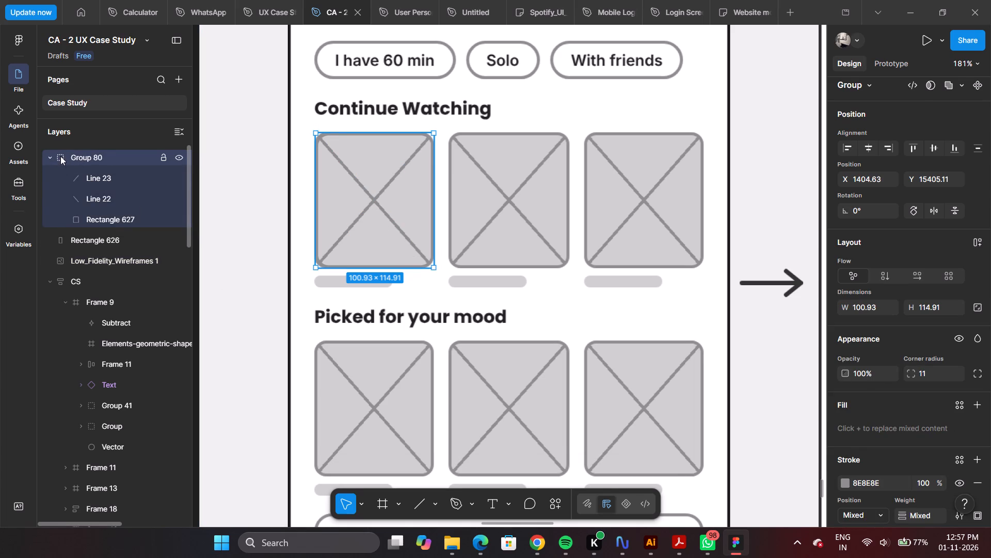
{"action": "left_click", "coordinate": [47, 157]}
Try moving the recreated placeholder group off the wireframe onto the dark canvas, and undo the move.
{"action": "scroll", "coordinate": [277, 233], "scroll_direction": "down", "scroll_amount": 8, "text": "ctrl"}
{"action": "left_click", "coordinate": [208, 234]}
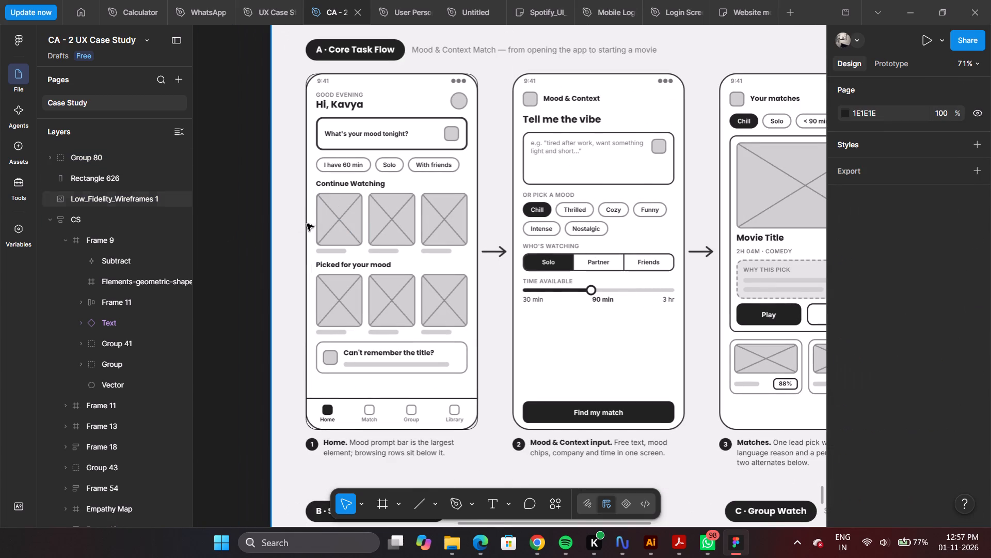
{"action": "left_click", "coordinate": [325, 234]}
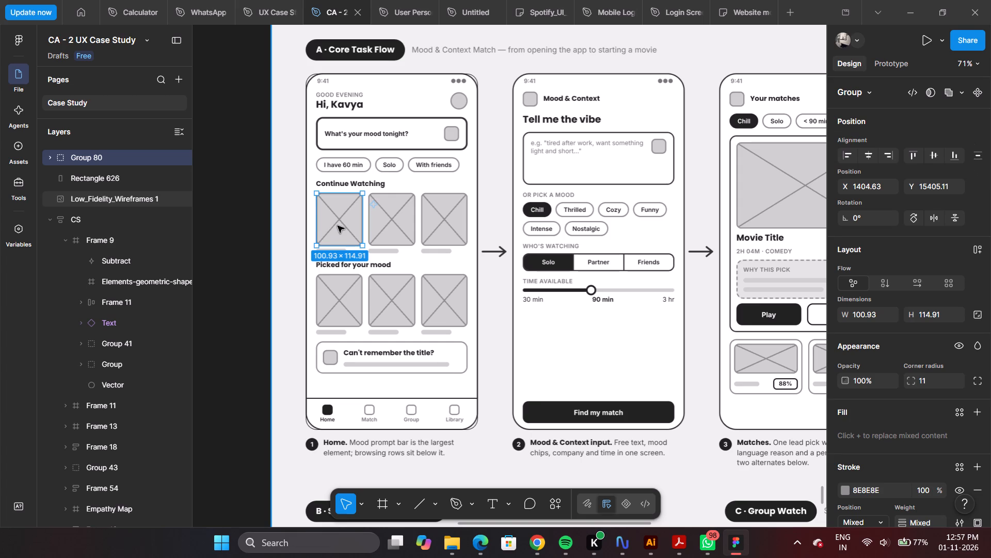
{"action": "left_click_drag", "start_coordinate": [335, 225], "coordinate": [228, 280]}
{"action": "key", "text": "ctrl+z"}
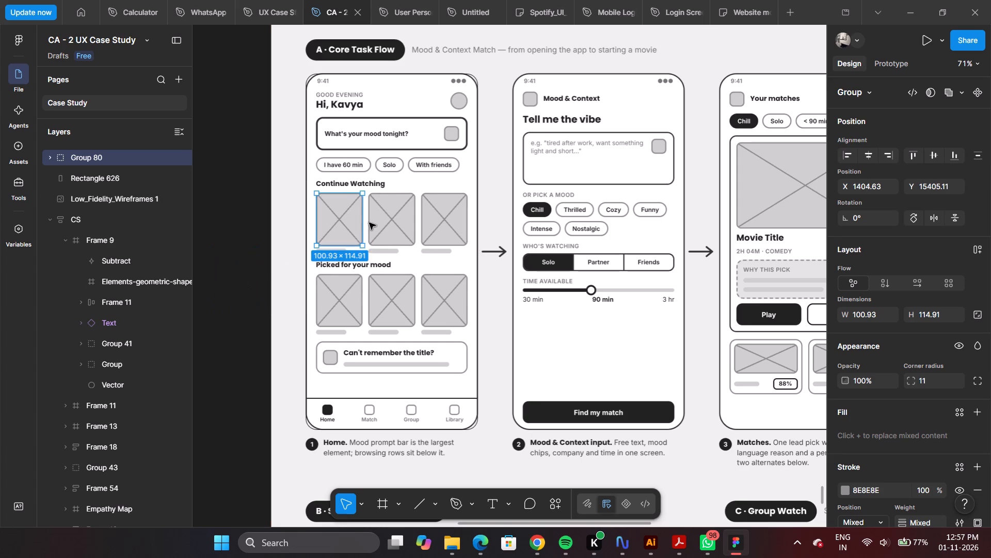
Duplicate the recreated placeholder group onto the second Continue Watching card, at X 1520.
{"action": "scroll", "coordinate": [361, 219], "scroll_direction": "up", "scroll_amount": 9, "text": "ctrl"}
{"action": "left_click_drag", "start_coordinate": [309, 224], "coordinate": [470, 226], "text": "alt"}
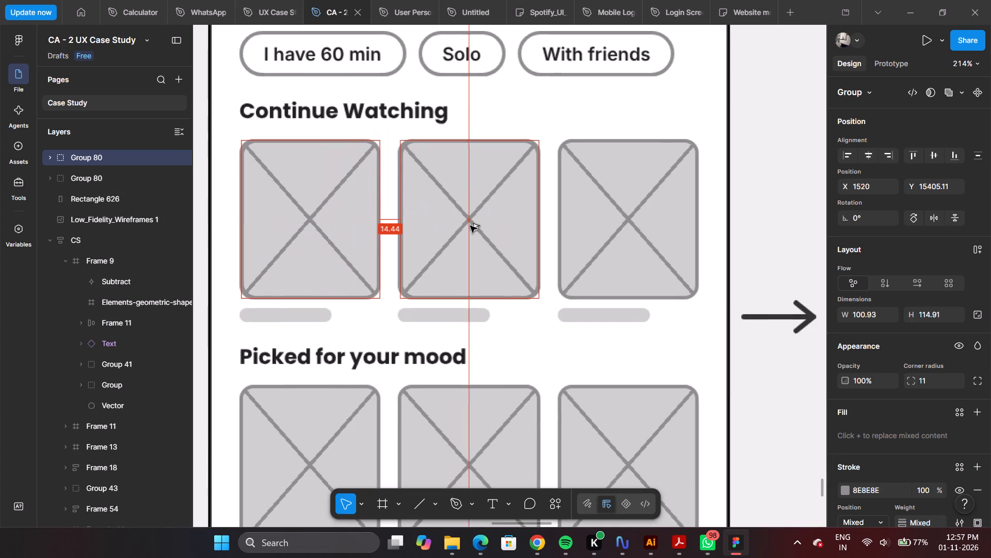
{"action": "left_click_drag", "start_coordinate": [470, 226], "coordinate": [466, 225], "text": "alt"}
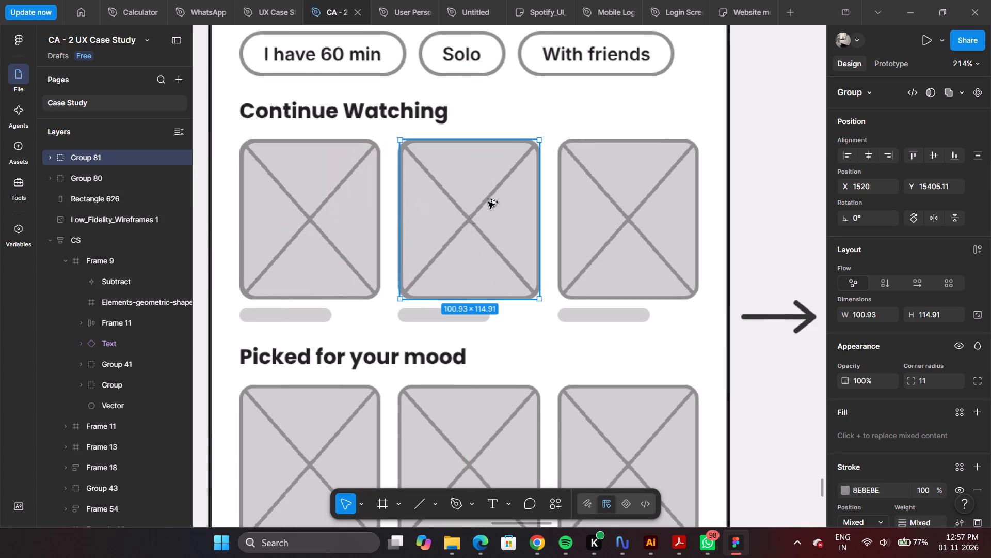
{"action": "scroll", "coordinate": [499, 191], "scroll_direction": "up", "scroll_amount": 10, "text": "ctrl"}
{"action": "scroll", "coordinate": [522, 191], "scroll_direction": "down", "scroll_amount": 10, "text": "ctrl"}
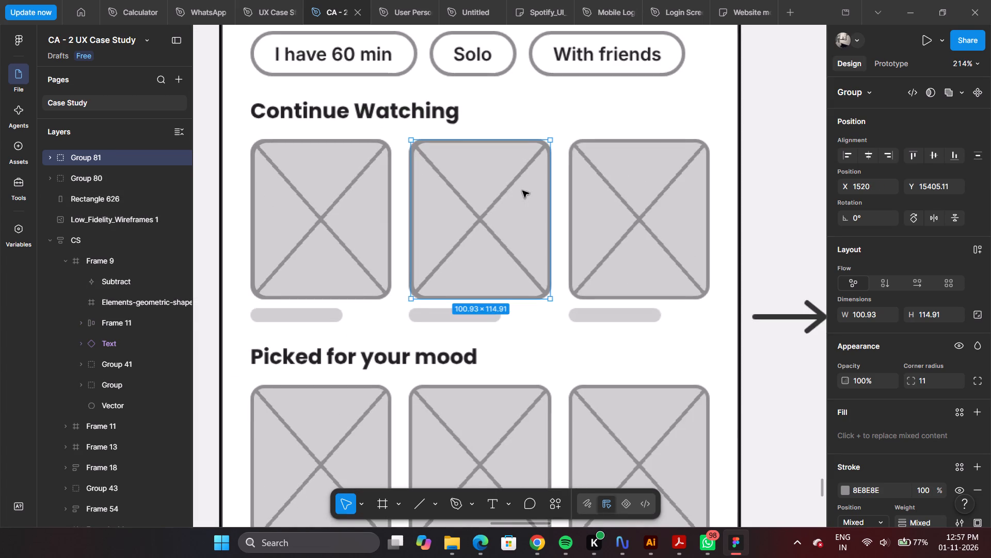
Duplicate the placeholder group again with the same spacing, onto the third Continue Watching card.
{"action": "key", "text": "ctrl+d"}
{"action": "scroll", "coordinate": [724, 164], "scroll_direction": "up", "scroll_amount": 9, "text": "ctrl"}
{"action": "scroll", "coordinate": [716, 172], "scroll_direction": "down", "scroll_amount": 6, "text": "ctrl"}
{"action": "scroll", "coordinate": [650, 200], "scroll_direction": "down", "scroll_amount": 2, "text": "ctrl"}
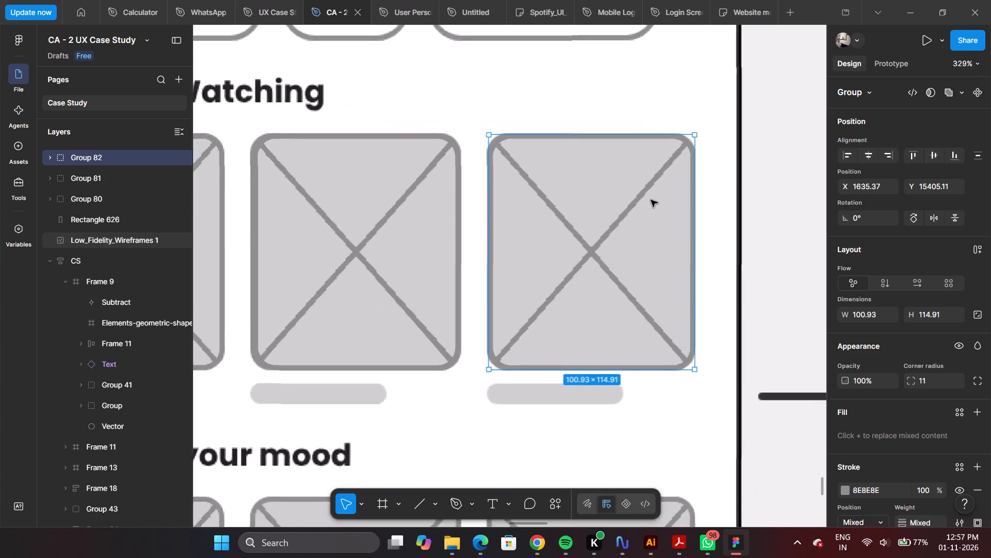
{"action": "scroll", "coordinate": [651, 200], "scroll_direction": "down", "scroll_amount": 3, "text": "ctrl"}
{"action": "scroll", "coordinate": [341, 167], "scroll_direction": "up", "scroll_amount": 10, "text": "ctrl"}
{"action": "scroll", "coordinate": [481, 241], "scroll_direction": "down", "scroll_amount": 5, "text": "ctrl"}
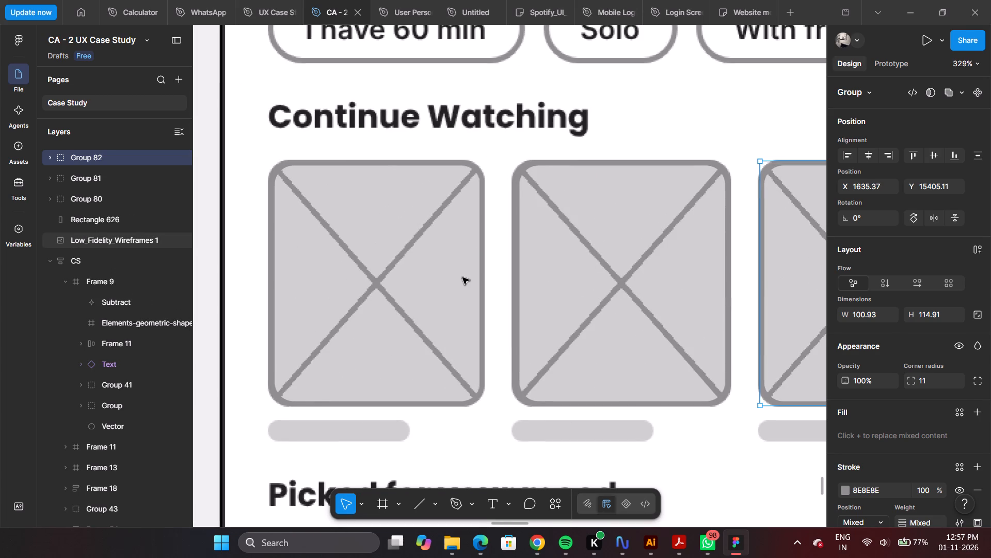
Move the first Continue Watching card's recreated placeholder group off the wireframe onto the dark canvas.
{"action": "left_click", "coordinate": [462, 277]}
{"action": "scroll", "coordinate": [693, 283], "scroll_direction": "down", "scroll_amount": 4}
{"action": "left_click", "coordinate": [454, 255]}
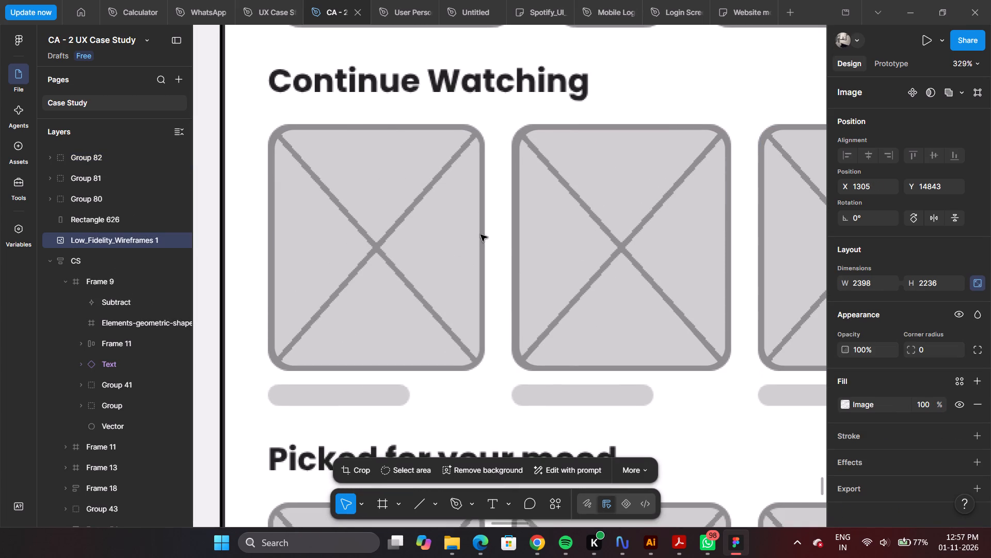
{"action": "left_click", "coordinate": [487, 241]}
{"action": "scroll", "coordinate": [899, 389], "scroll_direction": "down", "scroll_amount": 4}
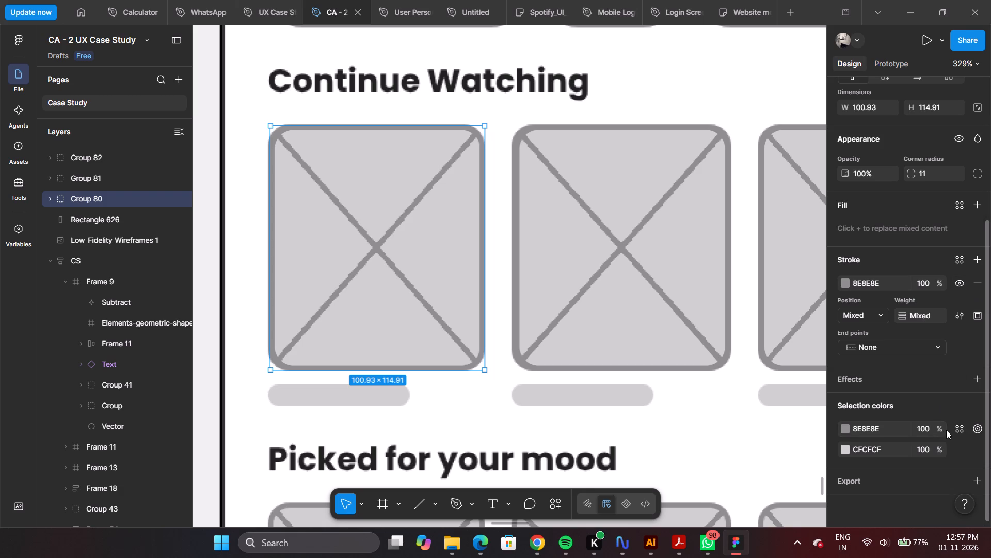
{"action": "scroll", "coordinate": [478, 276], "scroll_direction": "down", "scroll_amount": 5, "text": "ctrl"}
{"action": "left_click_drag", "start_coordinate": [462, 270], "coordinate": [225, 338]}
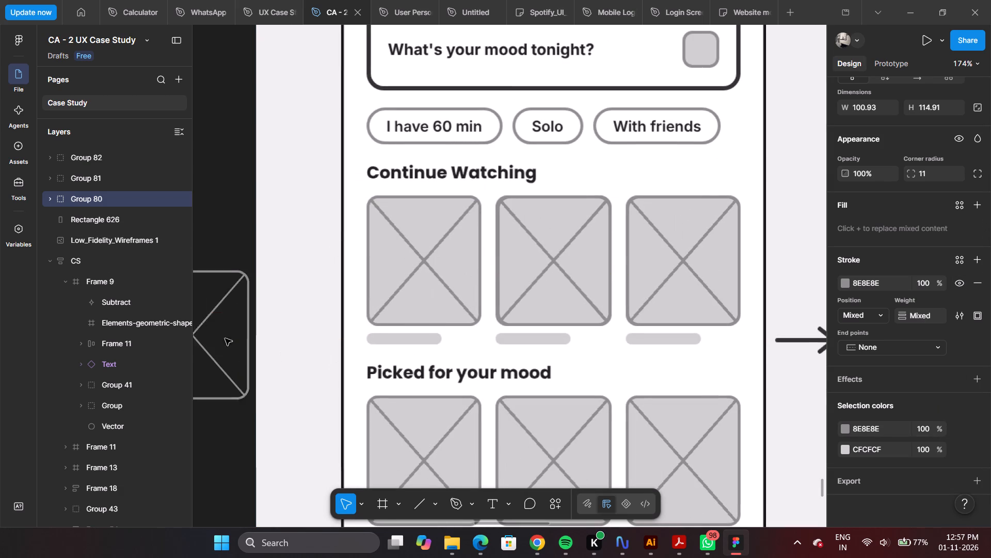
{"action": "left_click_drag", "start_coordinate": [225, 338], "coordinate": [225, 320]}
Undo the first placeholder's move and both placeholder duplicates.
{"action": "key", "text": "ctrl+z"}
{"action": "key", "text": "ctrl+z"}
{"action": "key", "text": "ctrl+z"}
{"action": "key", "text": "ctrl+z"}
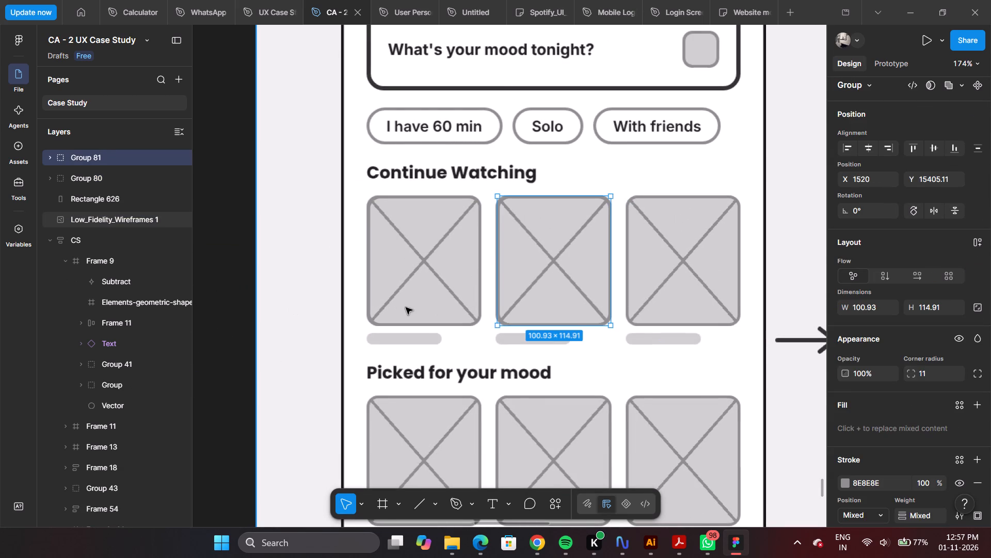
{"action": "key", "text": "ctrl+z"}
Make the CFCFCF fill visible on the rectangle of the first Continue Watching card's recreated placeholder.
{"action": "scroll", "coordinate": [896, 419], "scroll_direction": "down", "scroll_amount": 5}
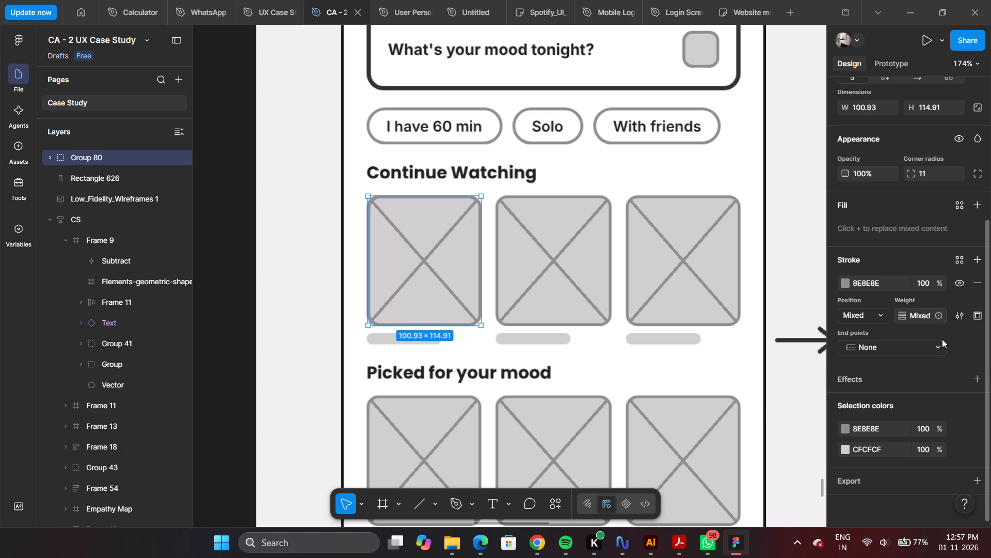
{"action": "scroll", "coordinate": [923, 317], "scroll_direction": "up", "scroll_amount": 2}
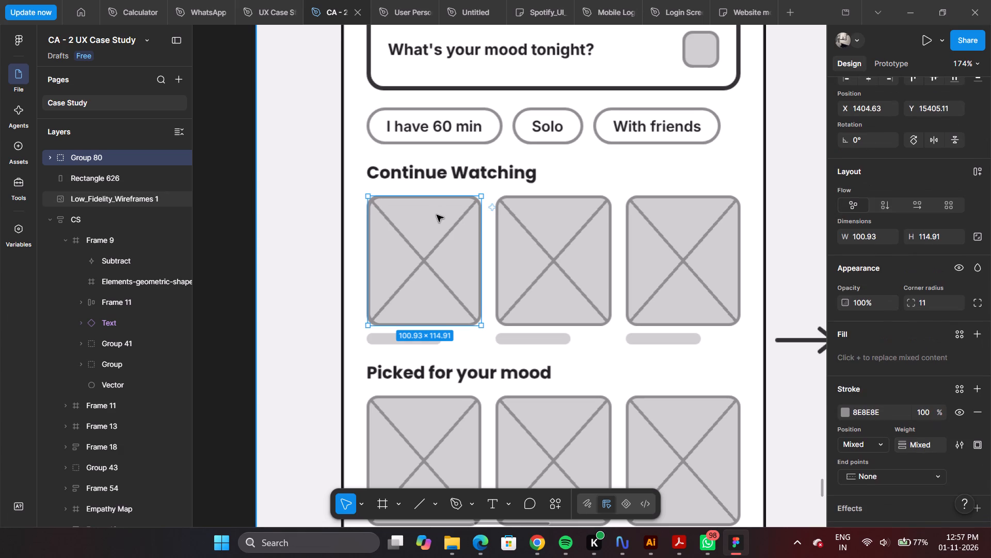
{"action": "left_click", "coordinate": [436, 215]}
{"action": "left_click", "coordinate": [438, 199], "text": "ctrl"}
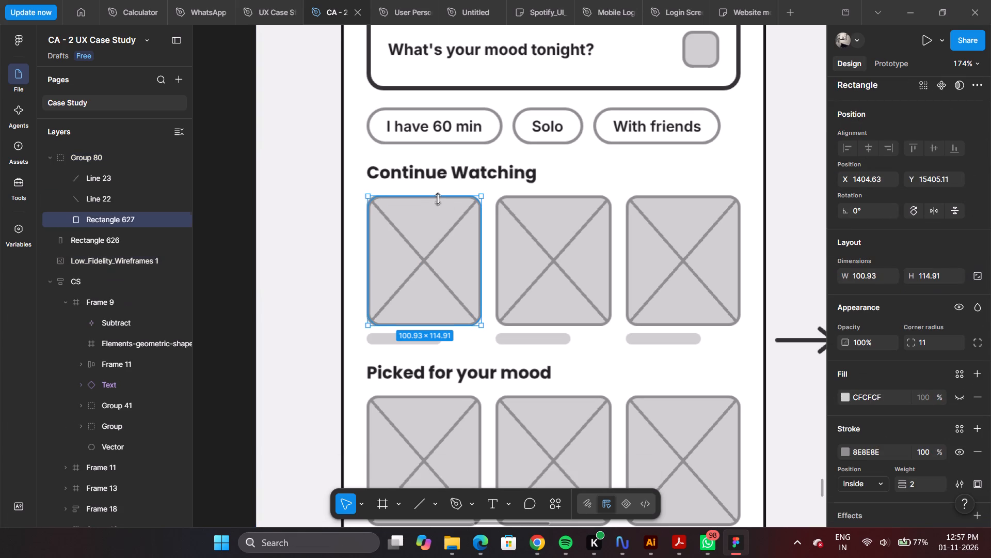
{"action": "scroll", "coordinate": [912, 395], "scroll_direction": "down", "scroll_amount": 1}
{"action": "left_click", "coordinate": [956, 336]}
{"action": "scroll", "coordinate": [583, 308], "scroll_direction": "down", "scroll_amount": 3, "text": "ctrl"}
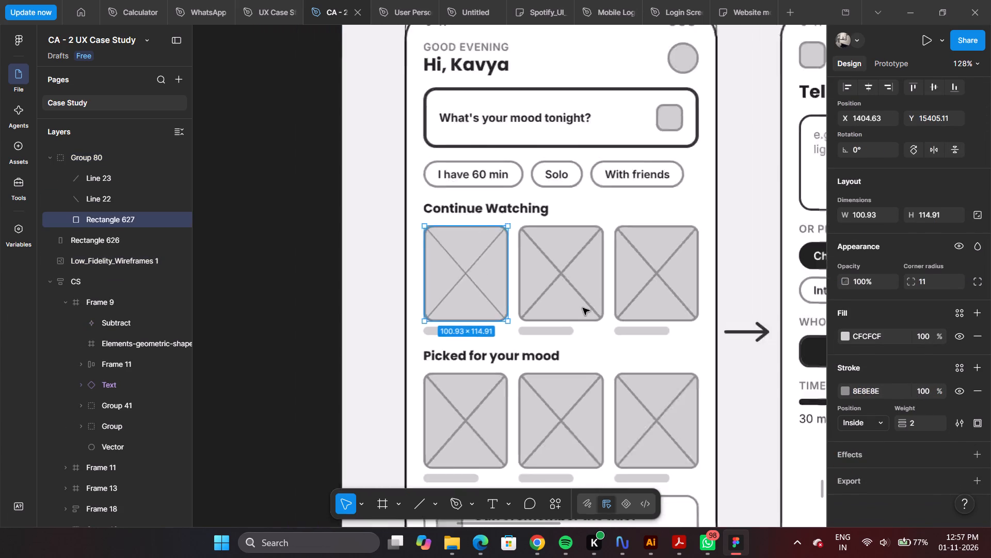
Duplicate the filled placeholder group onto the second and third Continue Watching cards, at X 1520 and X 1635.37.
{"action": "scroll", "coordinate": [583, 308], "scroll_direction": "down", "scroll_amount": 2, "text": "ctrl"}
{"action": "left_click", "coordinate": [292, 275]}
{"action": "left_click", "coordinate": [503, 281]}
{"action": "left_click_drag", "start_coordinate": [501, 283], "coordinate": [571, 283], "text": "alt"}
{"action": "scroll", "coordinate": [647, 278], "scroll_direction": "up", "scroll_amount": 7, "text": "ctrl"}
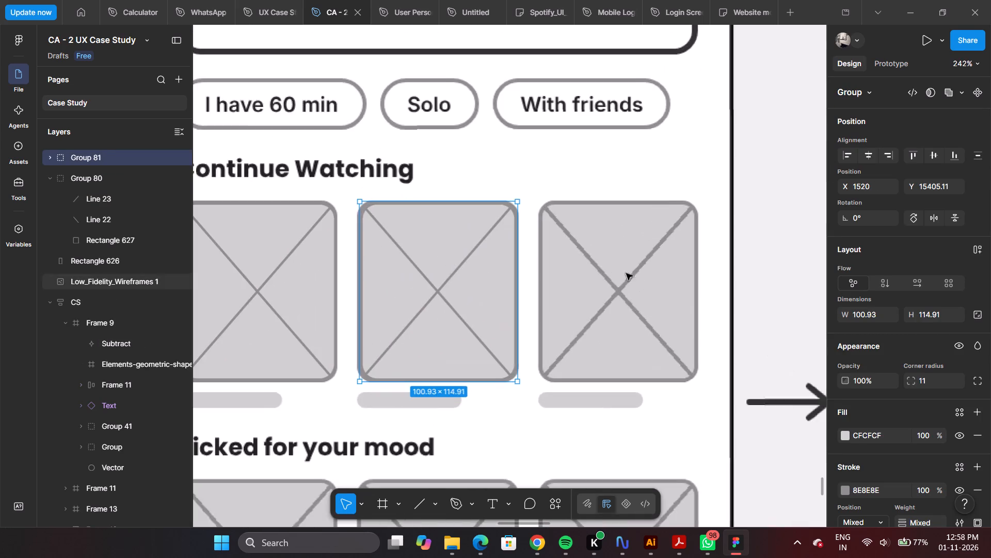
{"action": "scroll", "coordinate": [445, 277], "scroll_direction": "up", "scroll_amount": 7, "text": "ctrl"}
{"action": "key", "text": "ctrl+d"}
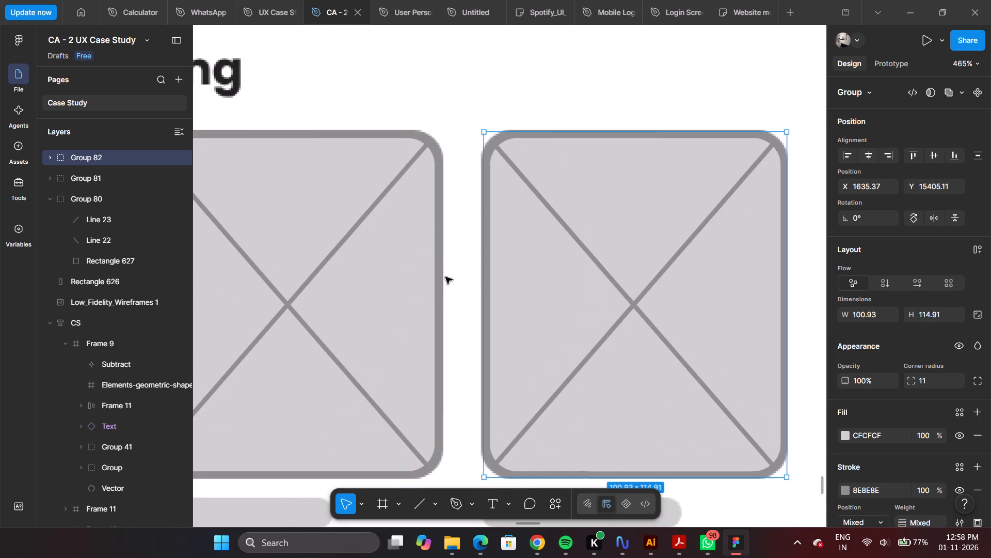
Duplicate all three Continue Watching placeholder groups onto the Picked for your mood cards, at Y 15583.
{"action": "scroll", "coordinate": [445, 277], "scroll_direction": "down", "scroll_amount": 5, "text": "ctrl"}
{"action": "scroll", "coordinate": [532, 246], "scroll_direction": "down", "scroll_amount": 7, "text": "ctrl"}
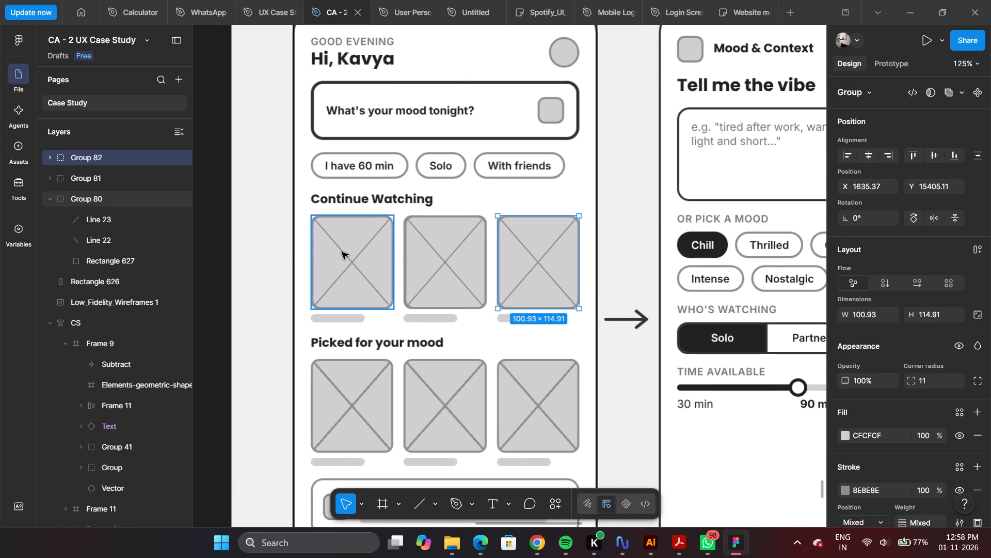
{"action": "left_click", "coordinate": [341, 249]}
{"action": "left_click", "coordinate": [433, 255], "text": "shift"}
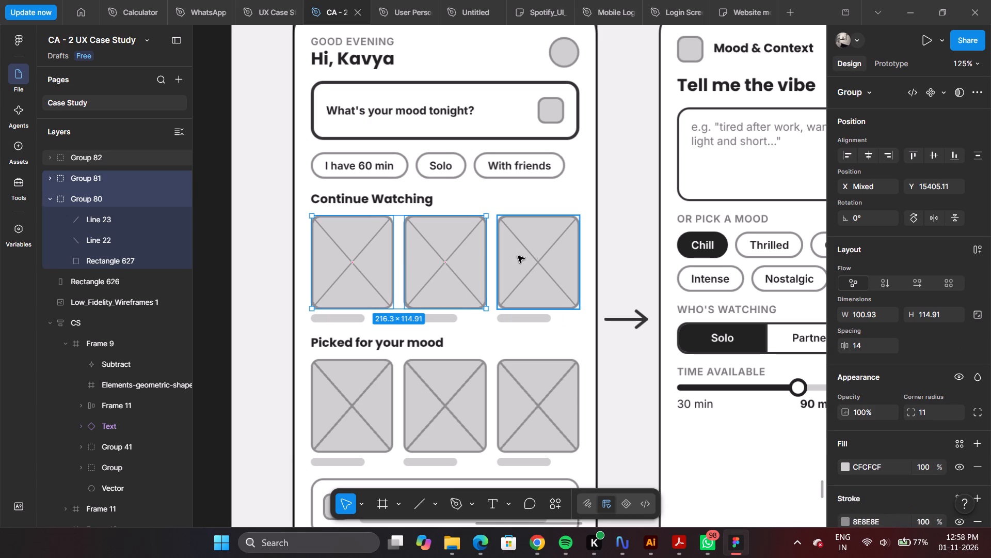
{"action": "left_click", "coordinate": [532, 257], "text": "shift"}
{"action": "left_click_drag", "start_coordinate": [522, 264], "coordinate": [528, 328]}
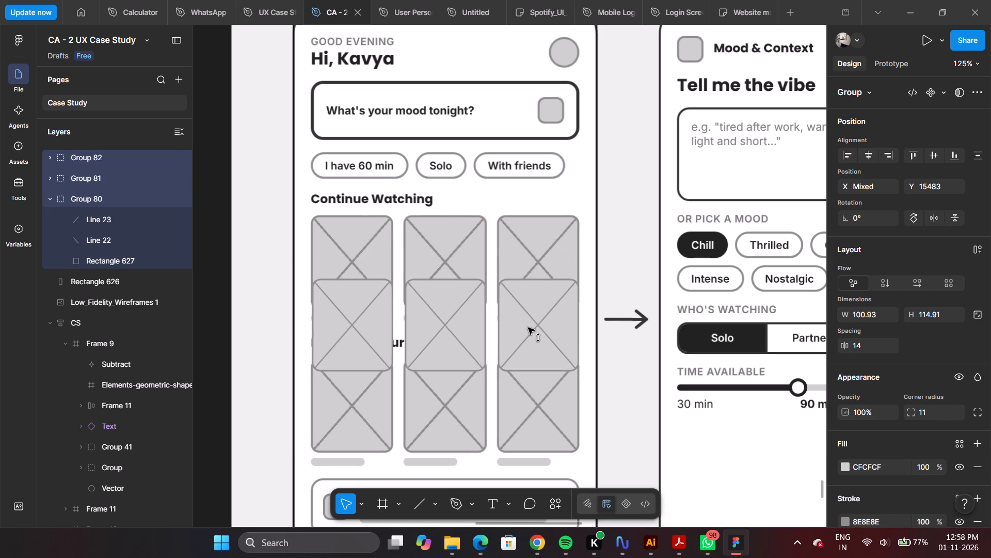
{"action": "left_click_drag", "start_coordinate": [528, 328], "coordinate": [530, 409]}
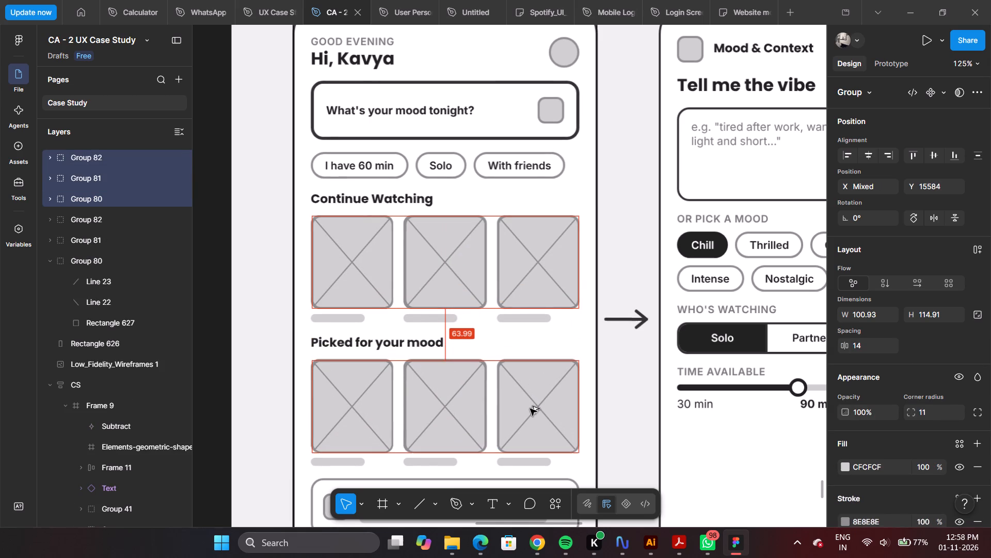
{"action": "left_click_drag", "start_coordinate": [530, 409], "coordinate": [530, 408]}
Inspect how the placeholder copies line up with the cards in both rows of the Home wireframe.
{"action": "scroll", "coordinate": [545, 409], "scroll_direction": "up", "scroll_amount": 11, "text": "ctrl"}
{"action": "scroll", "coordinate": [568, 371], "scroll_direction": "down", "scroll_amount": 6}
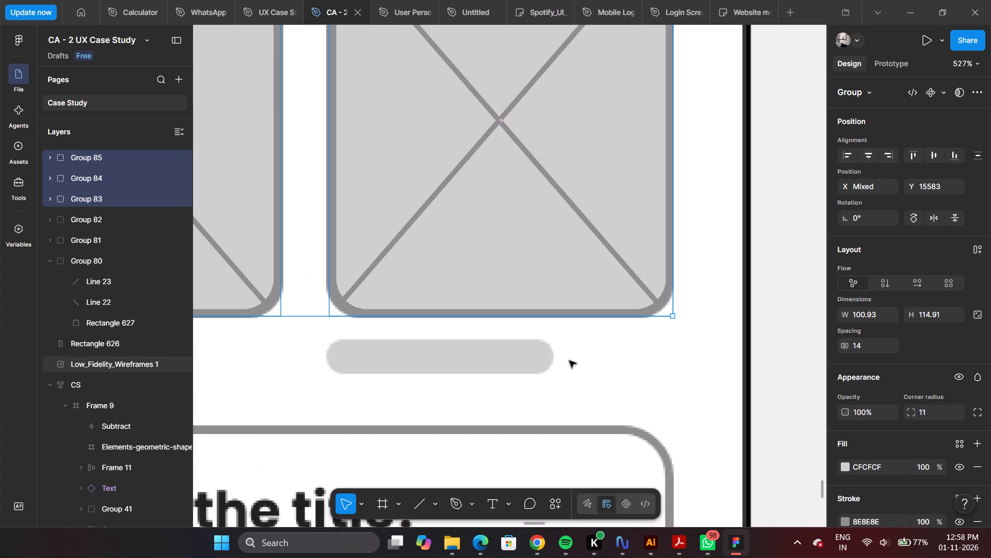
{"action": "scroll", "coordinate": [569, 357], "scroll_direction": "down", "scroll_amount": 4, "text": "ctrl"}
{"action": "scroll", "coordinate": [569, 348], "scroll_direction": "up", "scroll_amount": 9}
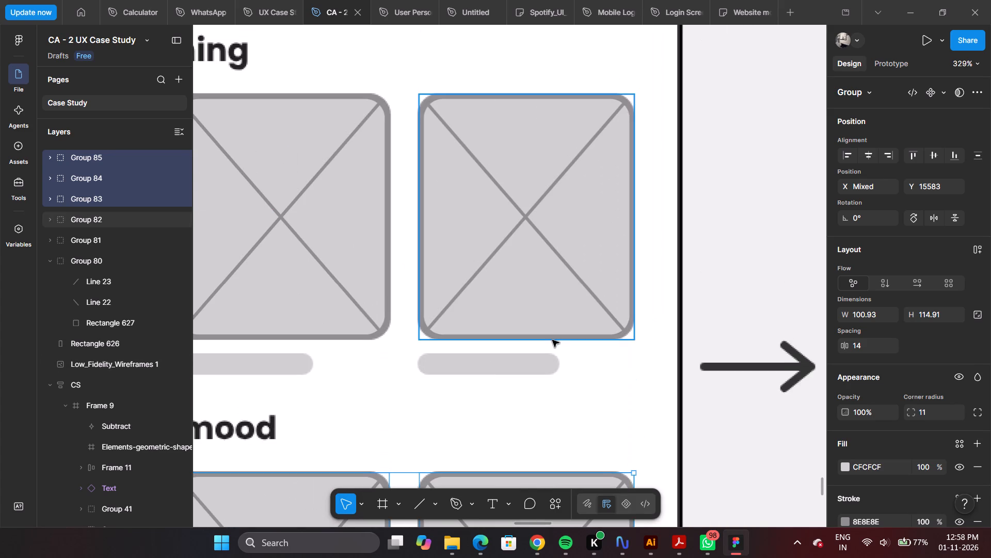
{"action": "scroll", "coordinate": [552, 340], "scroll_direction": "down", "scroll_amount": 10}
{"action": "scroll", "coordinate": [581, 326], "scroll_direction": "down", "scroll_amount": 6, "text": "ctrl"}
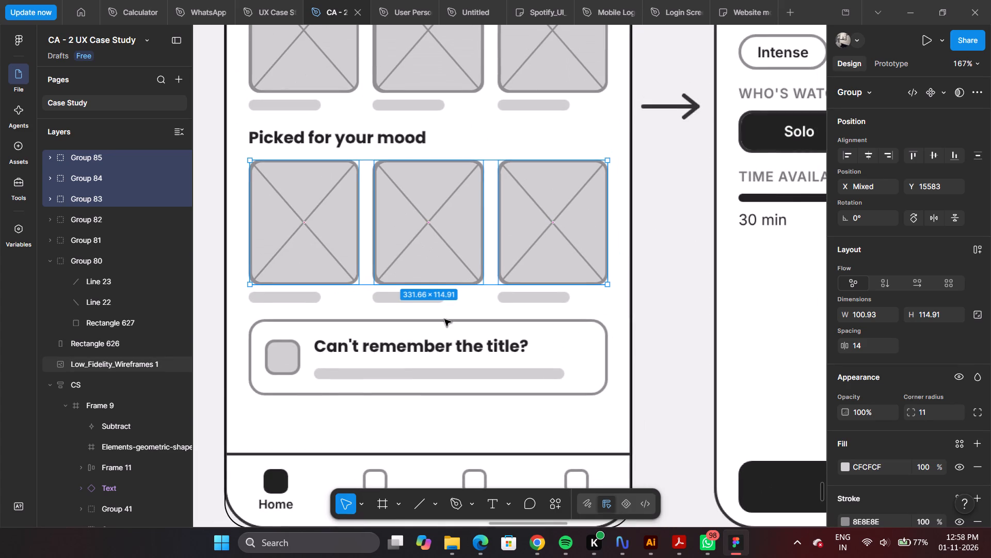
{"action": "scroll", "coordinate": [444, 319], "scroll_direction": "down", "scroll_amount": 4, "text": "ctrl"}
{"action": "scroll", "coordinate": [372, 298], "scroll_direction": "down", "scroll_amount": 4, "text": "ctrl"}
{"action": "left_click", "coordinate": [244, 270]}
{"action": "scroll", "coordinate": [441, 266], "scroll_direction": "up", "scroll_amount": 6, "text": "ctrl"}
{"action": "scroll", "coordinate": [441, 265], "scroll_direction": "down", "scroll_amount": 4, "text": "ctrl"}
{"action": "scroll", "coordinate": [410, 325], "scroll_direction": "up", "scroll_amount": 10, "text": "ctrl"}
{"action": "scroll", "coordinate": [418, 302], "scroll_direction": "down", "scroll_amount": 7, "text": "ctrl"}
{"action": "scroll", "coordinate": [419, 300], "scroll_direction": "up", "scroll_amount": 5}
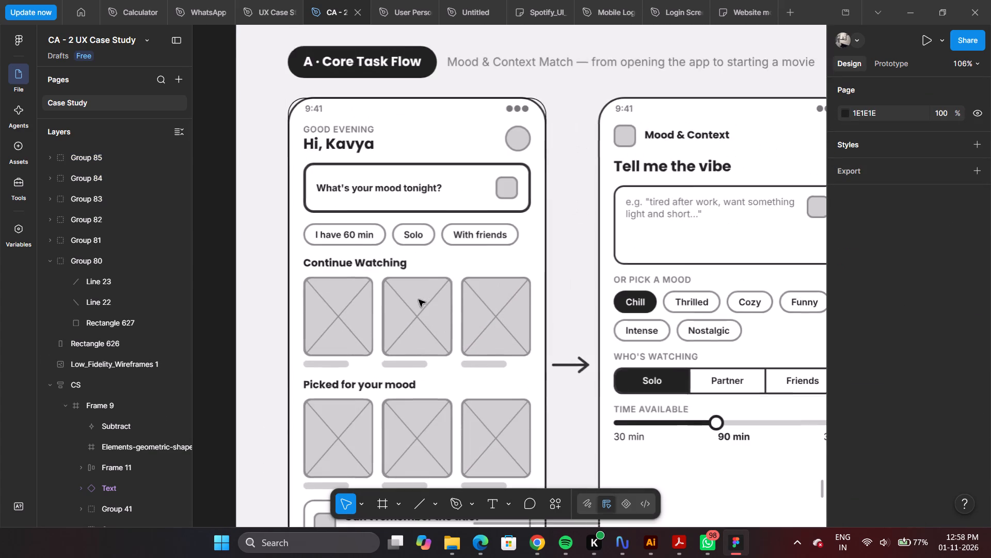
{"action": "scroll", "coordinate": [443, 218], "scroll_direction": "down", "scroll_amount": 4}
{"action": "scroll", "coordinate": [423, 384], "scroll_direction": "down", "scroll_amount": 4}
Duplicate the first Picked for your mood placeholder's rectangle onto the "Can't remember the title?" card and move the copy out of its group to the top layer.
{"action": "scroll", "coordinate": [409, 319], "scroll_direction": "up", "scroll_amount": 5, "text": "ctrl"}
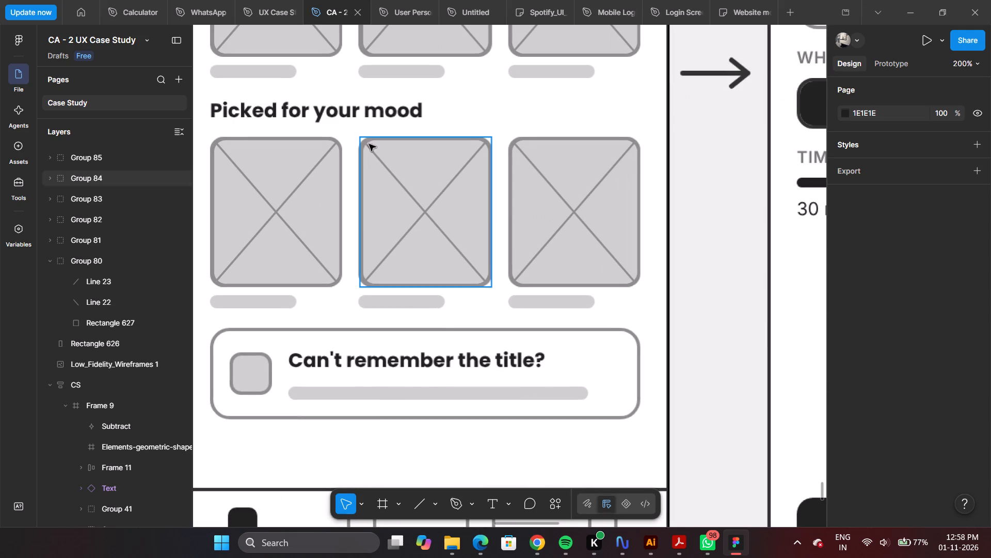
{"action": "left_click", "coordinate": [325, 139], "text": "ctrl"}
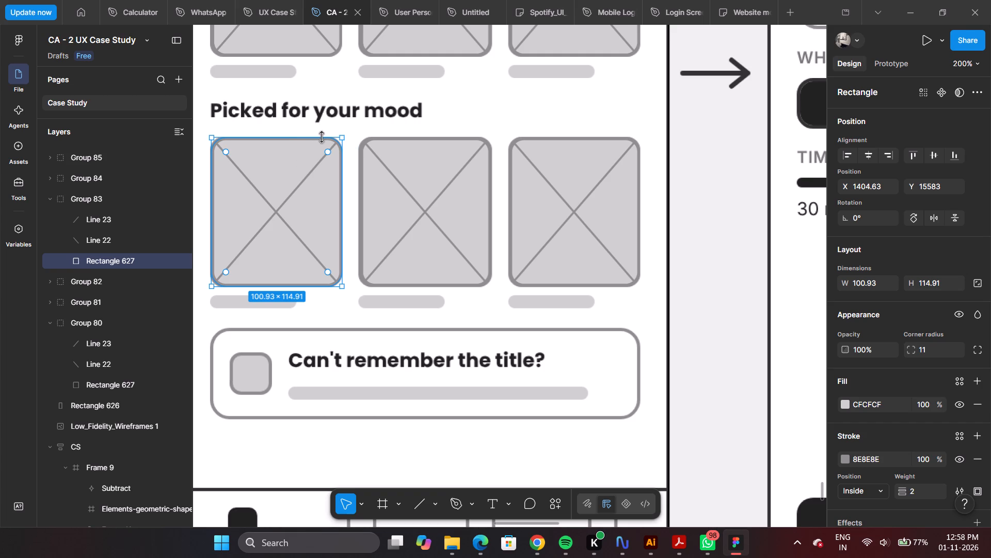
{"action": "left_click_drag", "start_coordinate": [322, 137], "coordinate": [386, 189], "text": "alt"}
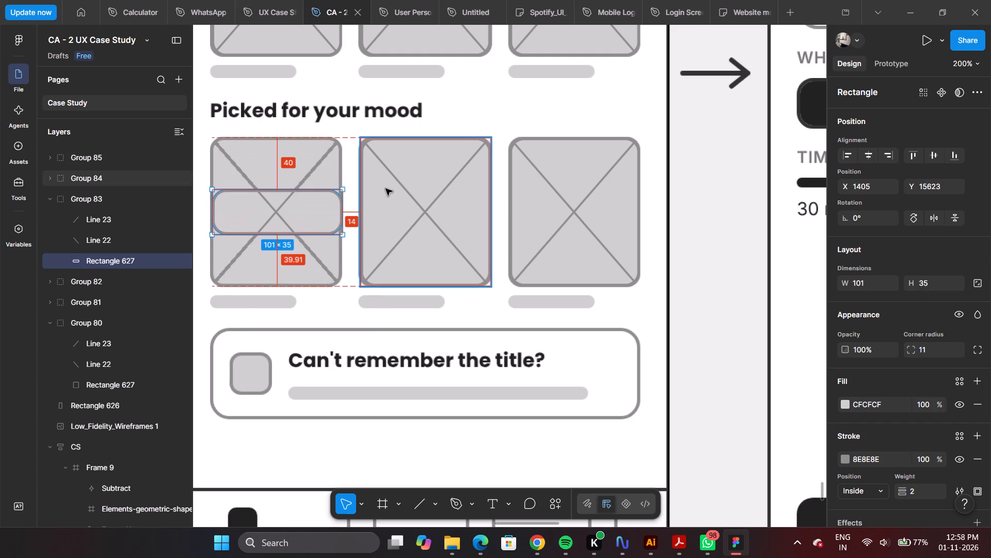
{"action": "key", "text": "ctrl+z"}
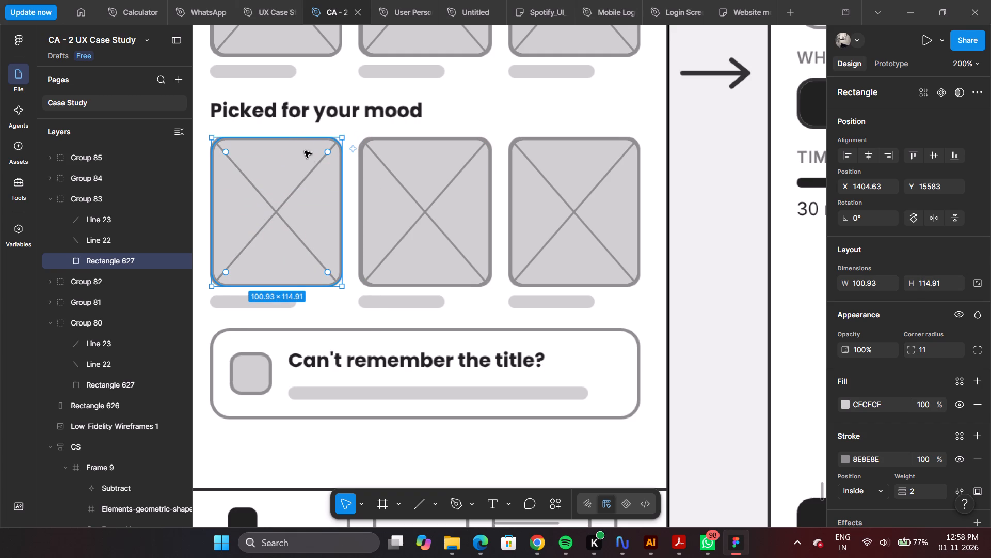
{"action": "left_click_drag", "start_coordinate": [322, 207], "coordinate": [438, 385], "text": "alt"}
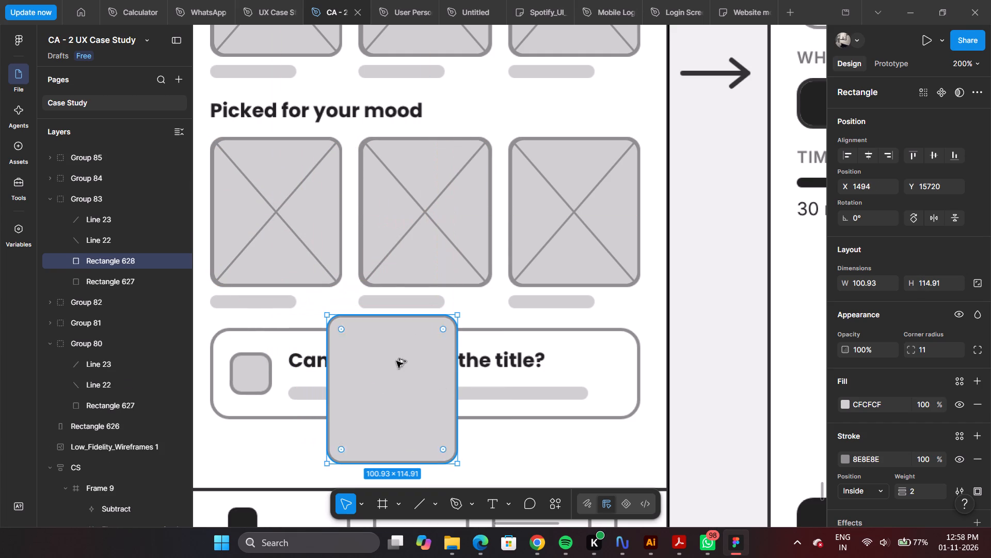
{"action": "left_click_drag", "start_coordinate": [125, 262], "coordinate": [122, 147]}
Resize the copied rectangle over the "Can't remember the title?" card to about 186 by 60 and remove its fill.
{"action": "scroll", "coordinate": [439, 292], "scroll_direction": "down", "scroll_amount": 4}
{"action": "scroll", "coordinate": [435, 266], "scroll_direction": "up", "scroll_amount": 6, "text": "ctrl"}
{"action": "scroll", "coordinate": [435, 266], "scroll_direction": "down", "scroll_amount": 6, "text": "ctrl"}
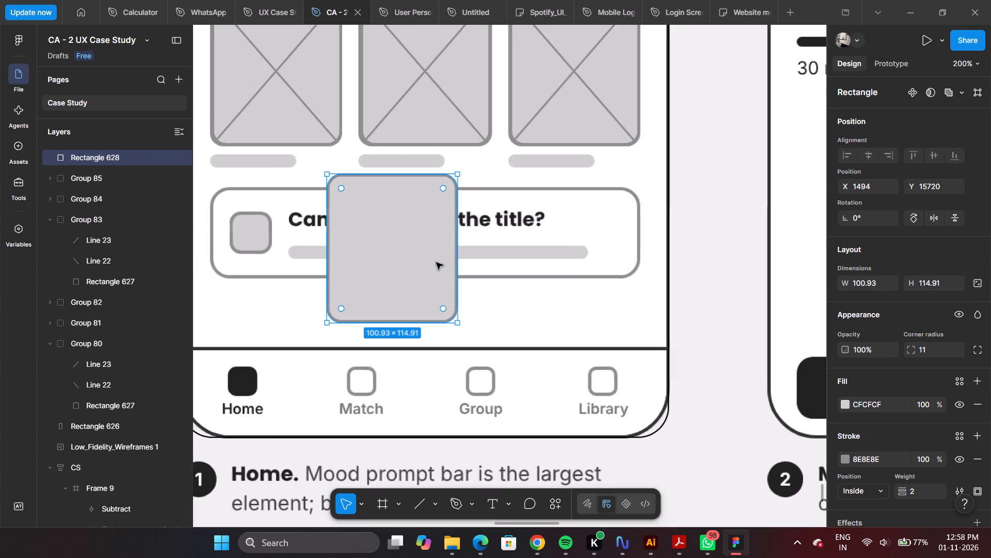
{"action": "scroll", "coordinate": [511, 242], "scroll_direction": "down", "scroll_amount": 3, "text": "ctrl"}
{"action": "scroll", "coordinate": [255, 176], "scroll_direction": "up", "scroll_amount": 2, "text": "ctrl"}
{"action": "left_click", "coordinate": [365, 141]}
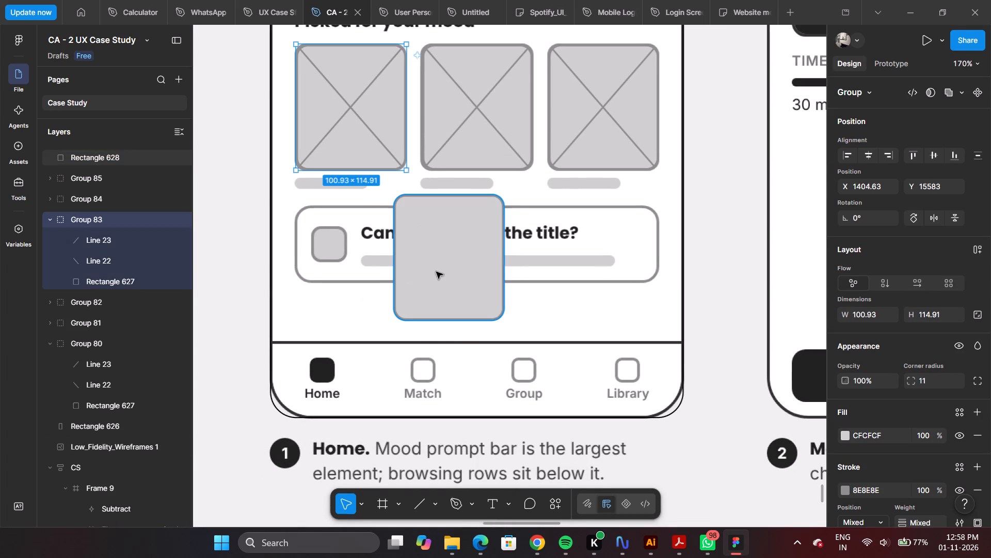
{"action": "left_click", "coordinate": [339, 148]}
{"action": "left_click", "coordinate": [444, 251]}
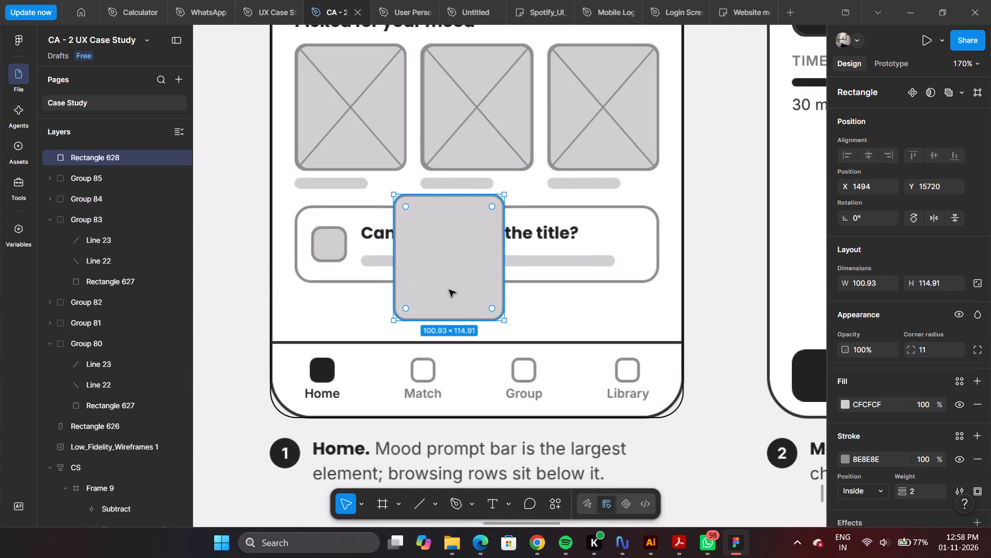
{"action": "scroll", "coordinate": [449, 288], "scroll_direction": "up", "scroll_amount": 4, "text": "ctrl"}
{"action": "left_click_drag", "start_coordinate": [454, 158], "coordinate": [457, 241]}
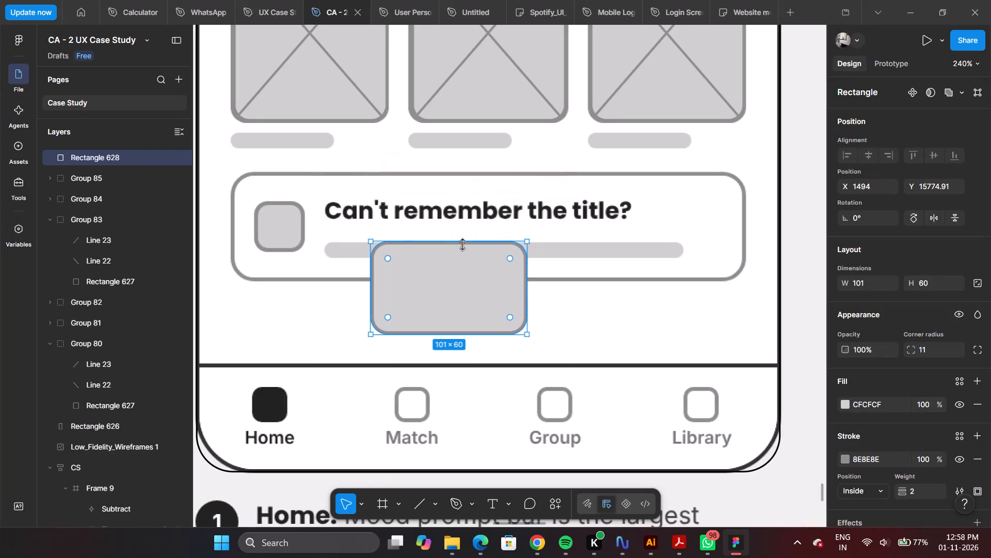
{"action": "left_click_drag", "start_coordinate": [527, 284], "coordinate": [660, 290]}
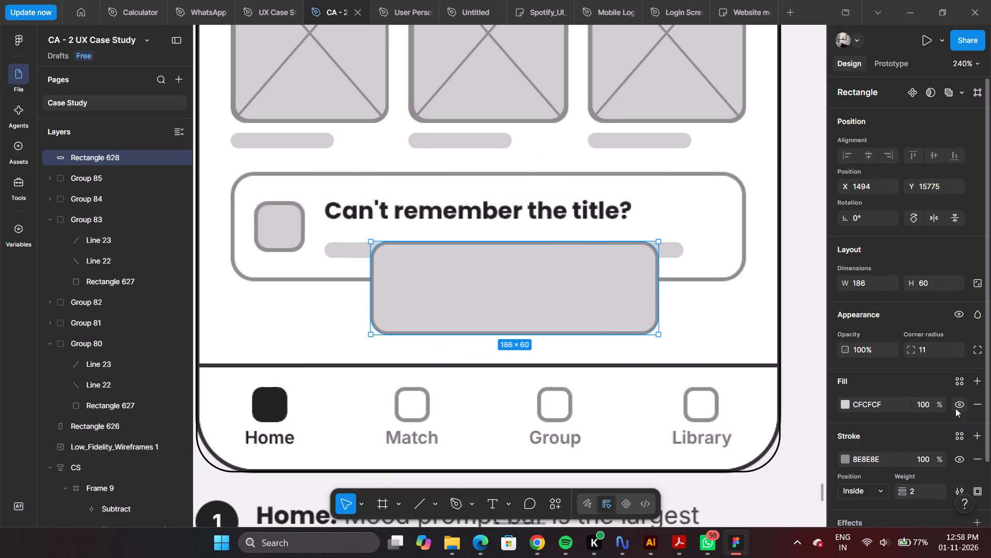
{"action": "left_click", "coordinate": [978, 406]}
Fit the unfilled rectangle over the "Can't remember the title?" card outline at X 1405, Y 15730, sized about 331 by 70.
{"action": "scroll", "coordinate": [431, 262], "scroll_direction": "up", "scroll_amount": 5, "text": "ctrl"}
{"action": "scroll", "coordinate": [463, 254], "scroll_direction": "down", "scroll_amount": 4, "text": "ctrl"}
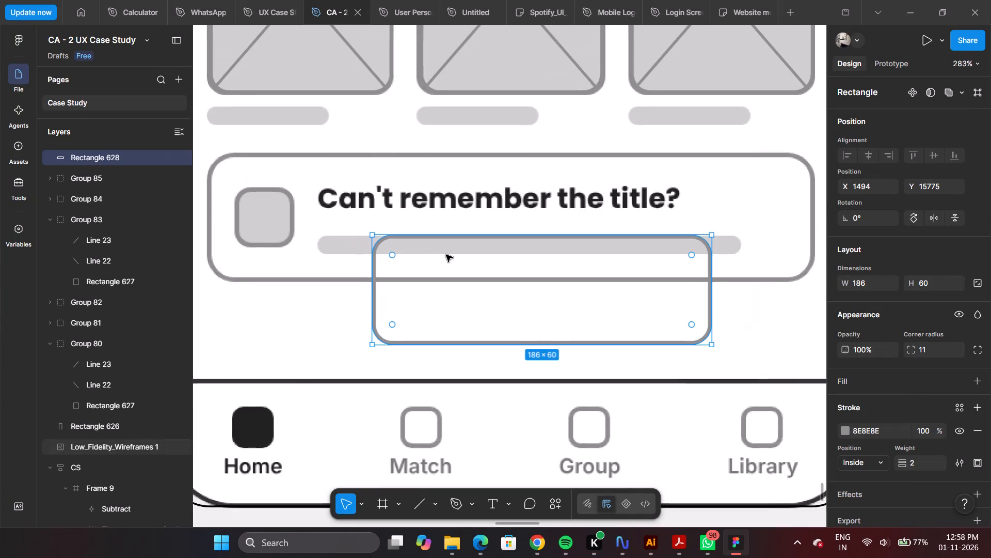
{"action": "scroll", "coordinate": [446, 254], "scroll_direction": "down", "scroll_amount": 3, "text": "ctrl"}
{"action": "scroll", "coordinate": [294, 231], "scroll_direction": "up", "scroll_amount": 2, "text": "ctrl"}
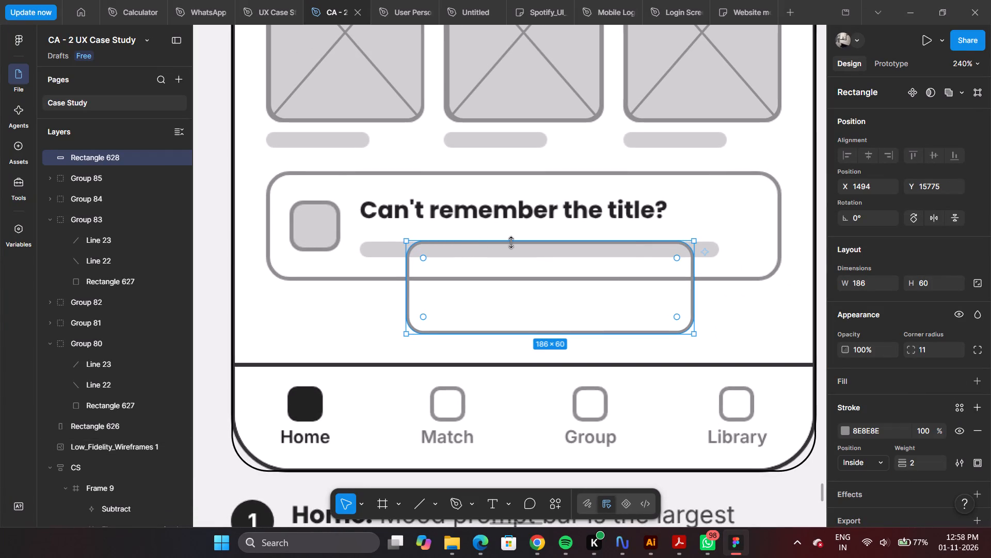
{"action": "left_click_drag", "start_coordinate": [513, 290], "coordinate": [385, 222]}
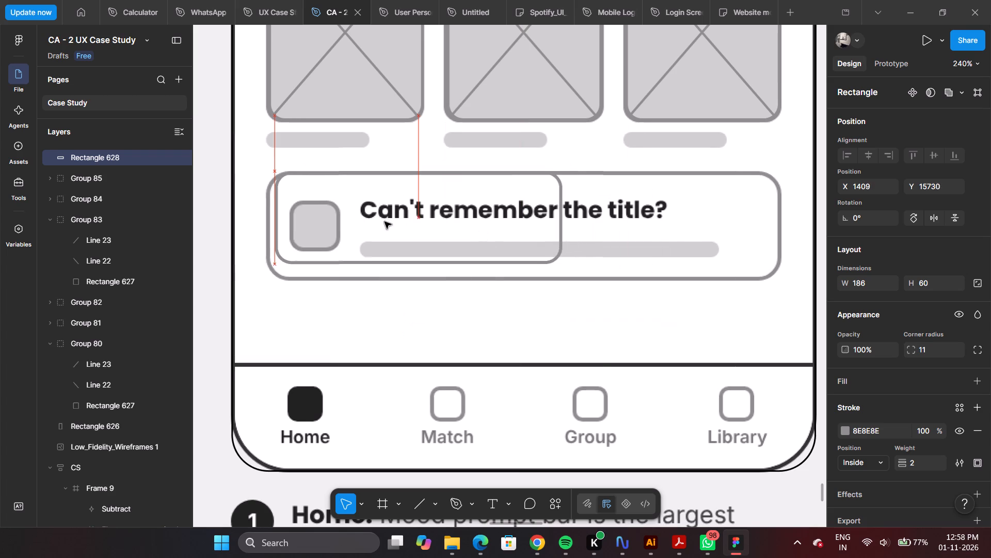
{"action": "left_click_drag", "start_coordinate": [385, 222], "coordinate": [376, 221]}
{"action": "left_click_drag", "start_coordinate": [390, 262], "coordinate": [390, 267]}
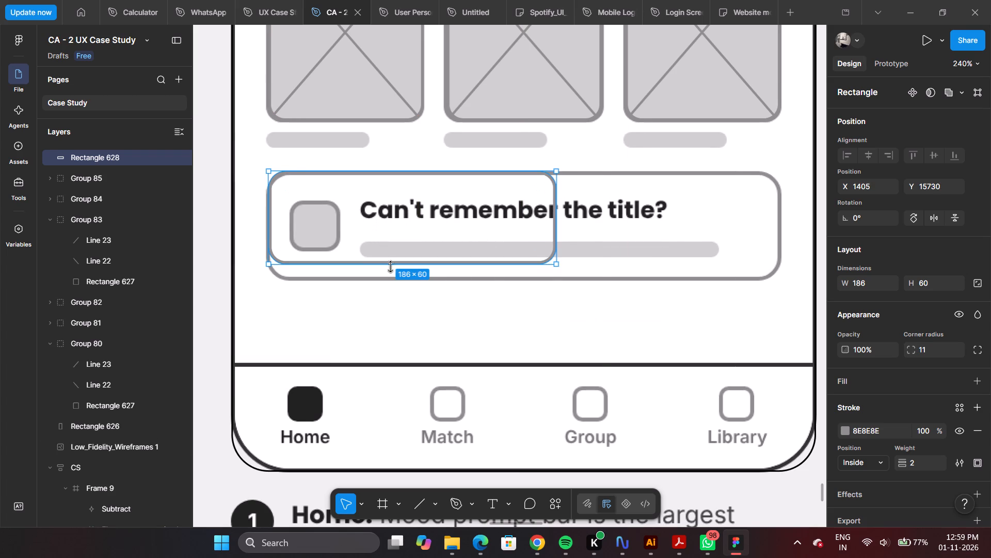
{"action": "left_click_drag", "start_coordinate": [390, 267], "coordinate": [390, 279]}
{"action": "left_click_drag", "start_coordinate": [554, 227], "coordinate": [710, 233]}
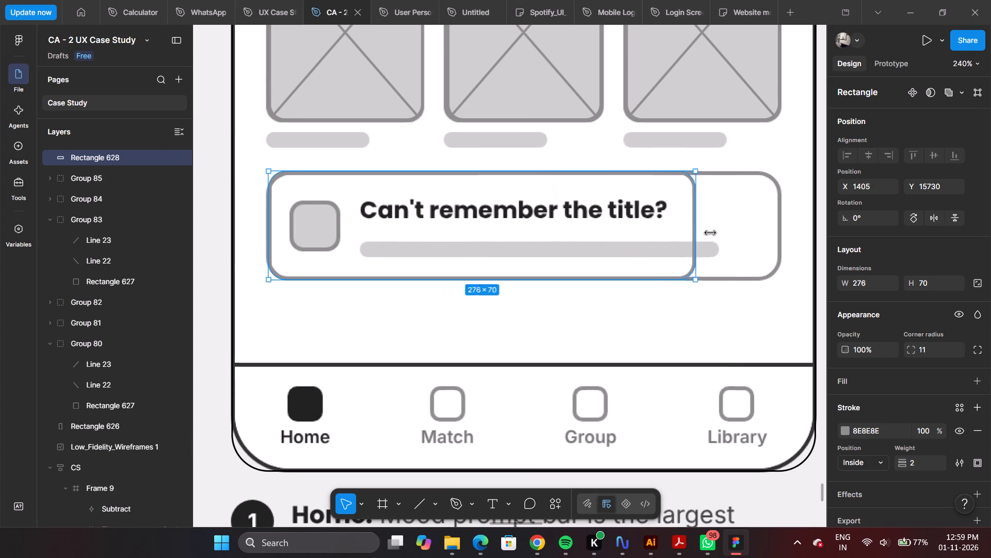
{"action": "left_click_drag", "start_coordinate": [710, 233], "coordinate": [781, 239]}
Extend the "Can't remember the title?" card's outline rectangle to X 1404 with a width of 332, matching the card's side edges.
{"action": "scroll", "coordinate": [663, 201], "scroll_direction": "down", "scroll_amount": 2, "text": "ctrl"}
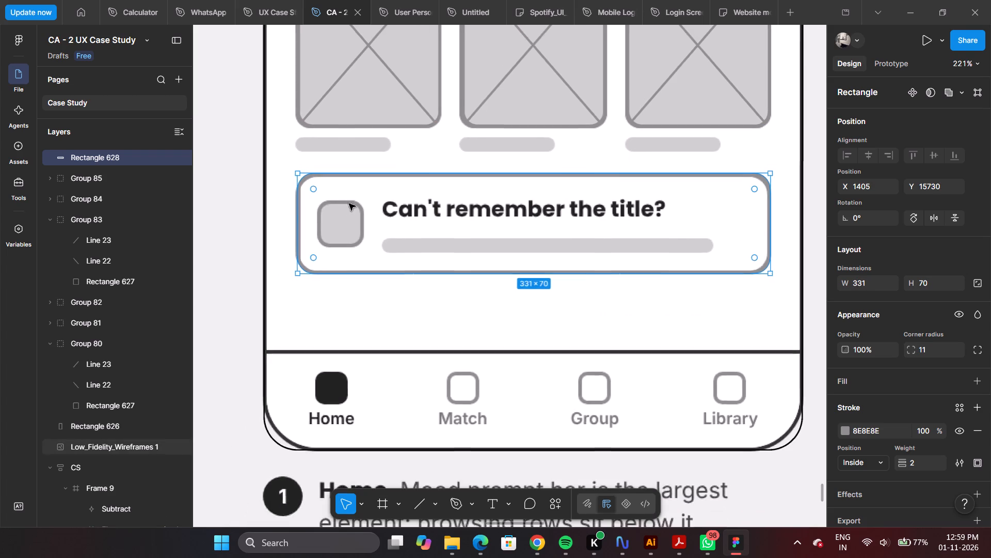
{"action": "scroll", "coordinate": [298, 206], "scroll_direction": "up", "scroll_amount": 9, "text": "ctrl"}
{"action": "left_click_drag", "start_coordinate": [295, 214], "coordinate": [287, 214]}
{"action": "scroll", "coordinate": [279, 209], "scroll_direction": "down", "scroll_amount": 5, "text": "ctrl"}
{"action": "scroll", "coordinate": [523, 208], "scroll_direction": "down", "scroll_amount": 4, "text": "ctrl"}
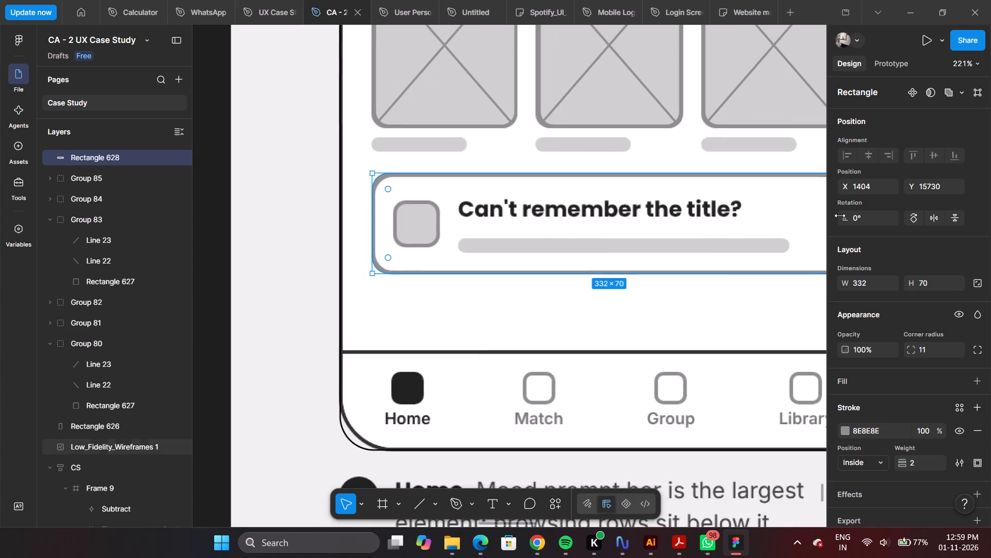
{"action": "scroll", "coordinate": [463, 217], "scroll_direction": "down", "scroll_amount": 5, "text": "ctrl"}
{"action": "key", "text": "space"}
{"action": "left_click_drag", "start_coordinate": [612, 206], "coordinate": [570, 211]}
{"action": "scroll", "coordinate": [659, 214], "scroll_direction": "up", "scroll_amount": 11, "text": "ctrl"}
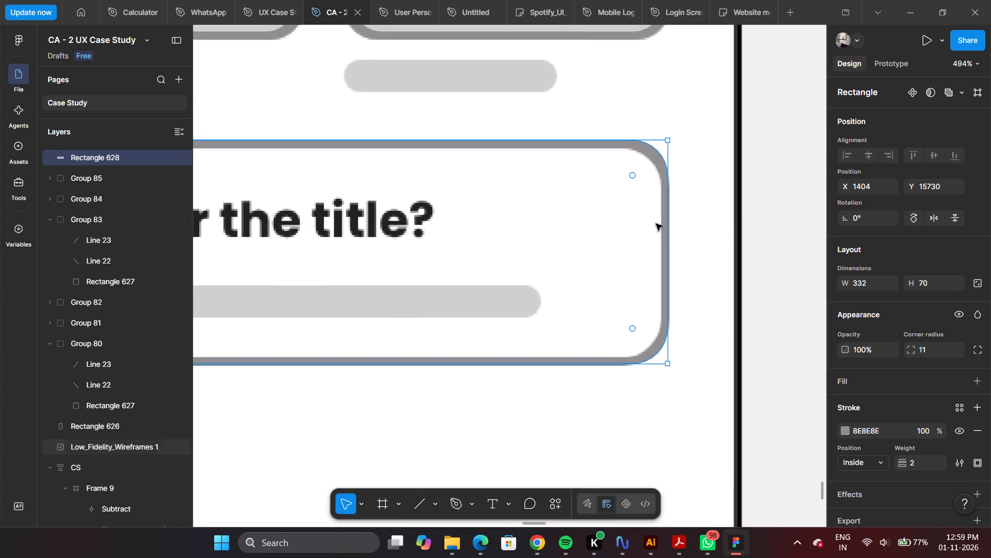
{"action": "scroll", "coordinate": [665, 223], "scroll_direction": "down", "scroll_amount": 4, "text": "ctrl"}
{"action": "scroll", "coordinate": [537, 200], "scroll_direction": "down", "scroll_amount": 4, "text": "ctrl"}
{"action": "scroll", "coordinate": [284, 162], "scroll_direction": "up", "scroll_amount": 5, "text": "ctrl"}
{"action": "scroll", "coordinate": [405, 161], "scroll_direction": "down", "scroll_amount": 4, "text": "ctrl"}
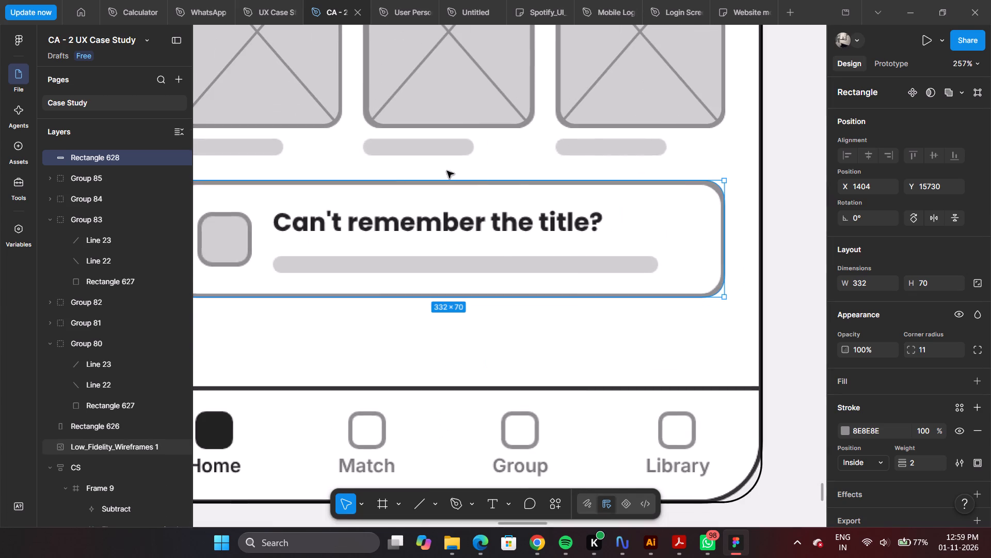
{"action": "scroll", "coordinate": [694, 190], "scroll_direction": "up", "scroll_amount": 9, "text": "ctrl"}
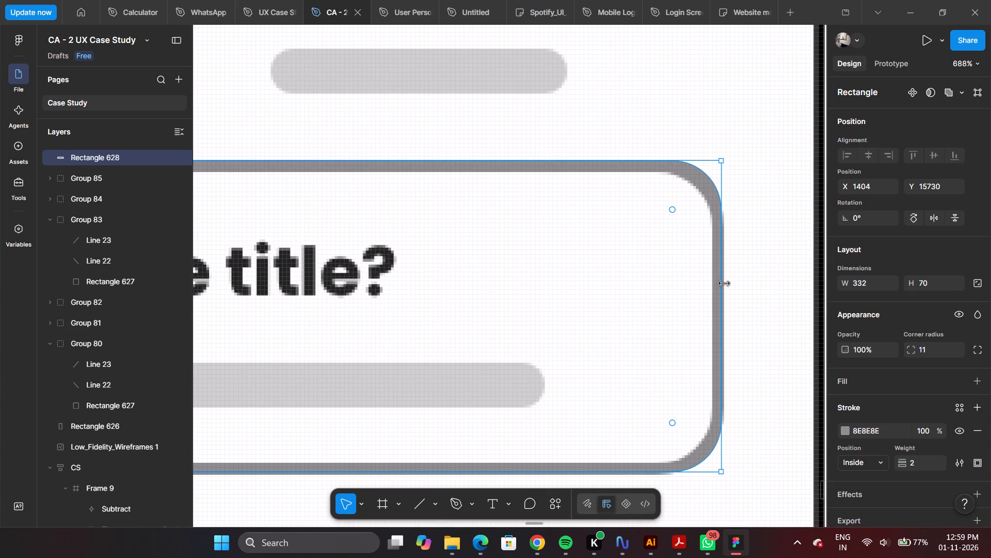
{"action": "left_click", "coordinate": [721, 286]}
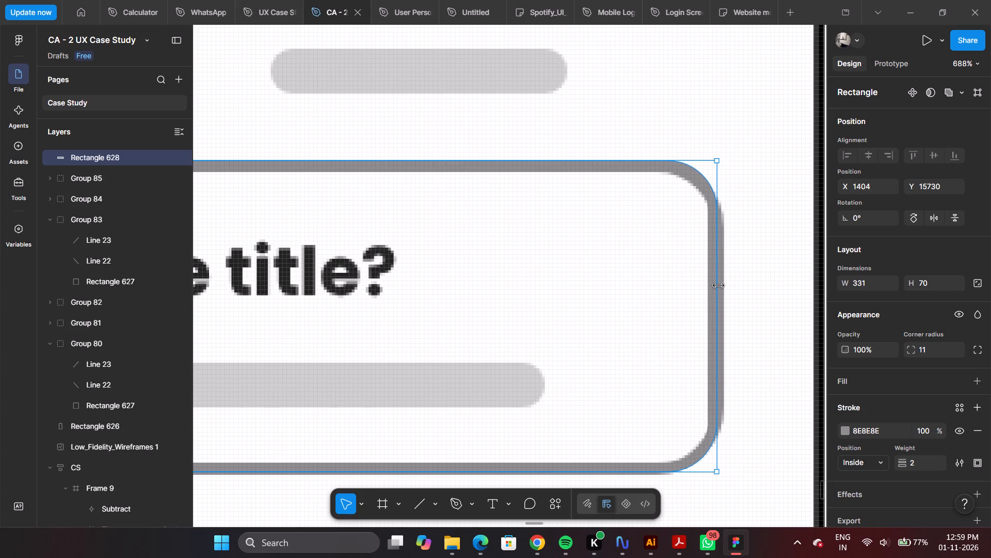
{"action": "scroll", "coordinate": [714, 257], "scroll_direction": "down", "scroll_amount": 5, "text": "ctrl"}
{"action": "scroll", "coordinate": [720, 363], "scroll_direction": "up", "scroll_amount": 5, "text": "ctrl"}
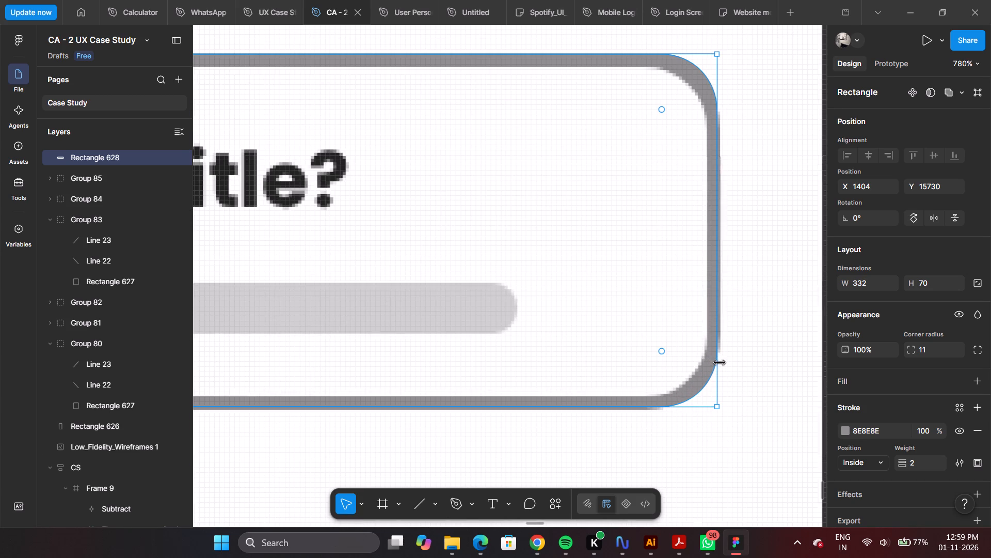
Round the corners of the "Can't remember the title?" outline rectangle to a radius of 13.
{"action": "left_click_drag", "start_coordinate": [662, 351], "coordinate": [647, 343]}
Examine how the outline rectangle's corners and edges match the "Can't remember the title?" card at both ends.
{"action": "scroll", "coordinate": [744, 290], "scroll_direction": "down", "scroll_amount": 11, "text": "ctrl"}
{"action": "scroll", "coordinate": [371, 227], "scroll_direction": "up", "scroll_amount": 9, "text": "ctrl"}
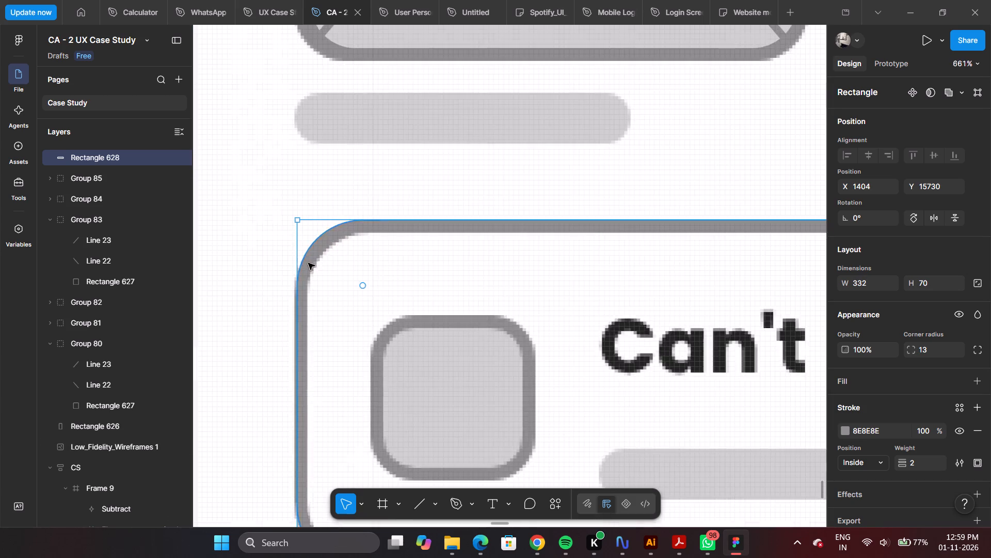
{"action": "scroll", "coordinate": [308, 263], "scroll_direction": "up", "scroll_amount": 5, "text": "ctrl"}
{"action": "scroll", "coordinate": [373, 277], "scroll_direction": "down", "scroll_amount": 4, "text": "ctrl"}
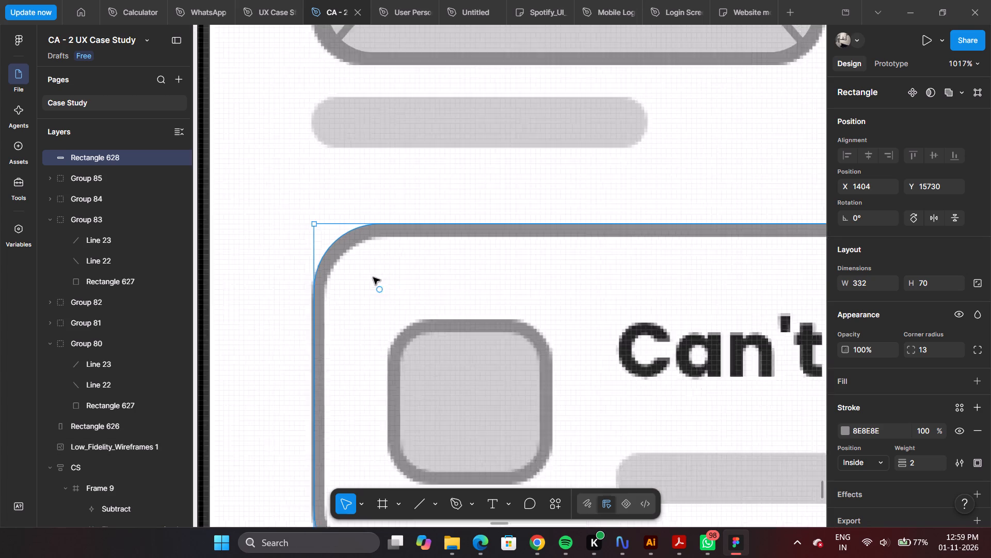
{"action": "scroll", "coordinate": [373, 277], "scroll_direction": "down", "scroll_amount": 1, "text": "ctrl"}
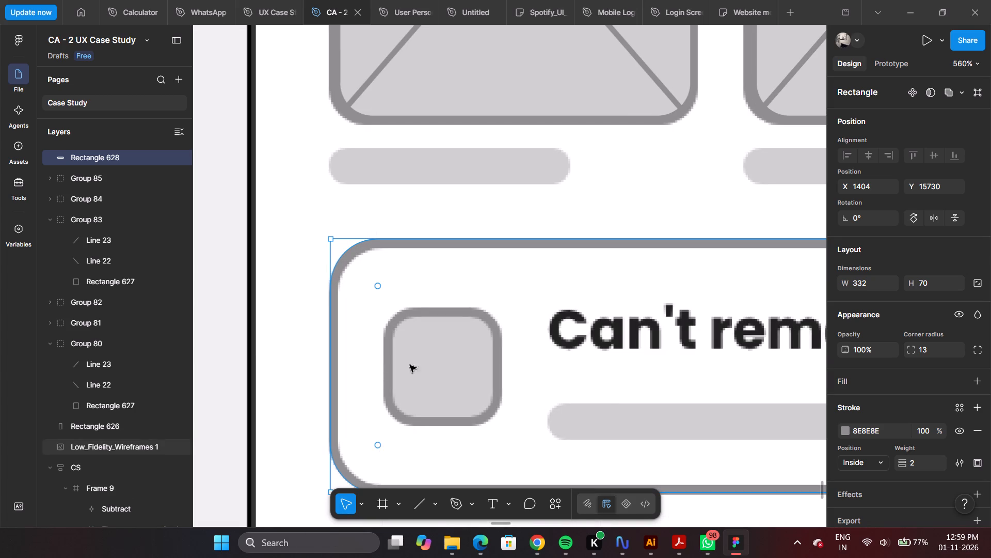
{"action": "scroll", "coordinate": [364, 347], "scroll_direction": "down", "scroll_amount": 11, "text": "ctrl"}
{"action": "scroll", "coordinate": [666, 325], "scroll_direction": "up", "scroll_amount": 5, "text": "ctrl"}
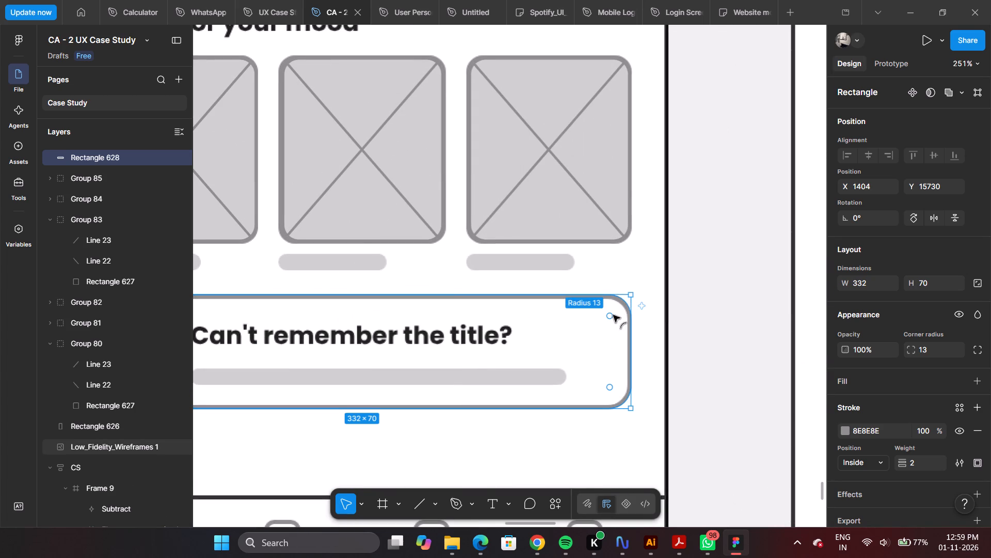
{"action": "scroll", "coordinate": [571, 327], "scroll_direction": "down", "scroll_amount": 5, "text": "ctrl"}
{"action": "scroll", "coordinate": [309, 337], "scroll_direction": "up", "scroll_amount": 9, "text": "ctrl"}
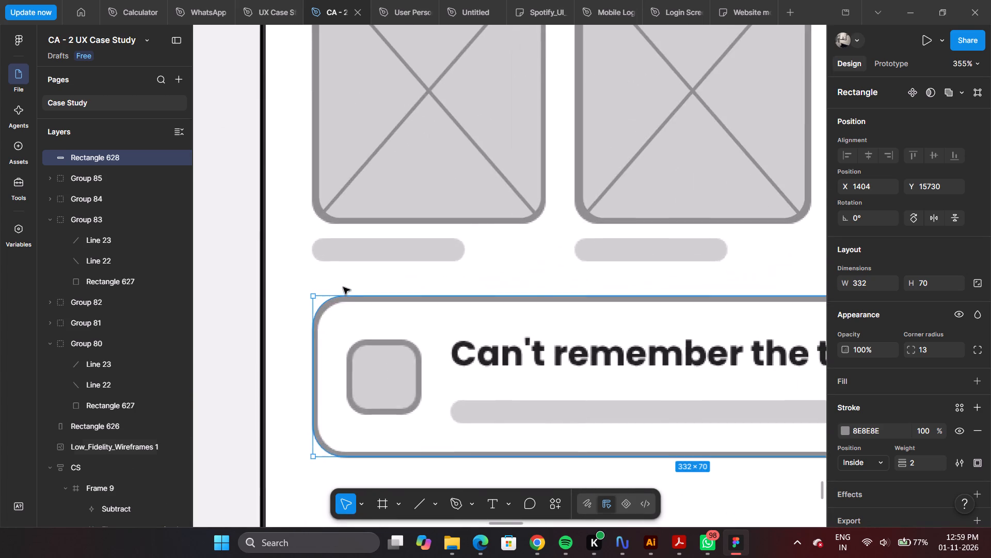
{"action": "scroll", "coordinate": [343, 287], "scroll_direction": "up", "scroll_amount": 8, "text": "ctrl"}
{"action": "scroll", "coordinate": [279, 355], "scroll_direction": "down", "scroll_amount": 8, "text": "ctrl"}
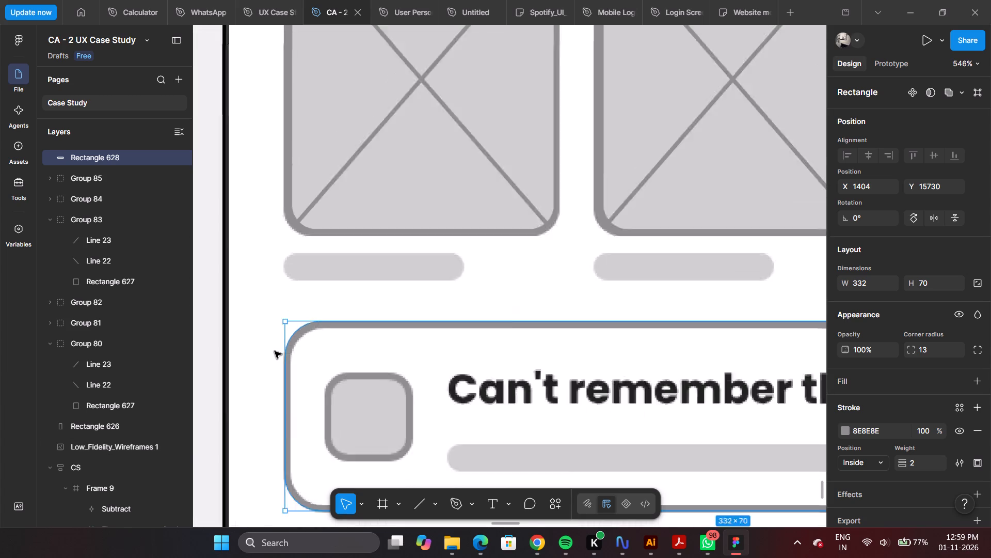
{"action": "scroll", "coordinate": [275, 351], "scroll_direction": "down", "scroll_amount": 7, "text": "ctrl"}
{"action": "scroll", "coordinate": [626, 381], "scroll_direction": "up", "scroll_amount": 10, "text": "ctrl"}
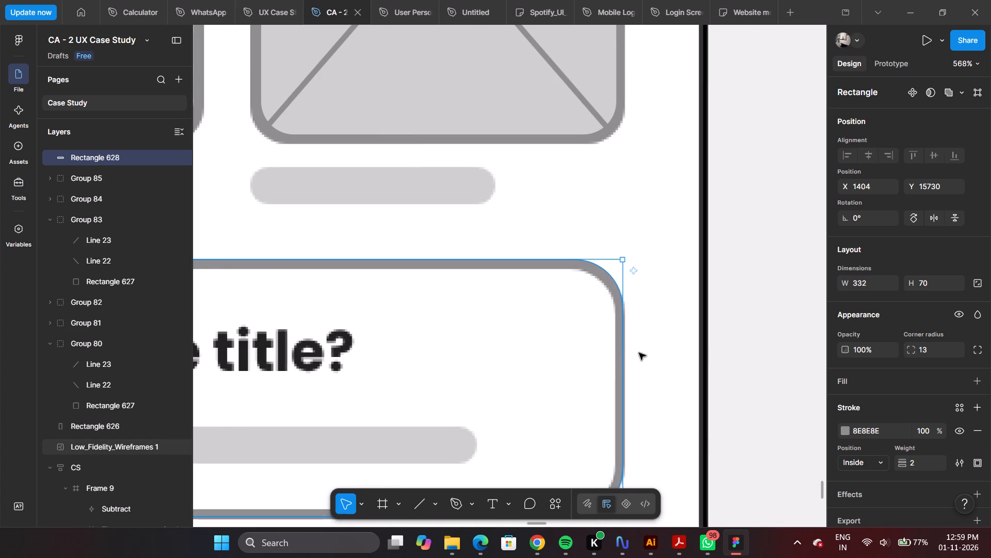
{"action": "scroll", "coordinate": [669, 349], "scroll_direction": "down", "scroll_amount": 10, "text": "ctrl"}
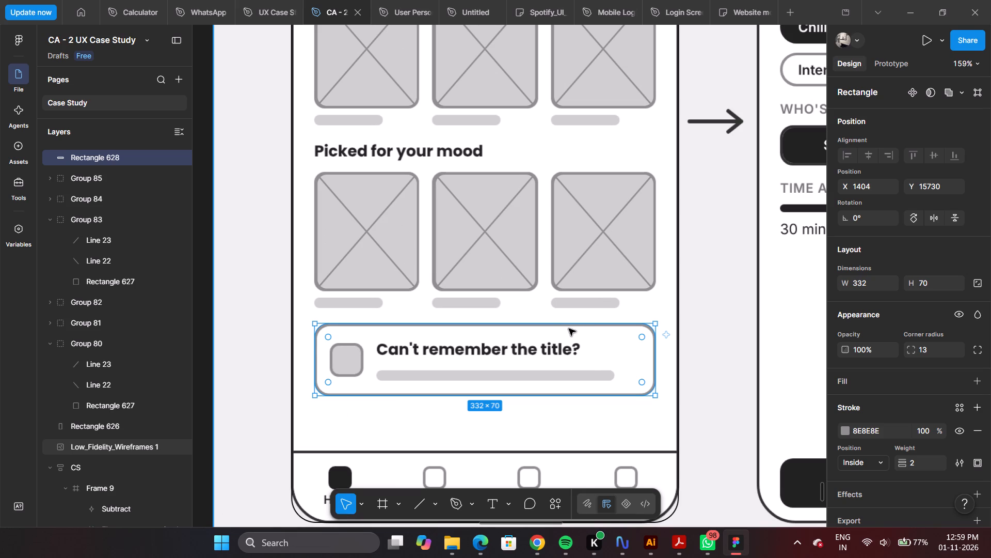
{"action": "left_click", "coordinate": [592, 359]}
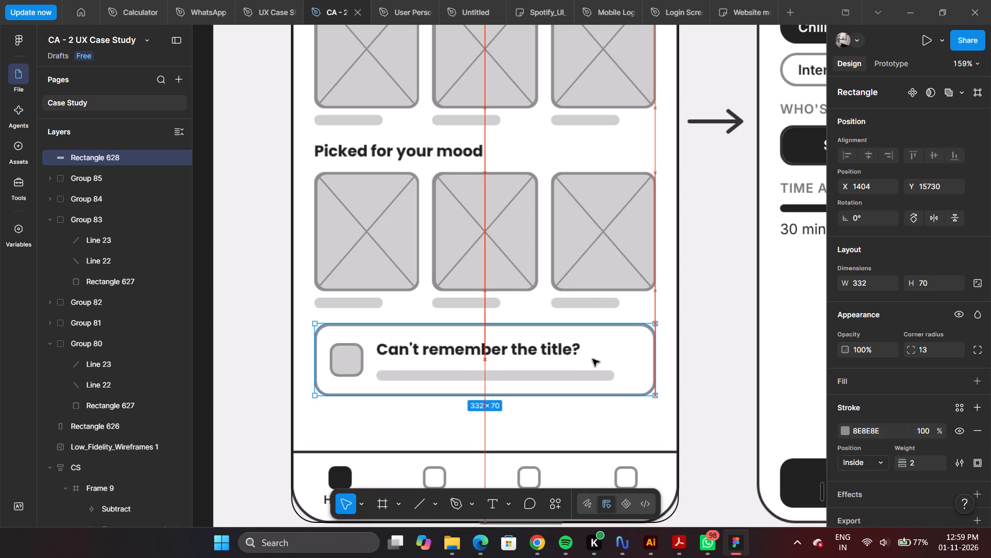
{"action": "scroll", "coordinate": [370, 359], "scroll_direction": "up", "scroll_amount": 11, "text": "ctrl"}
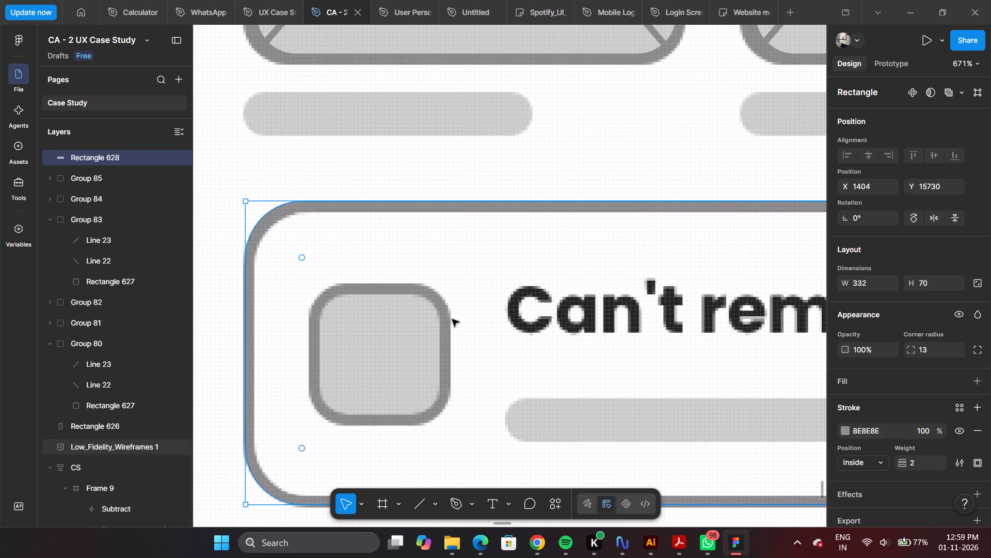
{"action": "scroll", "coordinate": [455, 319], "scroll_direction": "down", "scroll_amount": 10, "text": "ctrl"}
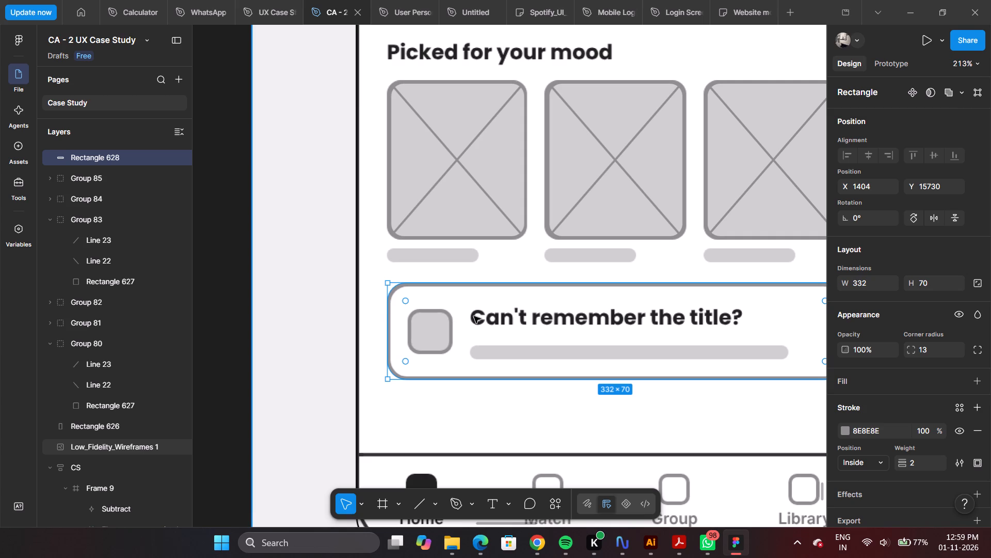
{"action": "scroll", "coordinate": [568, 283], "scroll_direction": "down", "scroll_amount": 5, "text": "ctrl"}
{"action": "scroll", "coordinate": [658, 328], "scroll_direction": "up", "scroll_amount": 5, "text": "ctrl"}
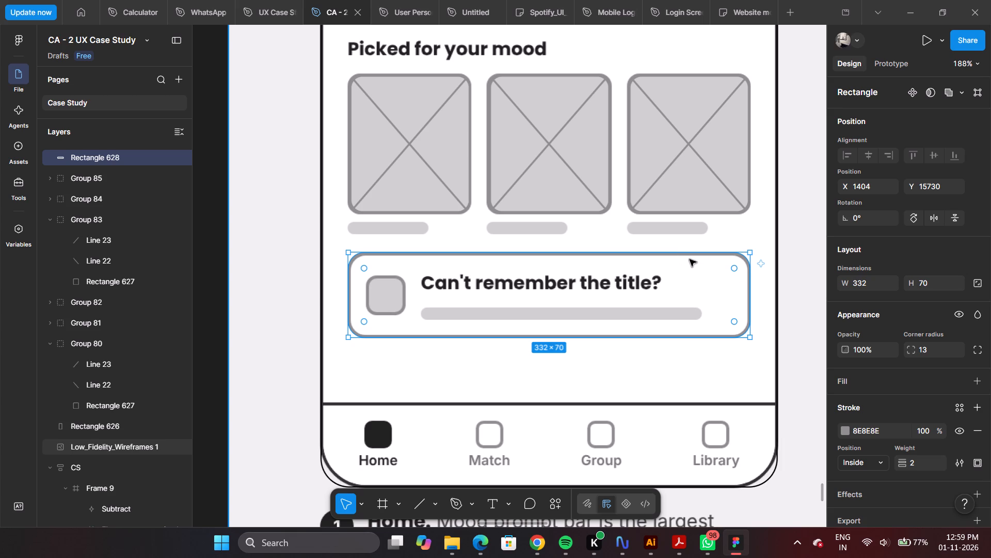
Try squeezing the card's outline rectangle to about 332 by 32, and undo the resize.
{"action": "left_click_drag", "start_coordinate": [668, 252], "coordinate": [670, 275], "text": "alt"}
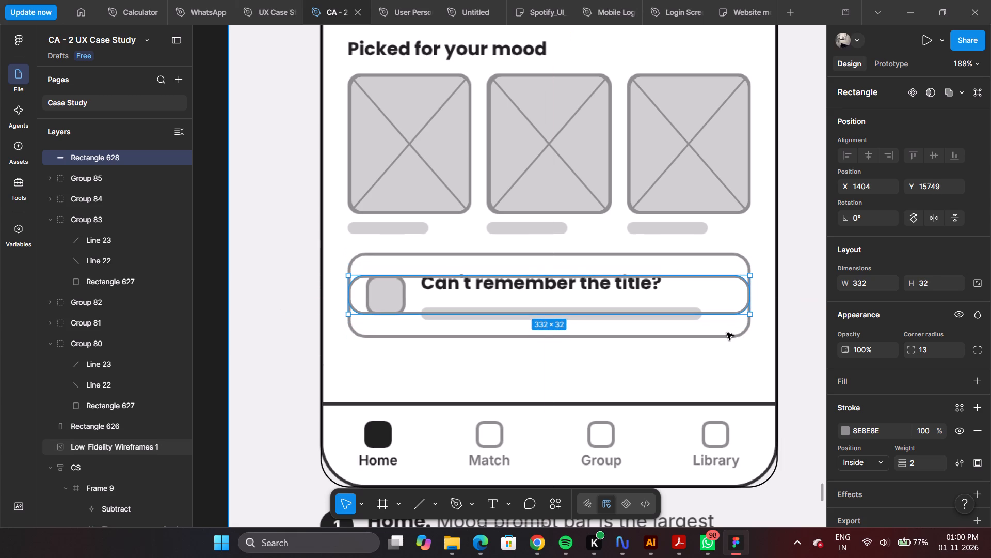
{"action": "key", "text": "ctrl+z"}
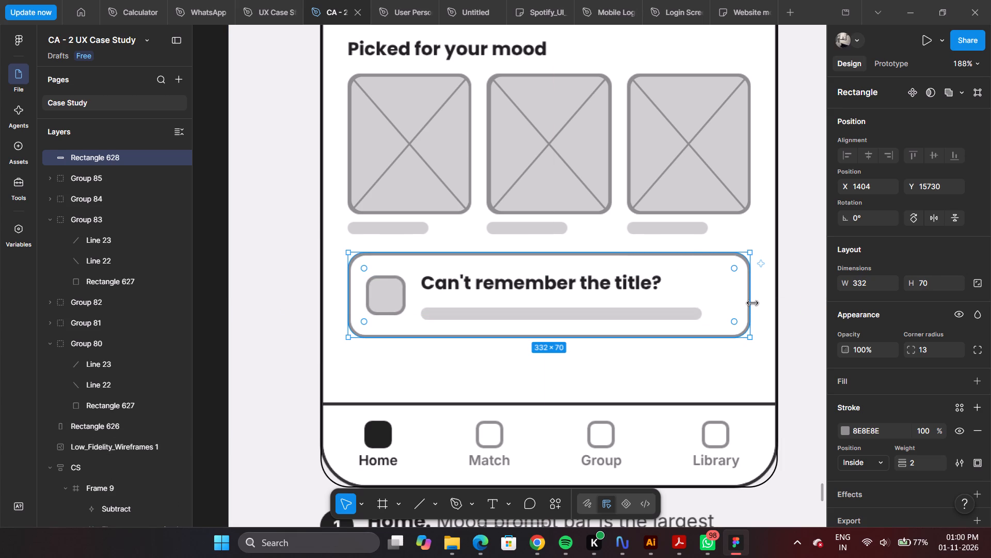
Duplicate the card's outline rectangle and shrink the copy to about 32 by 24, placing it beside the icon placeholder at X 1448, Y 15753.
{"action": "left_click_drag", "start_coordinate": [678, 290], "coordinate": [680, 326], "text": "alt"}
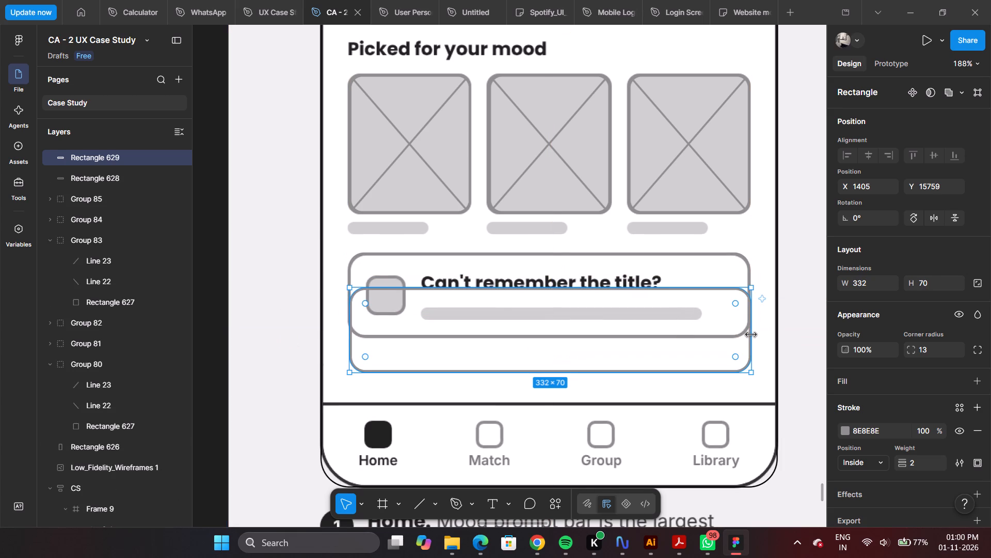
{"action": "left_click_drag", "start_coordinate": [751, 335], "coordinate": [414, 342]}
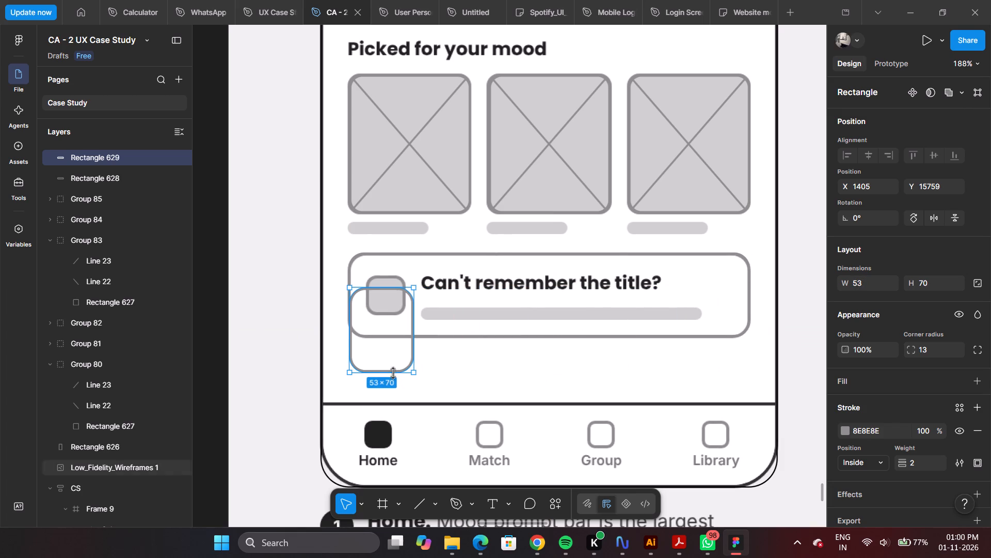
{"action": "left_click_drag", "start_coordinate": [387, 371], "coordinate": [383, 316]}
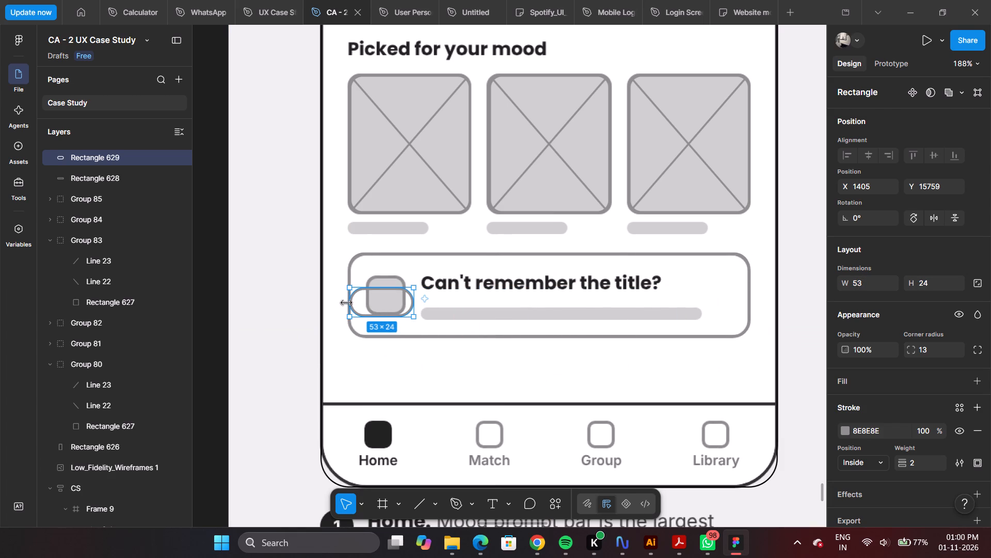
{"action": "left_click_drag", "start_coordinate": [350, 305], "coordinate": [375, 306]}
{"action": "left_click_drag", "start_coordinate": [403, 301], "coordinate": [419, 296]}
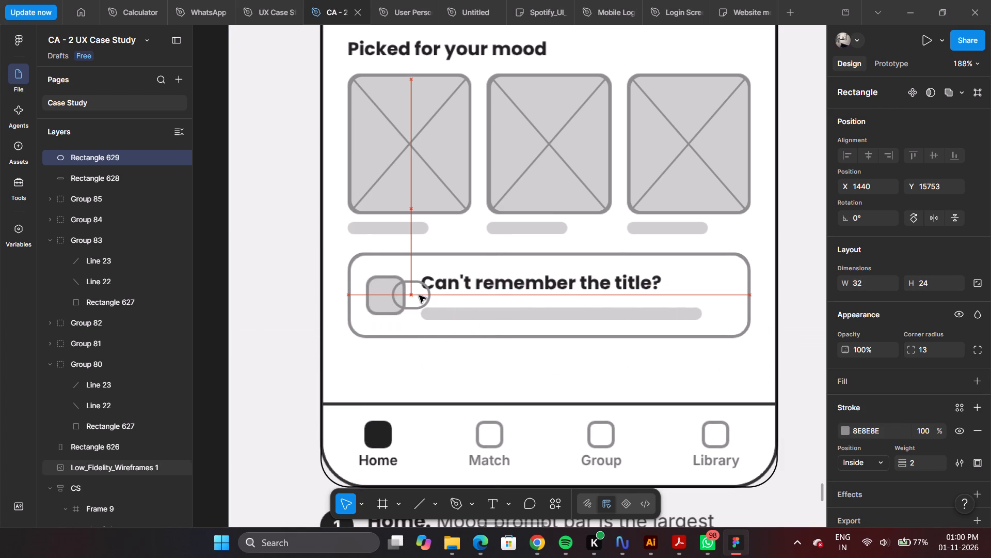
{"action": "left_click_drag", "start_coordinate": [419, 296], "coordinate": [429, 295]}
{"action": "left_click", "coordinate": [499, 255]}
{"action": "left_click", "coordinate": [420, 300]}
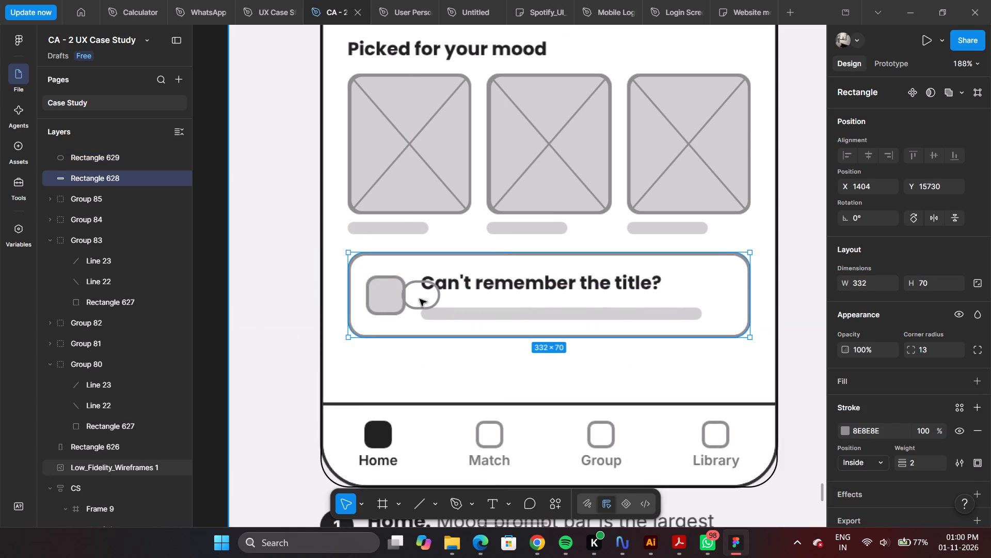
{"action": "left_click", "coordinate": [437, 289]}
Resize the small rectangle copy to about 33 by 28 and reduce its corner radius to 7.
{"action": "scroll", "coordinate": [394, 291], "scroll_direction": "up", "scroll_amount": 10, "text": "ctrl"}
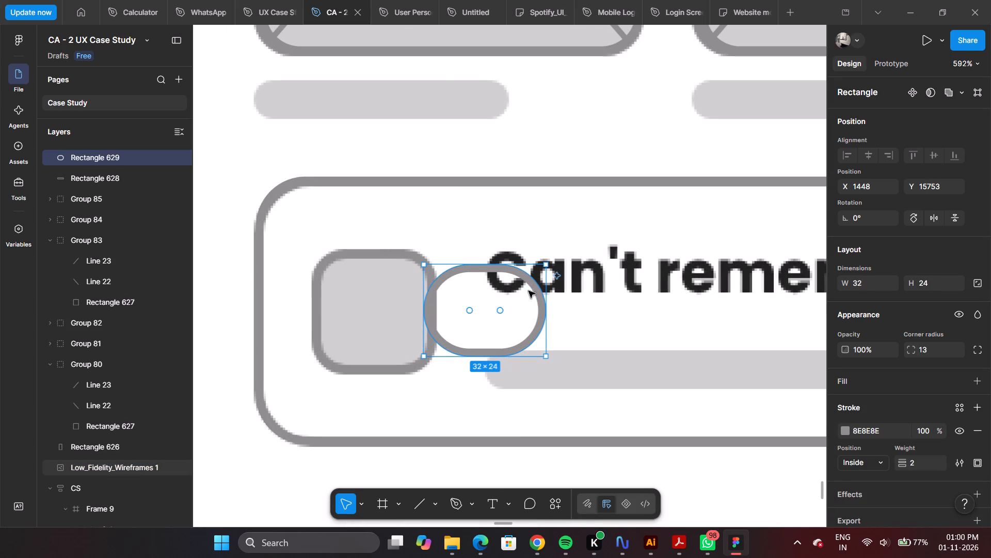
{"action": "left_click", "coordinate": [549, 306]}
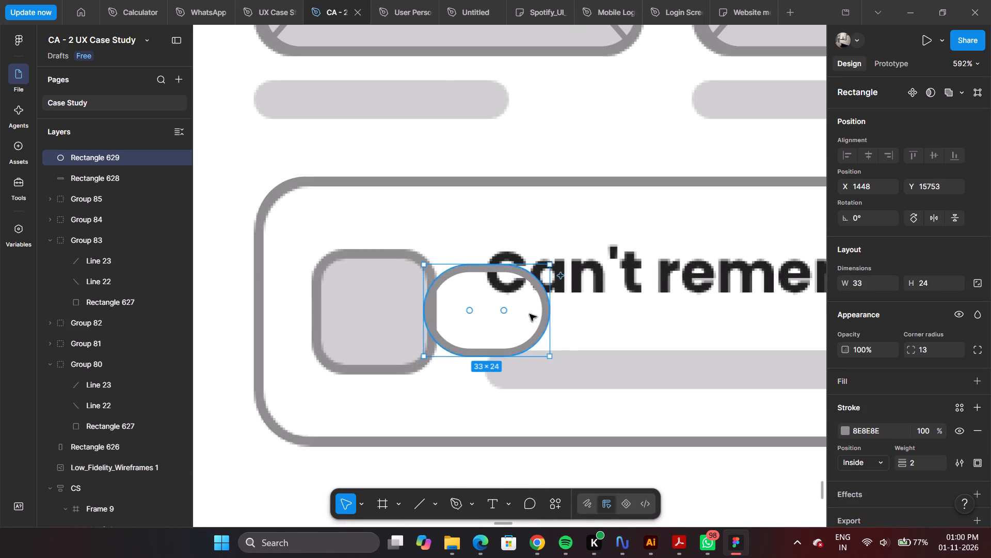
{"action": "left_click_drag", "start_coordinate": [501, 265], "coordinate": [501, 249]}
{"action": "left_click_drag", "start_coordinate": [502, 297], "coordinate": [509, 282]}
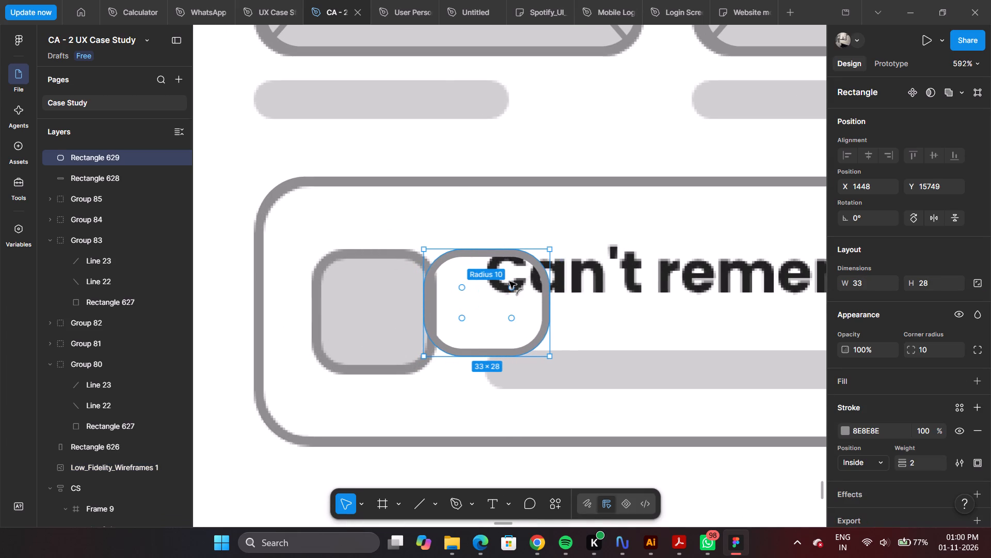
{"action": "left_click_drag", "start_coordinate": [509, 282], "coordinate": [519, 265]}
Move the small rectangle over the card's square icon placeholder at X 1419, Y 15749 and fit it to about 32 by 33.
{"action": "left_click_drag", "start_coordinate": [513, 301], "coordinate": [502, 302]}
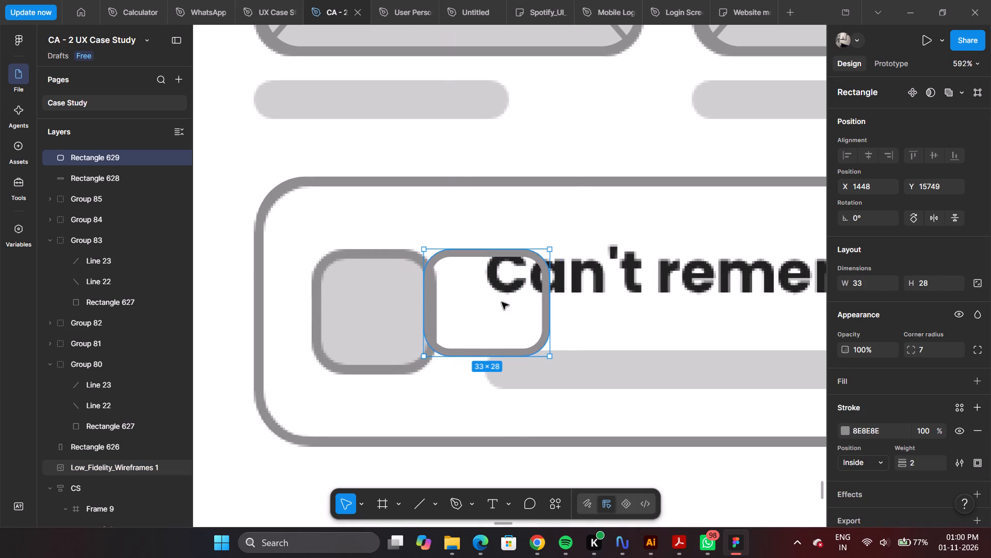
{"action": "left_click_drag", "start_coordinate": [502, 302], "coordinate": [403, 300]}
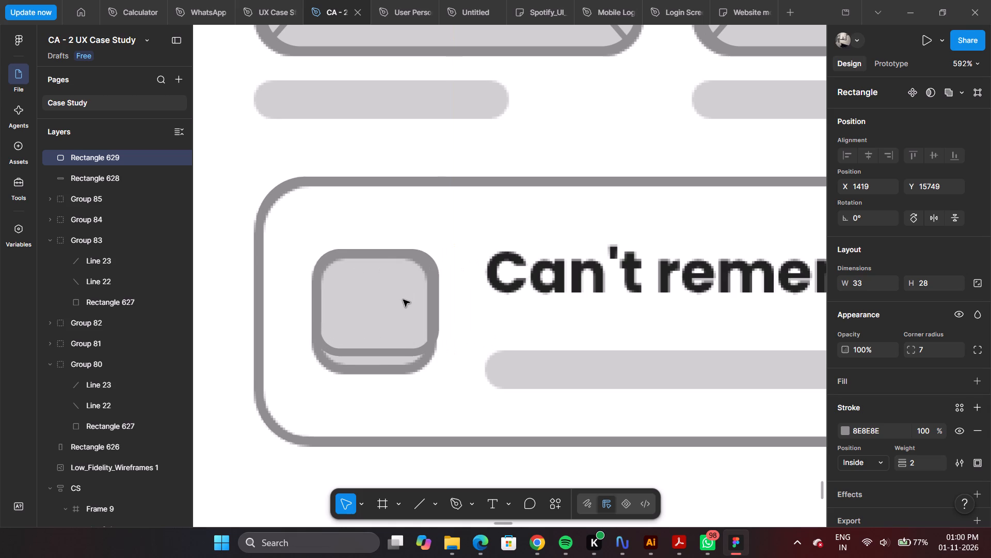
{"action": "left_click_drag", "start_coordinate": [403, 300], "coordinate": [401, 300]}
{"action": "left_click_drag", "start_coordinate": [374, 354], "coordinate": [372, 367]}
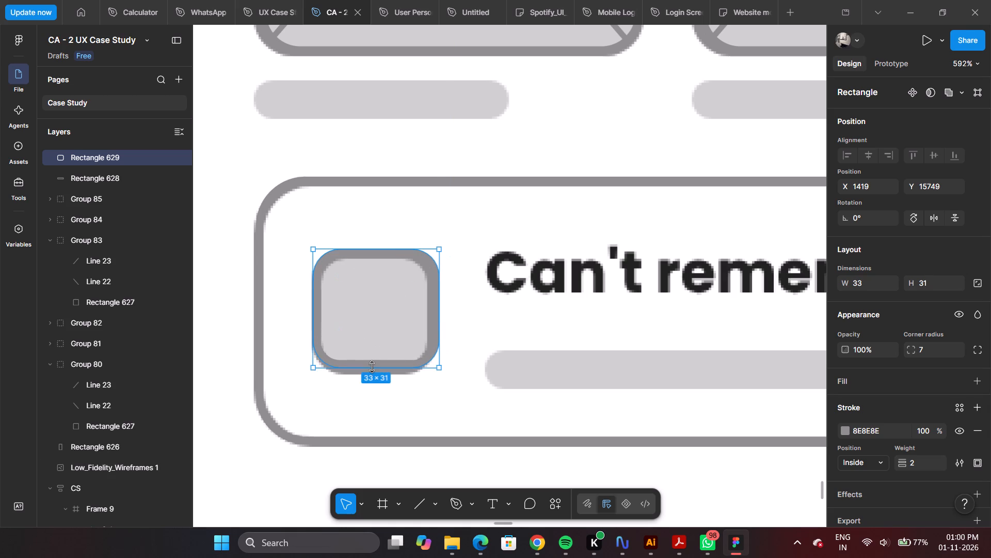
{"action": "left_click_drag", "start_coordinate": [372, 367], "coordinate": [371, 374]}
{"action": "left_click_drag", "start_coordinate": [439, 315], "coordinate": [439, 315]}
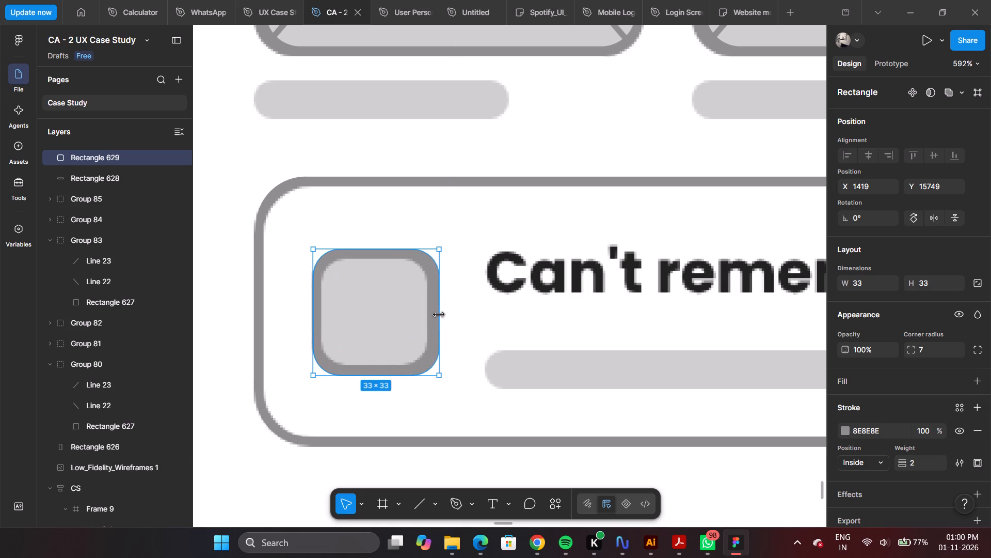
{"action": "left_click_drag", "start_coordinate": [439, 315], "coordinate": [434, 315]}
Adjust the icon placeholder rectangle's corner radius to 8.
{"action": "scroll", "coordinate": [358, 305], "scroll_direction": "up", "scroll_amount": 2, "text": "ctrl"}
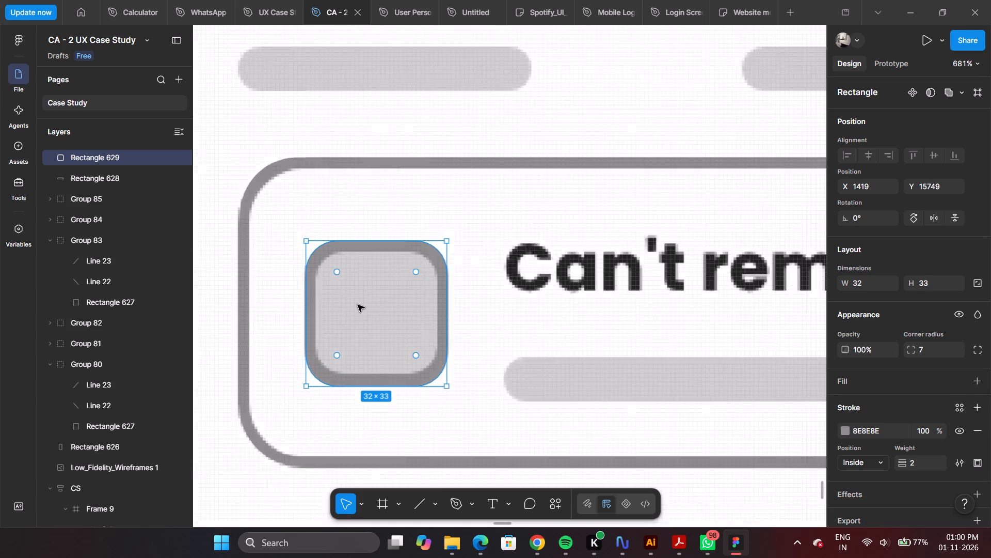
{"action": "scroll", "coordinate": [358, 305], "scroll_direction": "up", "scroll_amount": 2, "text": "ctrl"}
{"action": "left_click_drag", "start_coordinate": [429, 263], "coordinate": [426, 264]}
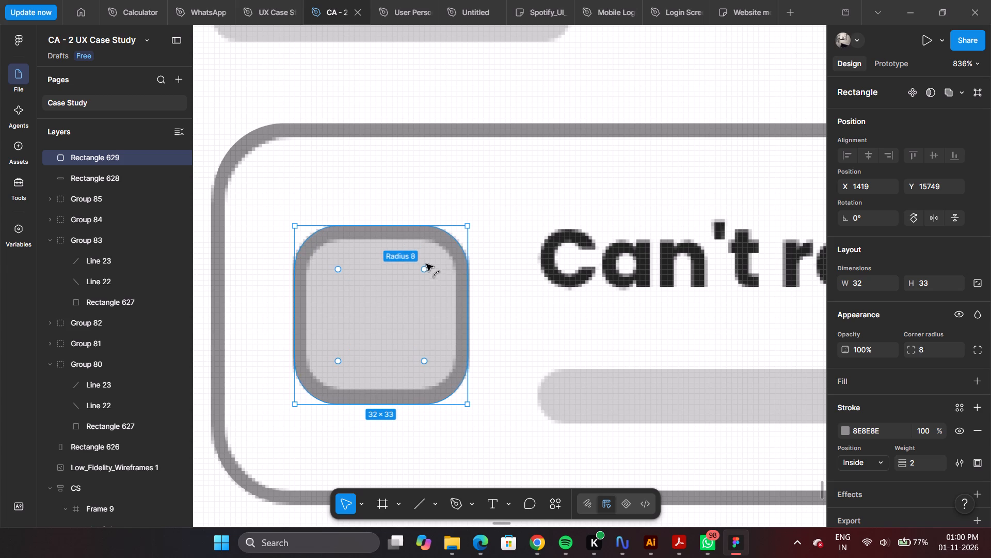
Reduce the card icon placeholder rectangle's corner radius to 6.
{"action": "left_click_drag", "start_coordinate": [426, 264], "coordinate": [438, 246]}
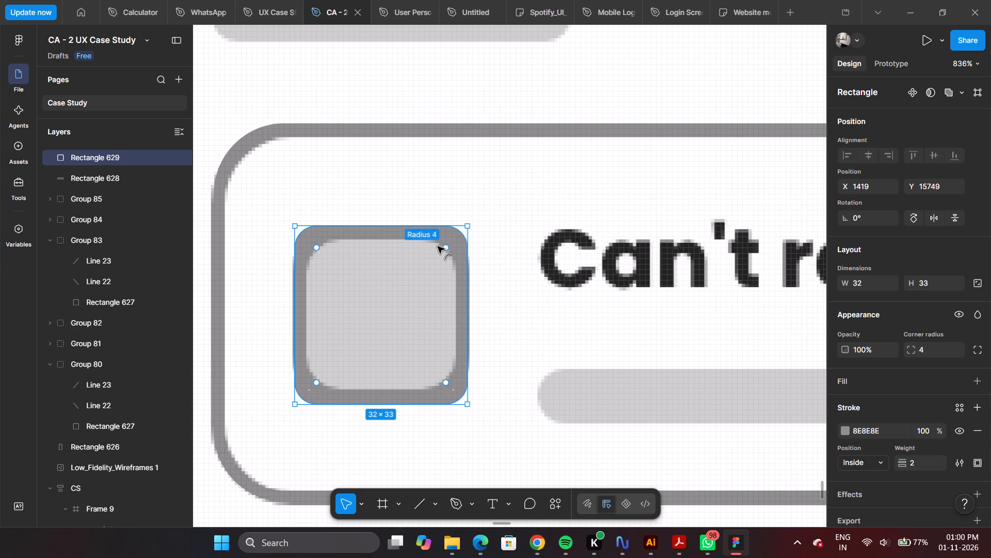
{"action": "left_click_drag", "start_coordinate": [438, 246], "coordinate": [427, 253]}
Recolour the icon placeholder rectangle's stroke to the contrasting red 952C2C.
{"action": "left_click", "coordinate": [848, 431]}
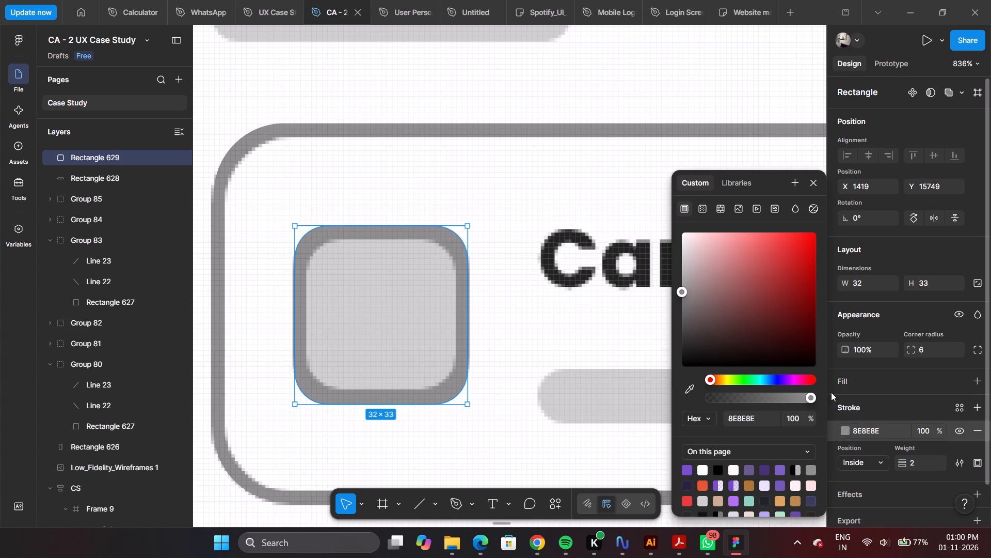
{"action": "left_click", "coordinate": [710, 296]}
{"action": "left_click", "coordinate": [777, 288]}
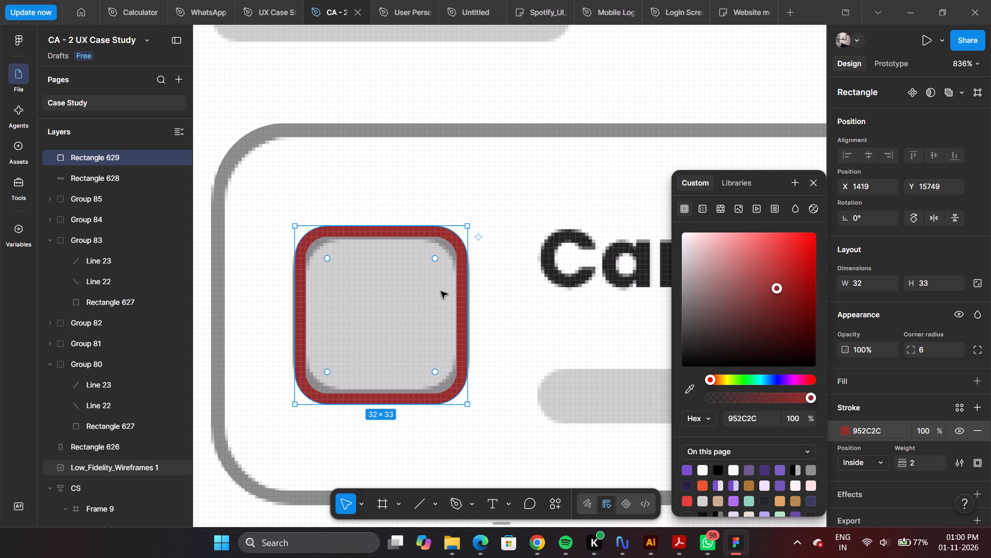
Set the icon placeholder rectangle's corner radius to 7, matching the rounded square in the wireframe image beneath.
{"action": "left_click_drag", "start_coordinate": [433, 258], "coordinate": [426, 267]}
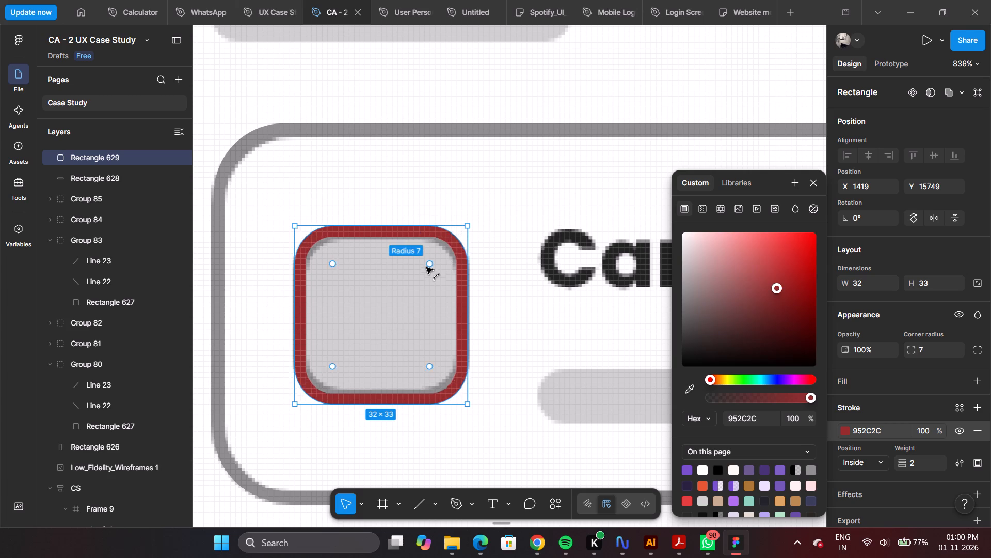
{"action": "left_click_drag", "start_coordinate": [426, 267], "coordinate": [426, 261]}
{"action": "scroll", "coordinate": [422, 262], "scroll_direction": "down", "scroll_amount": 4, "text": "ctrl"}
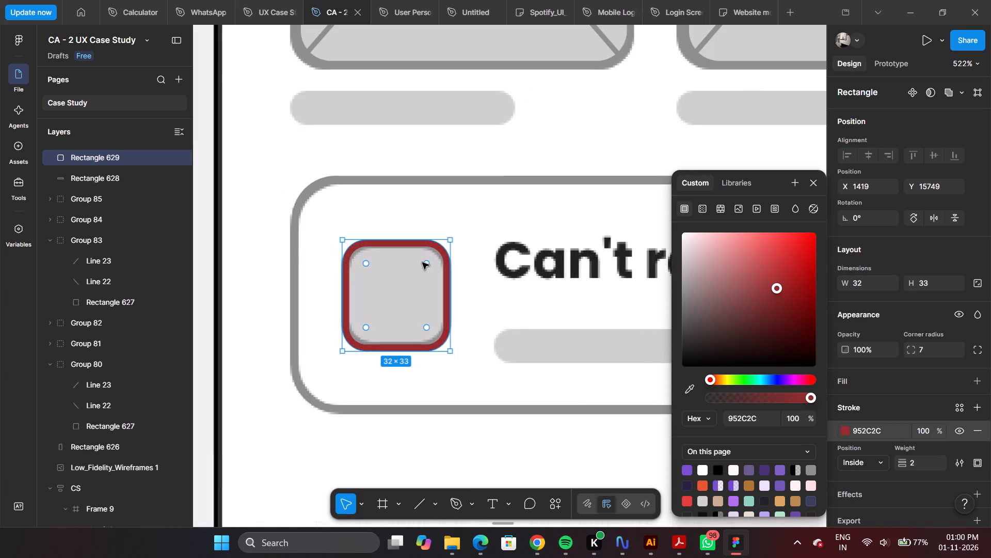
{"action": "scroll", "coordinate": [422, 262], "scroll_direction": "down", "scroll_amount": 4, "text": "ctrl"}
{"action": "scroll", "coordinate": [431, 322], "scroll_direction": "up", "scroll_amount": 4, "text": "ctrl"}
{"action": "scroll", "coordinate": [428, 272], "scroll_direction": "up", "scroll_amount": 10, "text": "ctrl"}
{"action": "scroll", "coordinate": [427, 269], "scroll_direction": "down", "scroll_amount": 6, "text": "ctrl"}
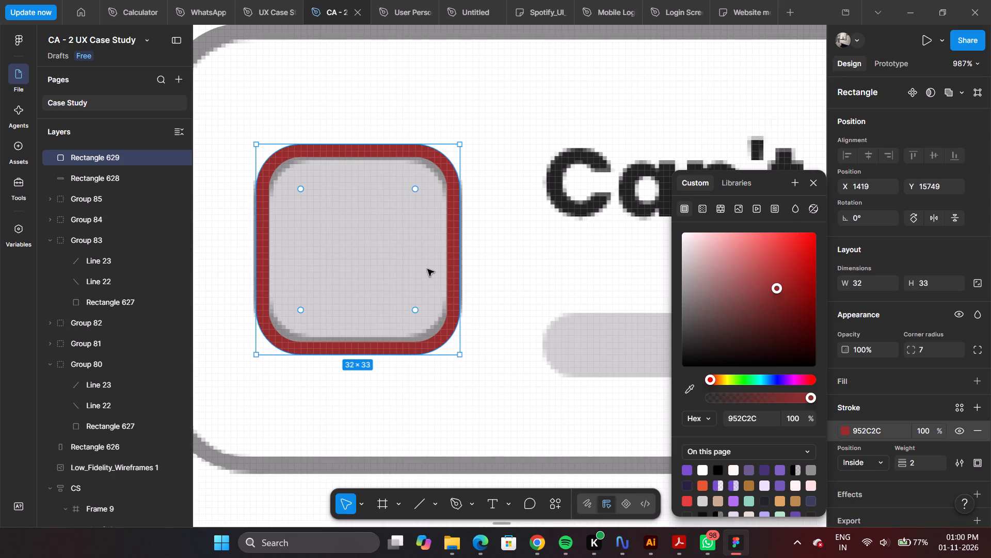
{"action": "scroll", "coordinate": [427, 269], "scroll_direction": "down", "scroll_amount": 2, "text": "ctrl"}
Recolour the icon placeholder's stroke by sampling the grey 8E8E8E from the card's outline.
{"action": "left_click", "coordinate": [688, 390]}
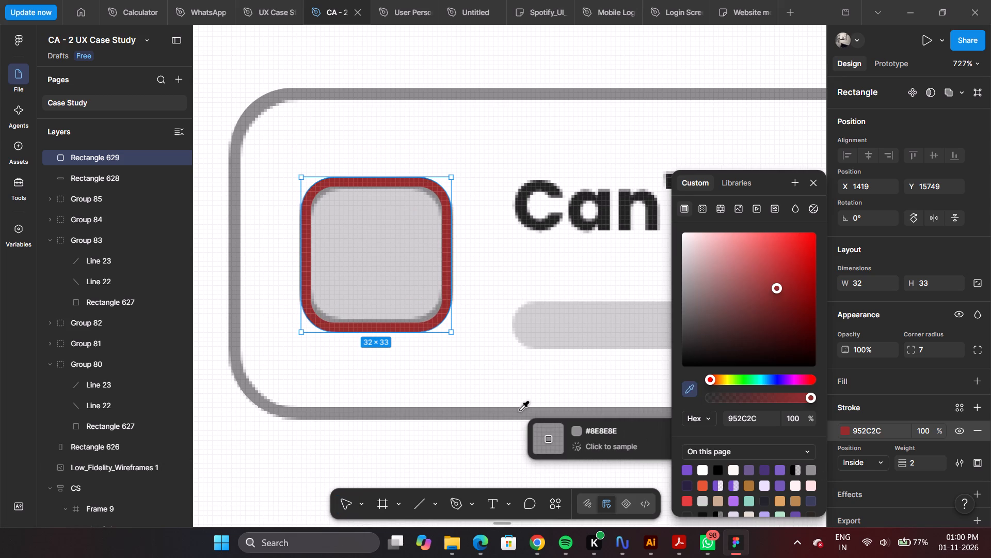
{"action": "left_click", "coordinate": [513, 413]}
{"action": "scroll", "coordinate": [526, 390], "scroll_direction": "down", "scroll_amount": 5, "text": "ctrl"}
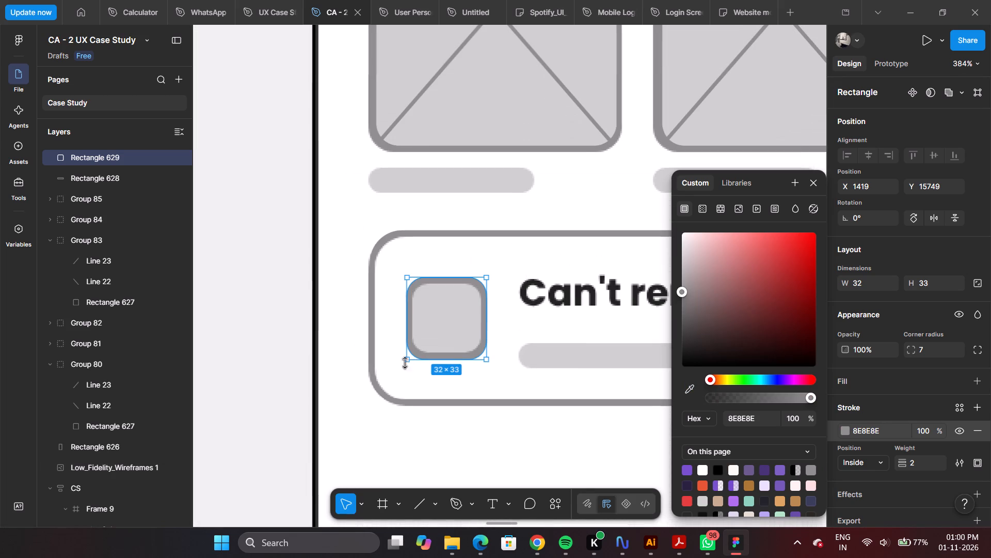
{"action": "scroll", "coordinate": [459, 330], "scroll_direction": "up", "scroll_amount": 4, "text": "ctrl"}
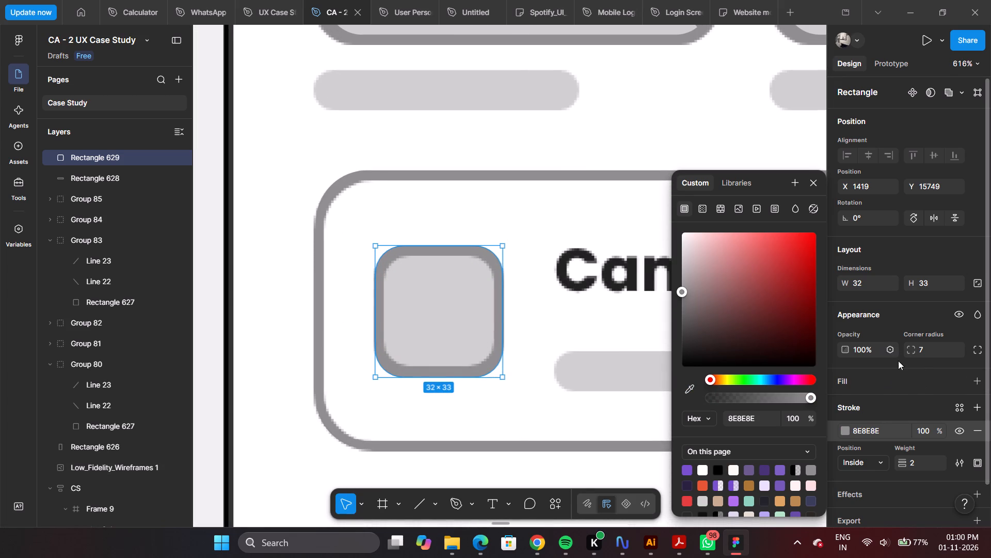
Add a D9D9D9 fill to the card's icon placeholder rectangle and deselect it.
{"action": "left_click", "coordinate": [977, 380]}
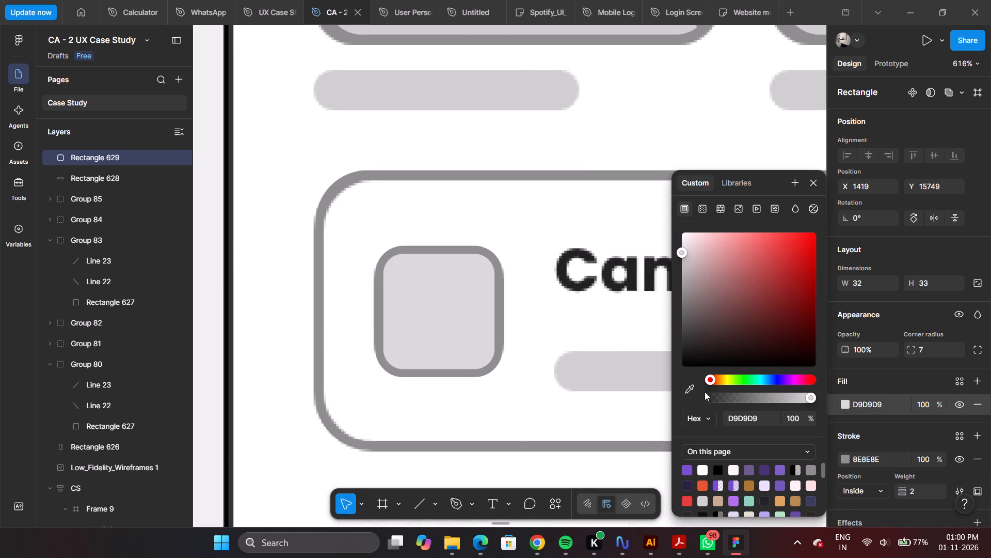
{"action": "left_click", "coordinate": [696, 387]}
{"action": "left_click", "coordinate": [461, 306]}
{"action": "scroll", "coordinate": [461, 305], "scroll_direction": "down", "scroll_amount": 5, "text": "ctrl"}
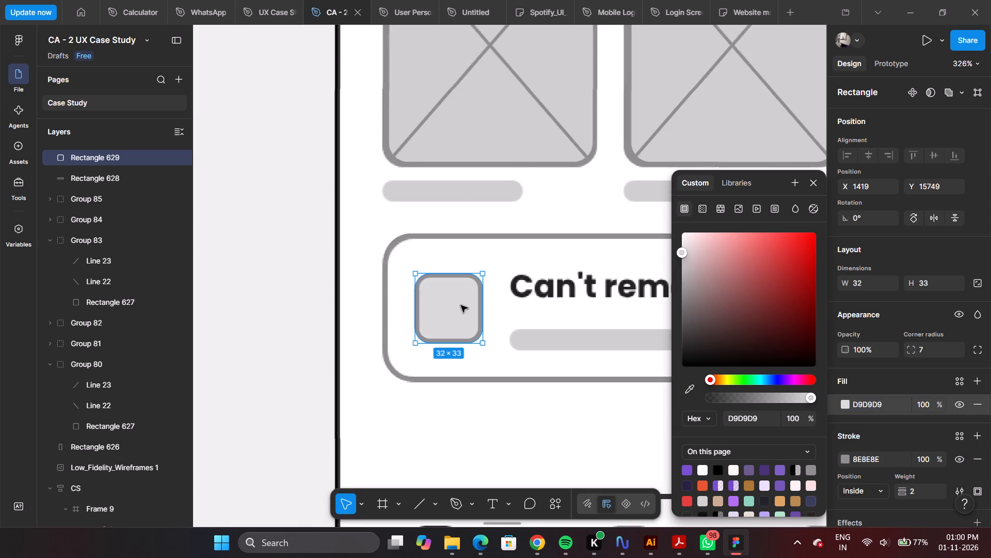
{"action": "scroll", "coordinate": [461, 305], "scroll_direction": "down", "scroll_amount": 11, "text": "ctrl"}
{"action": "left_click", "coordinate": [260, 343]}
Examine the Home wireframe's "Can't remember the title?" card and bottom navigation against the shapes drawn so far.
{"action": "scroll", "coordinate": [575, 315], "scroll_direction": "up", "scroll_amount": 5, "text": "ctrl"}
{"action": "scroll", "coordinate": [494, 262], "scroll_direction": "up", "scroll_amount": 3, "text": "ctrl"}
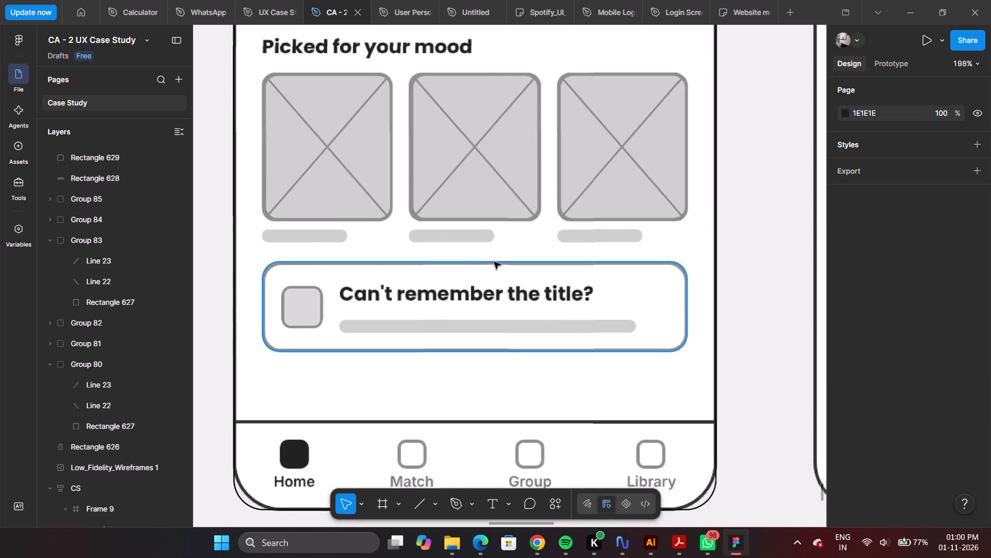
{"action": "scroll", "coordinate": [494, 262], "scroll_direction": "up", "scroll_amount": 1, "text": "ctrl"}
{"action": "scroll", "coordinate": [485, 269], "scroll_direction": "down", "scroll_amount": 4, "text": "ctrl"}
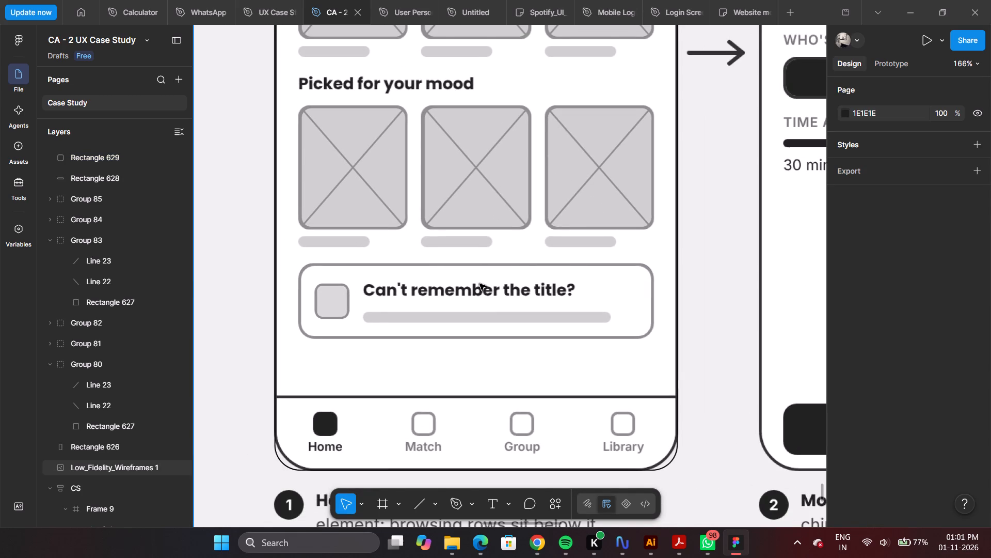
{"action": "scroll", "coordinate": [479, 284], "scroll_direction": "down", "scroll_amount": 5, "text": "ctrl"}
{"action": "scroll", "coordinate": [478, 276], "scroll_direction": "up", "scroll_amount": 3}
{"action": "scroll", "coordinate": [309, 309], "scroll_direction": "up", "scroll_amount": 5, "text": "ctrl"}
{"action": "scroll", "coordinate": [353, 272], "scroll_direction": "up", "scroll_amount": 3, "text": "ctrl"}
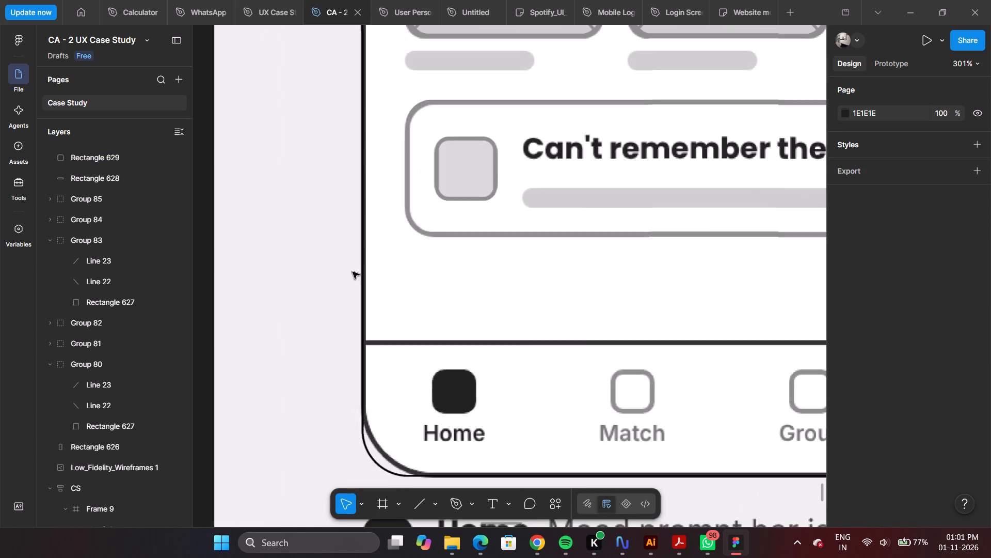
{"action": "scroll", "coordinate": [339, 214], "scroll_direction": "down", "scroll_amount": 7, "text": "ctrl"}
{"action": "scroll", "coordinate": [600, 256], "scroll_direction": "up", "scroll_amount": 5, "text": "ctrl"}
{"action": "scroll", "coordinate": [455, 210], "scroll_direction": "down", "scroll_amount": 4, "text": "ctrl"}
{"action": "scroll", "coordinate": [294, 162], "scroll_direction": "up", "scroll_amount": 3, "text": "ctrl"}
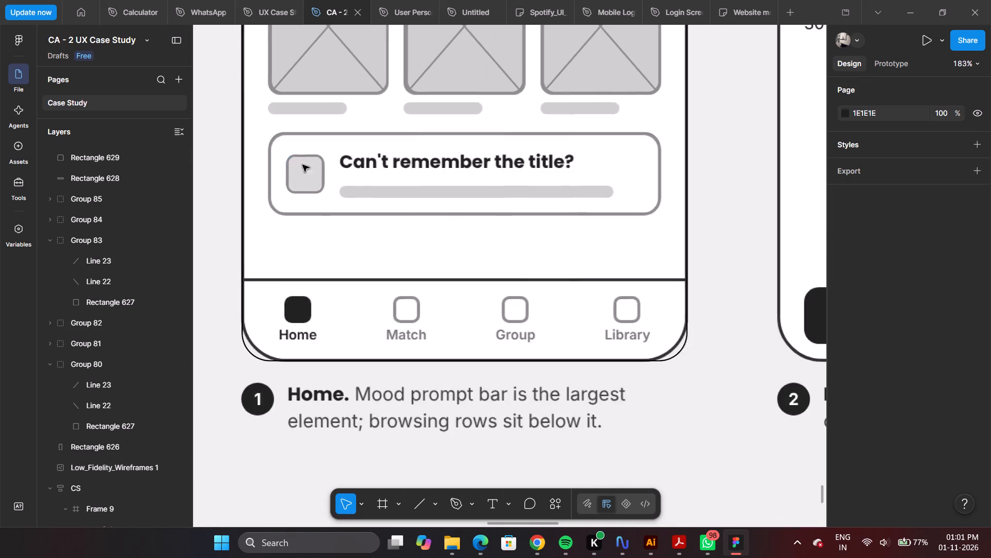
{"action": "scroll", "coordinate": [455, 214], "scroll_direction": "up", "scroll_amount": 4, "text": "ctrl"}
{"action": "scroll", "coordinate": [452, 202], "scroll_direction": "down", "scroll_amount": 5, "text": "ctrl"}
{"action": "scroll", "coordinate": [432, 172], "scroll_direction": "up", "scroll_amount": 4}
{"action": "scroll", "coordinate": [447, 188], "scroll_direction": "down", "scroll_amount": 1, "text": "ctrl"}
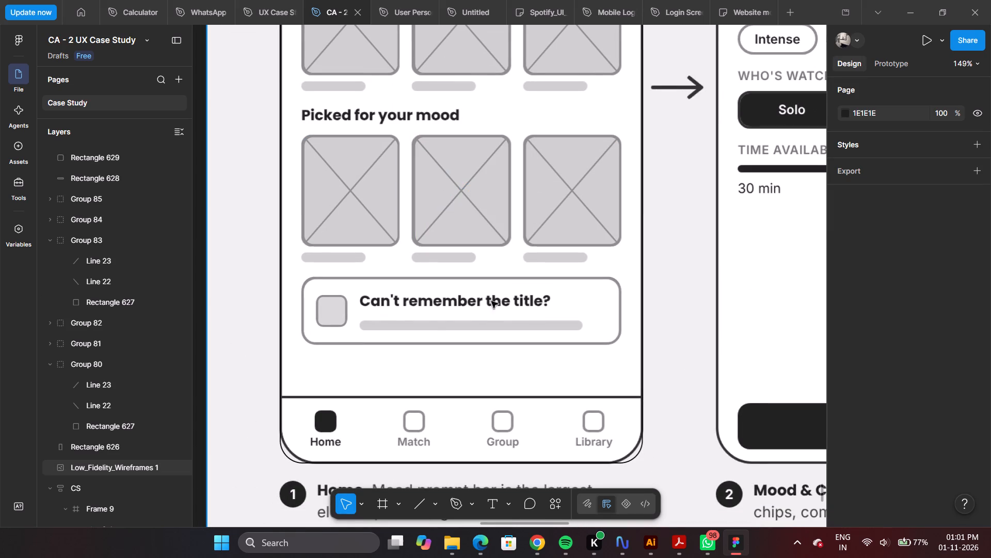
Duplicate the card's icon placeholder beside the Home navigation icon and shrink the copy to about 22 by 23.
{"action": "scroll", "coordinate": [374, 318], "scroll_direction": "up", "scroll_amount": 5, "text": "ctrl"}
{"action": "scroll", "coordinate": [314, 272], "scroll_direction": "down", "scroll_amount": 4}
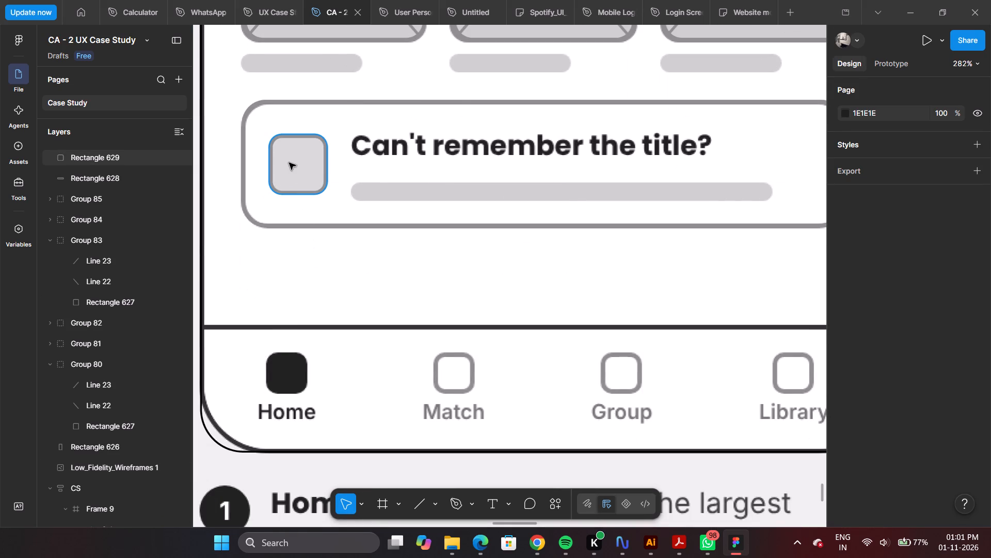
{"action": "left_click_drag", "start_coordinate": [289, 163], "coordinate": [283, 370]}
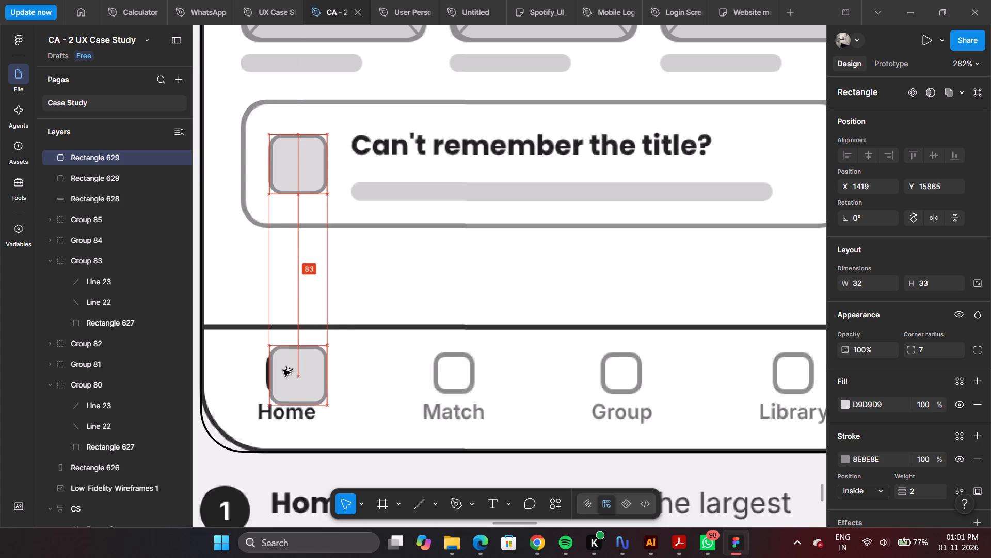
{"action": "left_click_drag", "start_coordinate": [283, 370], "coordinate": [342, 371]}
{"action": "scroll", "coordinate": [278, 388], "scroll_direction": "up", "scroll_amount": 5, "text": "ctrl"}
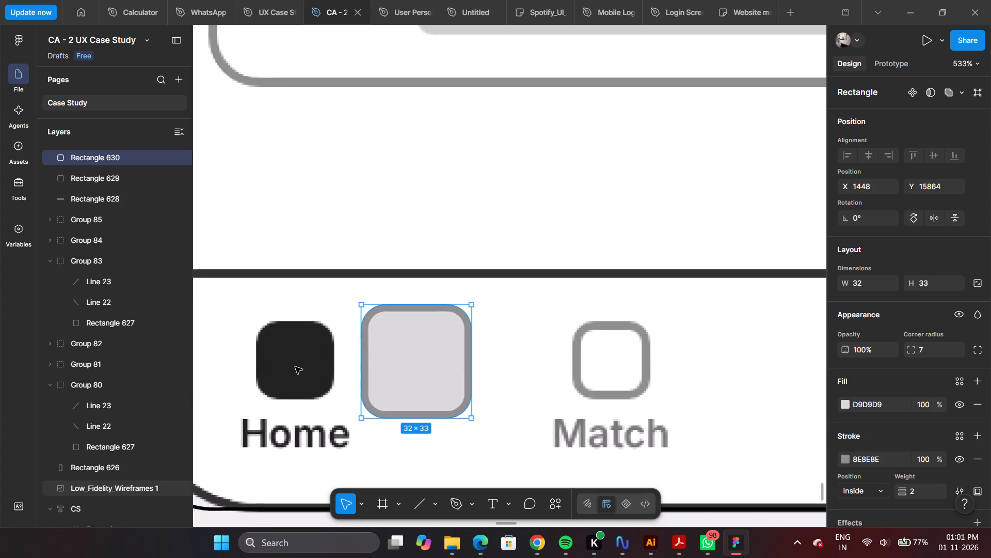
{"action": "left_click_drag", "start_coordinate": [470, 307], "coordinate": [436, 324], "text": "alt+shift"}
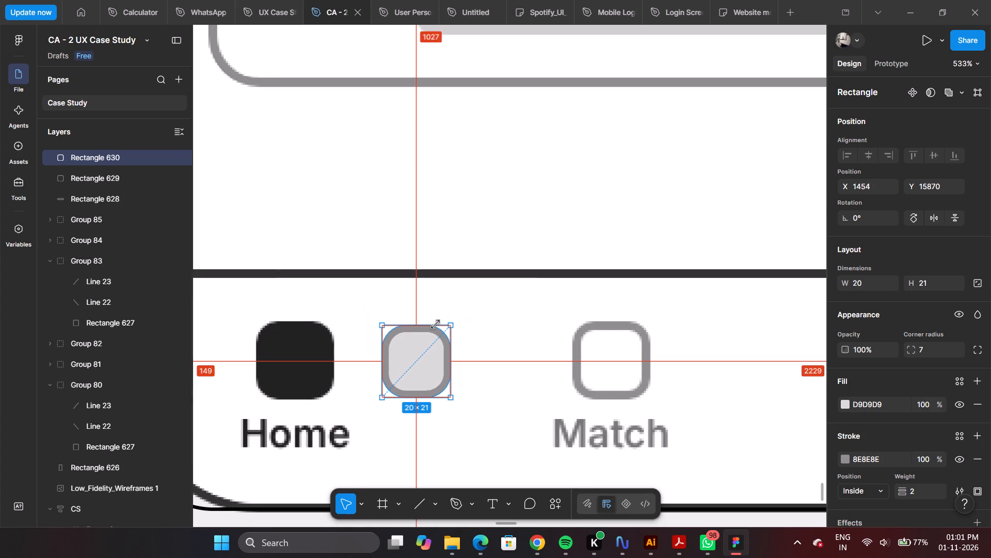
{"action": "left_click_drag", "start_coordinate": [436, 324], "coordinate": [443, 321], "text": "alt+shift"}
Move the small rounded square over the Home navigation icon at X 1418, Y 15869.
{"action": "left_click_drag", "start_coordinate": [419, 365], "coordinate": [315, 361]}
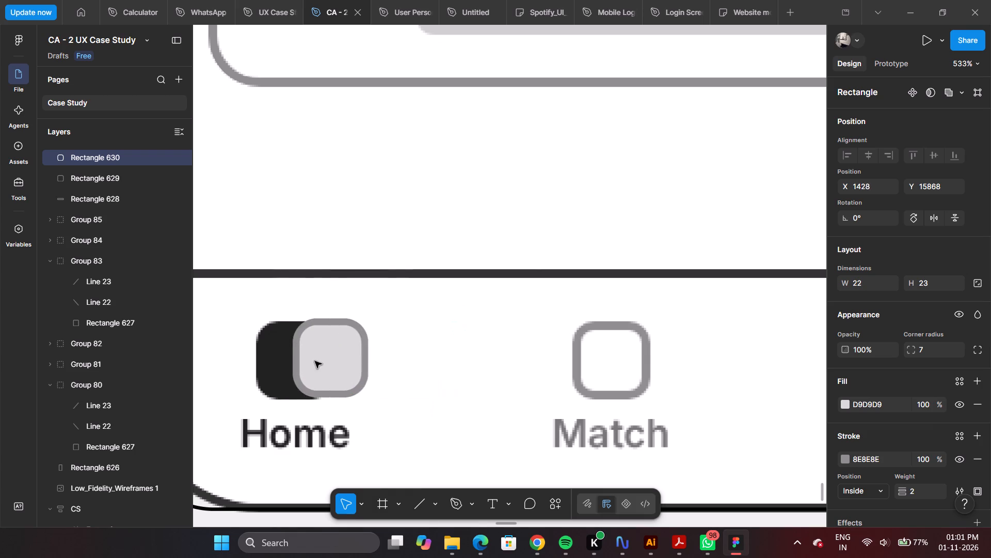
{"action": "left_click_drag", "start_coordinate": [315, 361], "coordinate": [297, 363]}
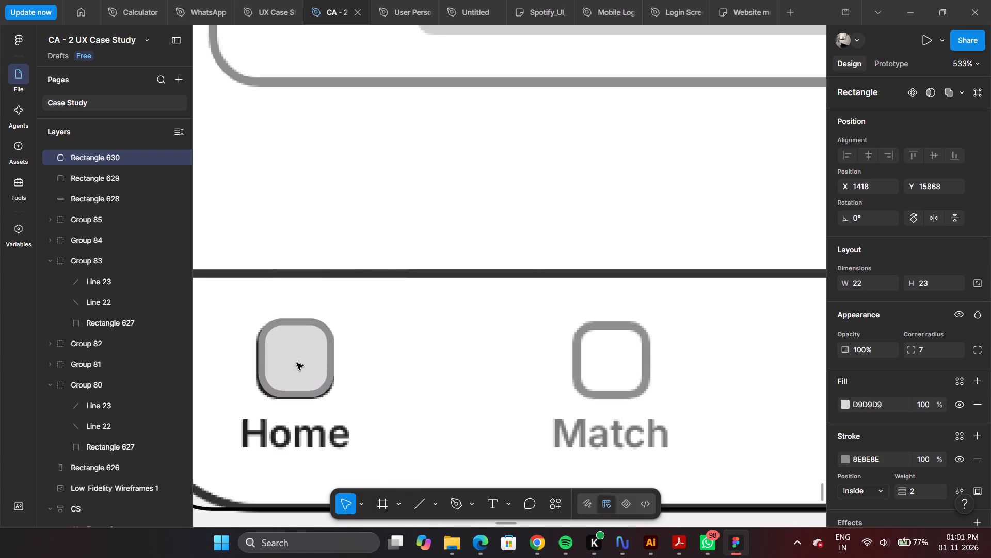
{"action": "left_click_drag", "start_coordinate": [297, 363], "coordinate": [297, 364]}
{"action": "scroll", "coordinate": [290, 361], "scroll_direction": "up", "scroll_amount": 6, "text": "ctrl"}
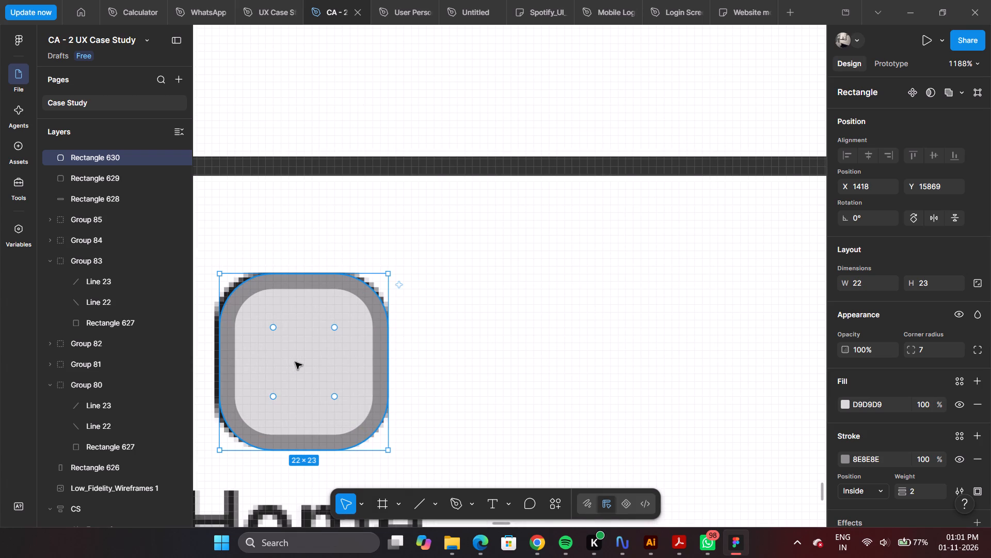
{"action": "left_click", "coordinate": [295, 363]}
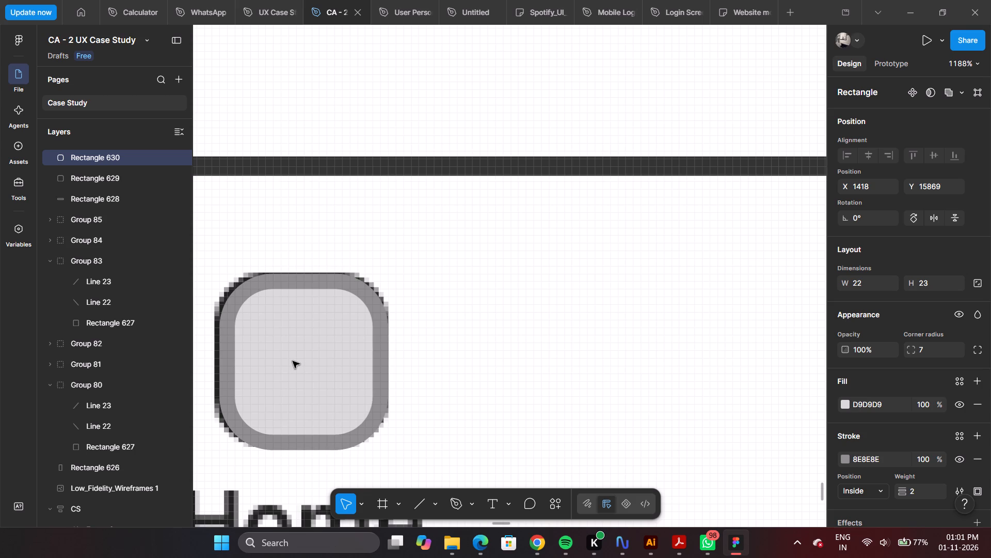
{"action": "scroll", "coordinate": [299, 356], "scroll_direction": "down", "scroll_amount": 5, "text": "ctrl"}
{"action": "scroll", "coordinate": [369, 347], "scroll_direction": "down", "scroll_amount": 5, "text": "ctrl"}
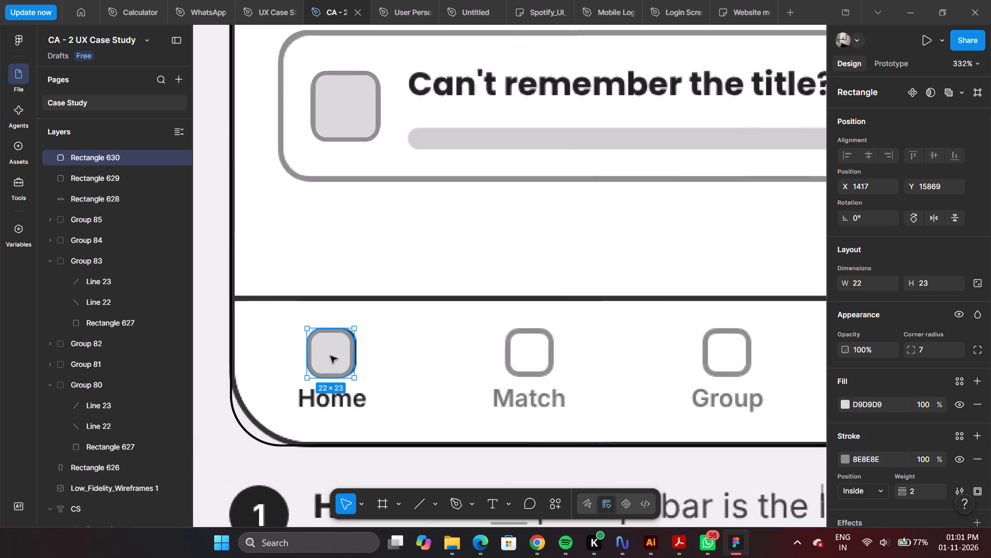
{"action": "scroll", "coordinate": [312, 350], "scroll_direction": "up", "scroll_amount": 5, "text": "ctrl"}
{"action": "scroll", "coordinate": [389, 374], "scroll_direction": "up", "scroll_amount": 6, "text": "ctrl"}
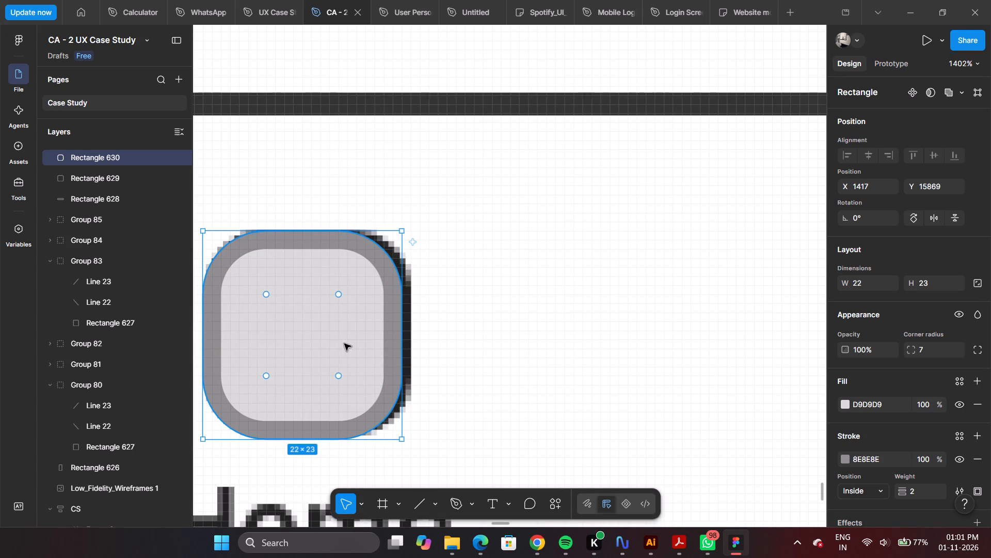
{"action": "key", "text": "Right"}
{"action": "key", "text": "Up"}
{"action": "key", "text": "Down"}
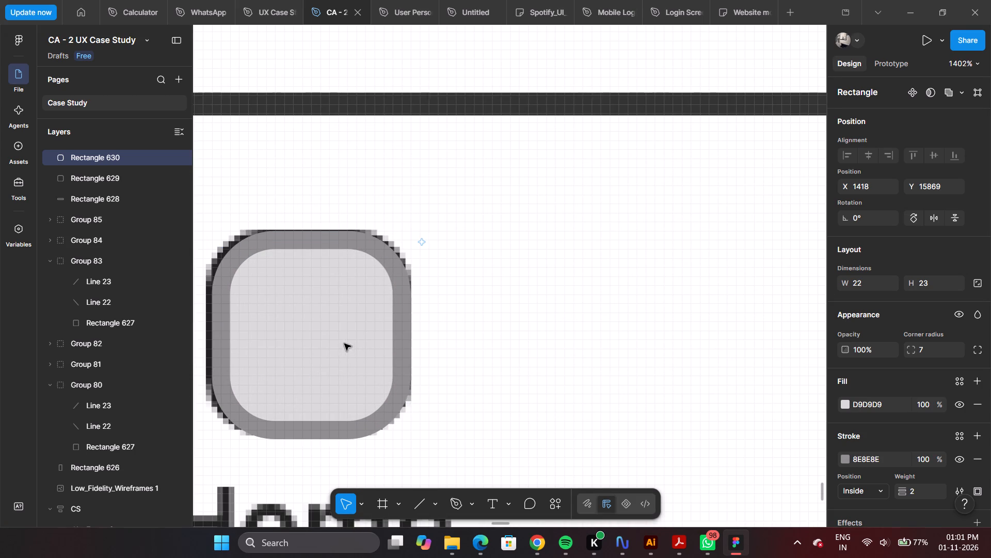
Reduce the Home icon rectangle's corner radius to 6.
{"action": "scroll", "coordinate": [375, 299], "scroll_direction": "down", "scroll_amount": 5, "text": "ctrl"}
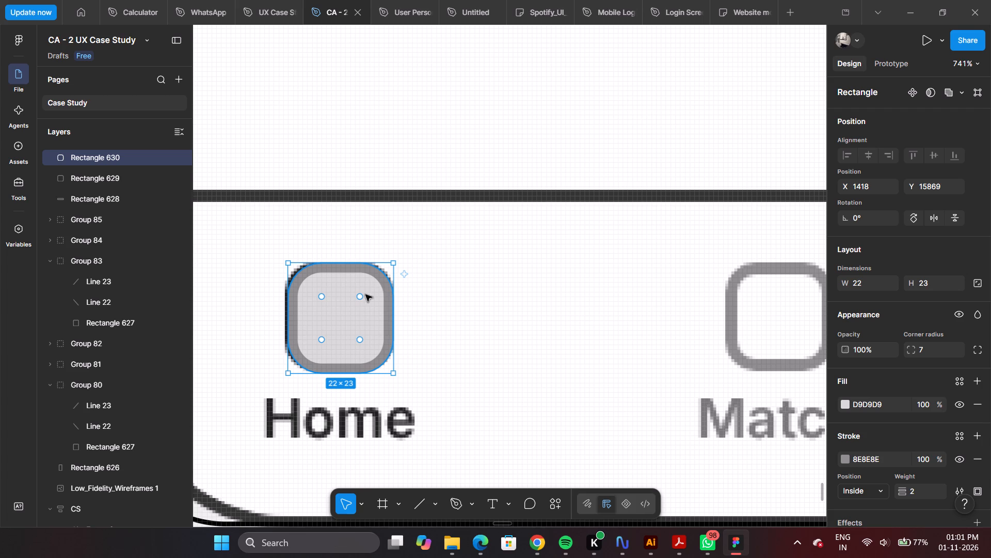
{"action": "left_click_drag", "start_coordinate": [361, 296], "coordinate": [363, 292]}
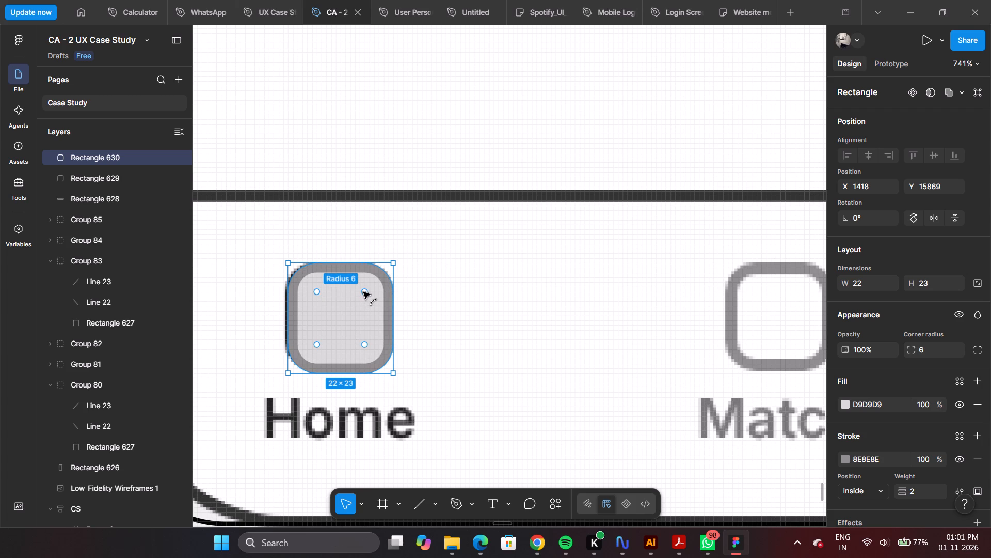
{"action": "left_click_drag", "start_coordinate": [363, 292], "coordinate": [365, 288]}
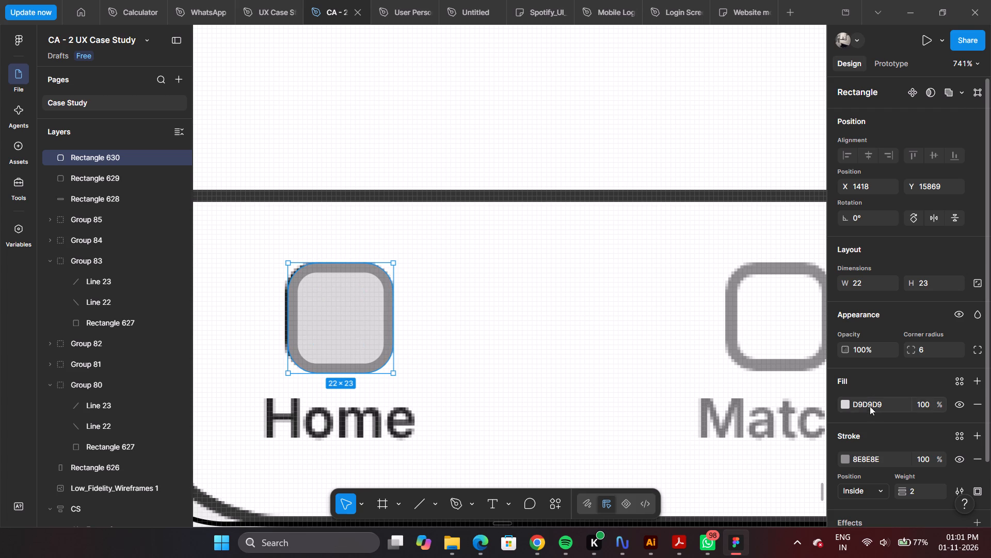
Hide the Home icon rectangle's fill and widen it to 23 by 23, starting at X 1417.
{"action": "left_click", "coordinate": [956, 404]}
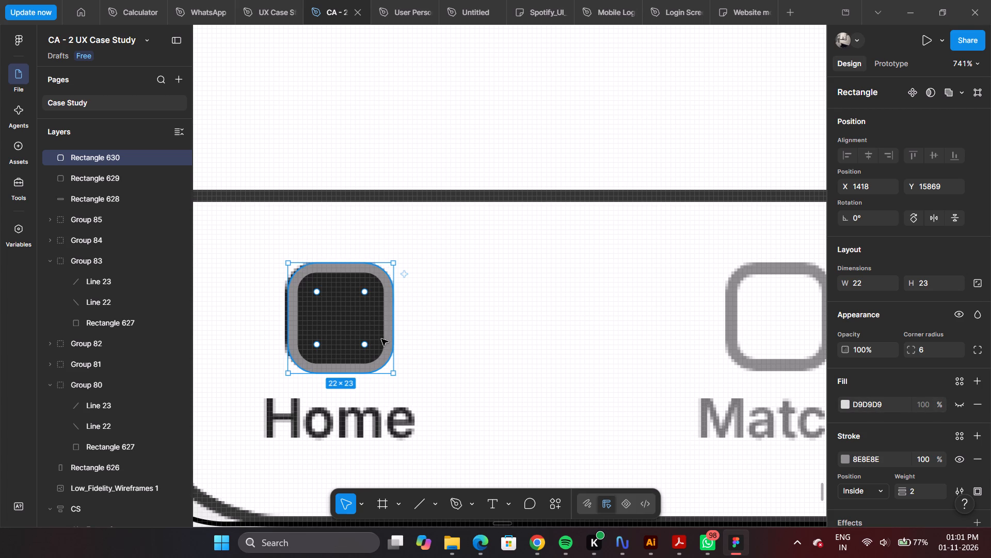
{"action": "left_click_drag", "start_coordinate": [290, 321], "coordinate": [284, 321]}
{"action": "scroll", "coordinate": [286, 318], "scroll_direction": "up", "scroll_amount": 4, "text": "ctrl"}
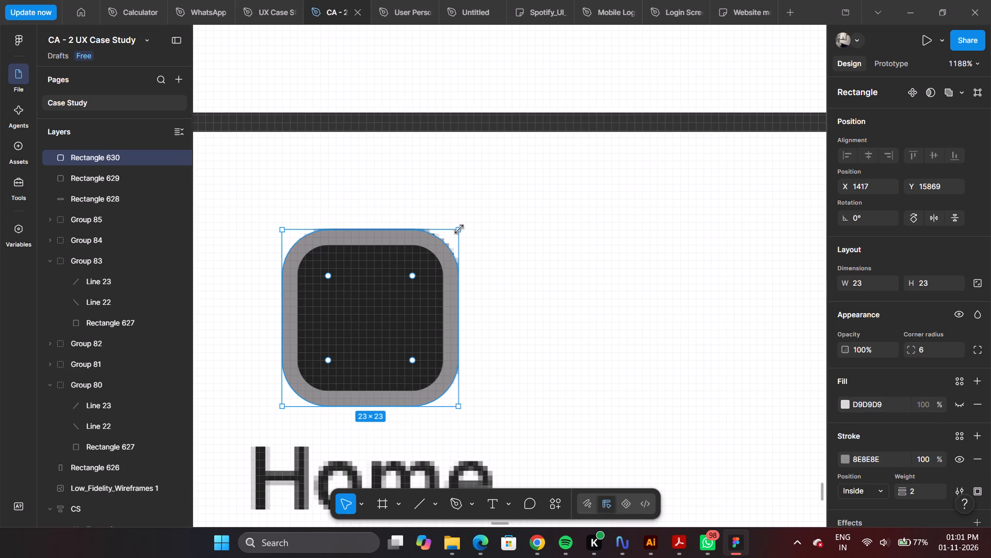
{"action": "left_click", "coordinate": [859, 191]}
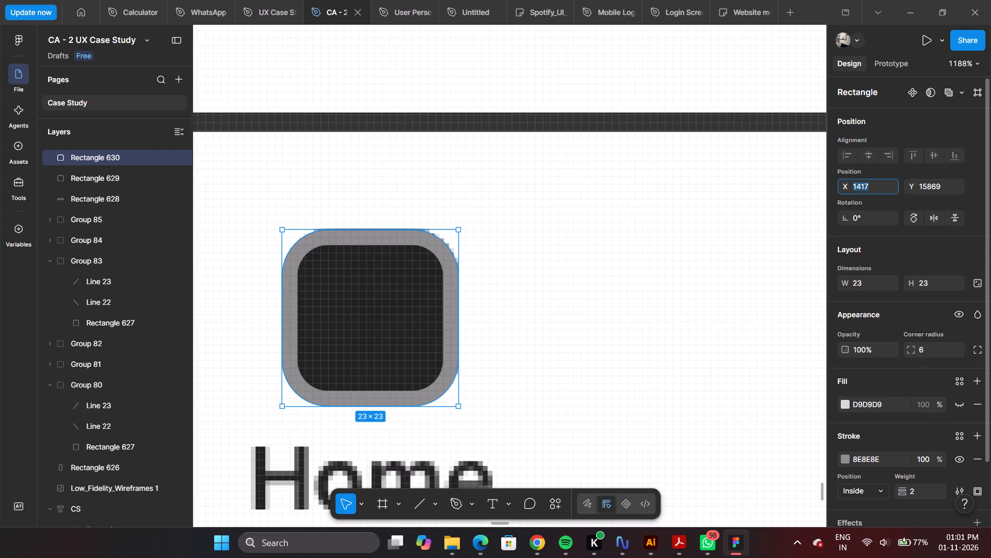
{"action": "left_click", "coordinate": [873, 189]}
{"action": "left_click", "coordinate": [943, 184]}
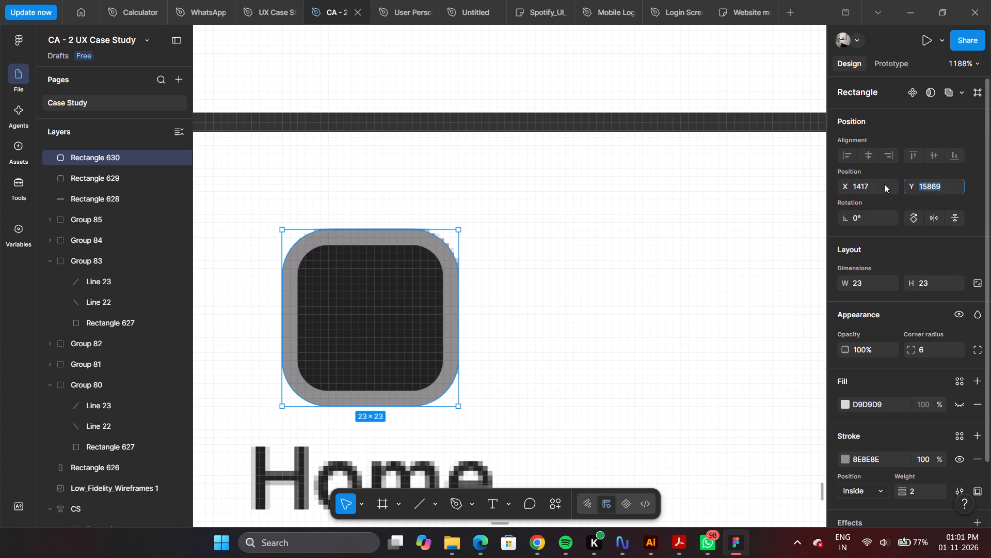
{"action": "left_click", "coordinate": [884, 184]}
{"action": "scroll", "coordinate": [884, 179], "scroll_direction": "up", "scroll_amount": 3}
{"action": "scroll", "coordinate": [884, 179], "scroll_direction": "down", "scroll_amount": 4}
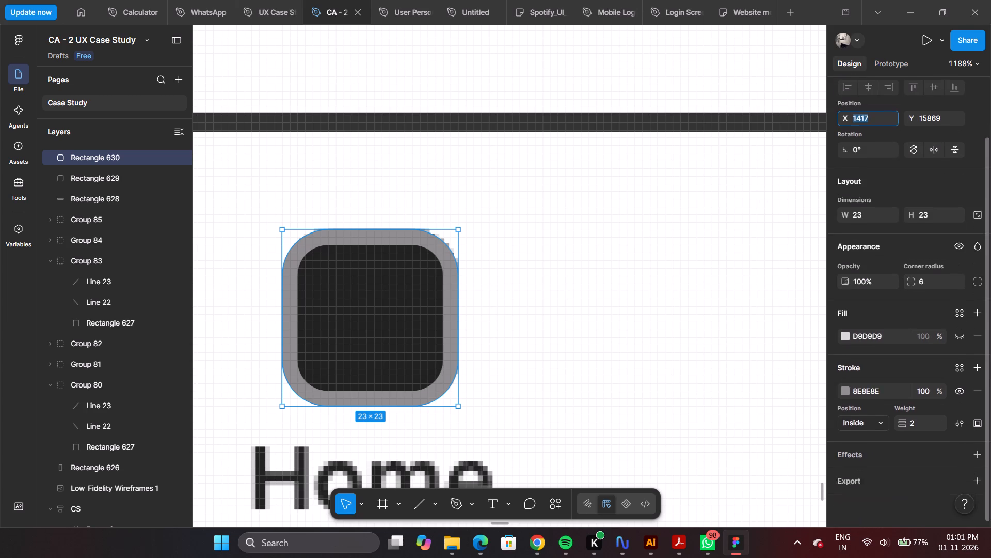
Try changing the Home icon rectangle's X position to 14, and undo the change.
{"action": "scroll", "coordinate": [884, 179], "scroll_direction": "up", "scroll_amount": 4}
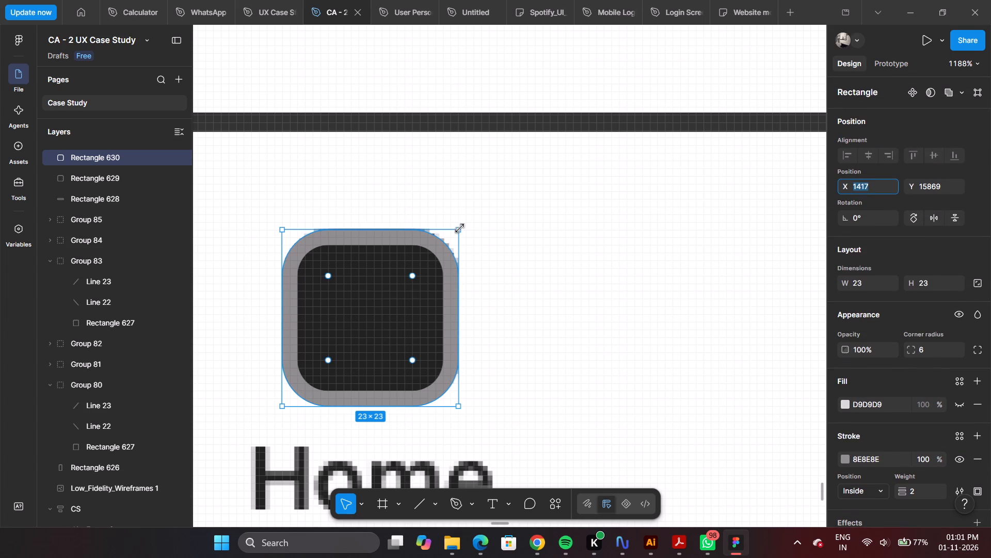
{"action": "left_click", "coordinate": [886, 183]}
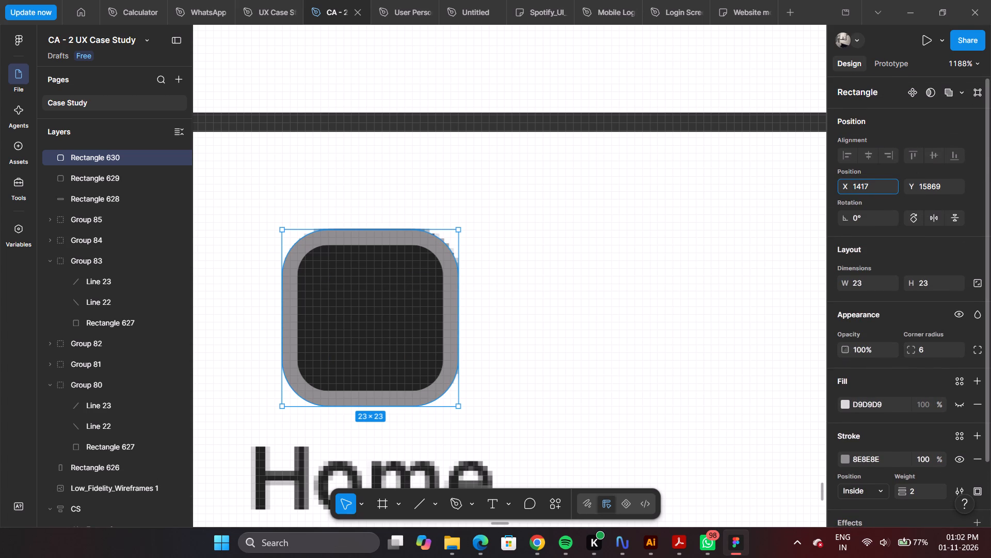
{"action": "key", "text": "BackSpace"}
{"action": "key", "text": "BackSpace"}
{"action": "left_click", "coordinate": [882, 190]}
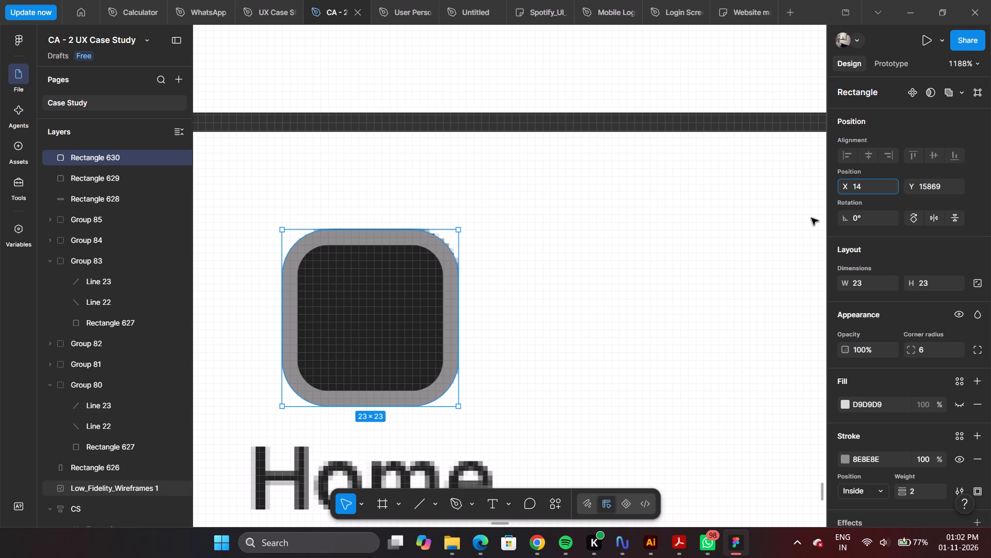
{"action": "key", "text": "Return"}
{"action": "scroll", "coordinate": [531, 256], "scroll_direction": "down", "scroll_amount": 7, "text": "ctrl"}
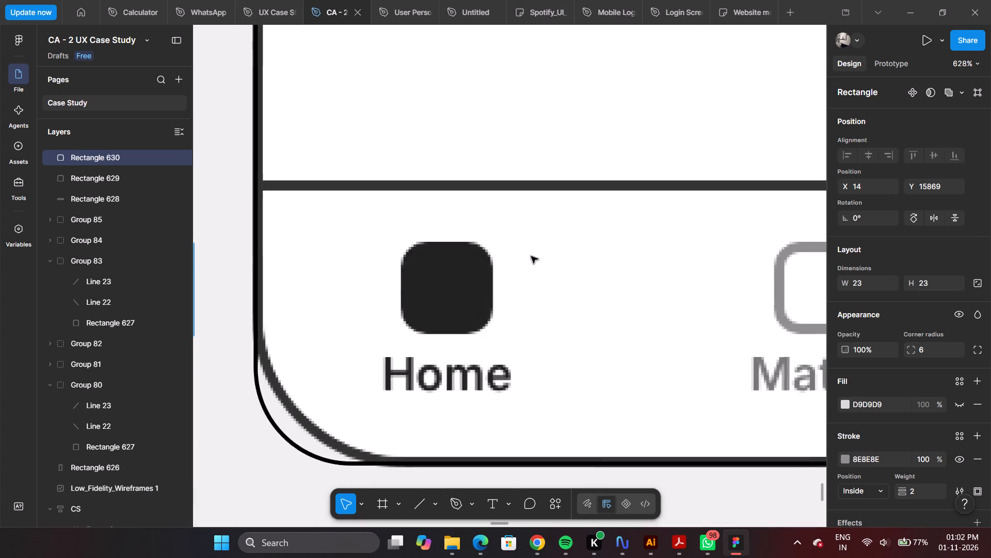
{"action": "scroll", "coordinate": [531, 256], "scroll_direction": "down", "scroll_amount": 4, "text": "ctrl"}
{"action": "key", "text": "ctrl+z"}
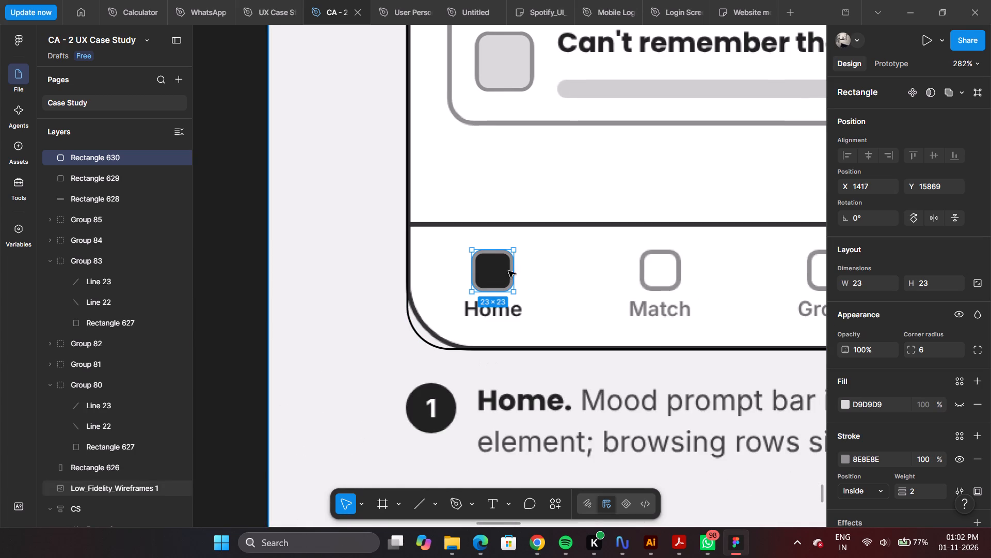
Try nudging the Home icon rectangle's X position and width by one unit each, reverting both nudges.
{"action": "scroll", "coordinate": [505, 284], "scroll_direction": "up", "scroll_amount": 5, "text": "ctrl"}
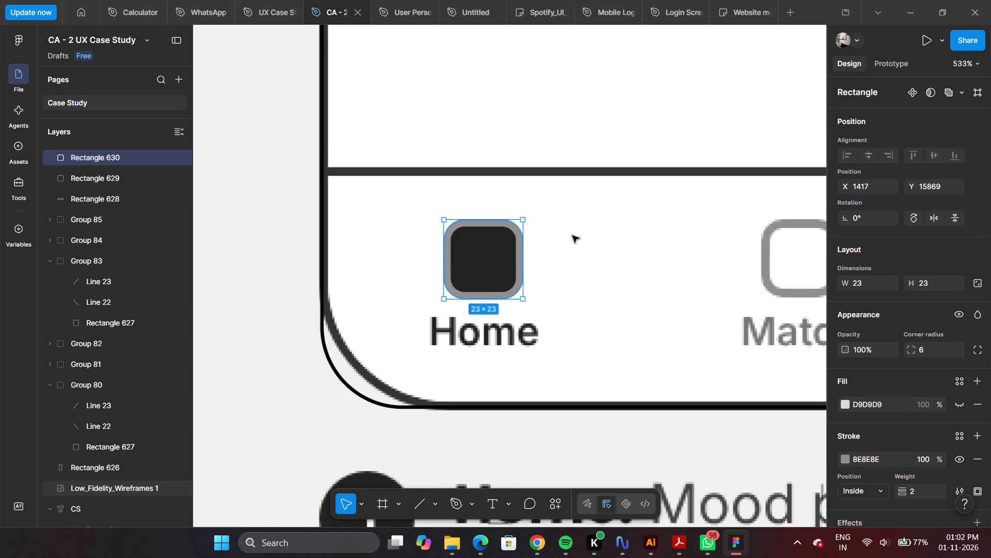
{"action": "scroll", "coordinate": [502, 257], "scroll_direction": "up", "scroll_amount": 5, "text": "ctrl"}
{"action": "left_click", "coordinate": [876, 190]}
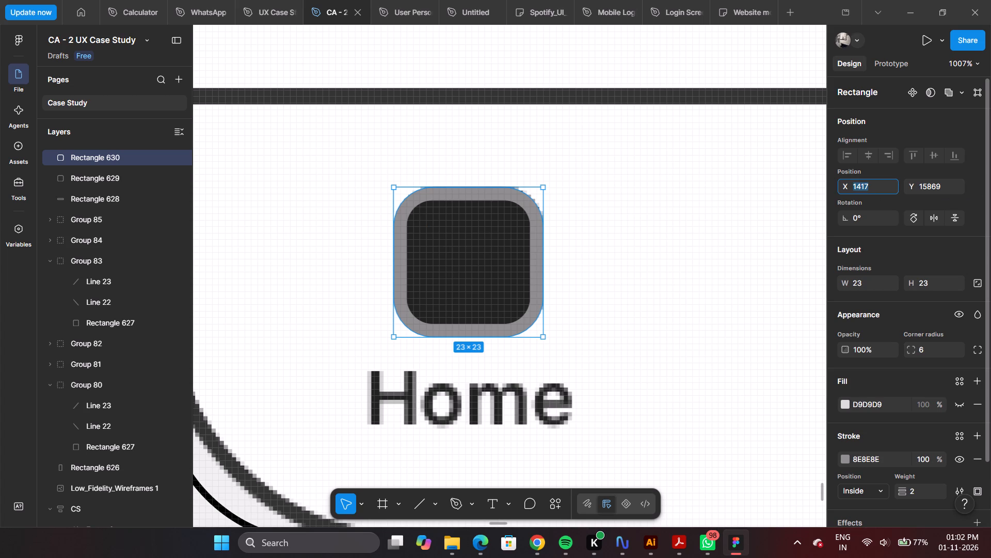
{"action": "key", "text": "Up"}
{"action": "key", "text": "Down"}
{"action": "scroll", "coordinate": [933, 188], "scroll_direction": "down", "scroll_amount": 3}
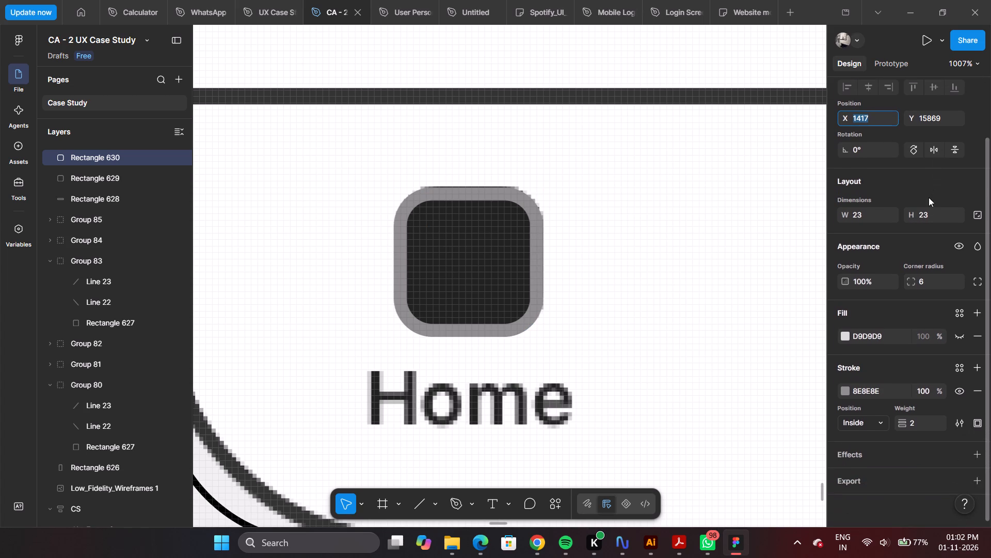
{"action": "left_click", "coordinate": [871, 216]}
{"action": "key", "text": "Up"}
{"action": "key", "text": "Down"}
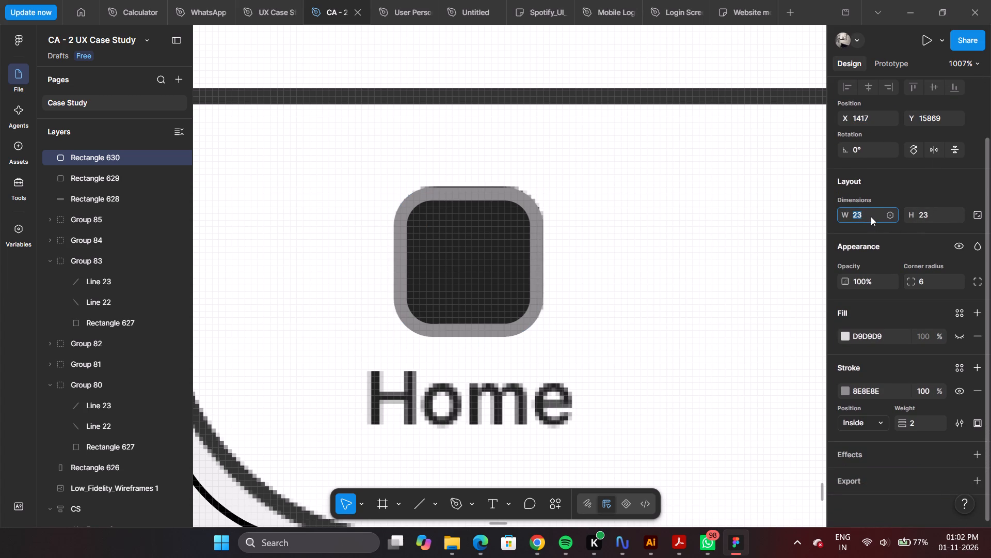
Duplicate the Home icon rectangle over the Match navigation icon, placing the copy at X 1509, Y 15869.
{"action": "scroll", "coordinate": [498, 220], "scroll_direction": "down", "scroll_amount": 4, "text": "ctrl"}
{"action": "scroll", "coordinate": [608, 244], "scroll_direction": "up", "scroll_amount": 4, "text": "ctrl"}
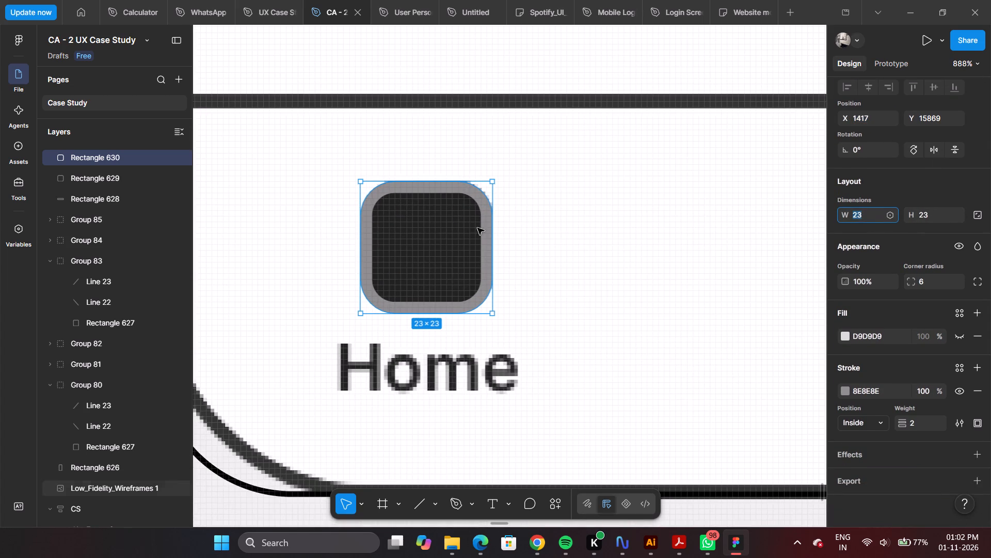
{"action": "scroll", "coordinate": [460, 250], "scroll_direction": "down", "scroll_amount": 5, "text": "ctrl"}
{"action": "scroll", "coordinate": [645, 260], "scroll_direction": "up", "scroll_amount": 5, "text": "ctrl"}
{"action": "scroll", "coordinate": [603, 203], "scroll_direction": "down", "scroll_amount": 5, "text": "ctrl"}
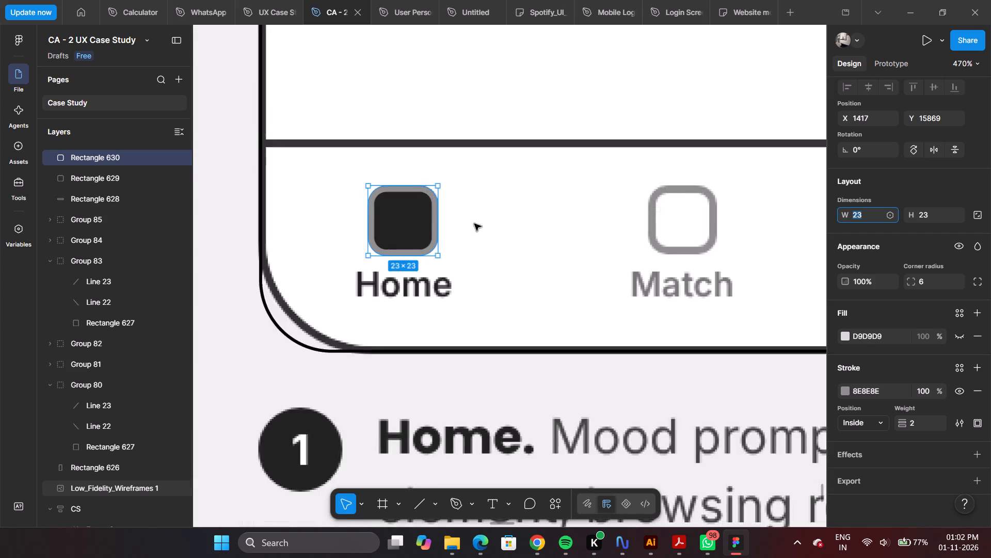
{"action": "scroll", "coordinate": [354, 224], "scroll_direction": "up", "scroll_amount": 4, "text": "ctrl"}
{"action": "scroll", "coordinate": [432, 218], "scroll_direction": "down", "scroll_amount": 4, "text": "ctrl"}
{"action": "scroll", "coordinate": [670, 219], "scroll_direction": "down", "scroll_amount": 2, "text": "ctrl"}
{"action": "scroll", "coordinate": [672, 220], "scroll_direction": "up", "scroll_amount": 2, "text": "ctrl"}
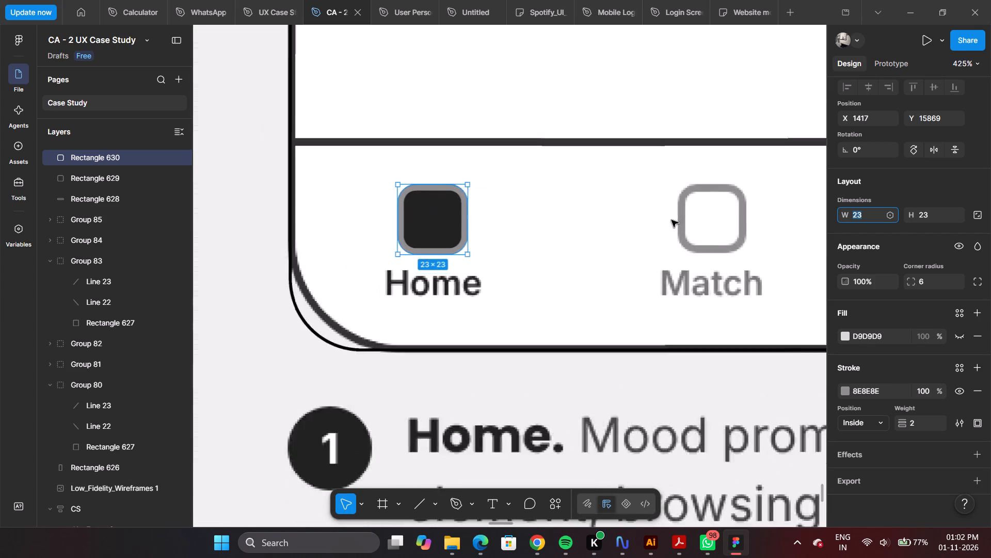
{"action": "scroll", "coordinate": [672, 220], "scroll_direction": "up", "scroll_amount": 1, "text": "ctrl"}
{"action": "scroll", "coordinate": [588, 223], "scroll_direction": "down", "scroll_amount": 5, "text": "ctrl"}
{"action": "scroll", "coordinate": [764, 228], "scroll_direction": "up", "scroll_amount": 4, "text": "ctrl"}
{"action": "left_click_drag", "start_coordinate": [306, 220], "coordinate": [616, 224], "text": "alt"}
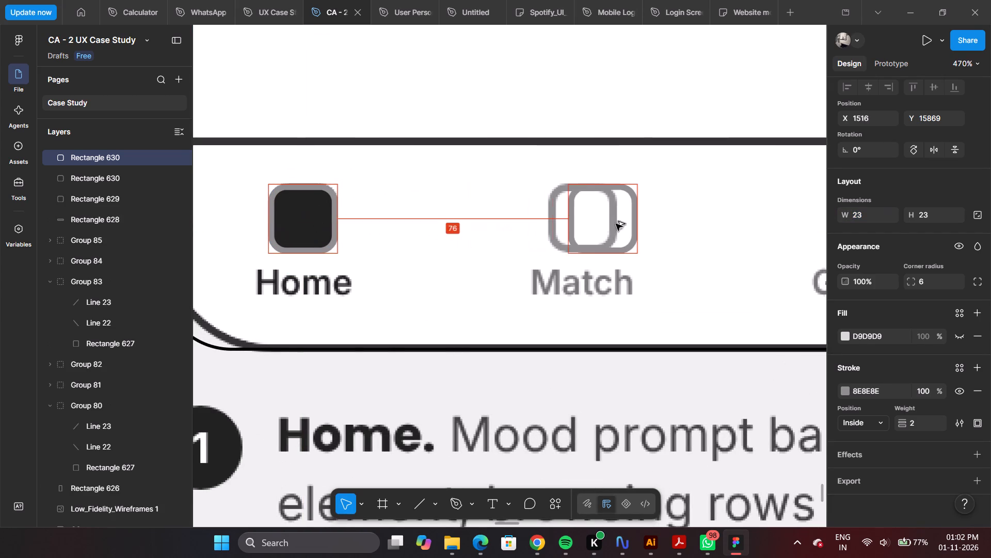
{"action": "left_click_drag", "start_coordinate": [616, 224], "coordinate": [588, 219], "text": "alt"}
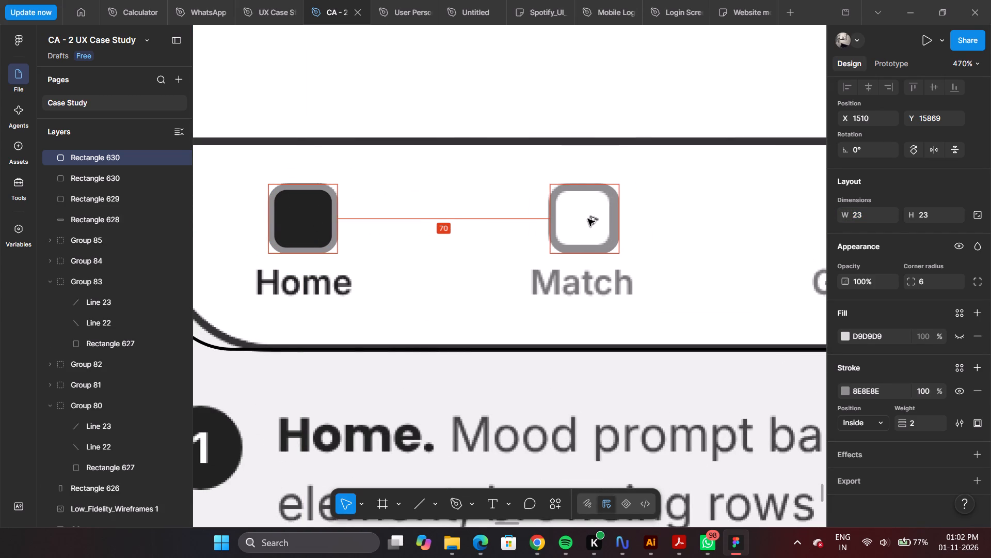
{"action": "left_click_drag", "start_coordinate": [588, 219], "coordinate": [586, 219], "text": "alt"}
{"action": "left_click_drag", "start_coordinate": [586, 219], "coordinate": [586, 219], "text": "alt"}
Repeat the Match outline's duplication twice at the same spacing, toward the Group and Library icons.
{"action": "scroll", "coordinate": [464, 240], "scroll_direction": "down", "scroll_amount": 5, "text": "ctrl"}
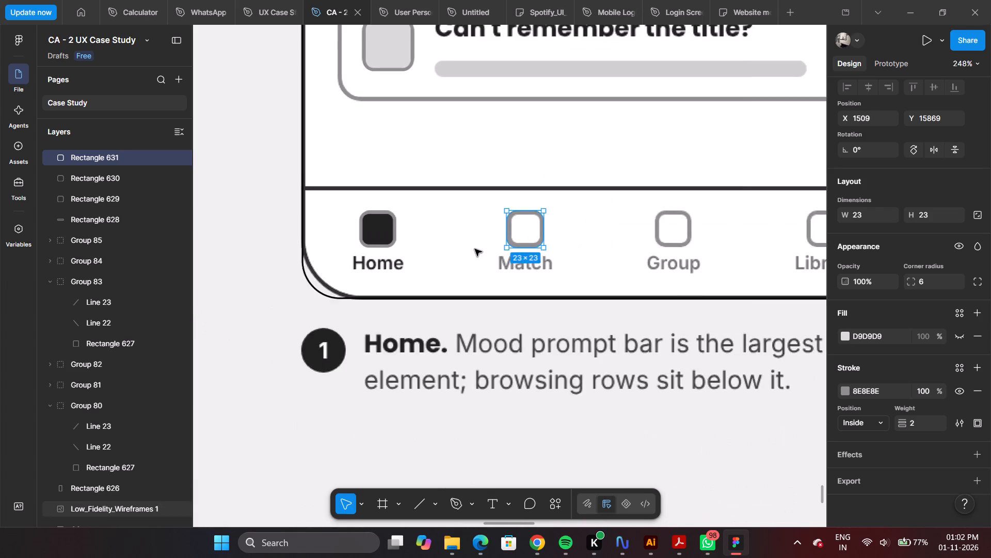
{"action": "scroll", "coordinate": [474, 249], "scroll_direction": "down", "scroll_amount": 4, "text": "ctrl"}
{"action": "key", "text": "ctrl+d"}
{"action": "key", "text": "ctrl+d"}
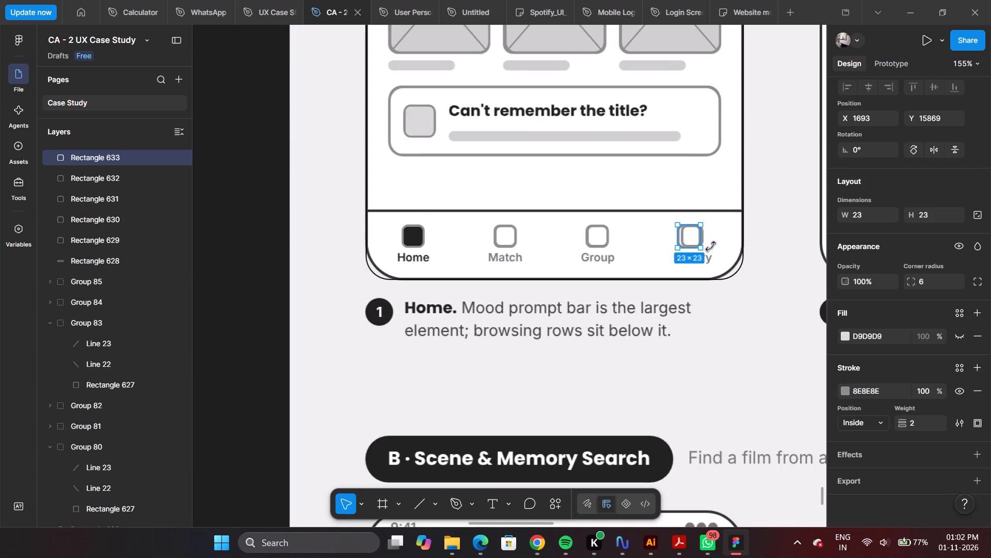
Shift the last copied outline onto the Library icon at X 1696, Y 15869.
{"action": "scroll", "coordinate": [694, 247], "scroll_direction": "up", "scroll_amount": 5, "text": "alt"}
{"action": "scroll", "coordinate": [693, 247], "scroll_direction": "down", "scroll_amount": 5, "text": "alt"}
{"action": "scroll", "coordinate": [691, 243], "scroll_direction": "up", "scroll_amount": 9, "text": "ctrl"}
{"action": "scroll", "coordinate": [696, 233], "scroll_direction": "down", "scroll_amount": 5, "text": "ctrl"}
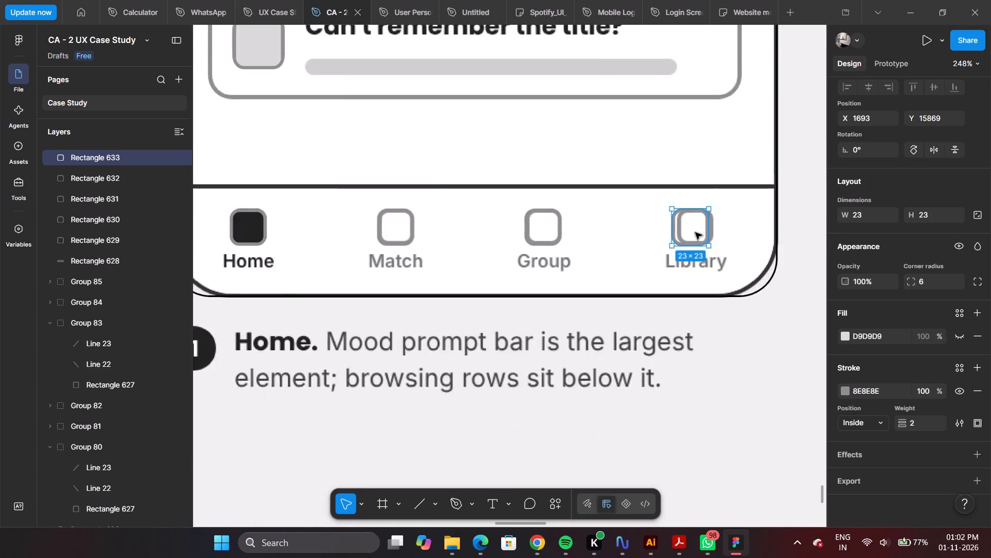
{"action": "scroll", "coordinate": [739, 226], "scroll_direction": "up", "scroll_amount": 5, "text": "ctrl"}
{"action": "scroll", "coordinate": [800, 229], "scroll_direction": "down", "scroll_amount": 5, "text": "ctrl"}
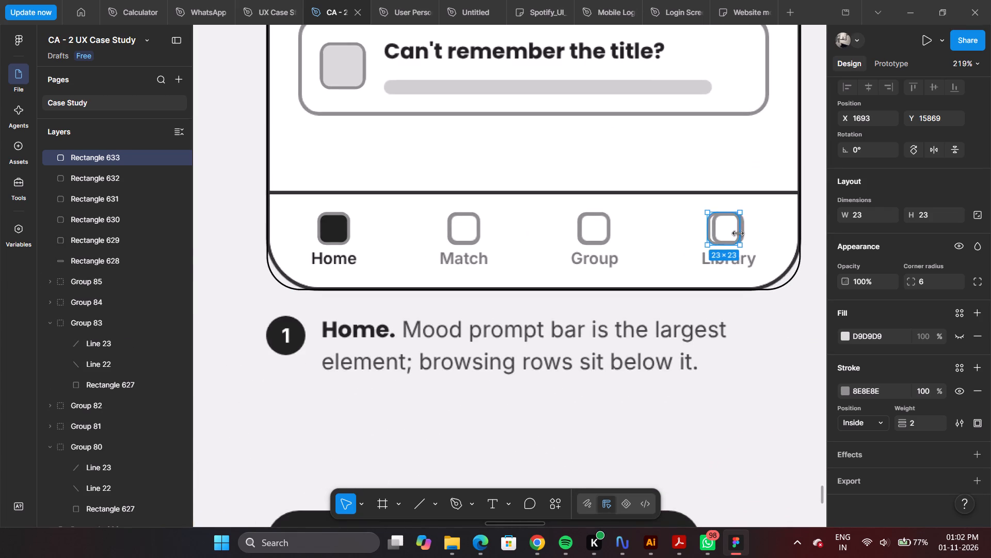
{"action": "scroll", "coordinate": [738, 234], "scroll_direction": "up", "scroll_amount": 9, "text": "ctrl"}
{"action": "left_click_drag", "start_coordinate": [700, 228], "coordinate": [702, 227]}
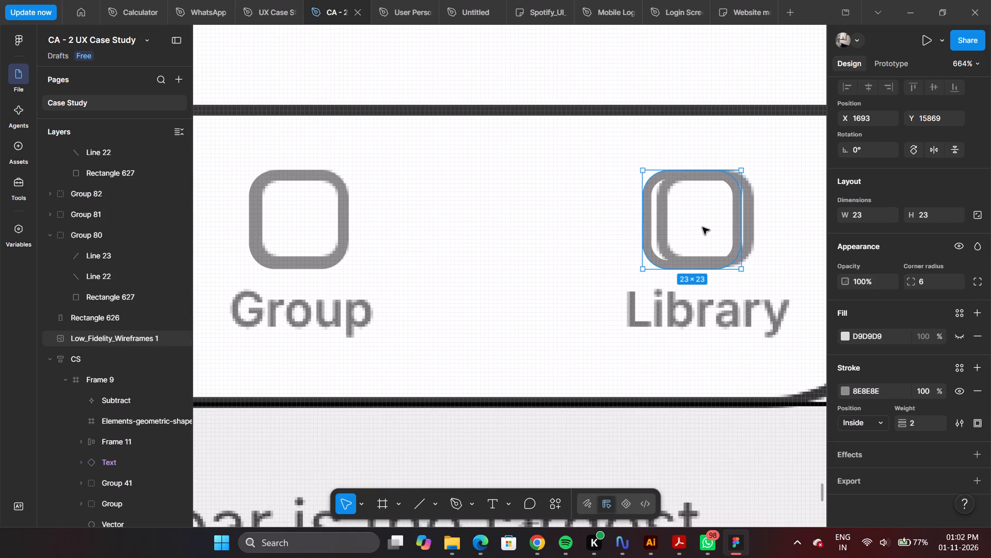
{"action": "left_click_drag", "start_coordinate": [702, 227], "coordinate": [714, 227]}
{"action": "scroll", "coordinate": [714, 227], "scroll_direction": "down", "scroll_amount": 6, "text": "ctrl"}
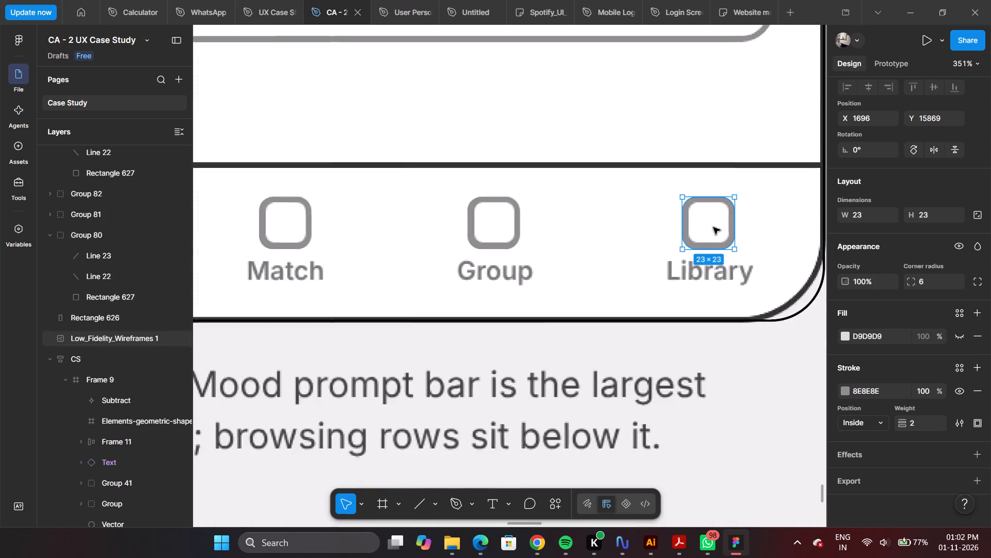
Select the Home, Match, Group and Library icon outlines together and align their vertical centres.
{"action": "scroll", "coordinate": [713, 227], "scroll_direction": "down", "scroll_amount": 3, "text": "ctrl"}
{"action": "left_click", "coordinate": [584, 239], "text": "shift"}
{"action": "left_click", "coordinate": [455, 240], "text": "shift"}
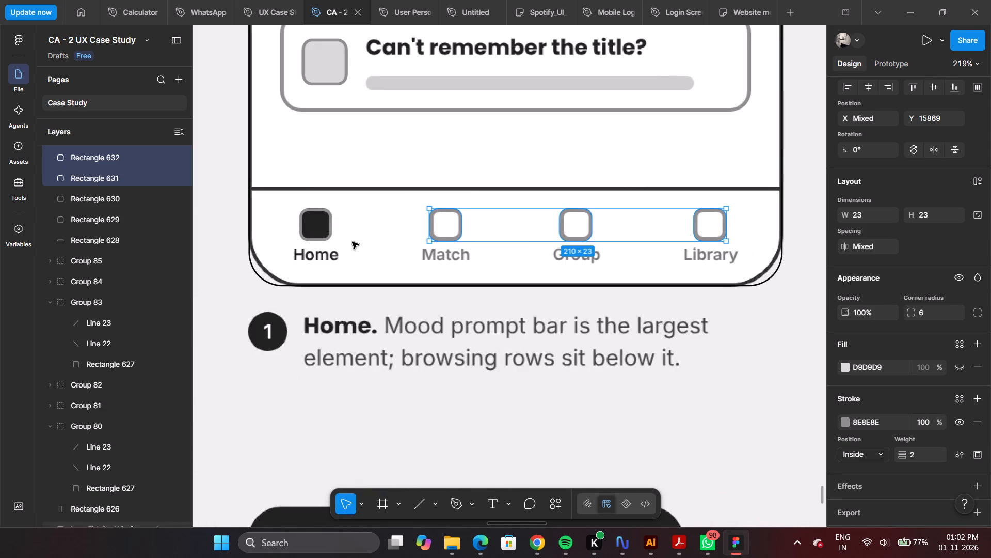
{"action": "left_click", "coordinate": [326, 241], "text": "shift"}
{"action": "left_click", "coordinate": [980, 84]}
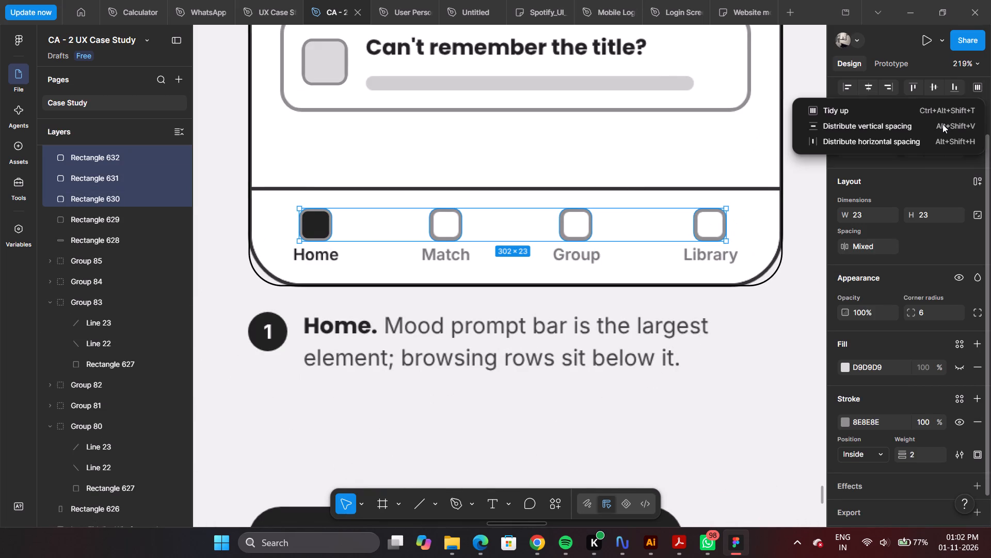
{"action": "left_click", "coordinate": [983, 85]}
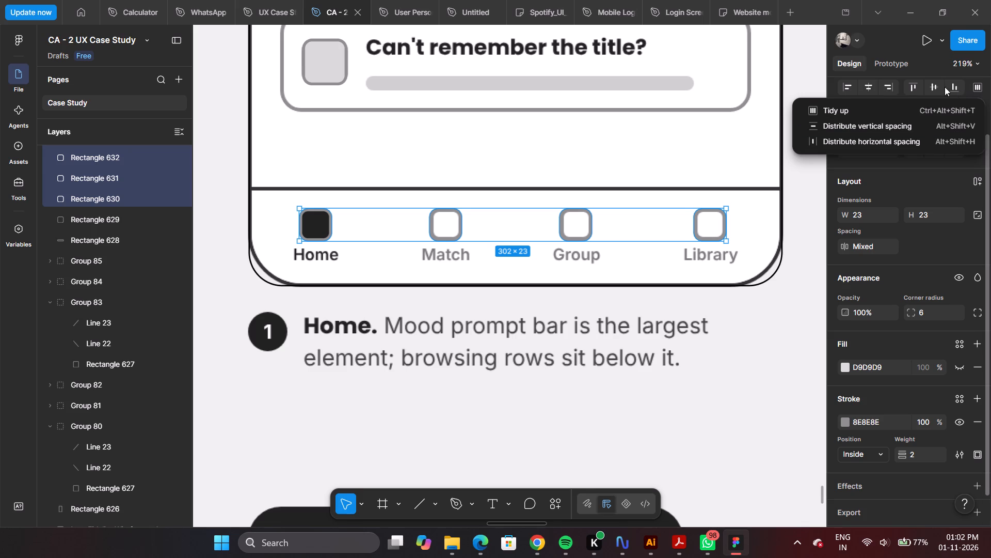
{"action": "left_click", "coordinate": [937, 85]}
{"action": "left_click", "coordinate": [937, 85]}
{"action": "left_click", "coordinate": [937, 85]}
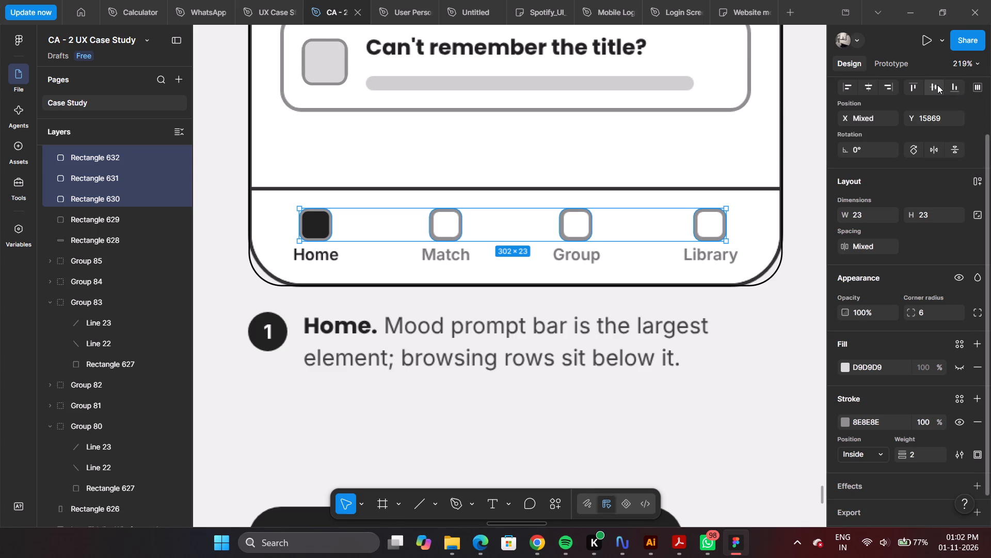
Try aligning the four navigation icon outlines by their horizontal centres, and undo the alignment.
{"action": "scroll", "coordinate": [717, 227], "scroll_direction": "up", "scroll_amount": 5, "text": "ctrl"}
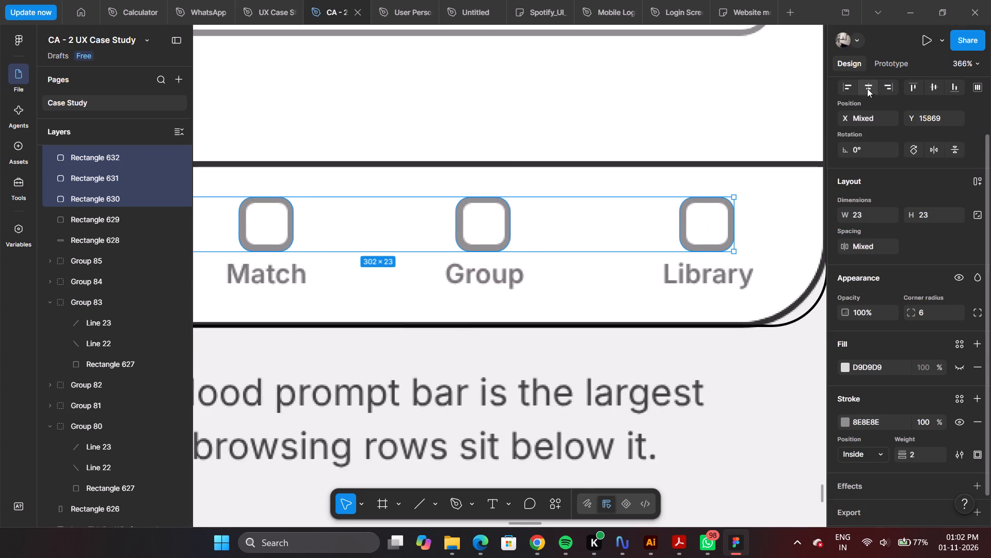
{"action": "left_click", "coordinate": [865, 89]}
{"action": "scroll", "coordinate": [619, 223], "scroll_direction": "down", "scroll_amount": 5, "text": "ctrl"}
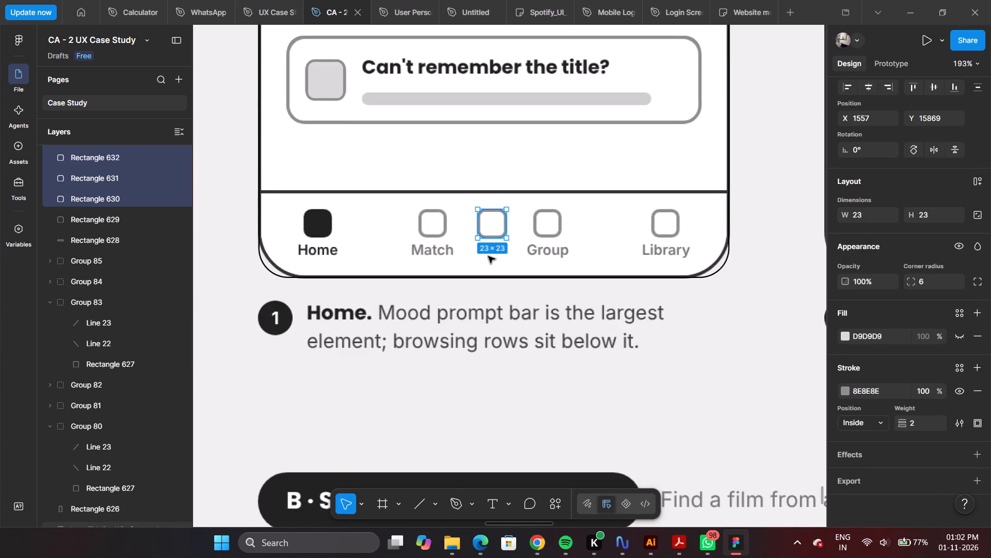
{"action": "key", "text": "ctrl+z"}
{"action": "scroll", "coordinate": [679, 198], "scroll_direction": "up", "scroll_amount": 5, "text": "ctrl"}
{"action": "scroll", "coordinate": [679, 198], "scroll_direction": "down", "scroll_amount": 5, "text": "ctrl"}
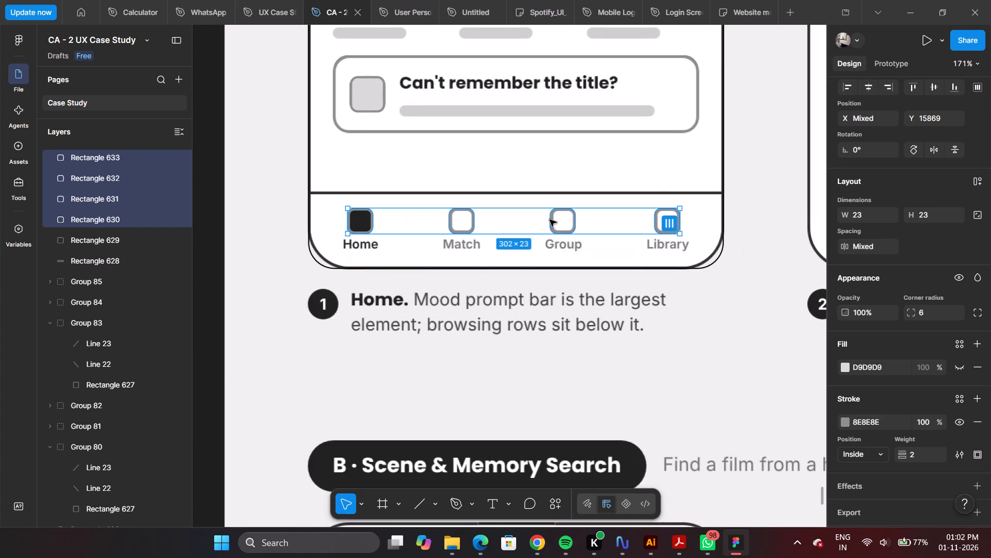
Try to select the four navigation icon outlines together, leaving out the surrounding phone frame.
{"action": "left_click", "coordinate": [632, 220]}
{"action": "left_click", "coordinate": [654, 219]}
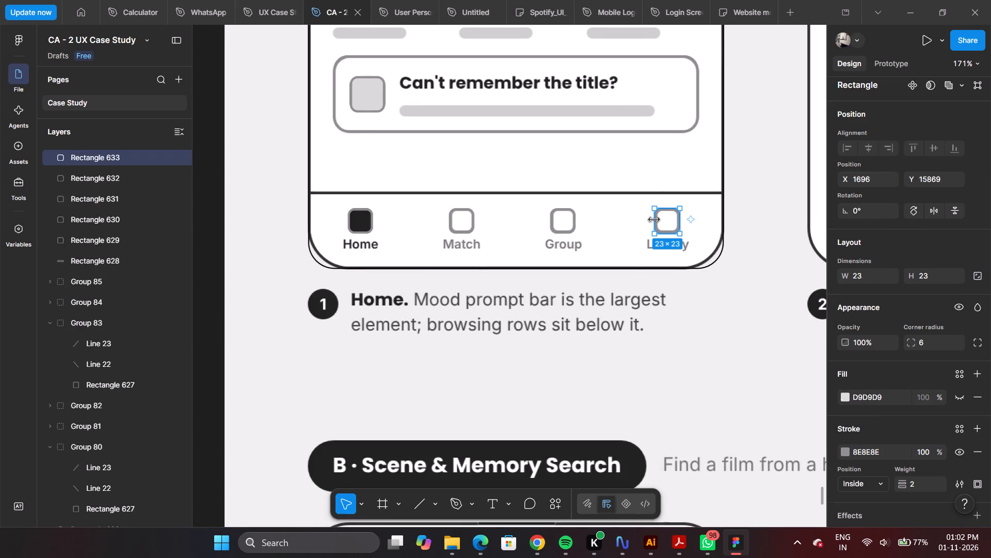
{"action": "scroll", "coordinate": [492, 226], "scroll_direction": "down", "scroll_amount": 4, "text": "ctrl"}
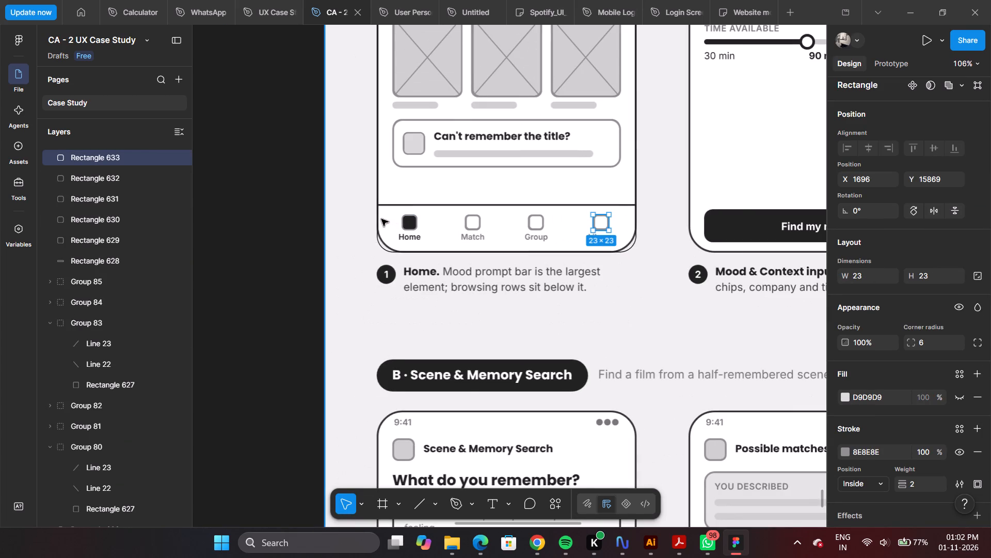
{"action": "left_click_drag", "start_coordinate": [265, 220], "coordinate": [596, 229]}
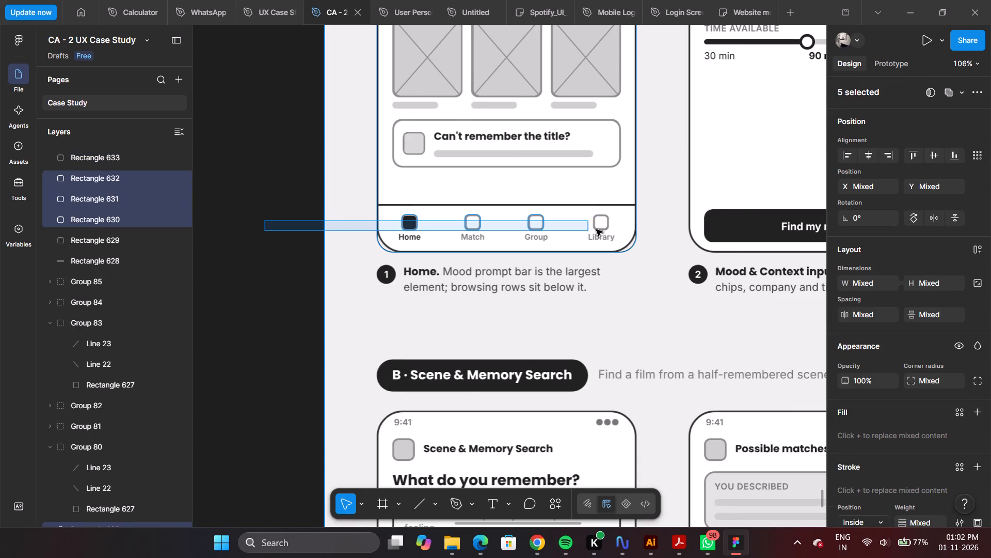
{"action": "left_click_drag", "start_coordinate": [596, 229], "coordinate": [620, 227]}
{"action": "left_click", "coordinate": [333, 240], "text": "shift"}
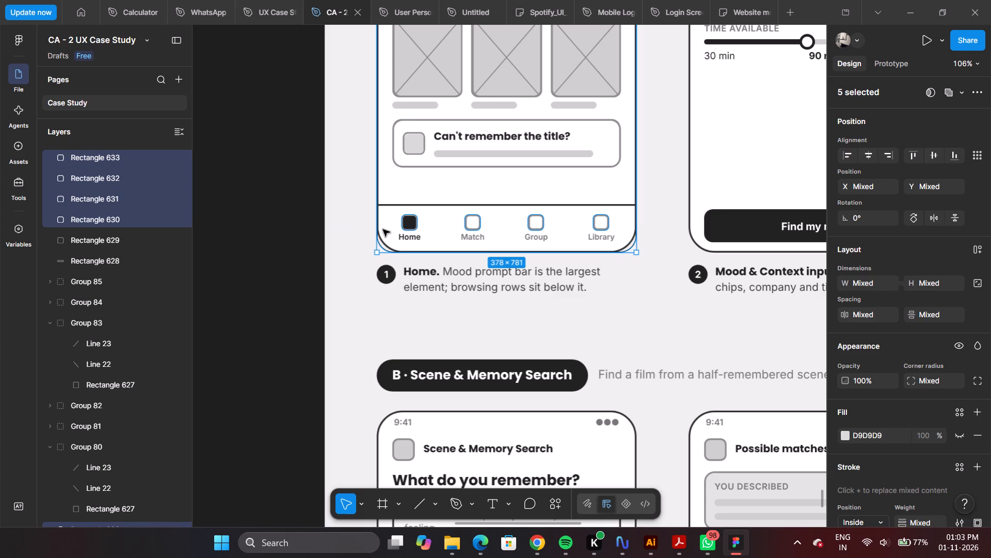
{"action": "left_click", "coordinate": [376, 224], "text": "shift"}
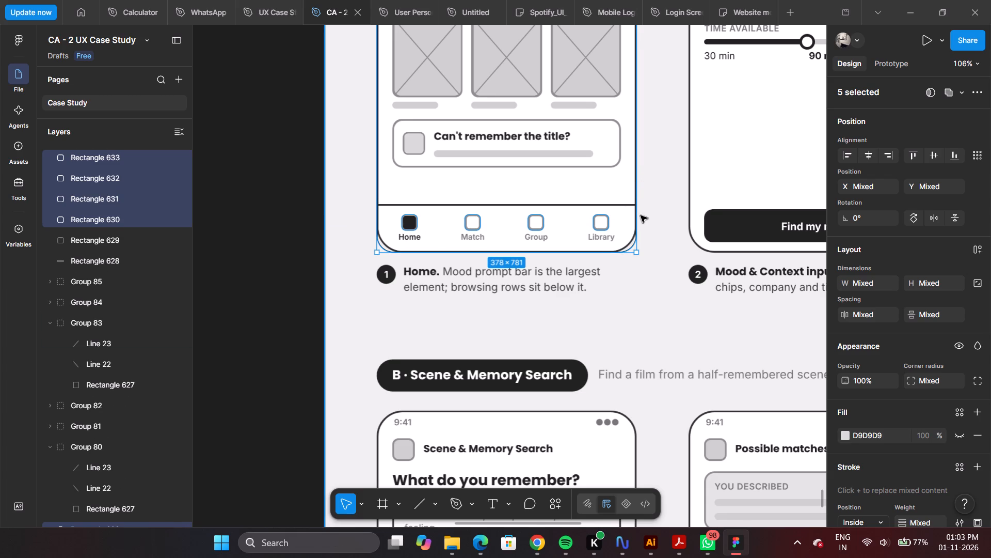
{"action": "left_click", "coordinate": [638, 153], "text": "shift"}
Select the Home, Match, Group and Library icon outlines without the phone frame and group them.
{"action": "scroll", "coordinate": [447, 243], "scroll_direction": "up", "scroll_amount": 8, "text": "ctrl"}
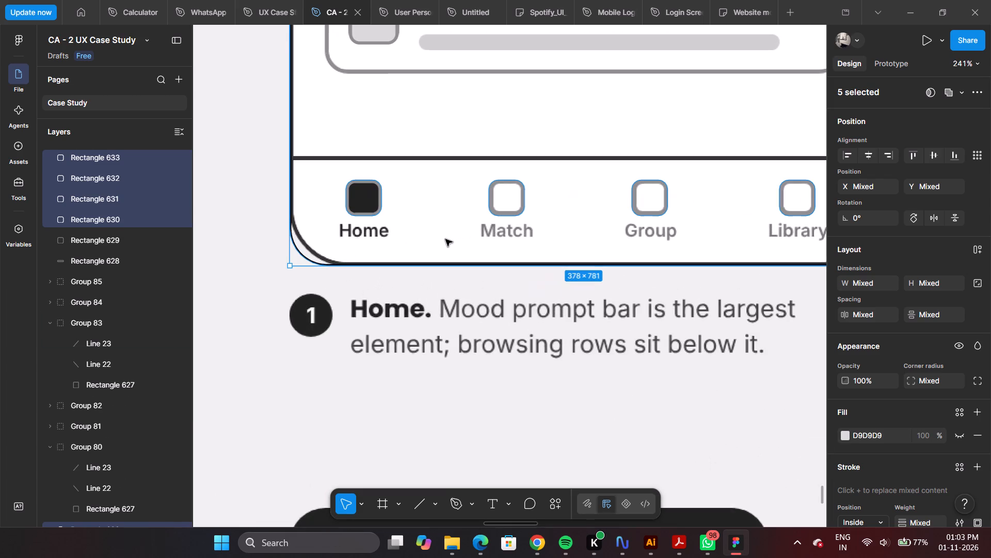
{"action": "left_click", "coordinate": [373, 208]}
{"action": "left_click", "coordinate": [358, 202]}
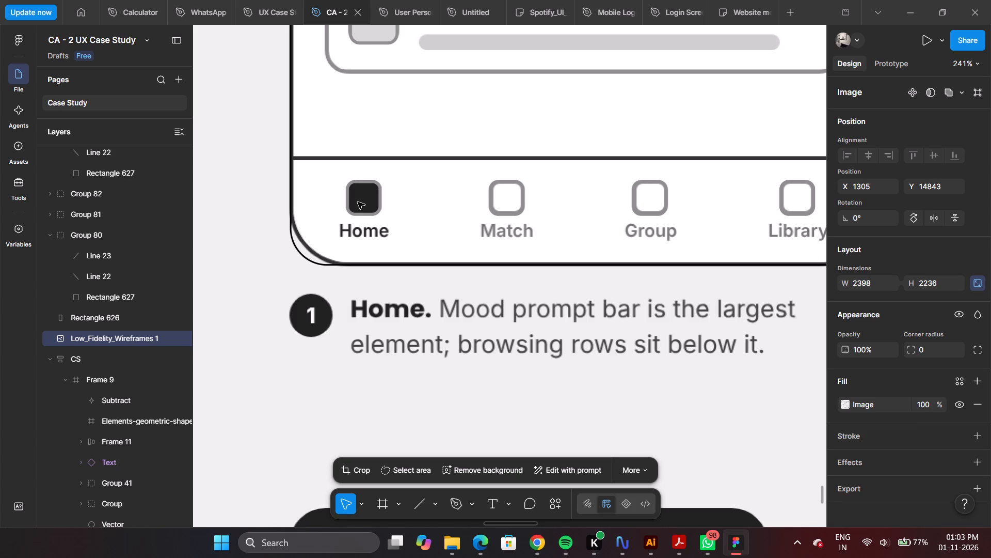
{"action": "left_click", "coordinate": [381, 211]}
{"action": "left_click", "coordinate": [518, 215], "text": "shift"}
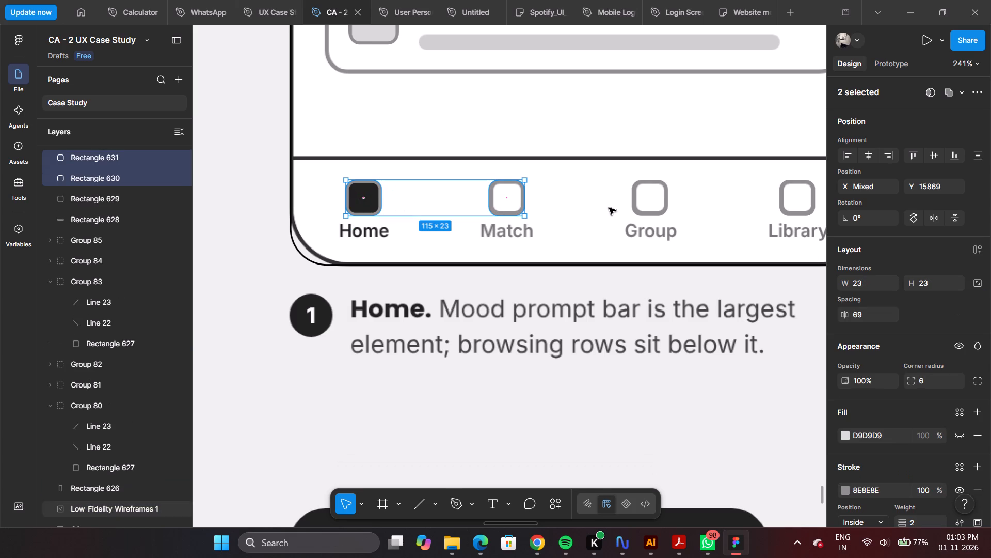
{"action": "left_click", "coordinate": [662, 216], "text": "shift"}
{"action": "left_click", "coordinate": [790, 215], "text": "shift"}
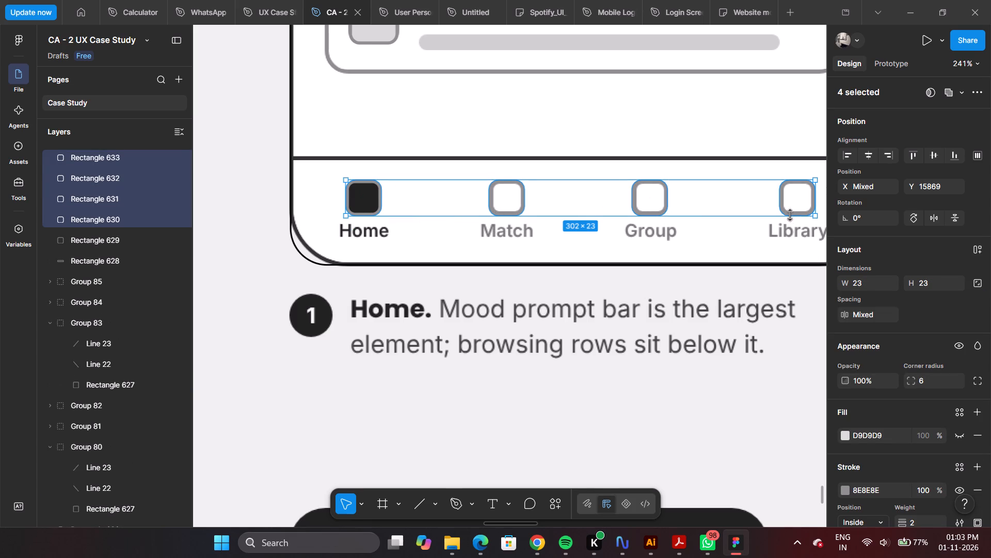
{"action": "key", "text": "ctrl+g"}
Apply auto layout to the group of four navigation icon outlines.
{"action": "scroll", "coordinate": [617, 211], "scroll_direction": "down", "scroll_amount": 4, "text": "ctrl"}
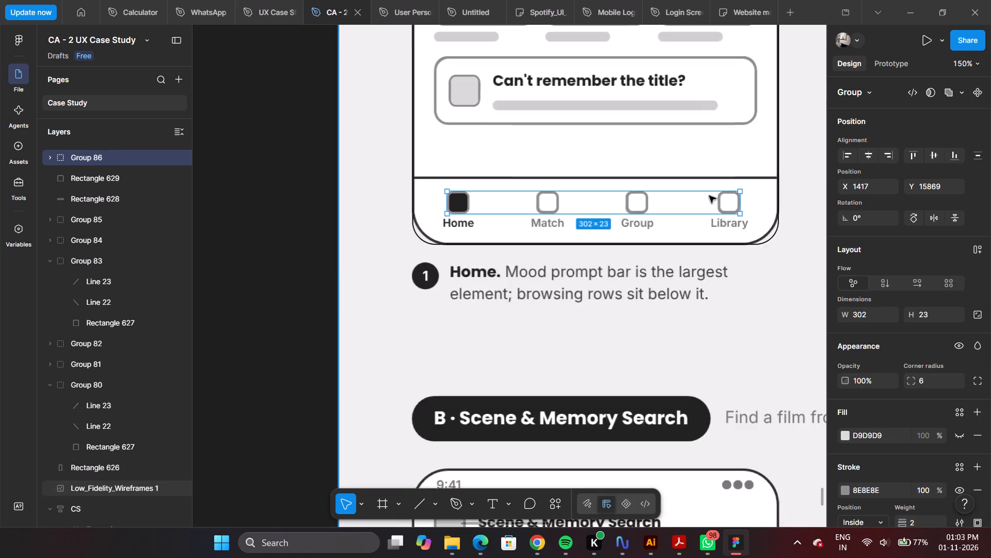
{"action": "scroll", "coordinate": [712, 195], "scroll_direction": "up", "scroll_amount": 4, "text": "ctrl"}
{"action": "right_click", "coordinate": [665, 213]}
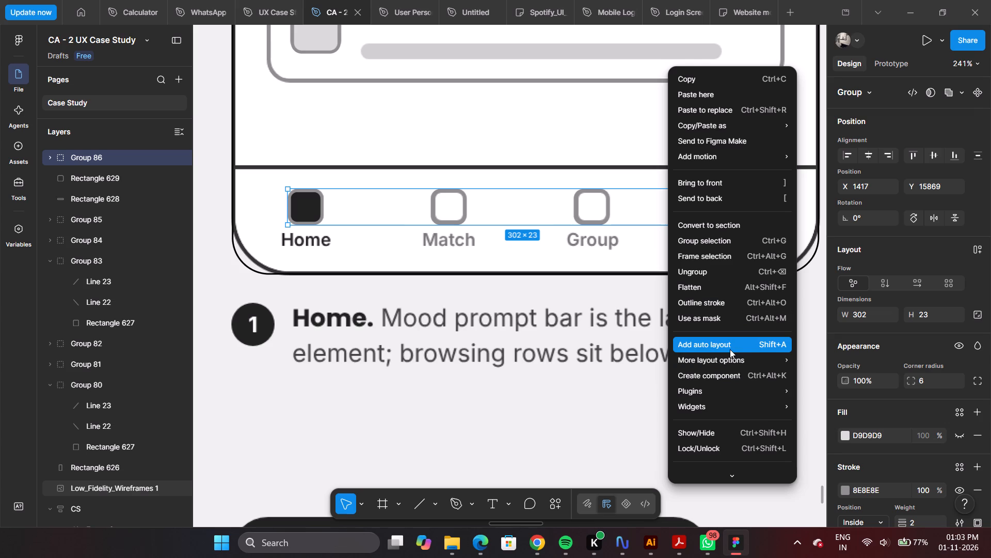
{"action": "left_click", "coordinate": [730, 349]}
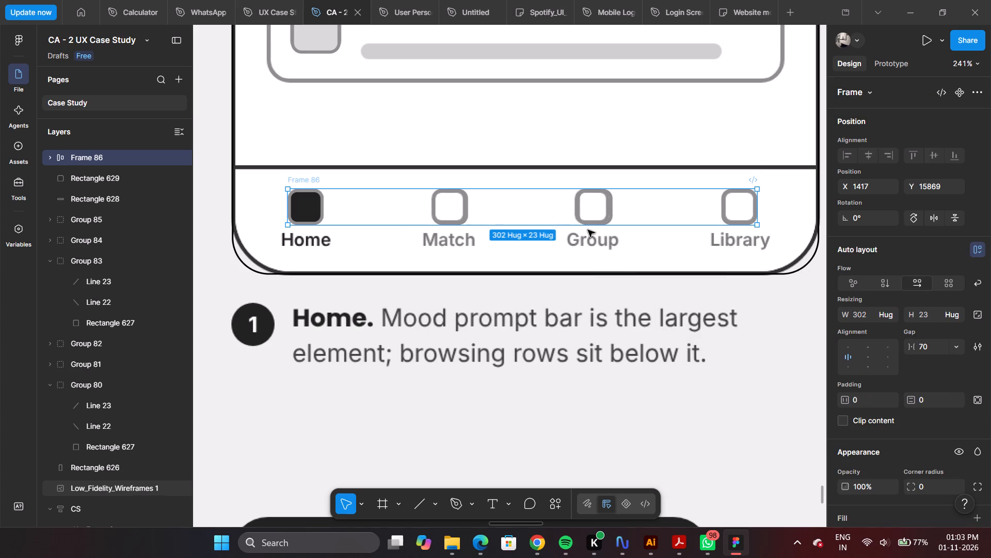
Examine the spacing of the auto-layout icon row against the navigation icons in the wireframe image.
{"action": "scroll", "coordinate": [691, 203], "scroll_direction": "up", "scroll_amount": 3, "text": "ctrl"}
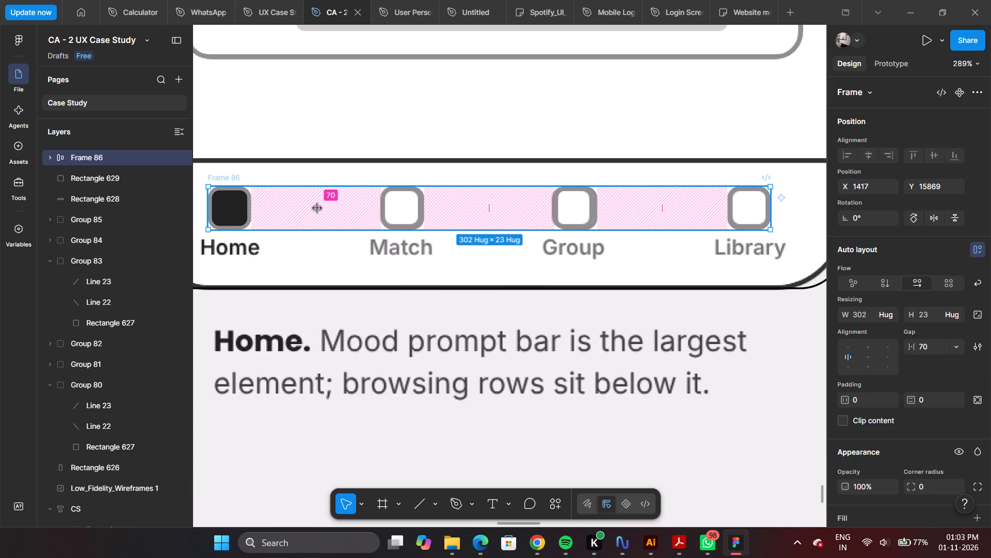
{"action": "left_click", "coordinate": [735, 286]}
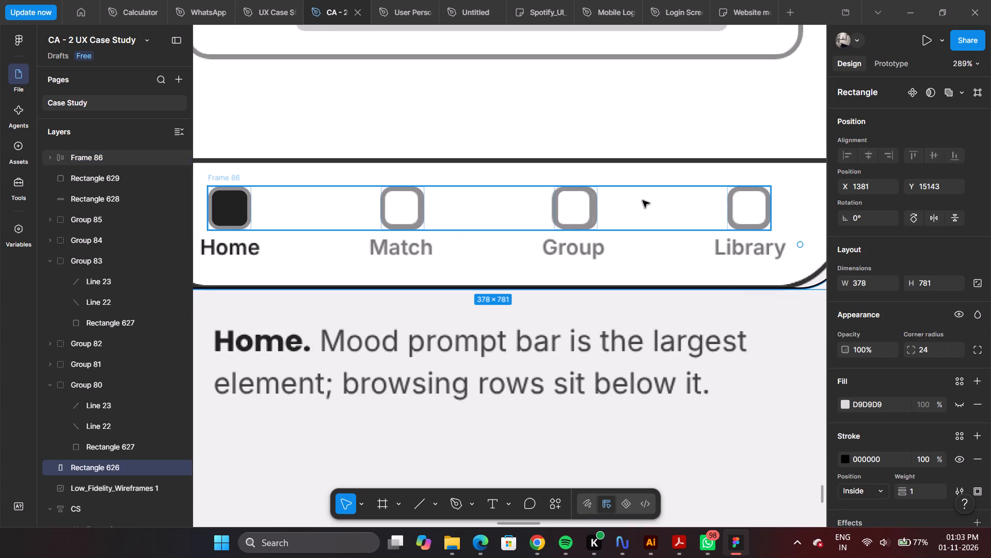
{"action": "left_click", "coordinate": [688, 214]}
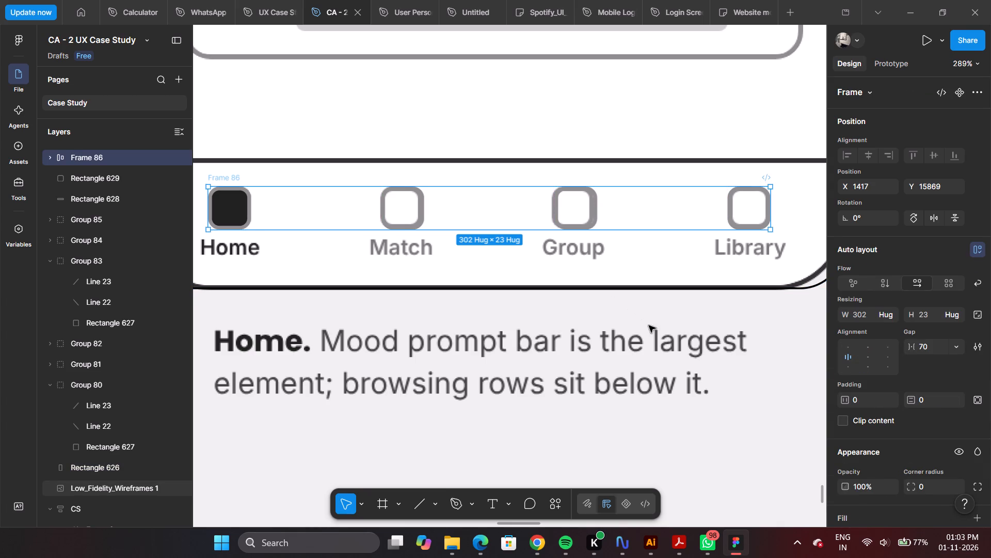
{"action": "left_click", "coordinate": [649, 326]}
{"action": "scroll", "coordinate": [601, 229], "scroll_direction": "down", "scroll_amount": 5, "text": "ctrl"}
{"action": "scroll", "coordinate": [577, 228], "scroll_direction": "up", "scroll_amount": 3, "text": "ctrl"}
{"action": "scroll", "coordinate": [577, 221], "scroll_direction": "down", "scroll_amount": 4, "text": "ctrl"}
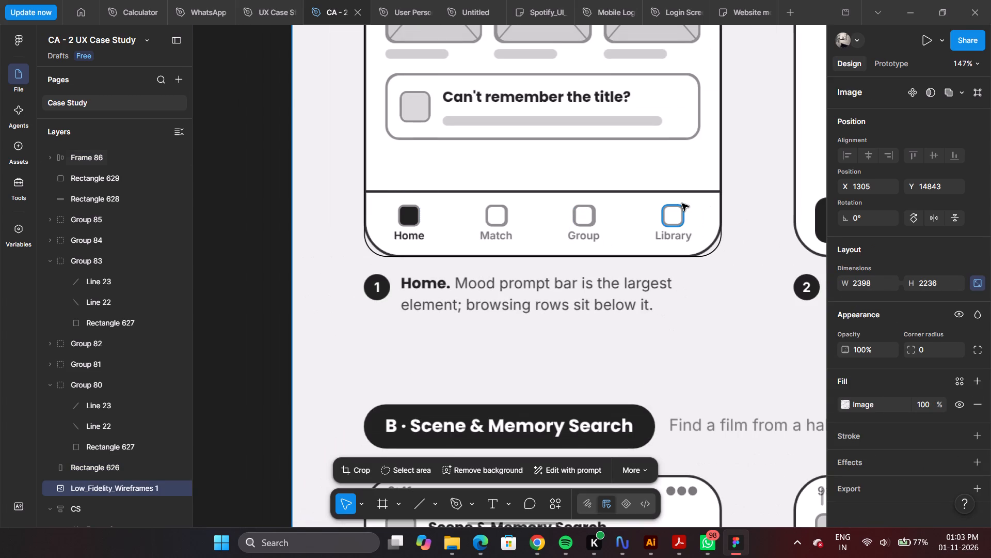
{"action": "scroll", "coordinate": [542, 146], "scroll_direction": "up", "scroll_amount": 4}
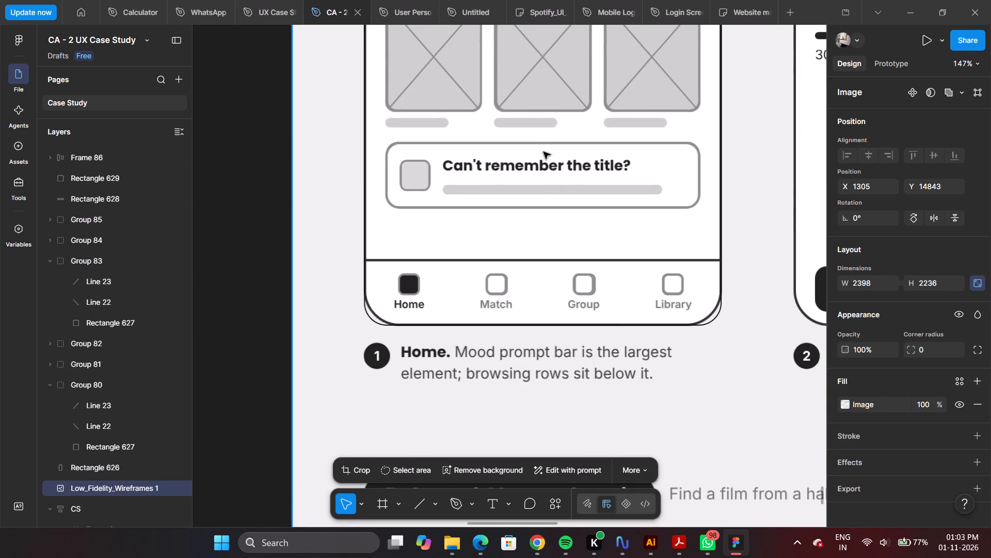
{"action": "left_click", "coordinate": [428, 185]}
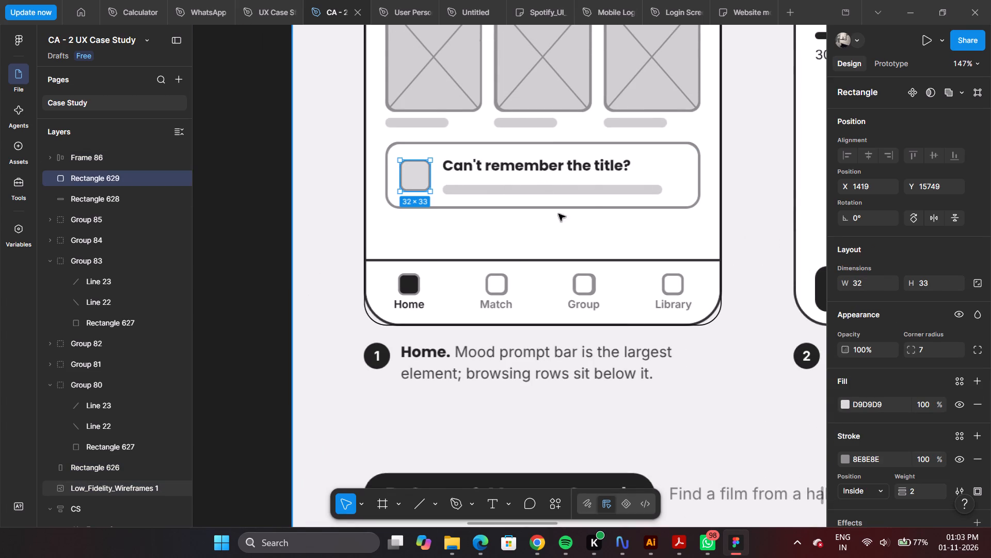
{"action": "left_click", "coordinate": [249, 267]}
{"action": "scroll", "coordinate": [486, 308], "scroll_direction": "up", "scroll_amount": 5, "text": "ctrl"}
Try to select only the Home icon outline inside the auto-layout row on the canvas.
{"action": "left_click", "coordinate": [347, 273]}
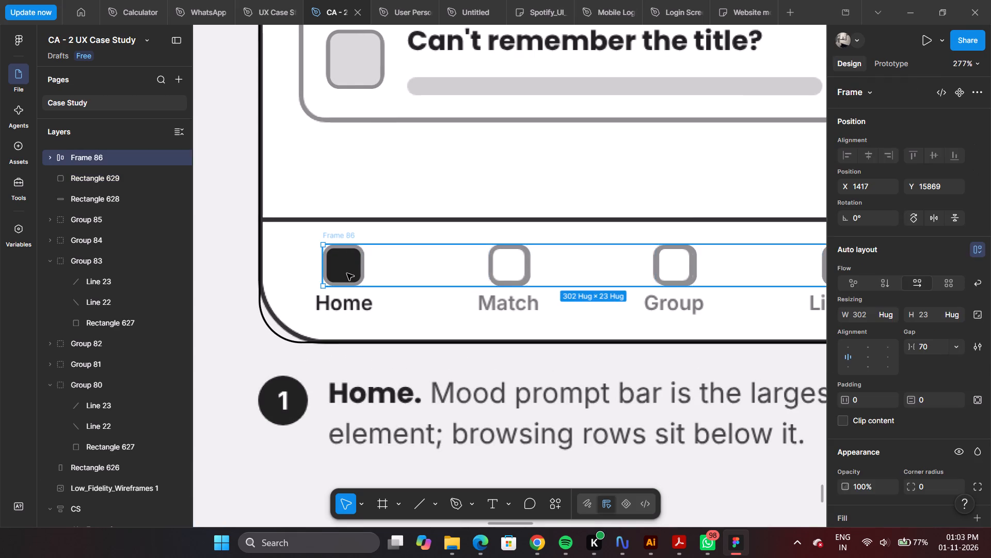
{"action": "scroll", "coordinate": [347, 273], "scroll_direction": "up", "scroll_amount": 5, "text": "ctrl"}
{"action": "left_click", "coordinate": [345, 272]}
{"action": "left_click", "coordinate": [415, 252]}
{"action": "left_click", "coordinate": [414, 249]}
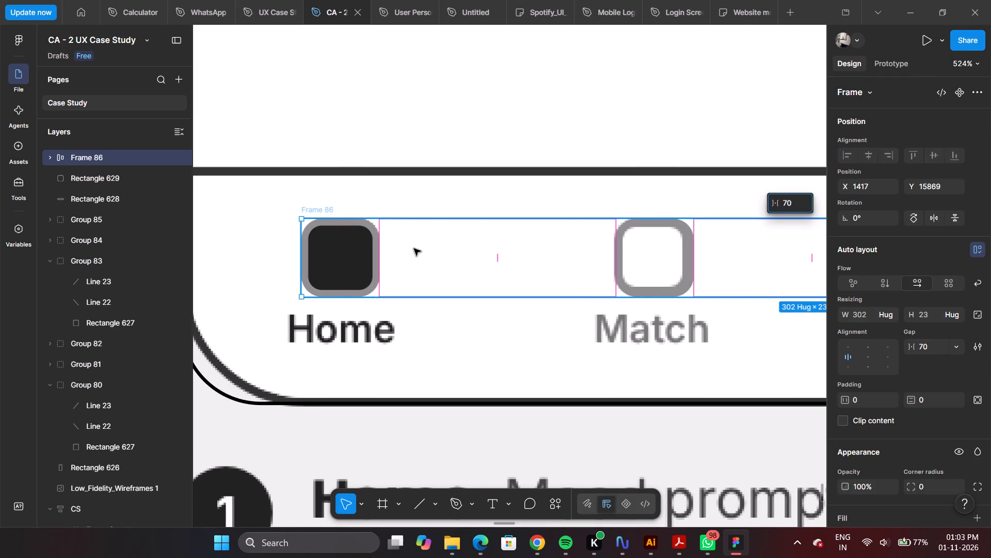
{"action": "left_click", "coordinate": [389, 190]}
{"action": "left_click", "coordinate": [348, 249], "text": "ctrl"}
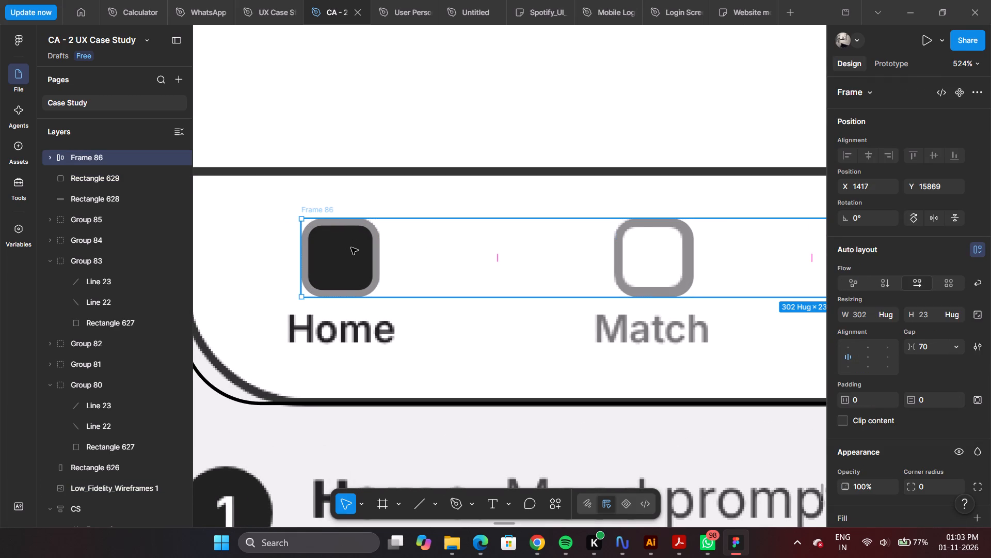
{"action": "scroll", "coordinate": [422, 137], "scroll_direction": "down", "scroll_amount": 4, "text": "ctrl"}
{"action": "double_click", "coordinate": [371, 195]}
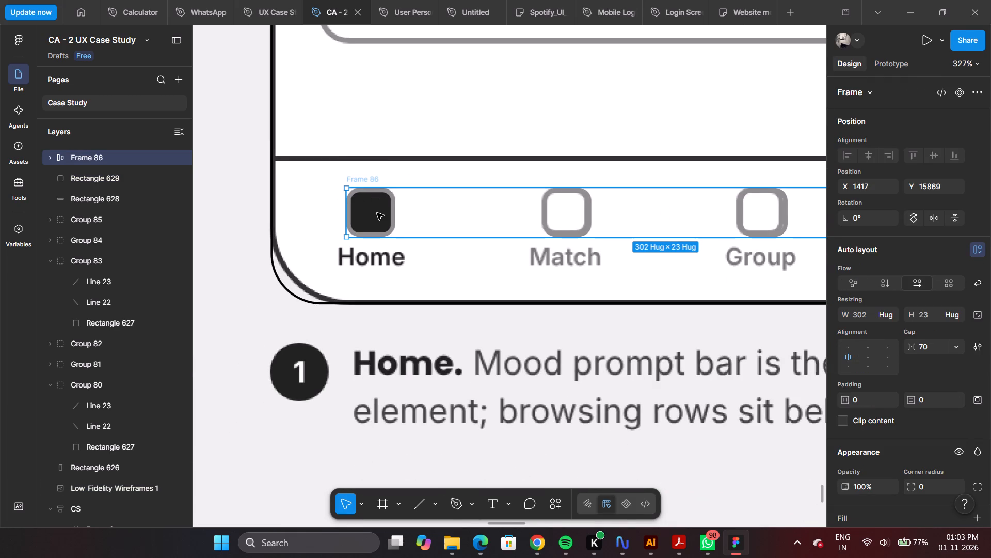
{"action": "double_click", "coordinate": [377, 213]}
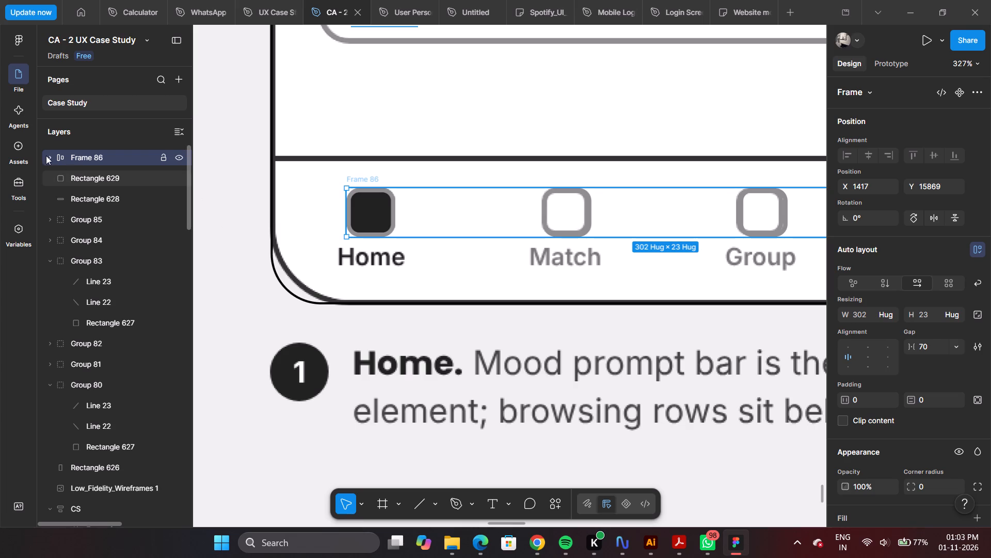
Select the Home icon outline within the auto-layout frame and recolour its stroke to 222222, sampled from the wireframe's dark Home icon.
{"action": "left_click", "coordinate": [50, 159]}
{"action": "left_click", "coordinate": [95, 182]}
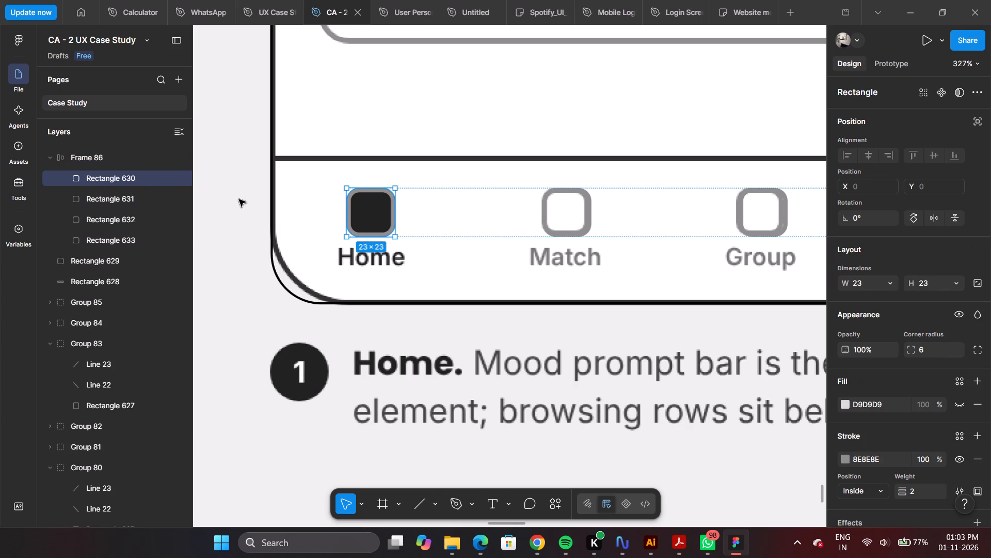
{"action": "scroll", "coordinate": [243, 199], "scroll_direction": "up", "scroll_amount": 4, "text": "ctrl"}
{"action": "scroll", "coordinate": [470, 237], "scroll_direction": "up", "scroll_amount": 5, "text": "ctrl"}
{"action": "scroll", "coordinate": [937, 355], "scroll_direction": "down", "scroll_amount": 3}
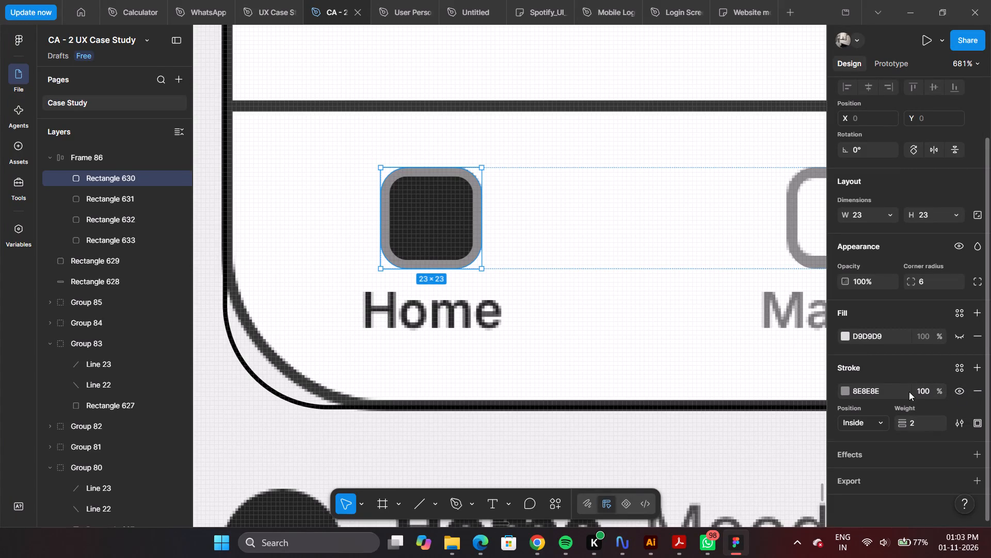
{"action": "left_click", "coordinate": [844, 390]}
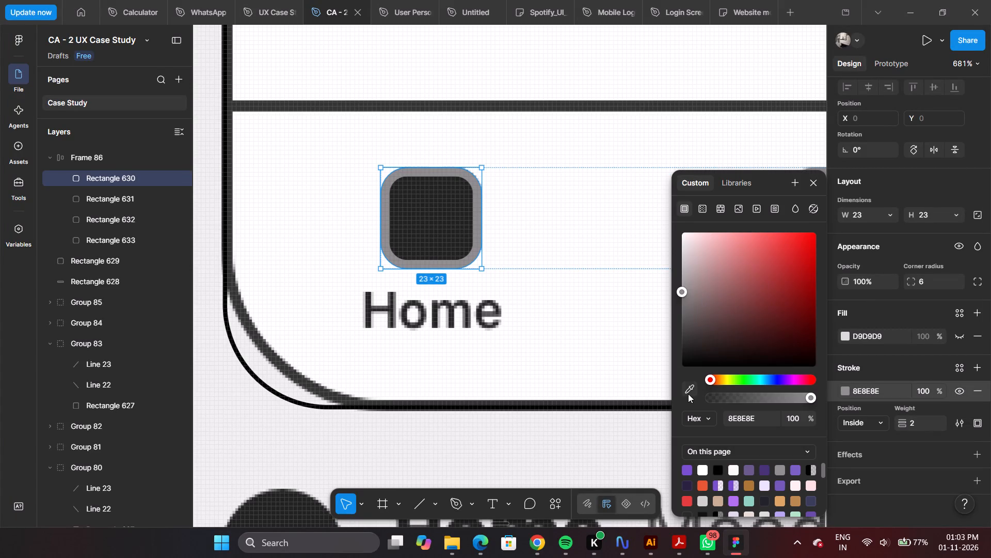
{"action": "left_click", "coordinate": [686, 394]}
{"action": "left_click", "coordinate": [418, 212]}
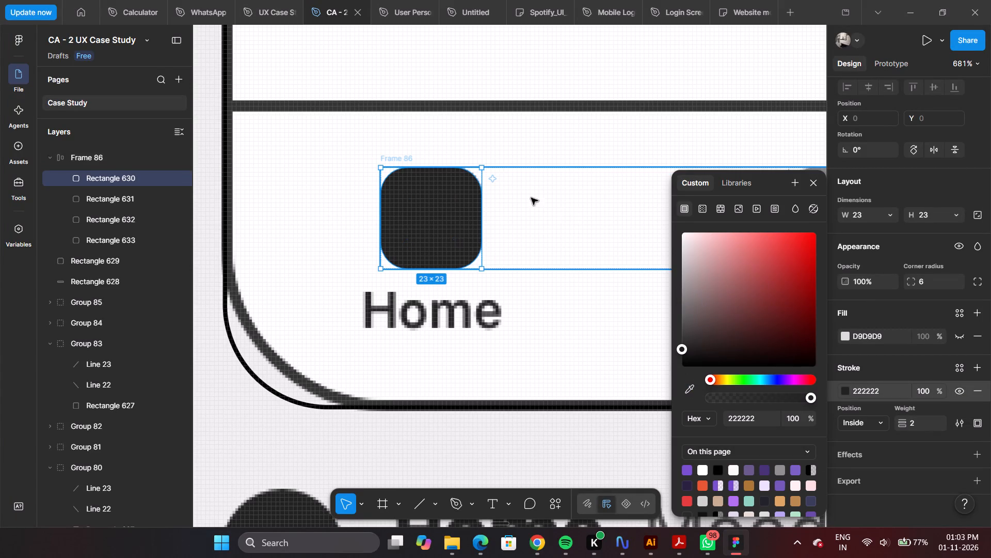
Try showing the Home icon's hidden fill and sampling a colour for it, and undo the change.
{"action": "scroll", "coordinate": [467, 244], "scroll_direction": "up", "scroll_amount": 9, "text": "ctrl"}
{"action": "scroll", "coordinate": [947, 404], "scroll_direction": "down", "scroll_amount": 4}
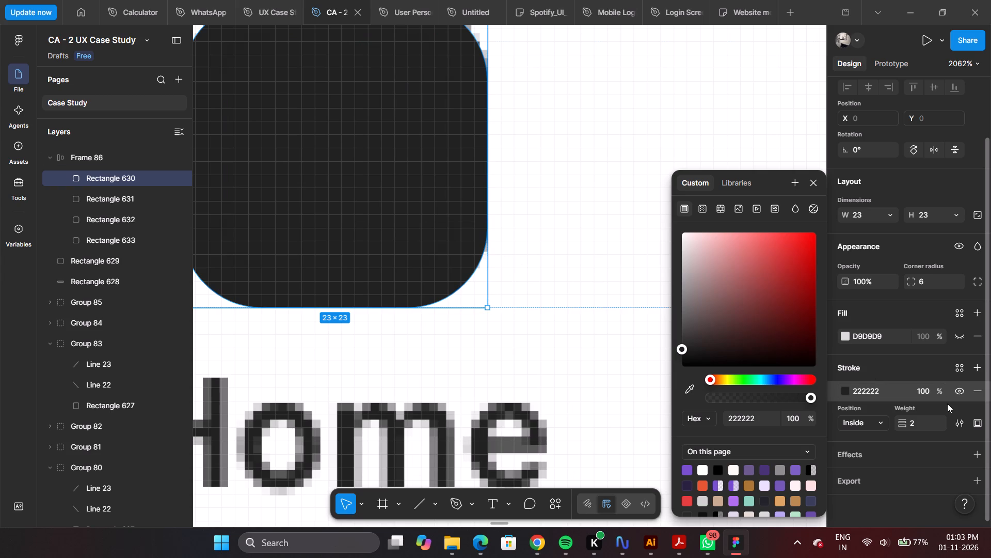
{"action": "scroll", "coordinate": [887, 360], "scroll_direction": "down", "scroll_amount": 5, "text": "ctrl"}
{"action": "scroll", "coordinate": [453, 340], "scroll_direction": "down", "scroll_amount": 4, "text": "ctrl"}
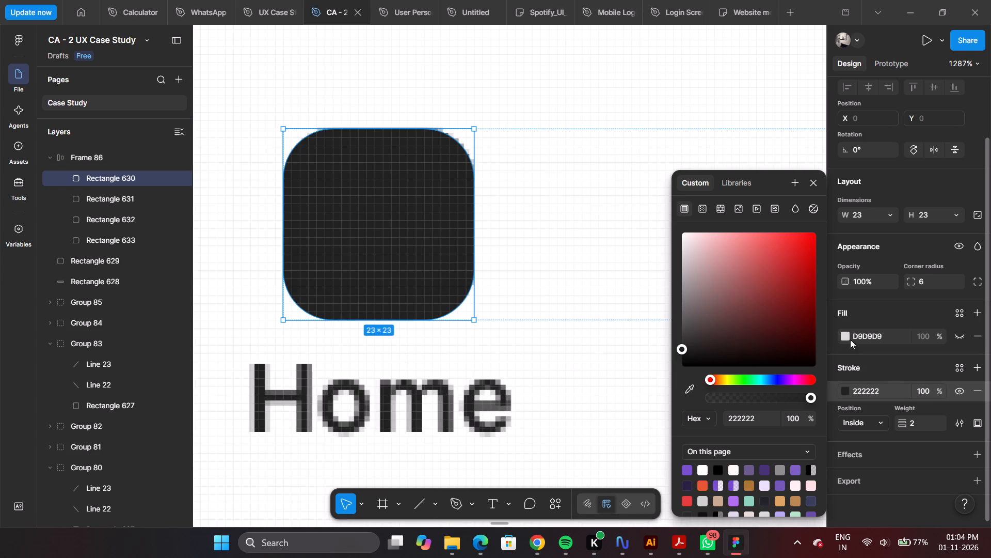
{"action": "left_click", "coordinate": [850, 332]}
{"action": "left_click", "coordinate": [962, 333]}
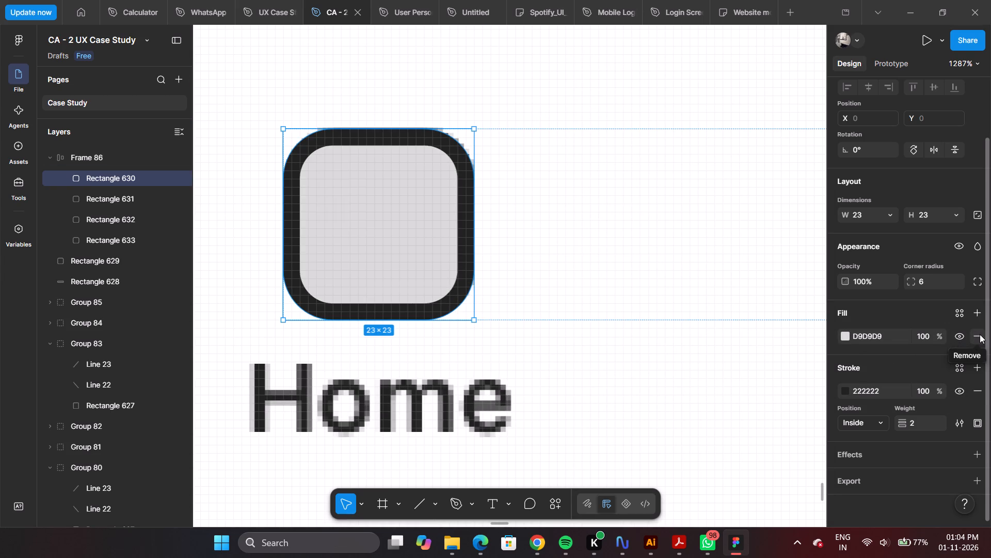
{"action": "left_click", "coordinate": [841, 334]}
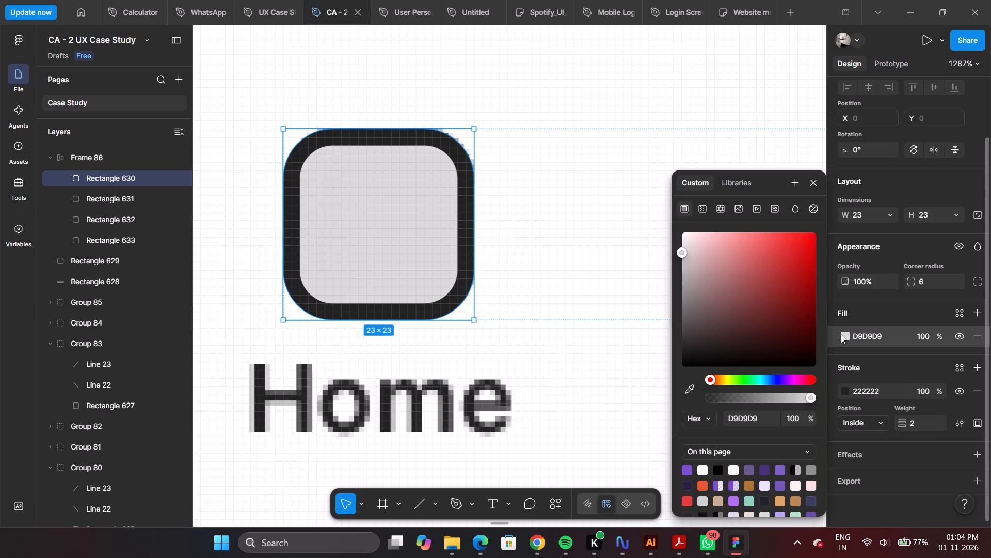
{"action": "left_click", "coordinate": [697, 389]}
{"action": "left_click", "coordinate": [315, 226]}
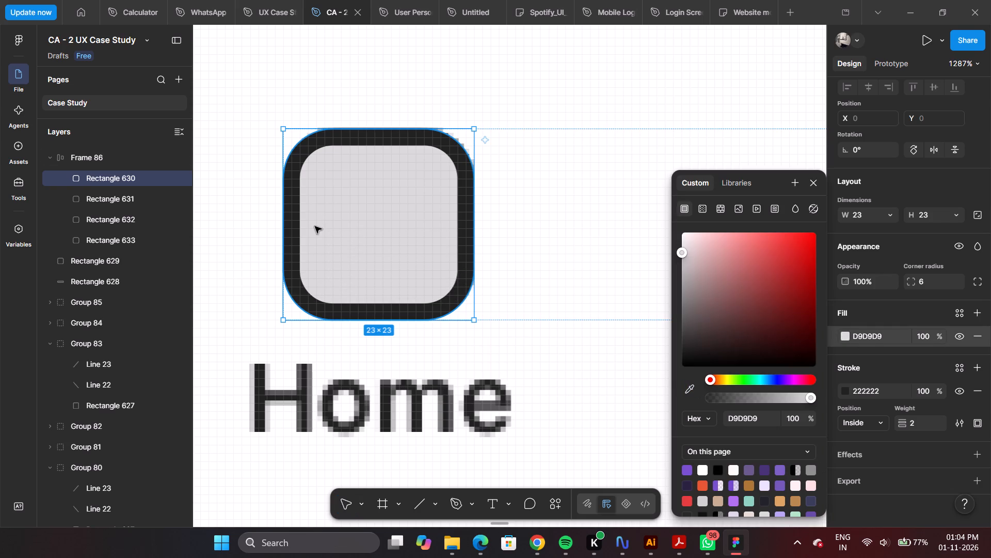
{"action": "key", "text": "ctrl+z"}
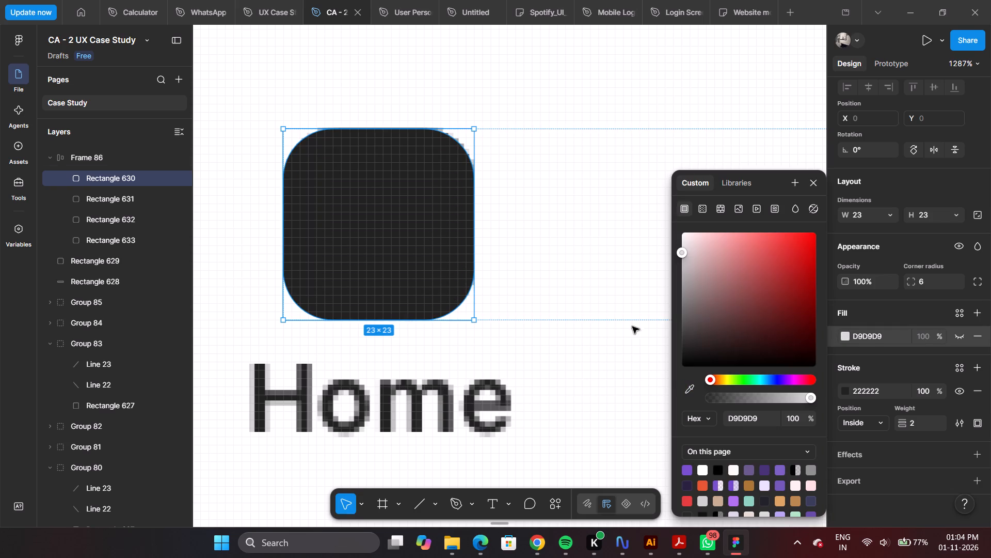
Show the Home icon's fill and set it to 222222 by sampling the icon's dark stroke.
{"action": "left_click", "coordinate": [689, 389]}
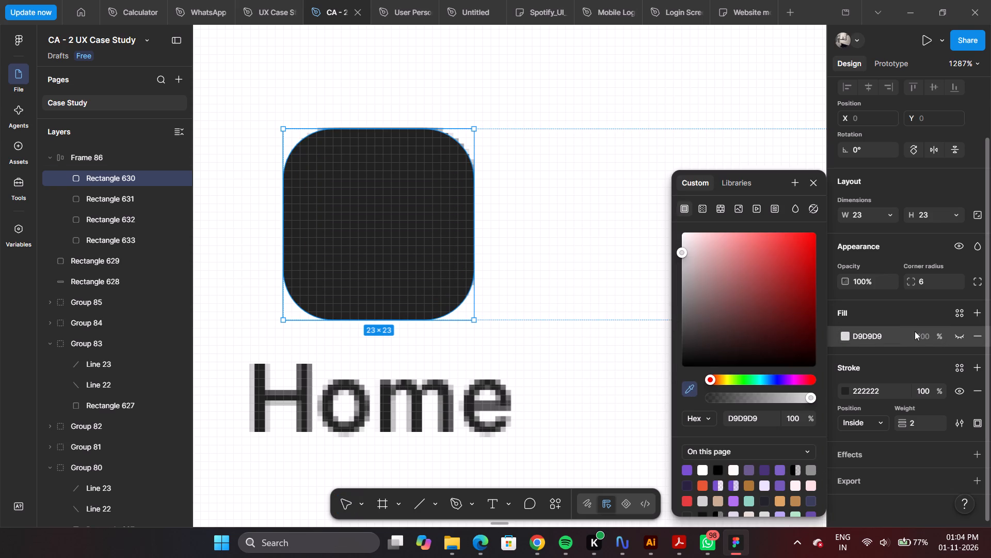
{"action": "left_click", "coordinate": [953, 335]}
{"action": "left_click", "coordinate": [841, 338]}
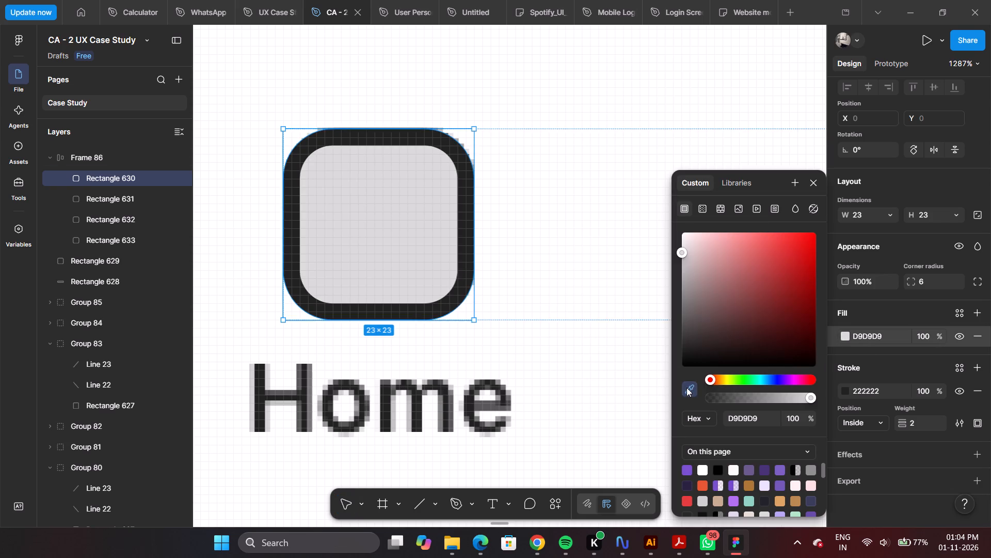
{"action": "left_click", "coordinate": [686, 388]}
{"action": "left_click", "coordinate": [692, 388]}
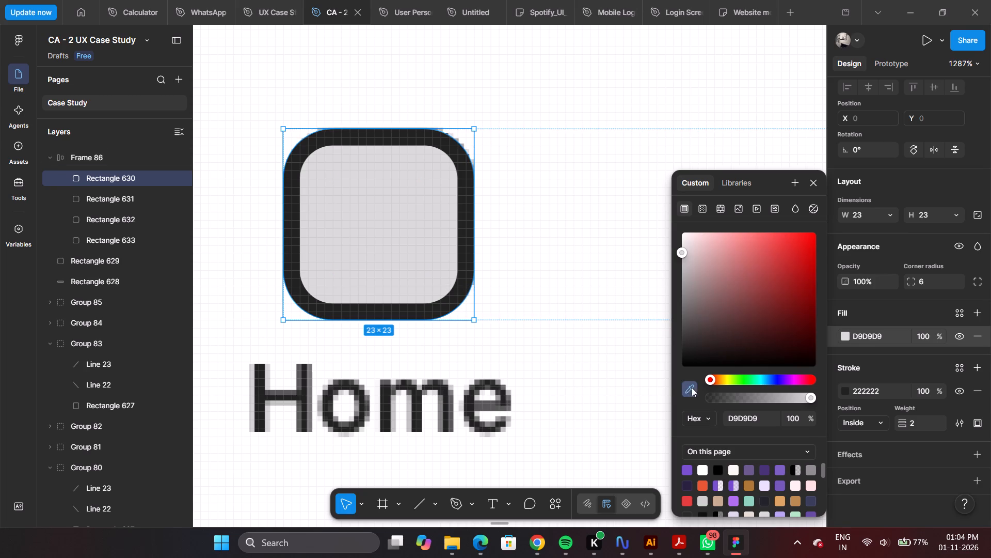
{"action": "left_click", "coordinate": [465, 283]}
{"action": "scroll", "coordinate": [463, 283], "scroll_direction": "down", "scroll_amount": 7, "text": "ctrl"}
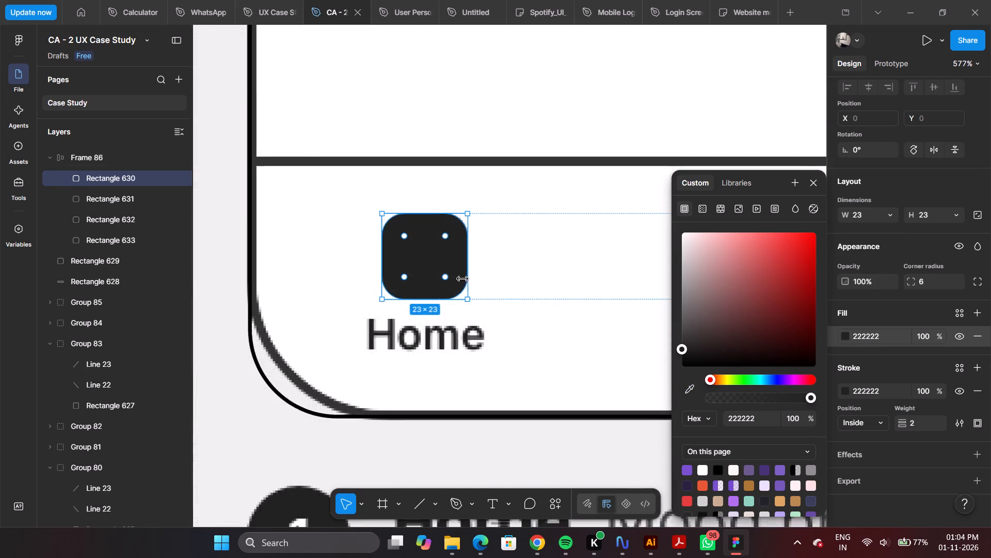
{"action": "scroll", "coordinate": [462, 279], "scroll_direction": "down", "scroll_amount": 8, "text": "ctrl"}
{"action": "left_click", "coordinate": [270, 287], "text": "ctrl"}
Inspect the Match icon outline up close and compare the icon row with the rest of the Home wireframe.
{"action": "scroll", "coordinate": [586, 266], "scroll_direction": "up", "scroll_amount": 10, "text": "ctrl"}
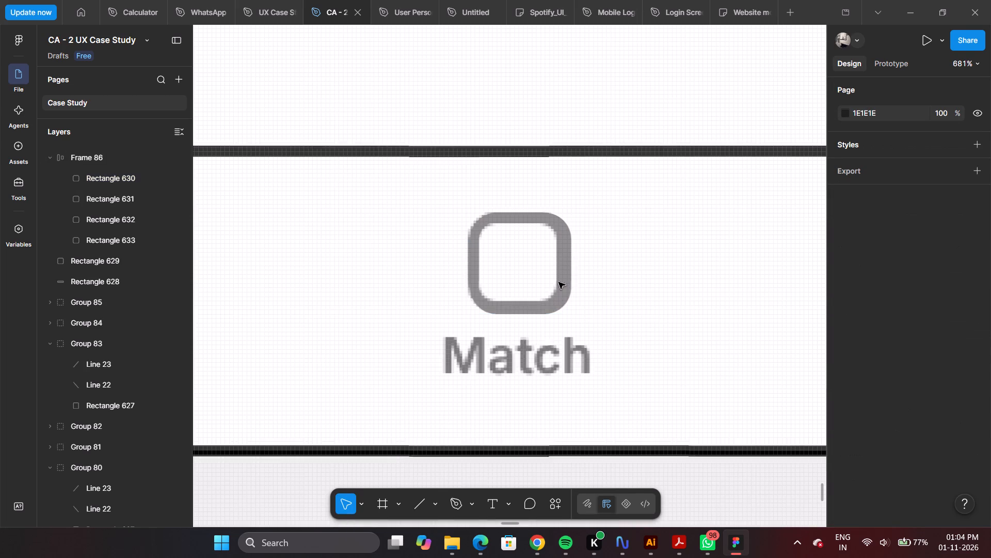
{"action": "left_click", "coordinate": [565, 295], "text": "ctrl"}
{"action": "scroll", "coordinate": [533, 271], "scroll_direction": "down", "scroll_amount": 10, "text": "ctrl"}
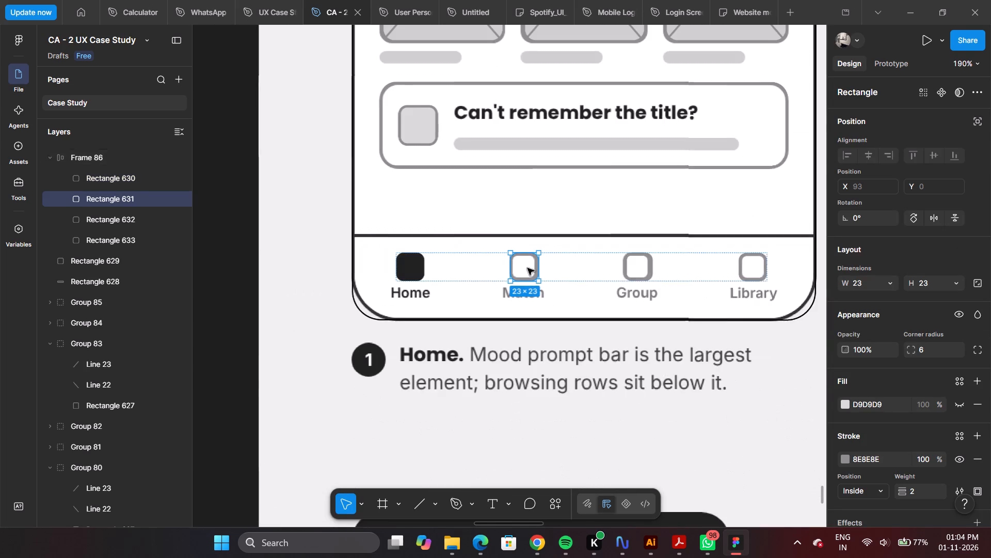
{"action": "scroll", "coordinate": [701, 274], "scroll_direction": "down", "scroll_amount": 4, "text": "ctrl"}
{"action": "scroll", "coordinate": [726, 285], "scroll_direction": "up", "scroll_amount": 4, "text": "ctrl"}
{"action": "scroll", "coordinate": [712, 280], "scroll_direction": "down", "scroll_amount": 4, "text": "ctrl"}
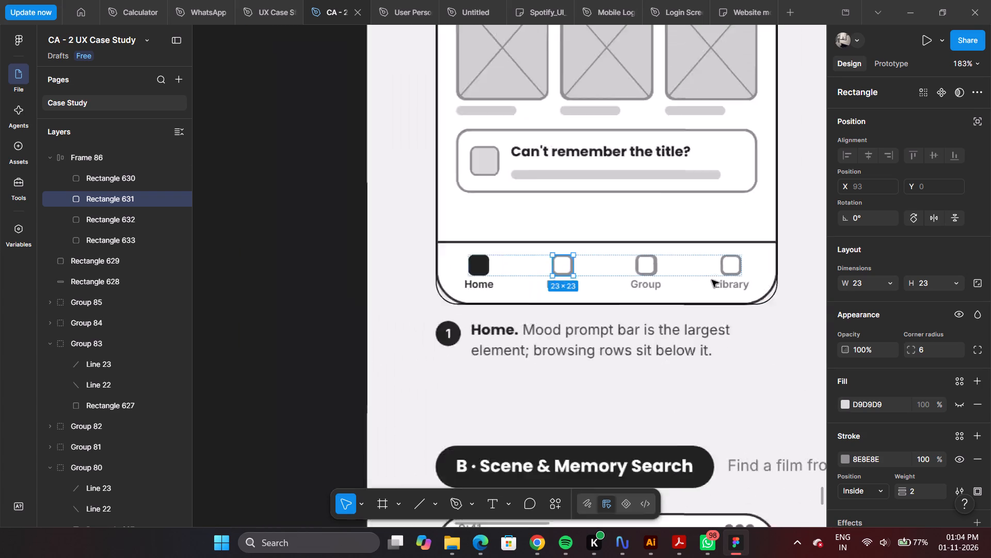
Look over the Home wireframe between the navigation row and the mood prompt box for elements still to be recreated.
{"action": "scroll", "coordinate": [712, 280], "scroll_direction": "down", "scroll_amount": 1, "text": "ctrl"}
{"action": "scroll", "coordinate": [683, 235], "scroll_direction": "up", "scroll_amount": 5}
{"action": "scroll", "coordinate": [659, 332], "scroll_direction": "down", "scroll_amount": 5}
{"action": "scroll", "coordinate": [724, 291], "scroll_direction": "up", "scroll_amount": 4, "text": "ctrl"}
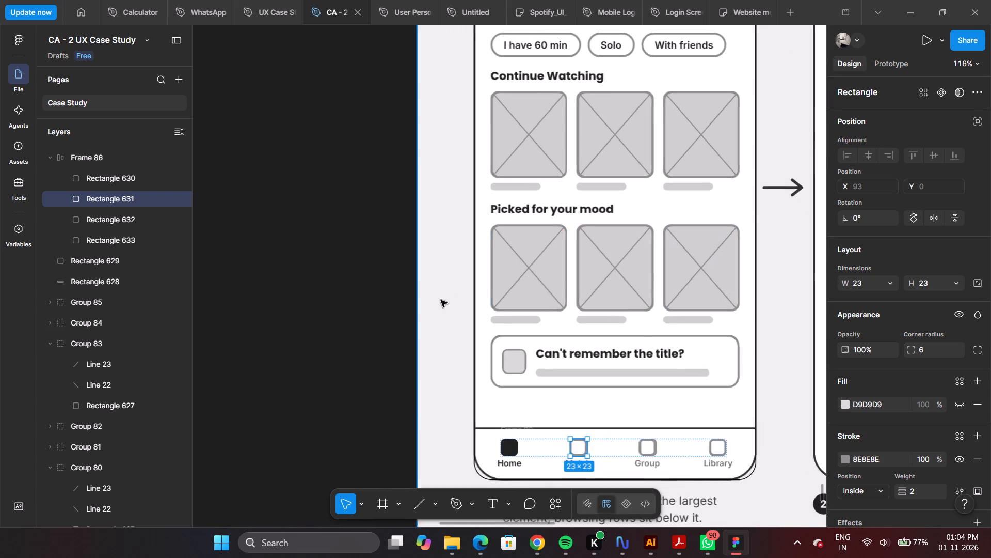
{"action": "scroll", "coordinate": [440, 300], "scroll_direction": "down", "scroll_amount": 4, "text": "ctrl"}
{"action": "scroll", "coordinate": [637, 306], "scroll_direction": "up", "scroll_amount": 4, "text": "ctrl"}
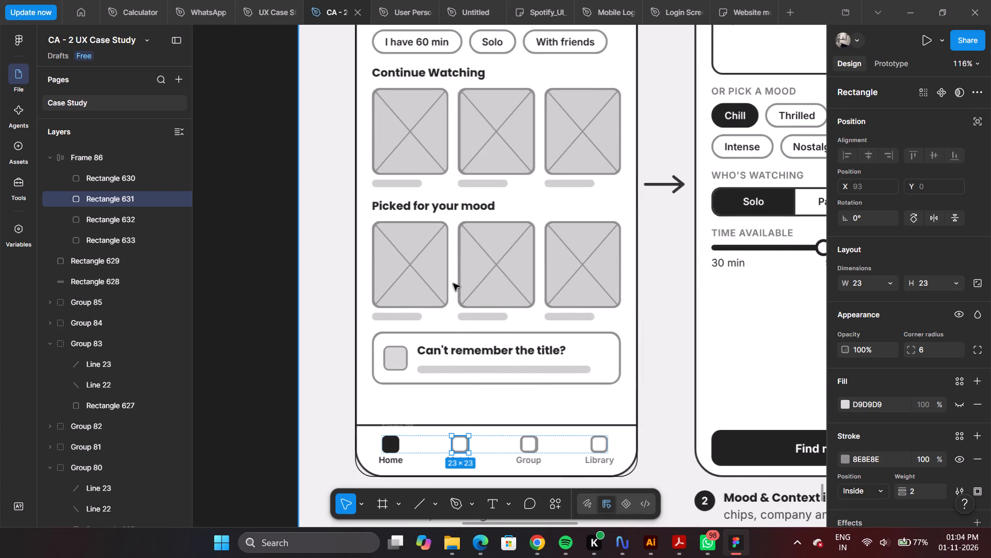
{"action": "scroll", "coordinate": [453, 284], "scroll_direction": "down", "scroll_amount": 3, "text": "ctrl"}
{"action": "scroll", "coordinate": [474, 146], "scroll_direction": "up", "scroll_amount": 3}
{"action": "scroll", "coordinate": [543, 171], "scroll_direction": "up", "scroll_amount": 4, "text": "ctrl"}
{"action": "scroll", "coordinate": [537, 162], "scroll_direction": "down", "scroll_amount": 4, "text": "ctrl"}
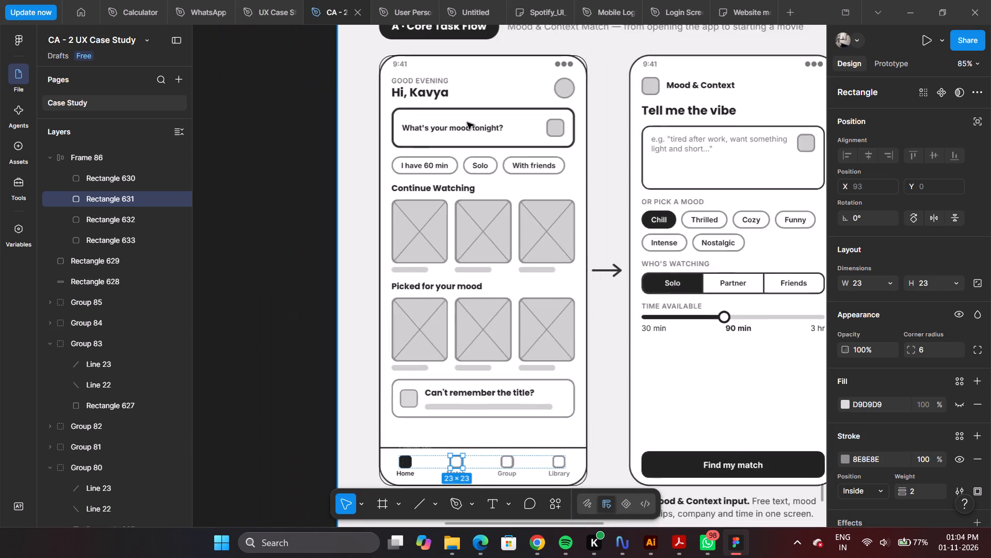
{"action": "scroll", "coordinate": [457, 116], "scroll_direction": "up", "scroll_amount": 4}
{"action": "scroll", "coordinate": [494, 234], "scroll_direction": "down", "scroll_amount": 5}
Duplicate the 332 × 70 outline of the "Can't remember the title?" card and place the copy over the mood prompt box at Y 15240.
{"action": "left_click", "coordinate": [514, 301]}
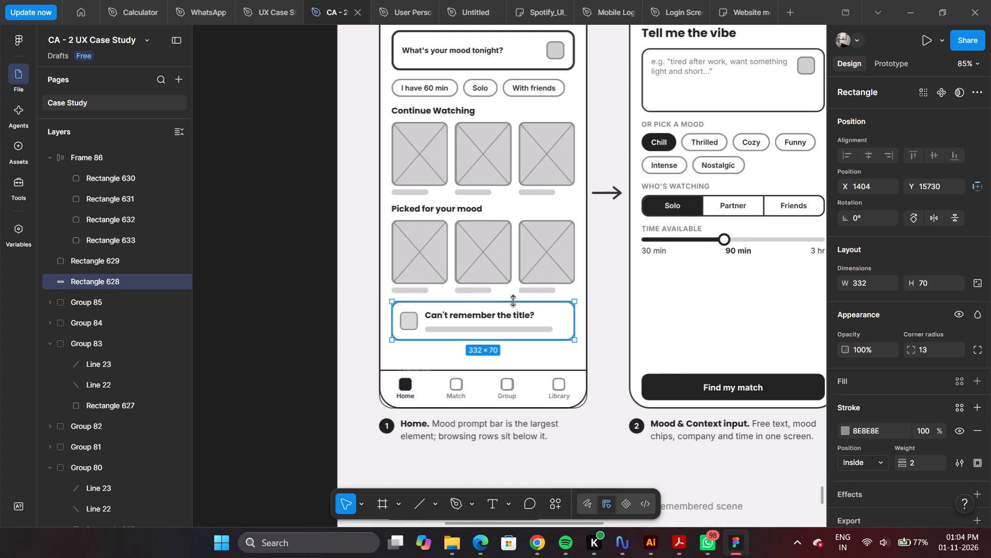
{"action": "left_click_drag", "start_coordinate": [522, 302], "coordinate": [521, 143], "text": "alt"}
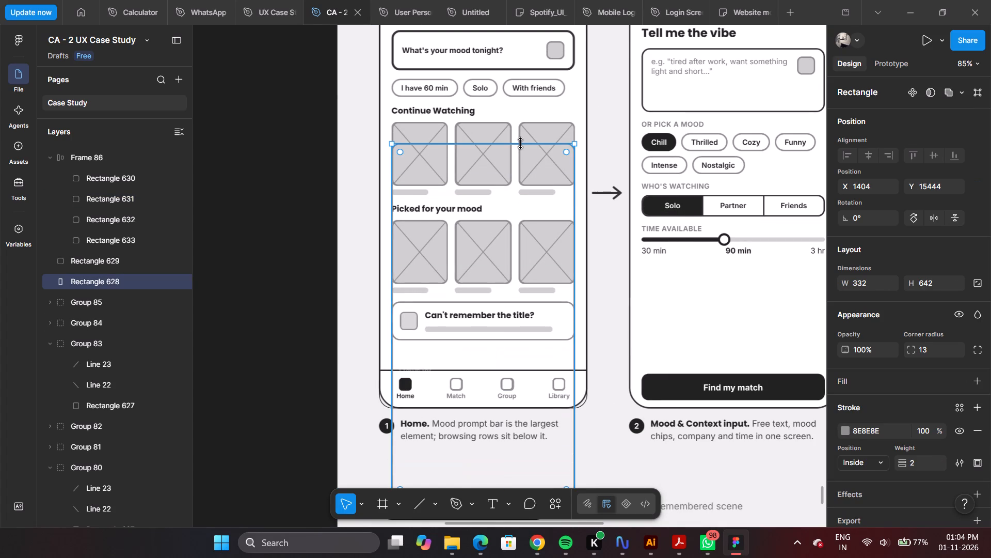
{"action": "key", "text": "ctrl+z"}
{"action": "left_click_drag", "start_coordinate": [564, 324], "coordinate": [556, 120], "text": "alt"}
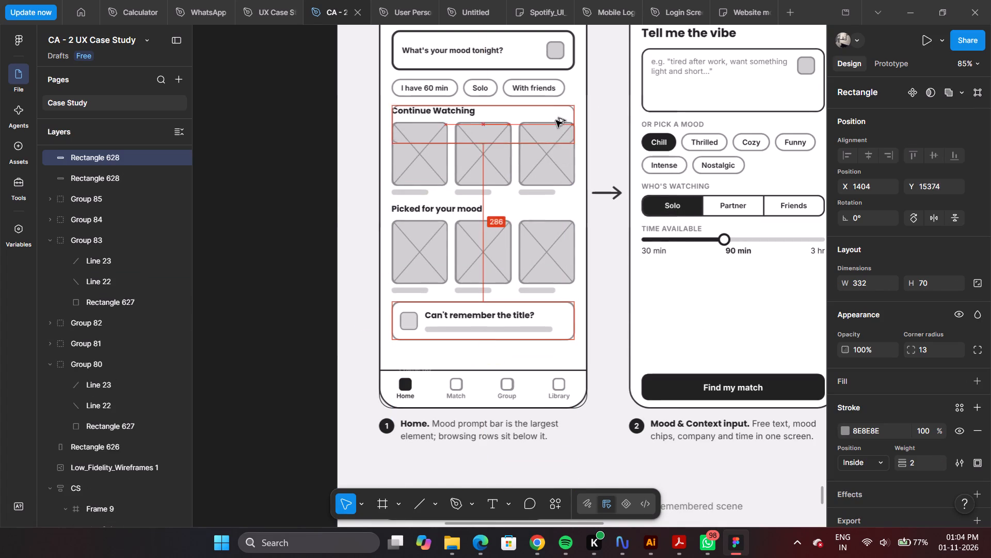
{"action": "left_click_drag", "start_coordinate": [556, 120], "coordinate": [565, 54], "text": "alt"}
{"action": "scroll", "coordinate": [497, 34], "scroll_direction": "up", "scroll_amount": 10, "text": "ctrl"}
{"action": "scroll", "coordinate": [523, 90], "scroll_direction": "up", "scroll_amount": 4}
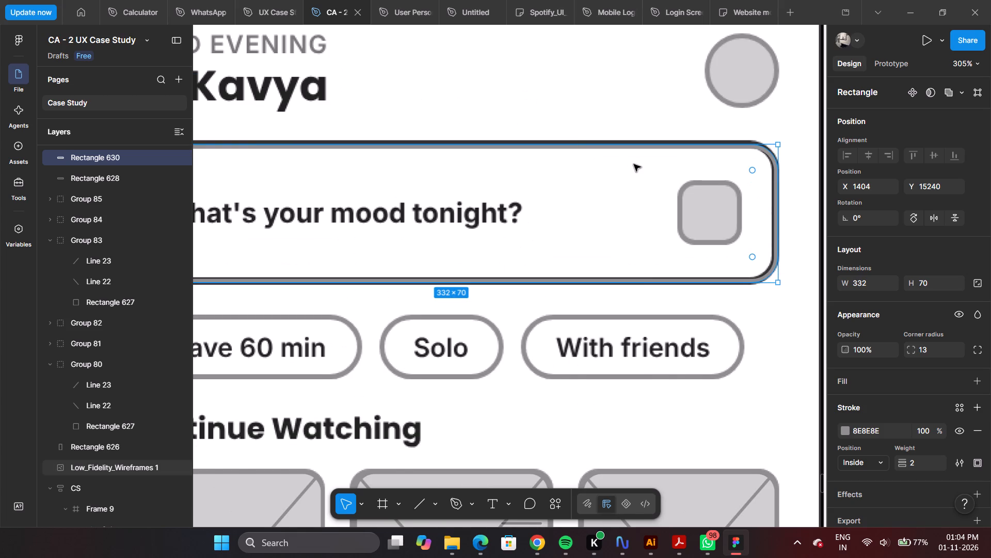
{"action": "key", "text": "Up"}
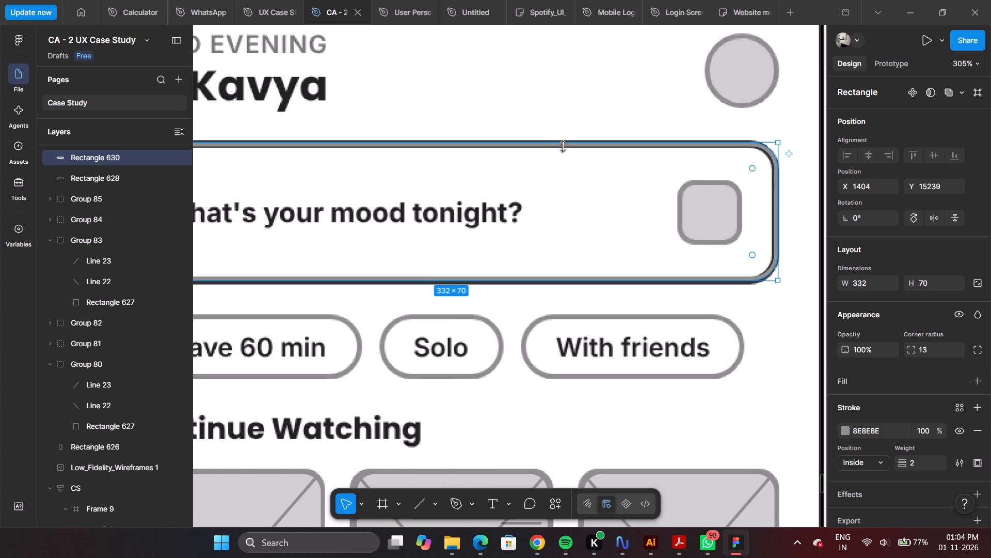
{"action": "scroll", "coordinate": [569, 151], "scroll_direction": "up", "scroll_amount": 9, "text": "ctrl"}
{"action": "scroll", "coordinate": [569, 134], "scroll_direction": "down", "scroll_amount": 2, "text": "ctrl"}
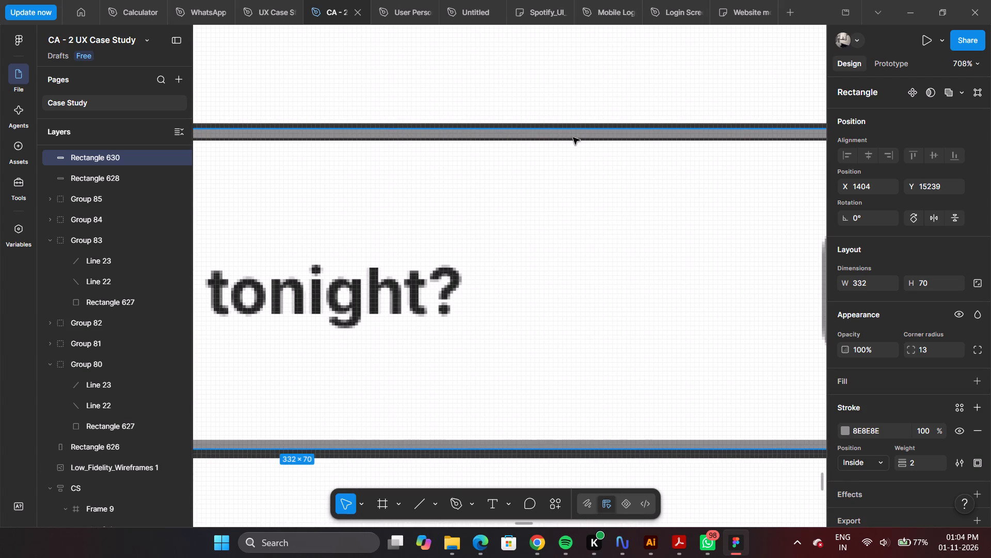
{"action": "left_click_drag", "start_coordinate": [572, 137], "coordinate": [573, 138]}
{"action": "left_click_drag", "start_coordinate": [573, 138], "coordinate": [573, 142]}
{"action": "scroll", "coordinate": [573, 142], "scroll_direction": "down", "scroll_amount": 6, "text": "ctrl"}
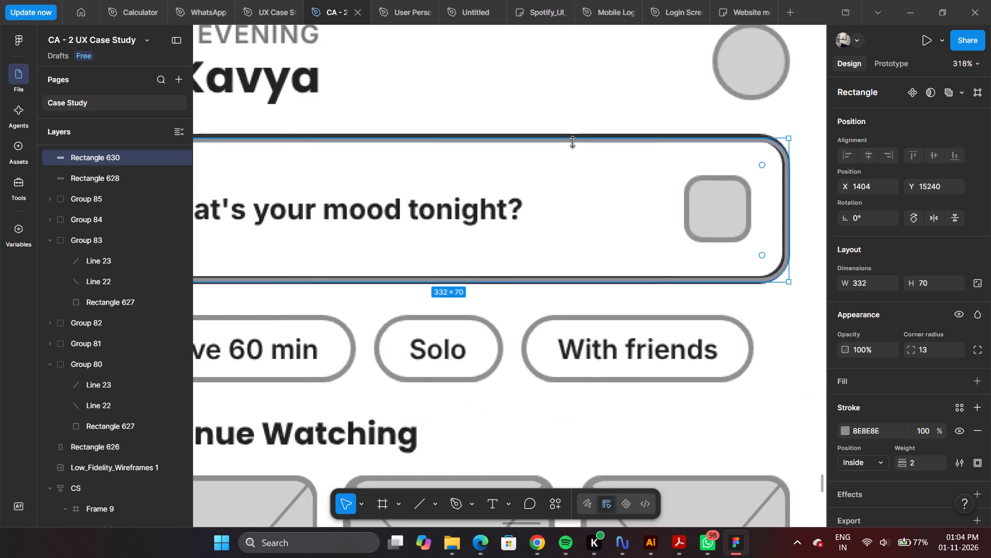
Examine how the copied outline fits the mood prompt box and compare it with the filter chips and poster rows.
{"action": "scroll", "coordinate": [573, 142], "scroll_direction": "down", "scroll_amount": 5, "text": "ctrl"}
{"action": "scroll", "coordinate": [507, 177], "scroll_direction": "down", "scroll_amount": 9, "text": "ctrl"}
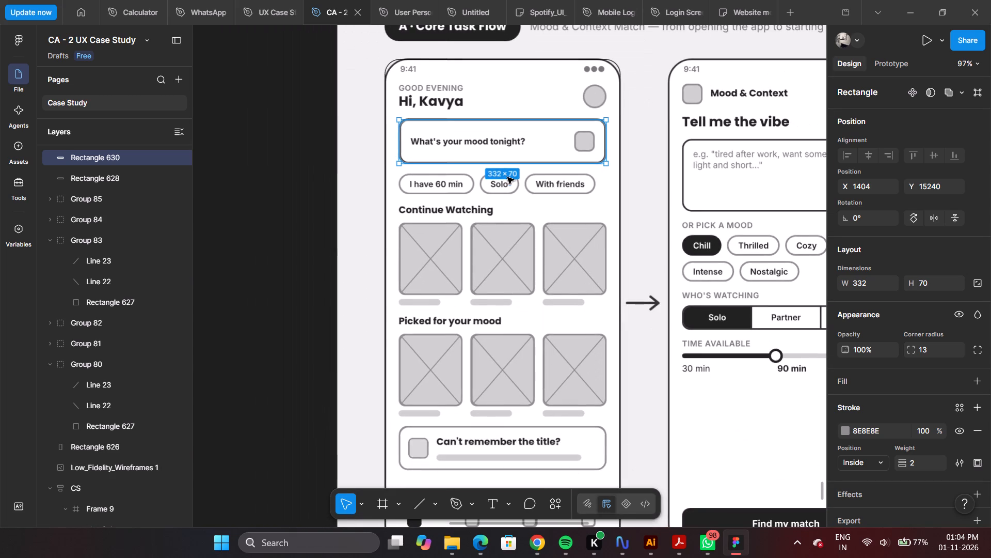
{"action": "scroll", "coordinate": [507, 177], "scroll_direction": "up", "scroll_amount": 4, "text": "ctrl"}
{"action": "scroll", "coordinate": [515, 143], "scroll_direction": "down", "scroll_amount": 4}
{"action": "scroll", "coordinate": [515, 143], "scroll_direction": "up", "scroll_amount": 4}
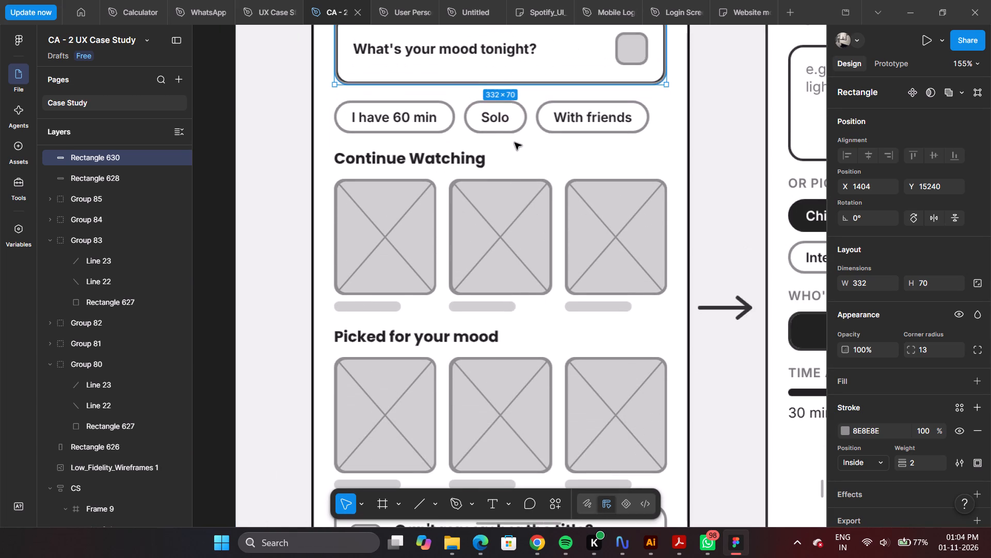
{"action": "scroll", "coordinate": [515, 133], "scroll_direction": "up", "scroll_amount": 4}
{"action": "scroll", "coordinate": [503, 177], "scroll_direction": "up", "scroll_amount": 4, "text": "ctrl"}
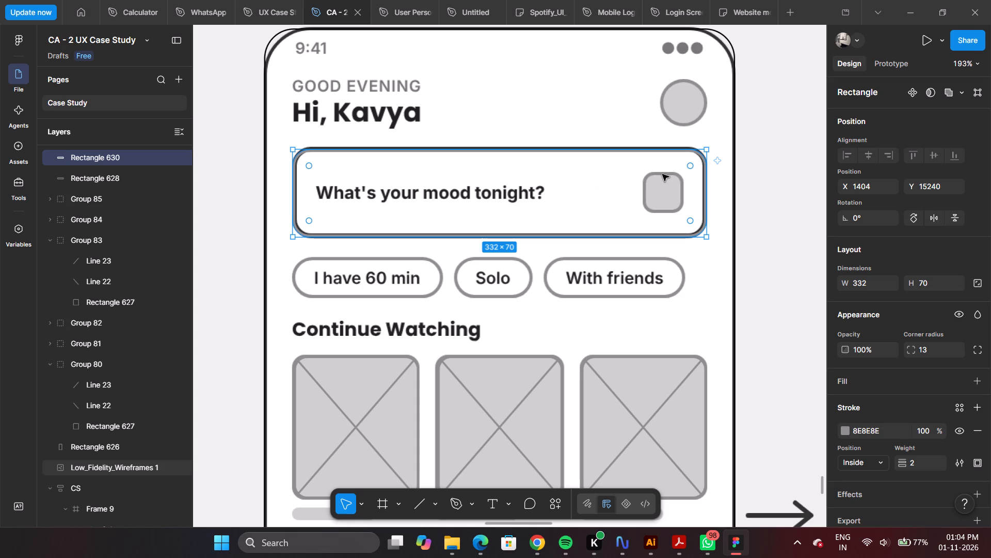
{"action": "scroll", "coordinate": [550, 193], "scroll_direction": "down", "scroll_amount": 3, "text": "ctrl"}
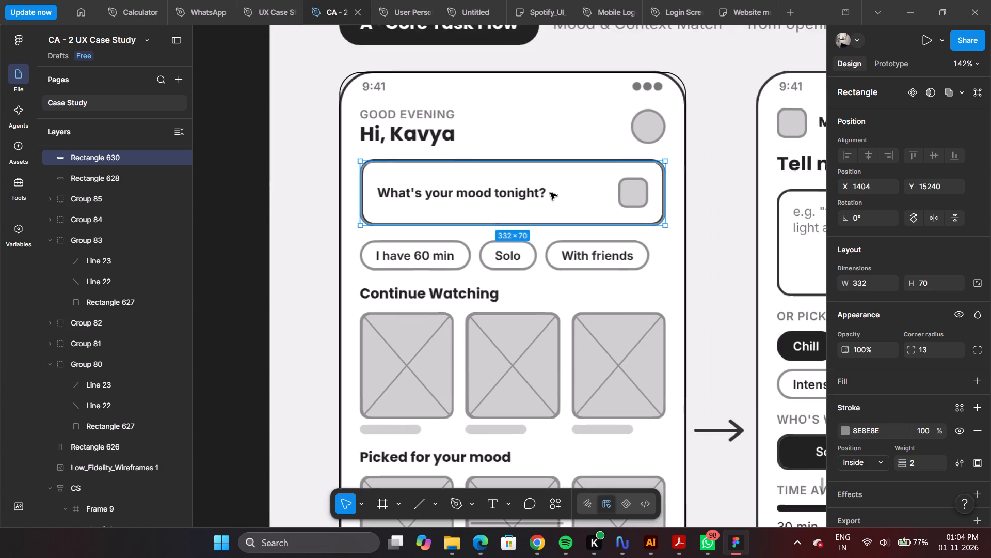
{"action": "scroll", "coordinate": [548, 195], "scroll_direction": "up", "scroll_amount": 3, "text": "ctrl"}
{"action": "scroll", "coordinate": [493, 165], "scroll_direction": "down", "scroll_amount": 3, "text": "ctrl"}
{"action": "scroll", "coordinate": [444, 248], "scroll_direction": "up", "scroll_amount": 3, "text": "ctrl"}
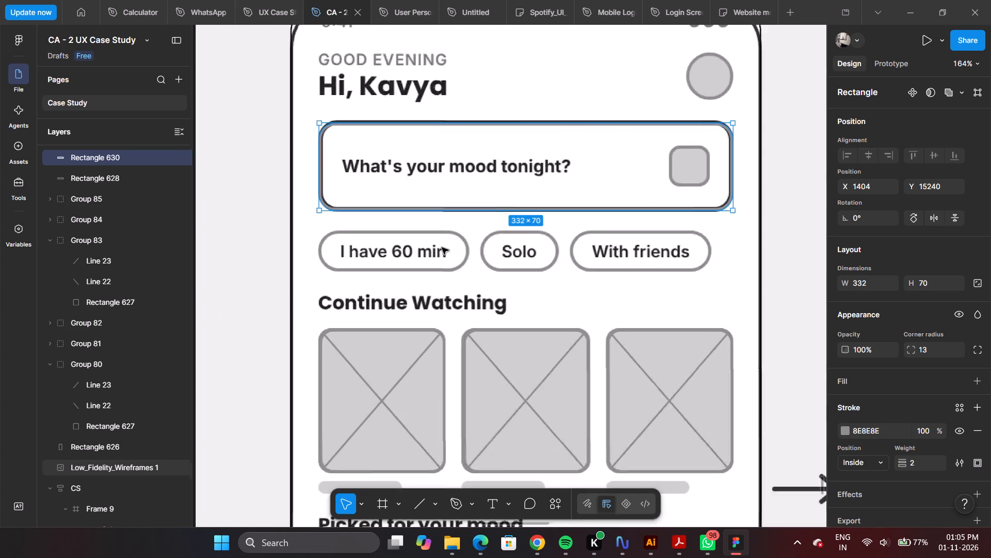
{"action": "scroll", "coordinate": [442, 247], "scroll_direction": "up", "scroll_amount": 2, "text": "ctrl"}
{"action": "scroll", "coordinate": [491, 212], "scroll_direction": "down", "scroll_amount": 2, "text": "ctrl"}
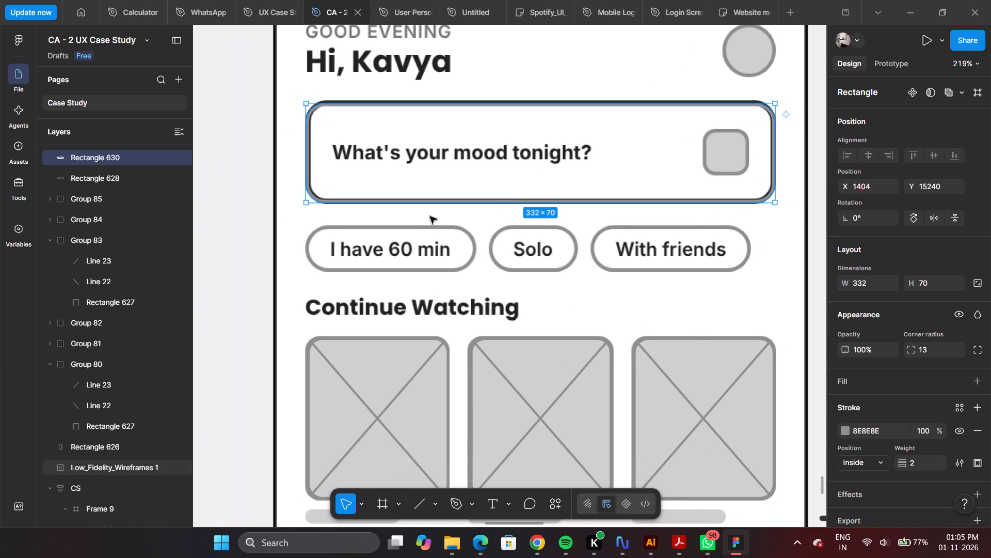
{"action": "scroll", "coordinate": [429, 215], "scroll_direction": "down", "scroll_amount": 5, "text": "ctrl"}
{"action": "scroll", "coordinate": [430, 206], "scroll_direction": "down", "scroll_amount": 5}
{"action": "scroll", "coordinate": [431, 188], "scroll_direction": "up", "scroll_amount": 4}
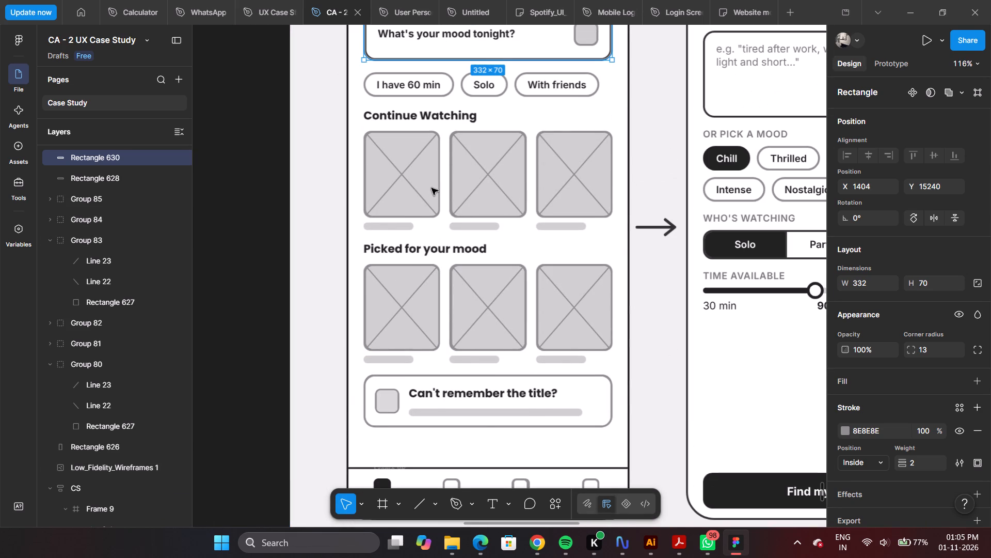
Select all six poster placeholders under Continue Watching and Picked for your mood and wrap them in auto layout.
{"action": "left_click", "coordinate": [422, 178]}
{"action": "left_click", "coordinate": [487, 181], "text": "shift"}
{"action": "left_click", "coordinate": [566, 181], "text": "shift"}
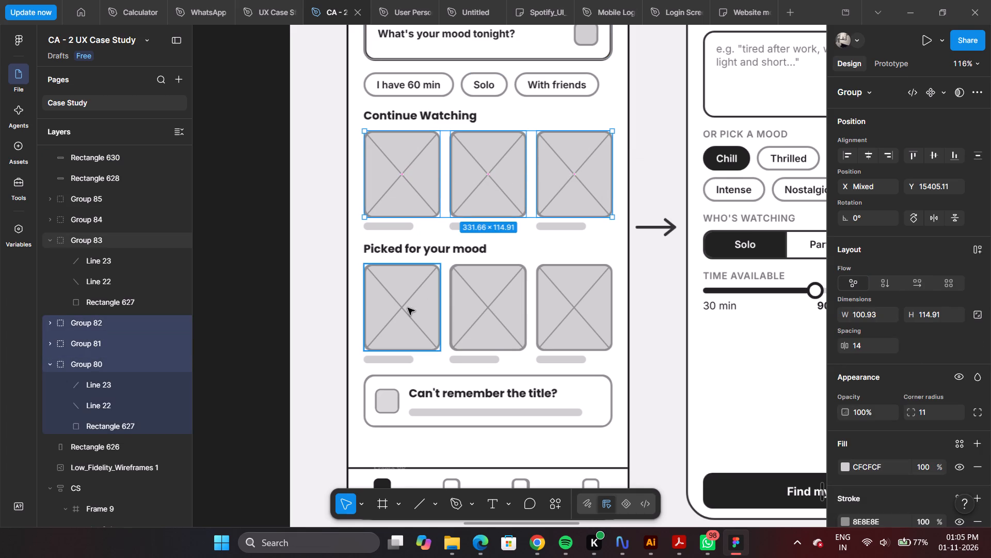
{"action": "left_click", "coordinate": [408, 308], "text": "shift"}
{"action": "left_click", "coordinate": [471, 310], "text": "shift"}
{"action": "left_click", "coordinate": [572, 295], "text": "shift"}
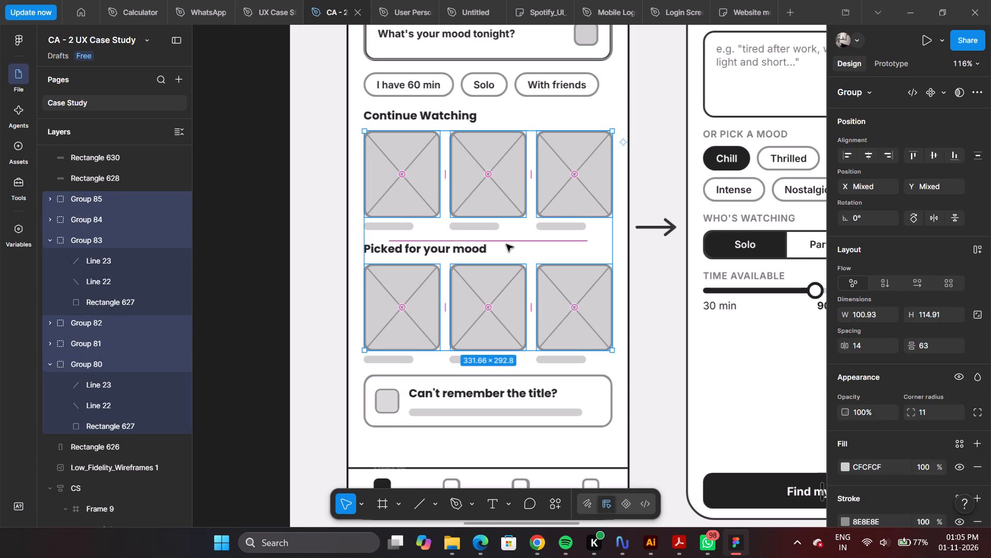
{"action": "right_click", "coordinate": [460, 278]}
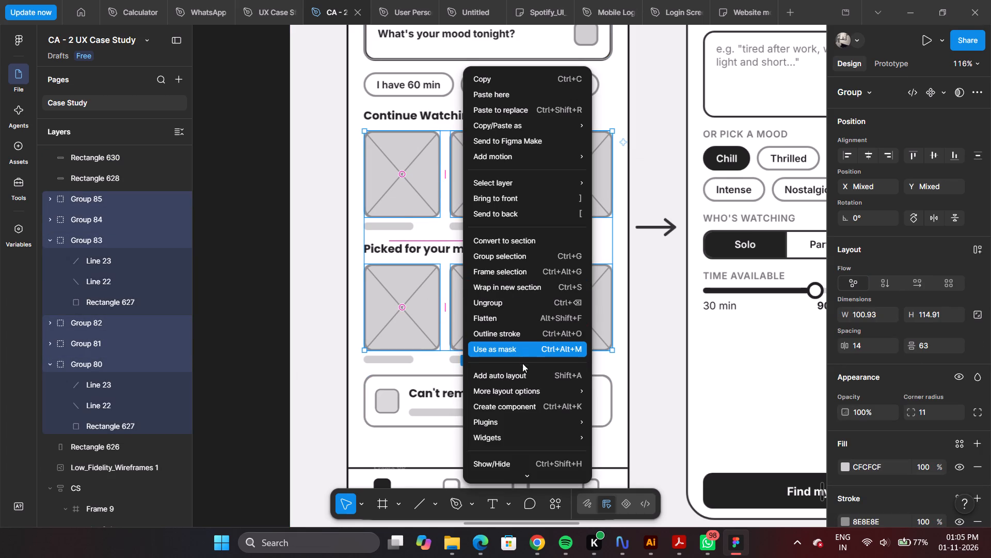
{"action": "left_click", "coordinate": [522, 372]}
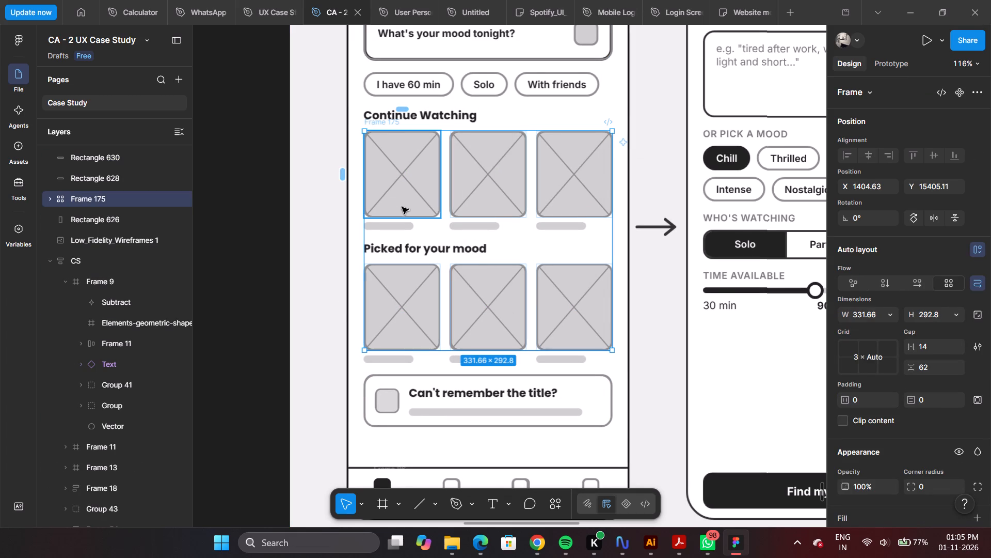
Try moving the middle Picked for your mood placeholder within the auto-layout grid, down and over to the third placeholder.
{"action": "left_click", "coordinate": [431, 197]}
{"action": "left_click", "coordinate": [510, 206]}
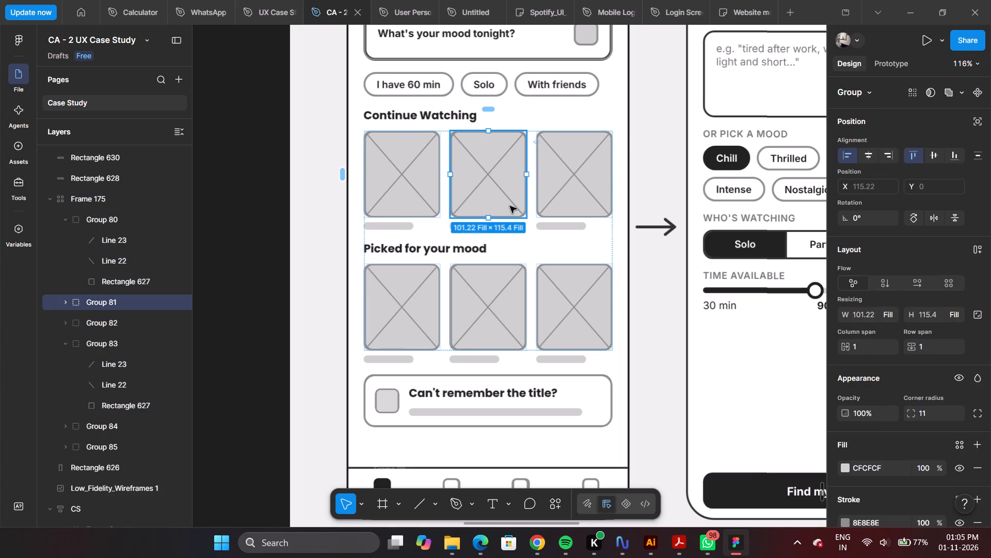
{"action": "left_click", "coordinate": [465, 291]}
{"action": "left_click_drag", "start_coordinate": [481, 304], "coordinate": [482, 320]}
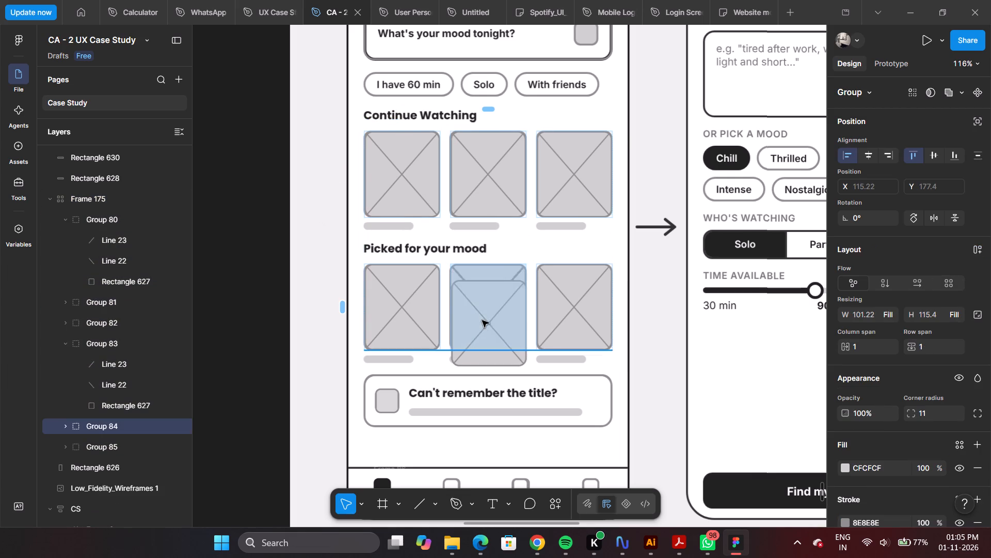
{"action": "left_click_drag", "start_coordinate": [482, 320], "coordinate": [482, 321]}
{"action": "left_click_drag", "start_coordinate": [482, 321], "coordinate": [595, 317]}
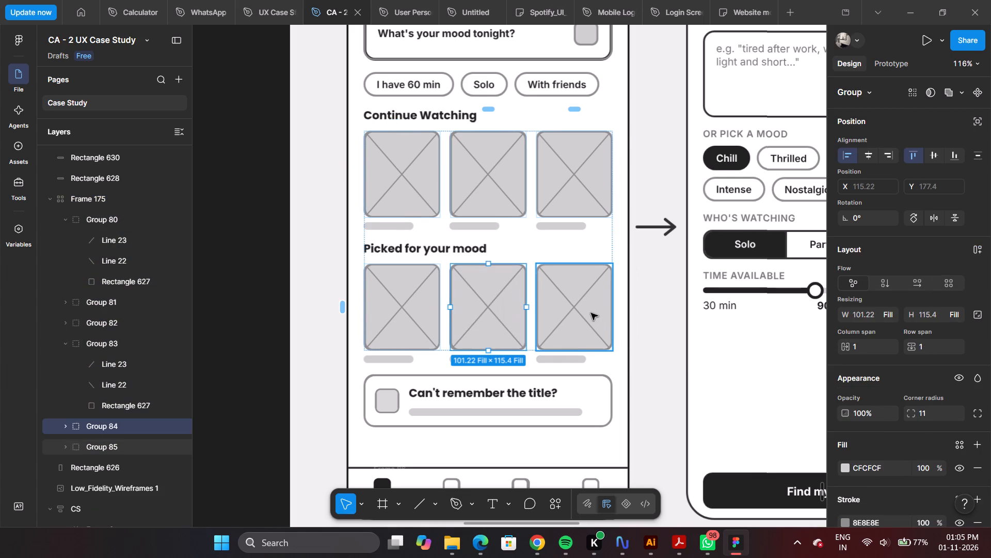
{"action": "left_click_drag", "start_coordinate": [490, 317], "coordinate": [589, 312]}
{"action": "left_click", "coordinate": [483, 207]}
Inspect the Group icon outline and the auto-layout settings of the navigation icon row.
{"action": "scroll", "coordinate": [485, 208], "scroll_direction": "up", "scroll_amount": 3}
{"action": "scroll", "coordinate": [485, 208], "scroll_direction": "down", "scroll_amount": 5}
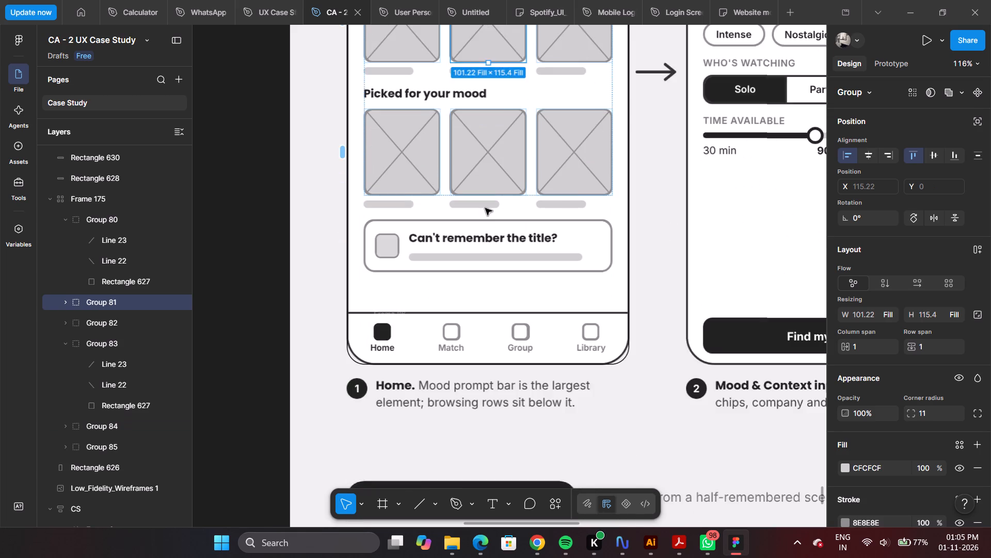
{"action": "scroll", "coordinate": [485, 208], "scroll_direction": "down", "scroll_amount": 3}
{"action": "left_click", "coordinate": [526, 275]}
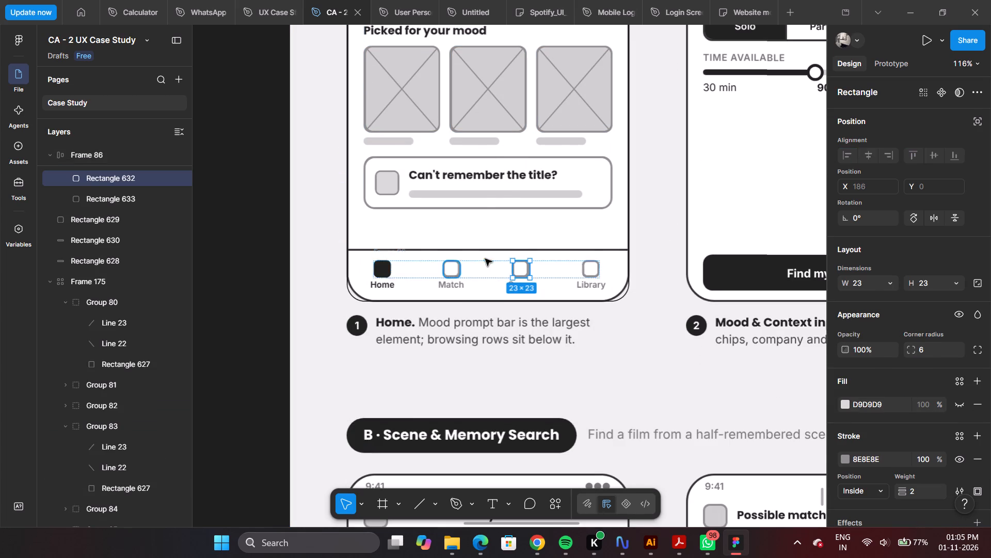
{"action": "scroll", "coordinate": [489, 271], "scroll_direction": "up", "scroll_amount": 6, "text": "ctrl"}
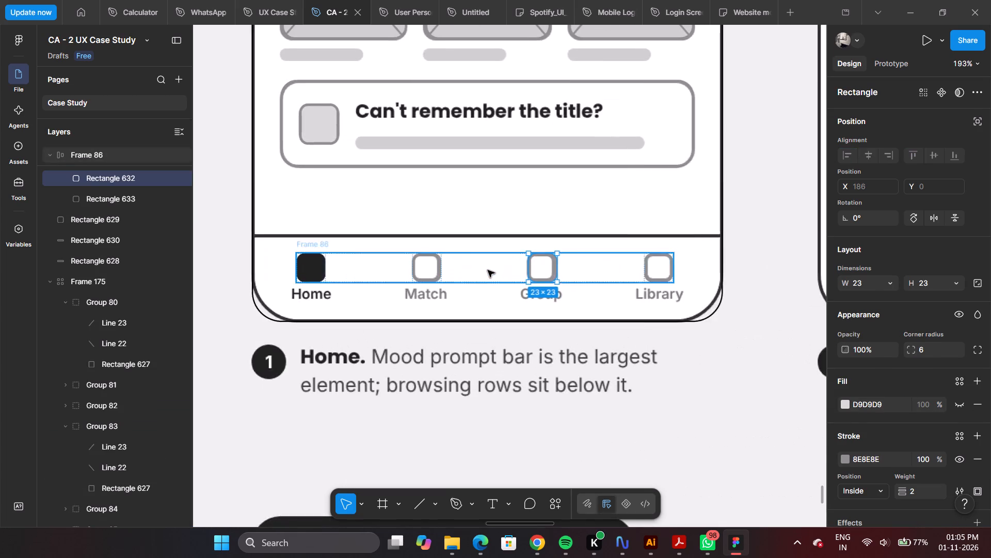
{"action": "scroll", "coordinate": [488, 270], "scroll_direction": "up", "scroll_amount": 2, "text": "ctrl"}
{"action": "double_click", "coordinate": [488, 270]}
{"action": "scroll", "coordinate": [535, 257], "scroll_direction": "up", "scroll_amount": 9}
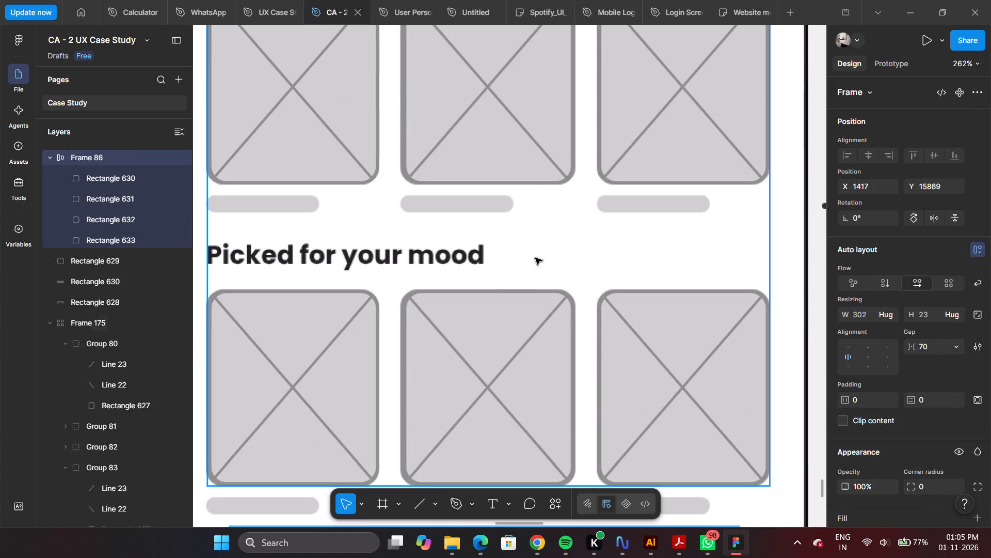
Inspect the poster placeholder grid, checking the middle Continue Watching rectangle and the parent frame's grid settings and layers.
{"action": "scroll", "coordinate": [528, 186], "scroll_direction": "down", "scroll_amount": 4, "text": "ctrl"}
{"action": "left_click", "coordinate": [519, 154]}
{"action": "double_click", "coordinate": [519, 154]}
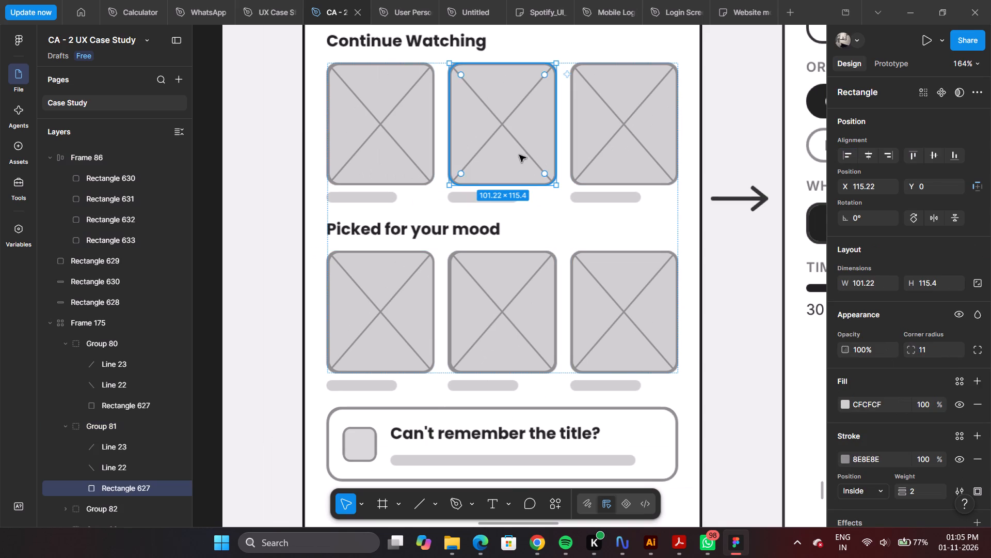
{"action": "double_click", "coordinate": [523, 236]}
{"action": "double_click", "coordinate": [582, 224]}
{"action": "double_click", "coordinate": [585, 175]}
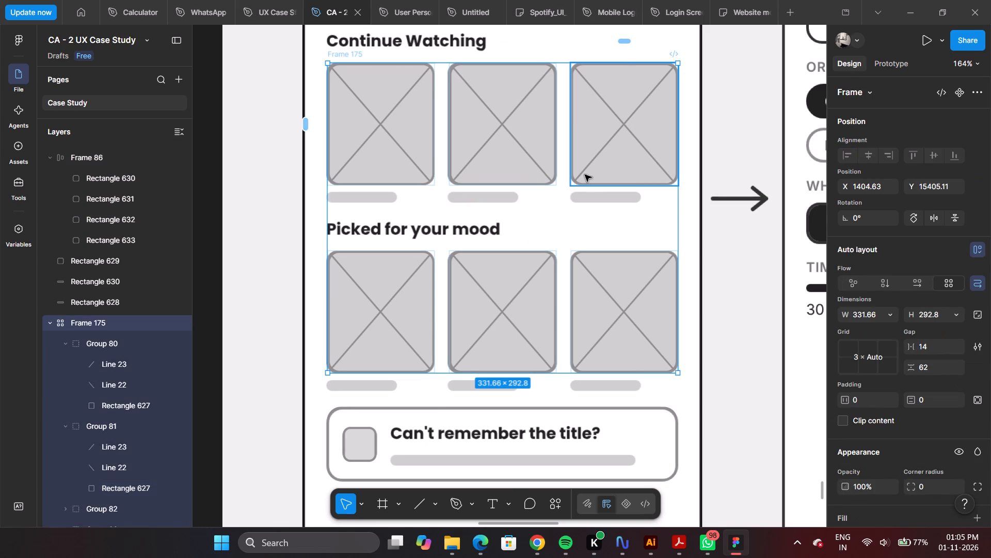
{"action": "double_click", "coordinate": [562, 137]}
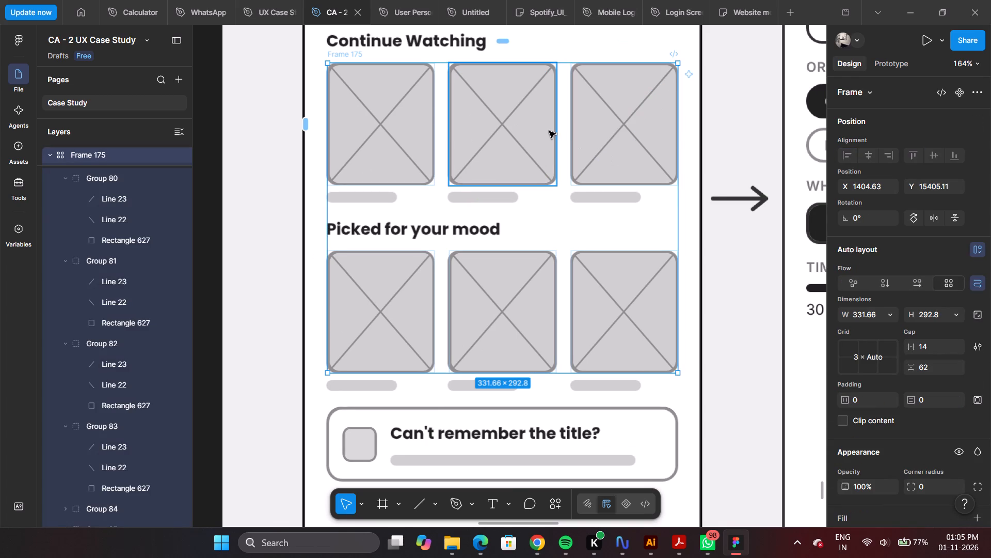
{"action": "double_click", "coordinate": [567, 137]}
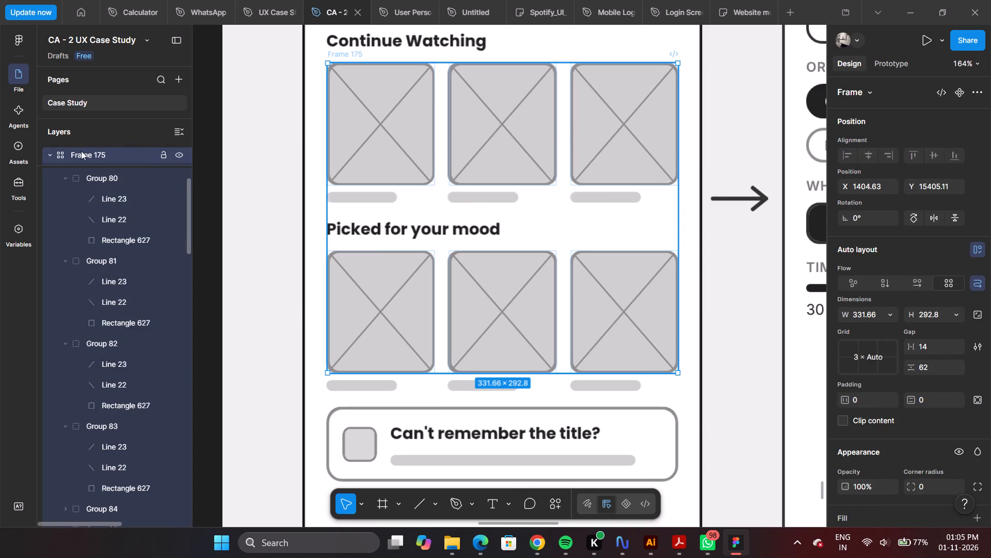
{"action": "left_click", "coordinate": [50, 156]}
{"action": "left_click", "coordinate": [437, 177]}
{"action": "left_click", "coordinate": [427, 270]}
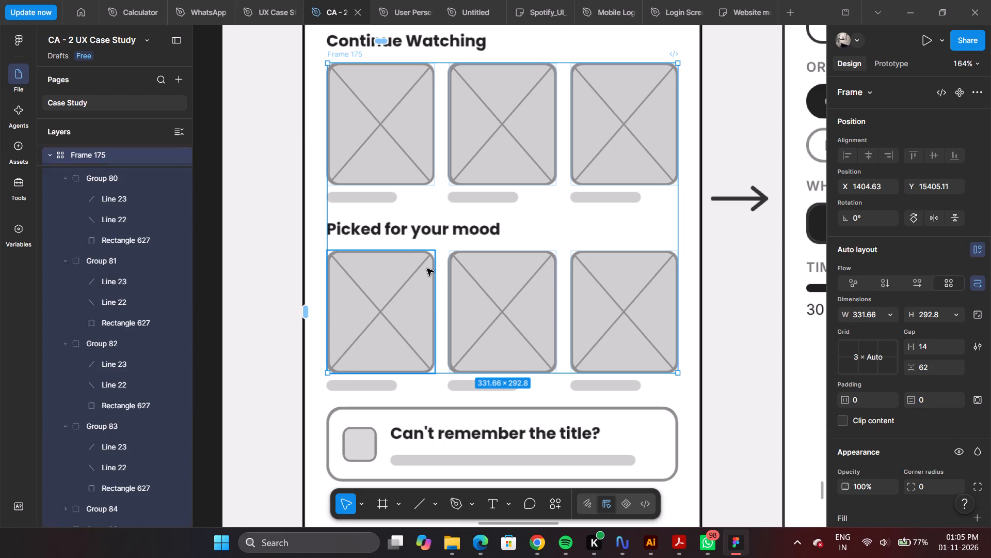
Move the middle Picked for your mood placeholder up into the middle Continue Watching cell and open the first row's grid settings.
{"action": "scroll", "coordinate": [506, 215], "scroll_direction": "down", "scroll_amount": 5, "text": "ctrl"}
{"action": "left_click", "coordinate": [318, 215]}
{"action": "left_click_drag", "start_coordinate": [340, 110], "coordinate": [617, 327]}
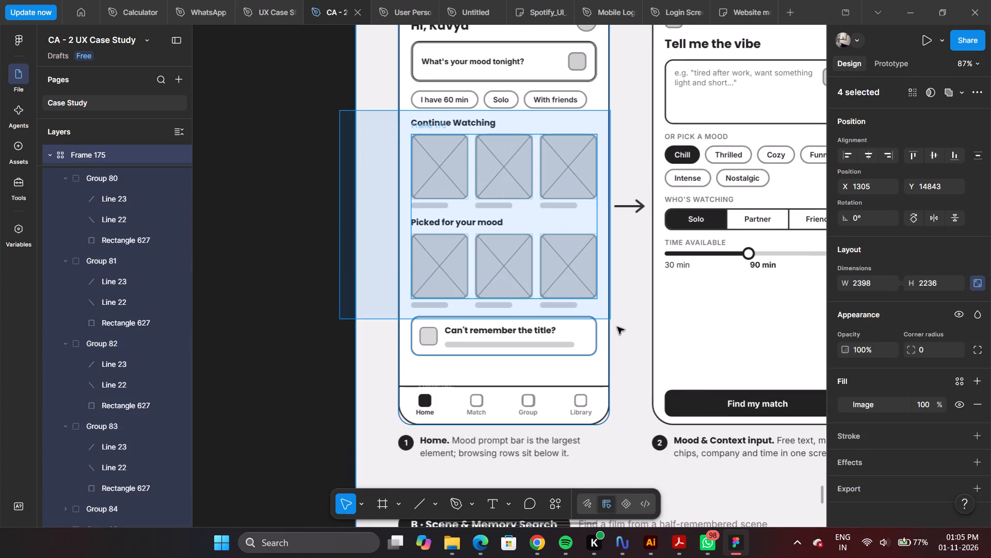
{"action": "left_click_drag", "start_coordinate": [617, 327], "coordinate": [617, 331]}
{"action": "left_click", "coordinate": [579, 257]}
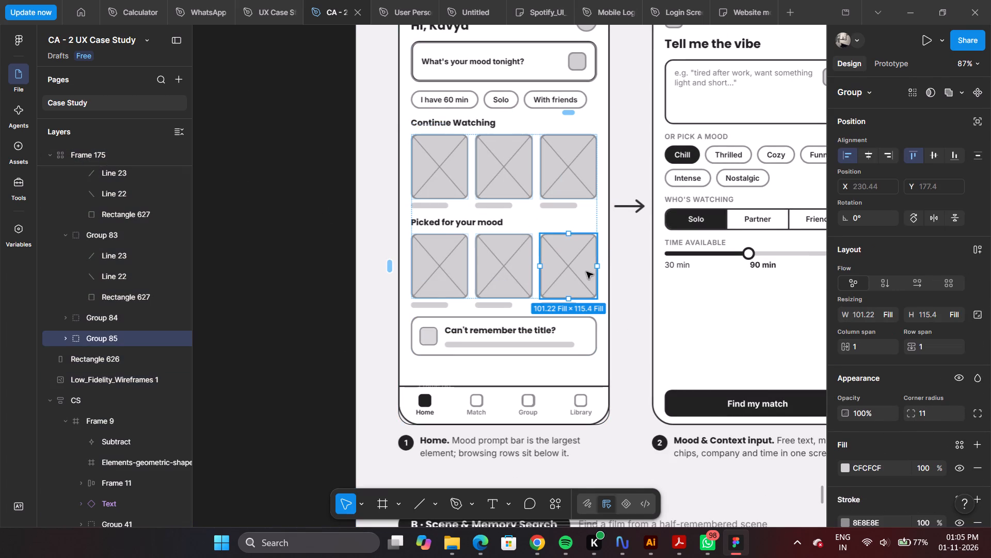
{"action": "left_click", "coordinate": [515, 252]}
{"action": "left_click_drag", "start_coordinate": [503, 258], "coordinate": [505, 201]}
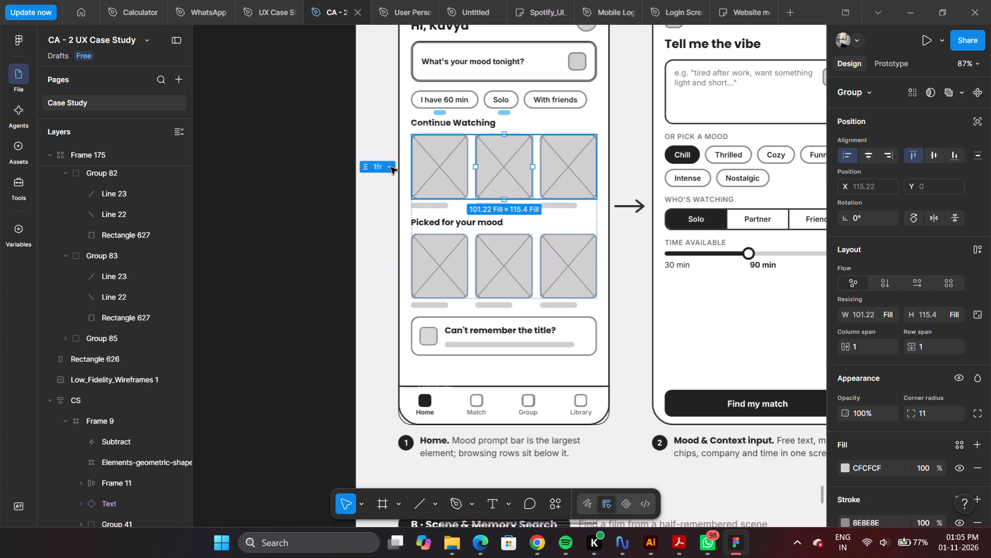
{"action": "left_click", "coordinate": [391, 167]}
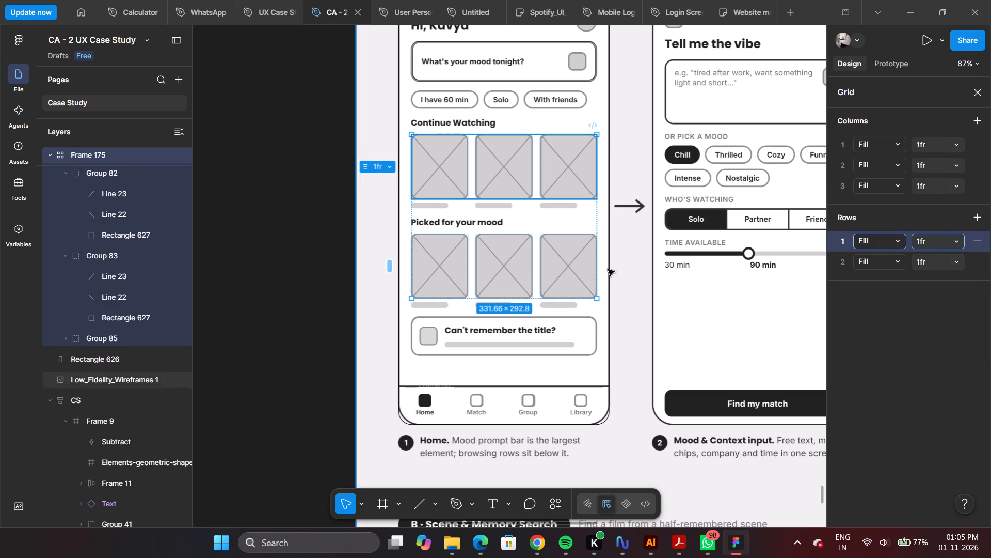
{"action": "left_click", "coordinate": [309, 268]}
Duplicate the outline around "What's your mood tonight?" and place the copy over the filter chip row below it.
{"action": "scroll", "coordinate": [492, 202], "scroll_direction": "up", "scroll_amount": 10, "text": "ctrl"}
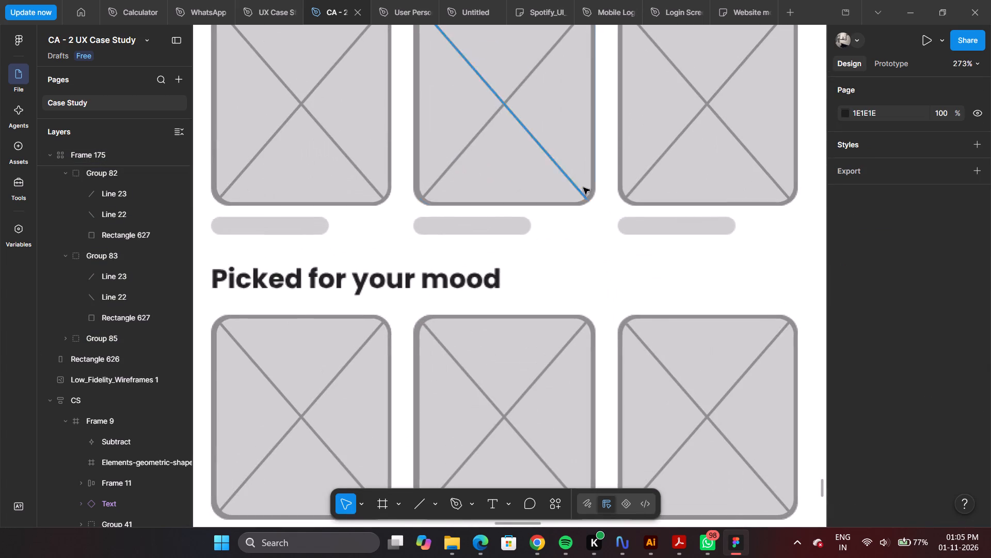
{"action": "scroll", "coordinate": [583, 188], "scroll_direction": "down", "scroll_amount": 5, "text": "ctrl"}
{"action": "scroll", "coordinate": [583, 187], "scroll_direction": "up", "scroll_amount": 5}
{"action": "scroll", "coordinate": [610, 247], "scroll_direction": "up", "scroll_amount": 4, "text": "ctrl"}
{"action": "scroll", "coordinate": [612, 232], "scroll_direction": "down", "scroll_amount": 4, "text": "ctrl"}
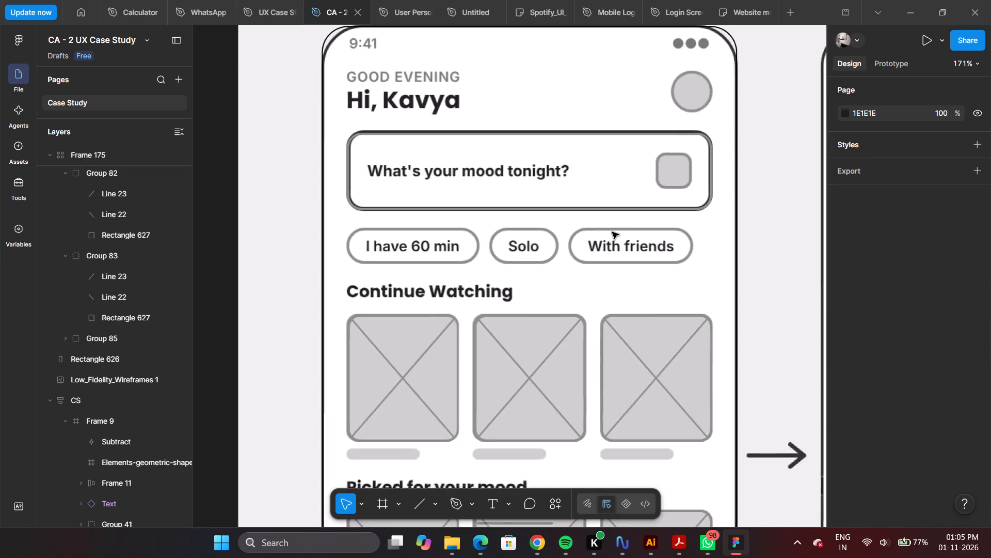
{"action": "scroll", "coordinate": [418, 265], "scroll_direction": "up", "scroll_amount": 5, "text": "ctrl"}
{"action": "scroll", "coordinate": [433, 216], "scroll_direction": "down", "scroll_amount": 4, "text": "ctrl"}
{"action": "scroll", "coordinate": [463, 220], "scroll_direction": "up", "scroll_amount": 5, "text": "ctrl"}
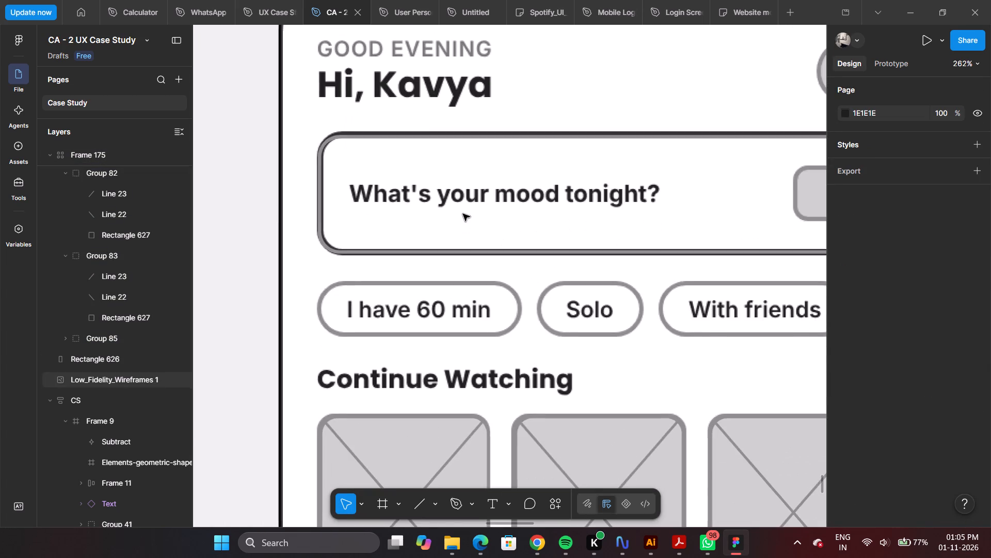
{"action": "scroll", "coordinate": [463, 212], "scroll_direction": "down", "scroll_amount": 5, "text": "ctrl"}
{"action": "scroll", "coordinate": [665, 228], "scroll_direction": "up", "scroll_amount": 3, "text": "ctrl"}
{"action": "scroll", "coordinate": [660, 222], "scroll_direction": "down", "scroll_amount": 2, "text": "ctrl"}
{"action": "scroll", "coordinate": [402, 203], "scroll_direction": "up", "scroll_amount": 2, "text": "ctrl"}
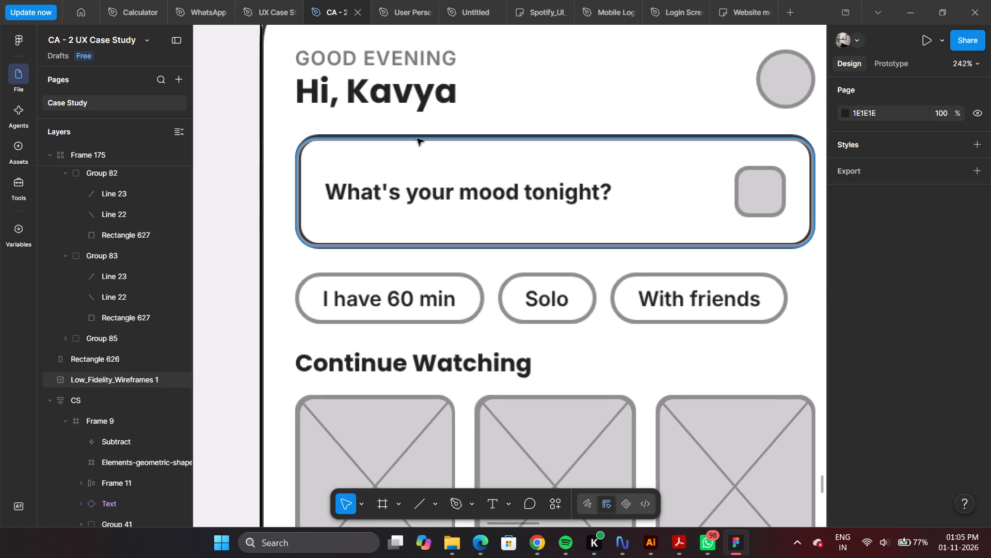
{"action": "left_click", "coordinate": [417, 138]}
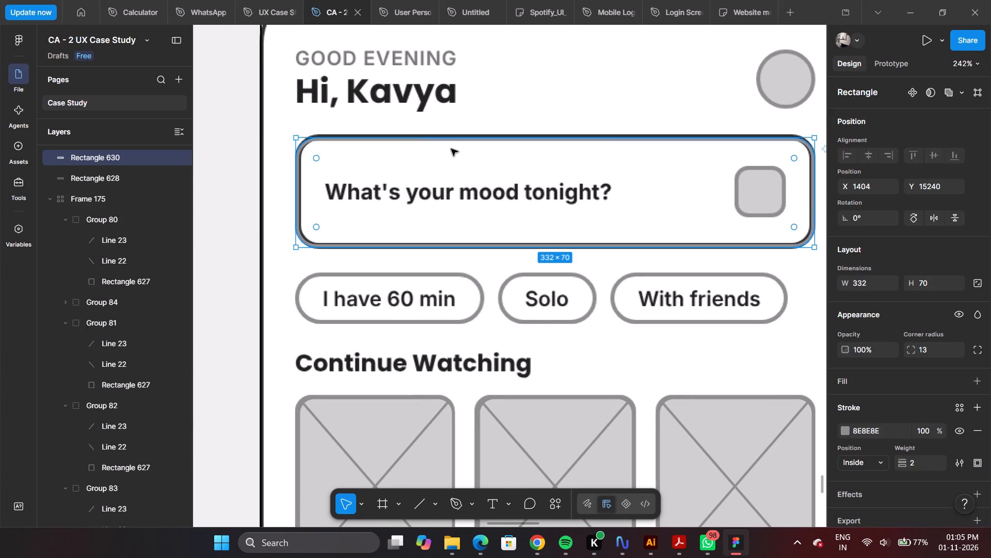
{"action": "left_click_drag", "start_coordinate": [455, 162], "coordinate": [439, 272], "text": "alt"}
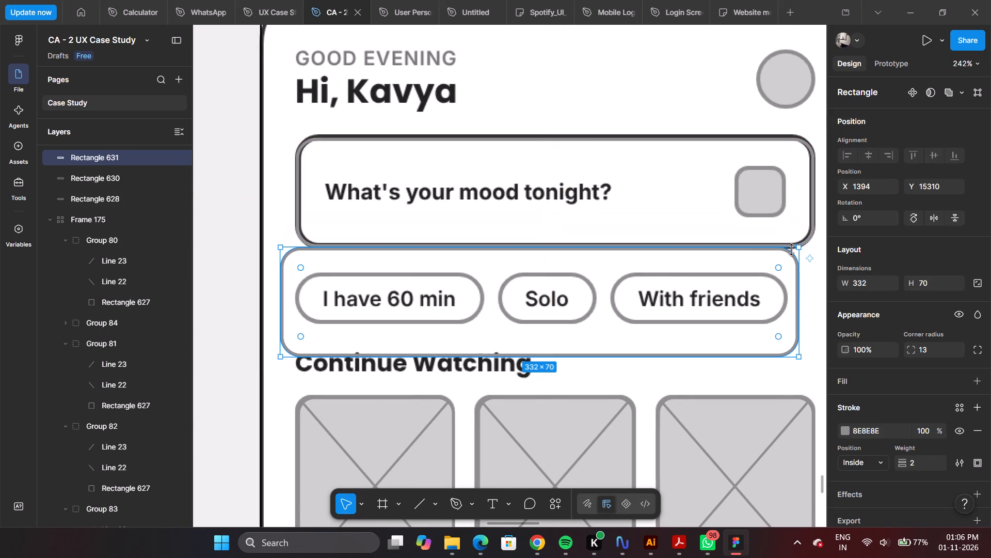
Shrink the copied outline to about 132 × 32 and place it over the "I have 60 min" chip.
{"action": "left_click_drag", "start_coordinate": [799, 249], "coordinate": [604, 281], "text": "alt+shift"}
{"action": "left_click_drag", "start_coordinate": [594, 305], "coordinate": [452, 298]}
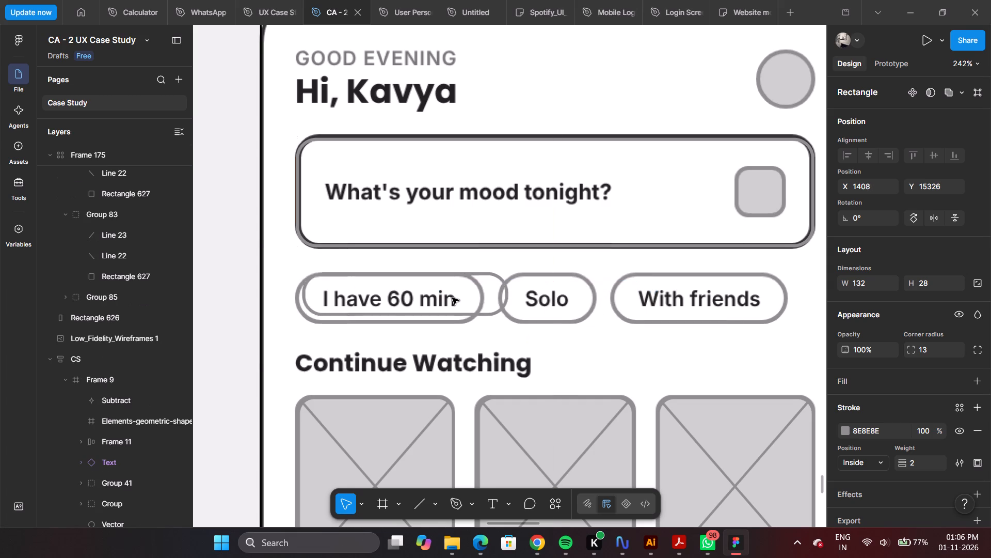
{"action": "left_click_drag", "start_coordinate": [452, 298], "coordinate": [452, 298]}
{"action": "left_click_drag", "start_coordinate": [404, 314], "coordinate": [402, 321]}
Change the stroke colour of the "I have 60 min" chip outline to the red A34040.
{"action": "scroll", "coordinate": [223, 260], "scroll_direction": "up", "scroll_amount": 5, "text": "ctrl"}
{"action": "scroll", "coordinate": [491, 332], "scroll_direction": "up", "scroll_amount": 2, "text": "ctrl"}
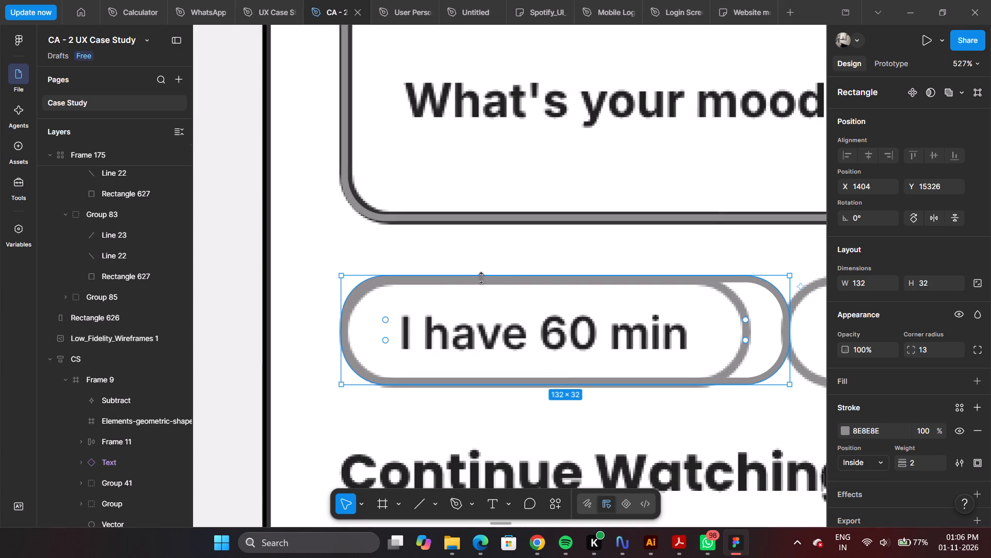
{"action": "left_click", "coordinate": [850, 426]}
{"action": "left_click", "coordinate": [848, 430]}
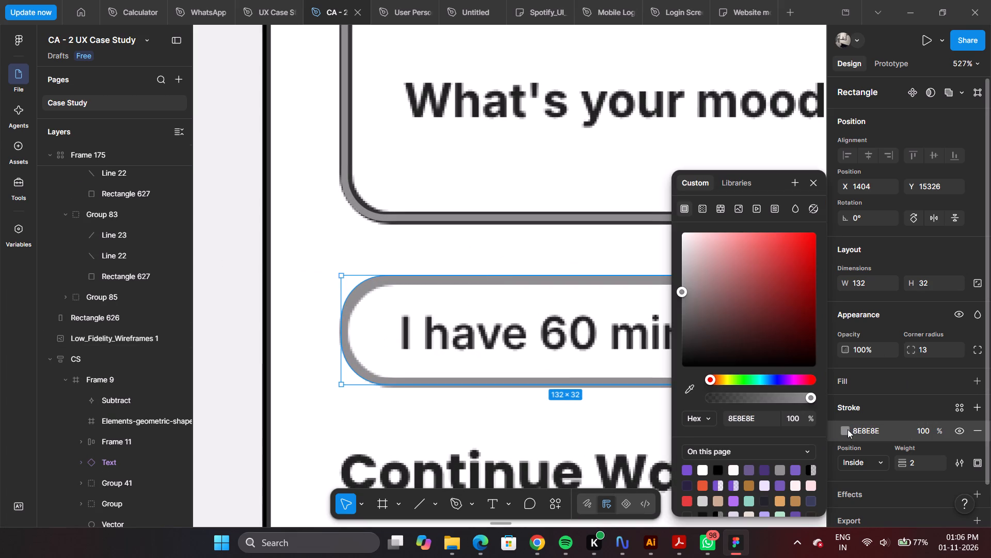
{"action": "left_click", "coordinate": [728, 290]}
{"action": "left_click", "coordinate": [763, 281]}
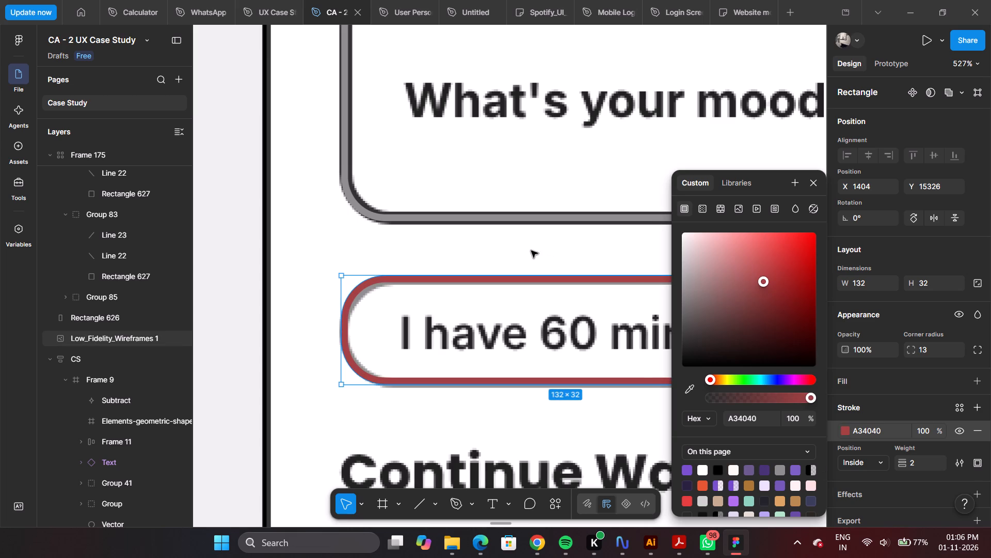
{"action": "left_click", "coordinate": [531, 250]}
Fit the red outline to the "I have 60 min" chip with size 120 × 33 and corner radius 16.5.
{"action": "scroll", "coordinate": [545, 305], "scroll_direction": "up", "scroll_amount": 5, "text": "ctrl"}
{"action": "left_click", "coordinate": [531, 259]}
{"action": "scroll", "coordinate": [531, 256], "scroll_direction": "down", "scroll_amount": 3, "text": "ctrl"}
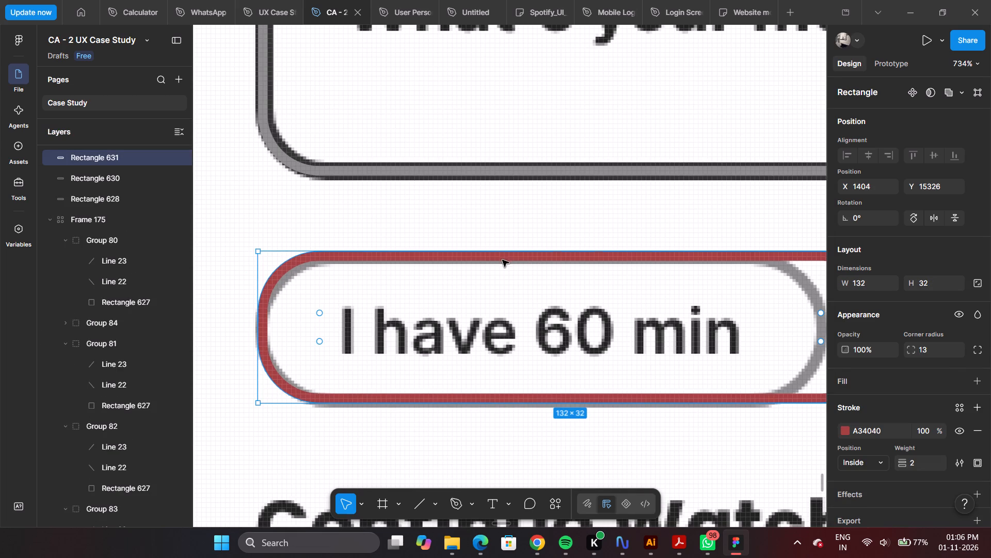
{"action": "left_click", "coordinate": [447, 254]}
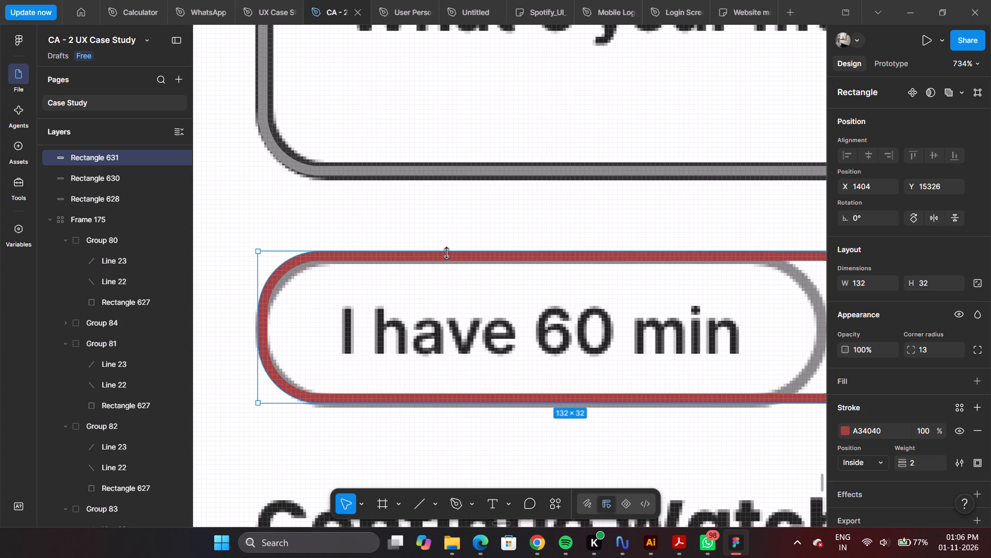
{"action": "left_click", "coordinate": [461, 406]}
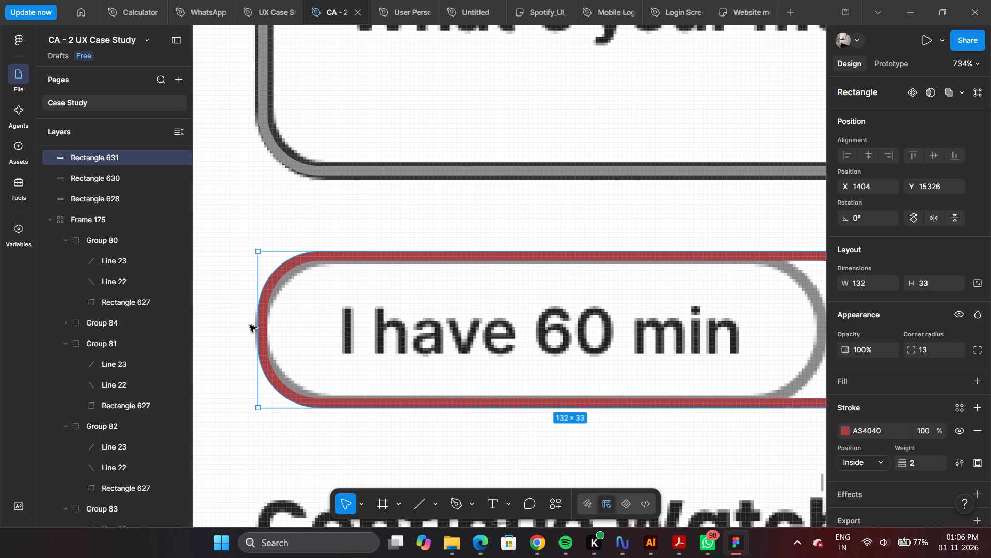
{"action": "left_click_drag", "start_coordinate": [317, 313], "coordinate": [339, 330]}
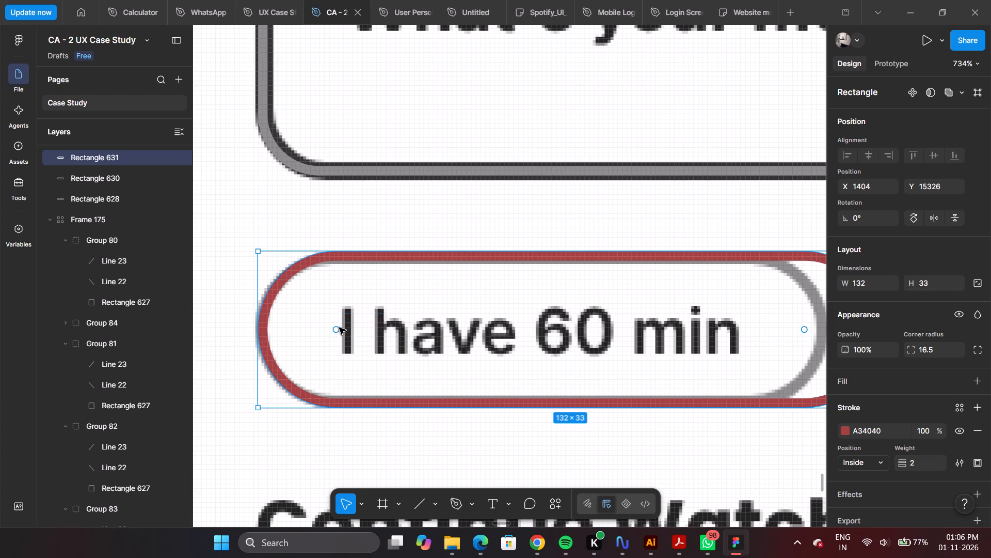
{"action": "scroll", "coordinate": [358, 308], "scroll_direction": "down", "scroll_amount": 6, "text": "ctrl"}
{"action": "scroll", "coordinate": [661, 338], "scroll_direction": "up", "scroll_amount": 5, "text": "ctrl"}
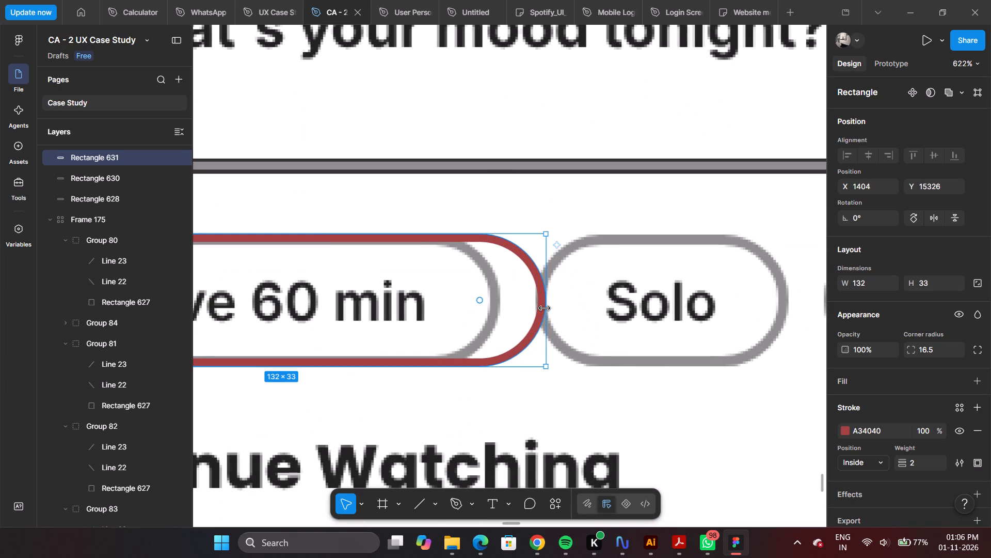
{"action": "left_click_drag", "start_coordinate": [545, 308], "coordinate": [498, 308]}
Duplicate the red chip outline onto the Solo chip and narrow the copy to about 63 wide.
{"action": "scroll", "coordinate": [505, 301], "scroll_direction": "down", "scroll_amount": 3, "text": "ctrl"}
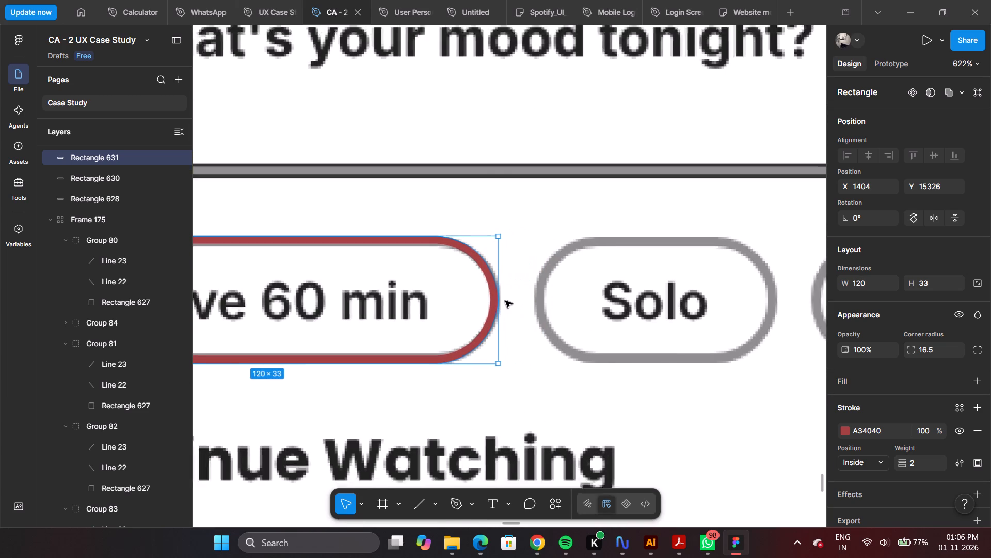
{"action": "scroll", "coordinate": [505, 301], "scroll_direction": "down", "scroll_amount": 2, "text": "ctrl"}
{"action": "left_click_drag", "start_coordinate": [465, 296], "coordinate": [531, 297], "text": "alt"}
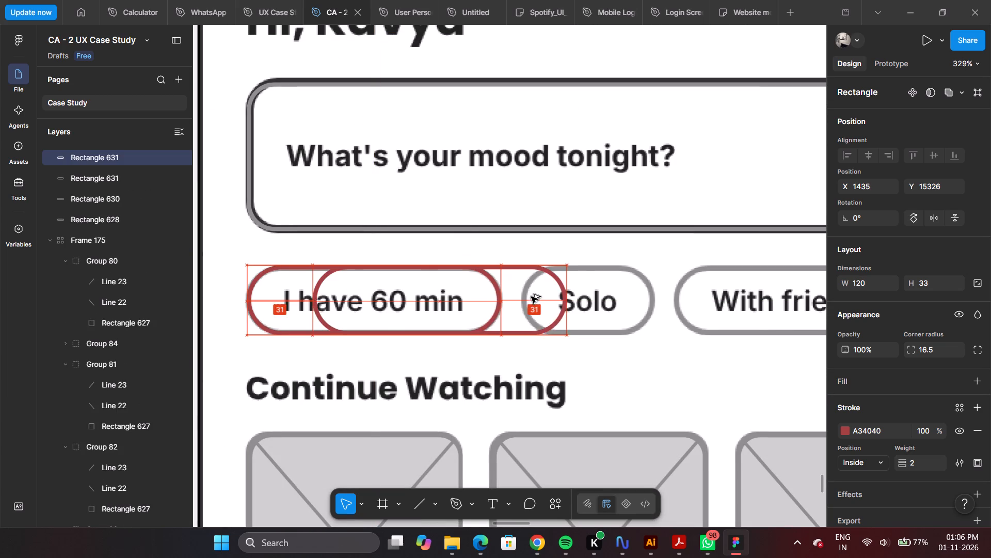
{"action": "left_click_drag", "start_coordinate": [531, 297], "coordinate": [738, 297], "text": "alt"}
{"action": "scroll", "coordinate": [712, 313], "scroll_direction": "up", "scroll_amount": 4, "text": "ctrl"}
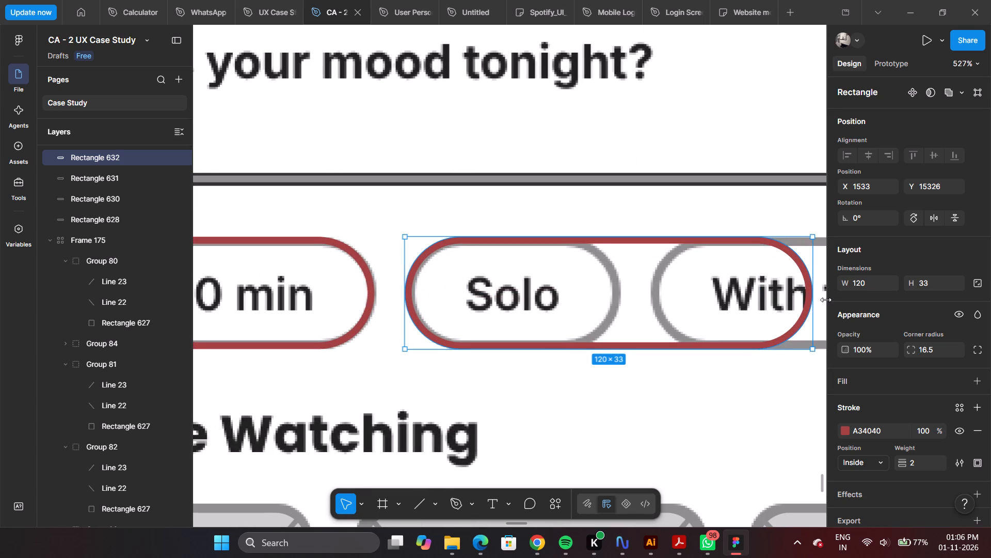
{"action": "left_click_drag", "start_coordinate": [813, 296], "coordinate": [618, 297]}
Duplicate the Solo chip outline onto the "With friends" chip and widen the copy to about 114.
{"action": "left_click_drag", "start_coordinate": [541, 317], "coordinate": [787, 315], "text": "alt"}
{"action": "scroll", "coordinate": [469, 304], "scroll_direction": "down", "scroll_amount": 5, "text": "ctrl"}
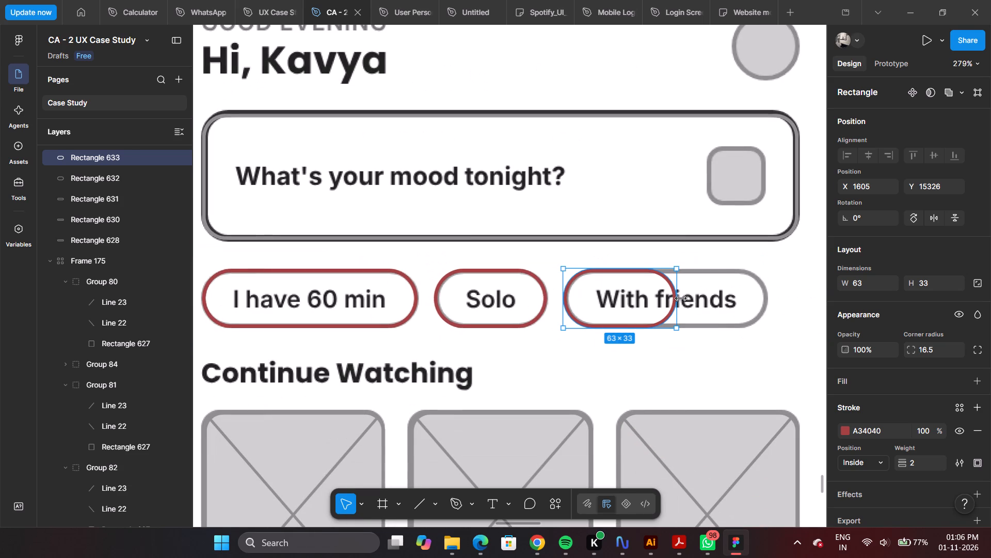
{"action": "left_click_drag", "start_coordinate": [679, 299], "coordinate": [769, 306]}
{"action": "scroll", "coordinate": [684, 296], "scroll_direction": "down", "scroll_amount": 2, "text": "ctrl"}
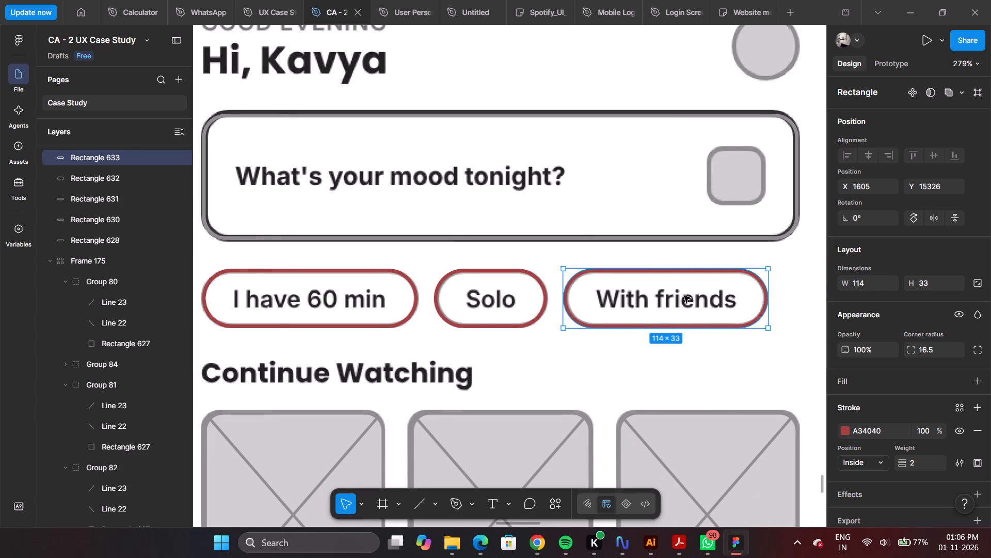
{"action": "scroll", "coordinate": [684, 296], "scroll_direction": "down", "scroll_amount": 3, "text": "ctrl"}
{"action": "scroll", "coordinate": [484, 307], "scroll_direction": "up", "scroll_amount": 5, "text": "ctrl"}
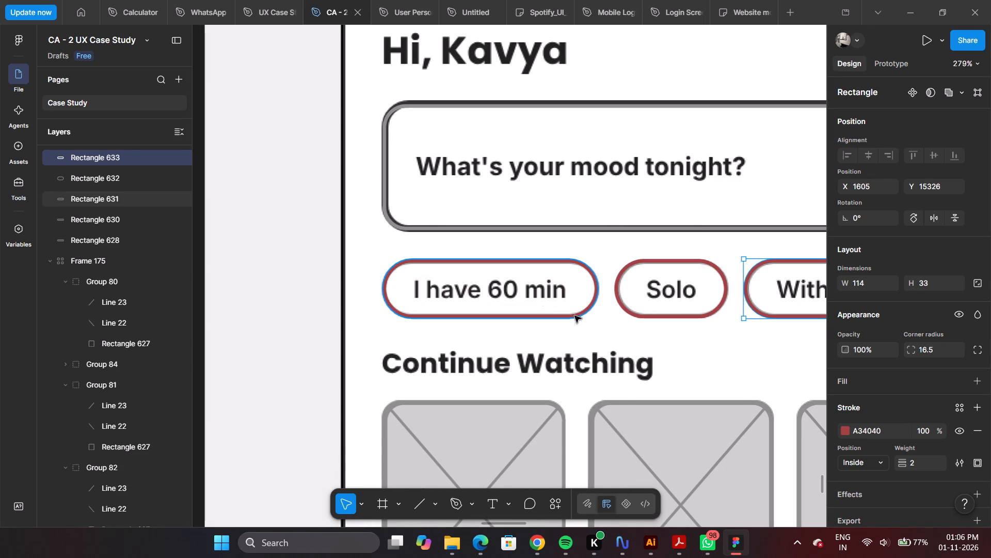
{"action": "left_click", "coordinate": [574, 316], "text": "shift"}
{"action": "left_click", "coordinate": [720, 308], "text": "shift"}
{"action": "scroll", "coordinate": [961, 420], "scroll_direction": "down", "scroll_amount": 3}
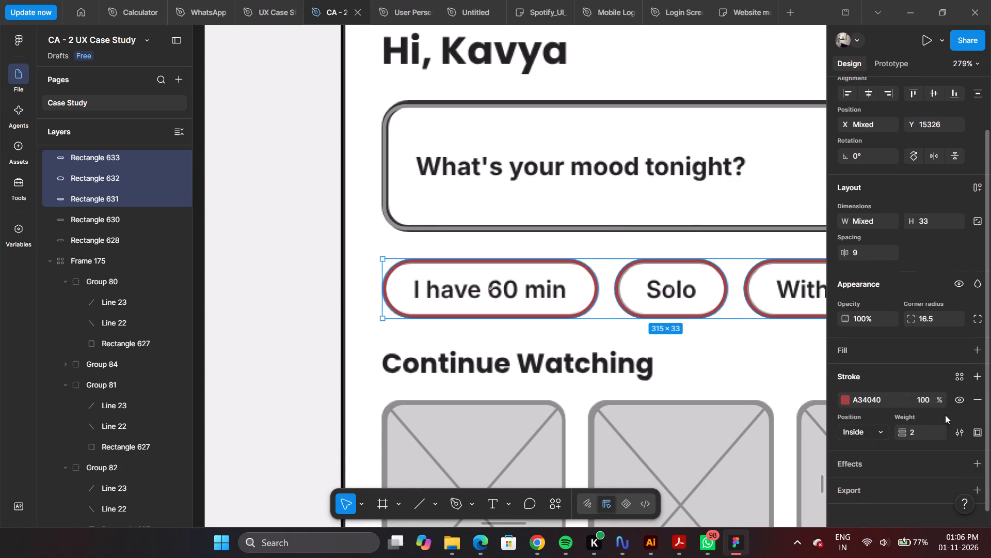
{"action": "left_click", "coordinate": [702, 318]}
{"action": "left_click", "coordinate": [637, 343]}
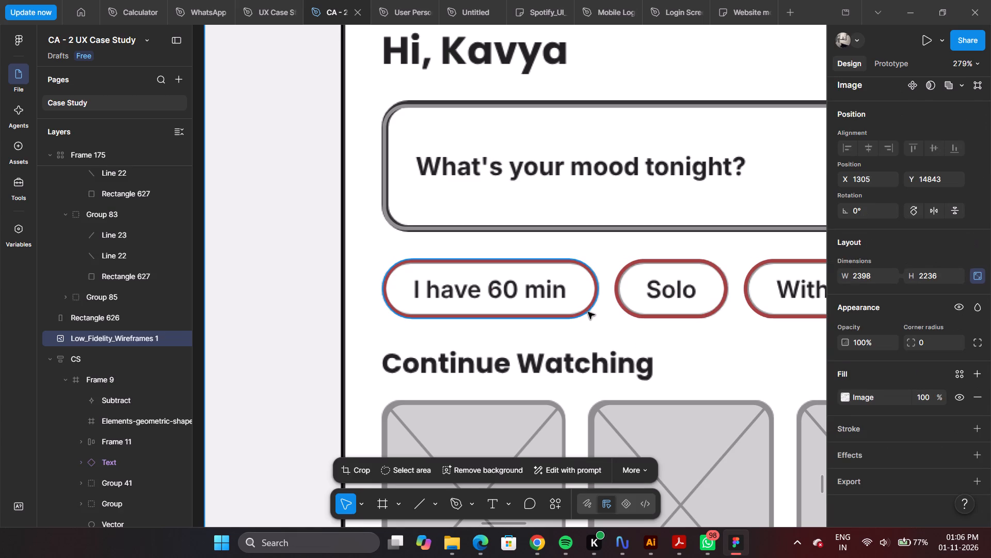
Select the "I have 60 min", Solo and "With friends" chip outlines and wrap them in auto layout.
{"action": "left_click", "coordinate": [587, 312]}
{"action": "scroll", "coordinate": [923, 442], "scroll_direction": "down", "scroll_amount": 4}
{"action": "scroll", "coordinate": [526, 299], "scroll_direction": "down", "scroll_amount": 4, "text": "ctrl"}
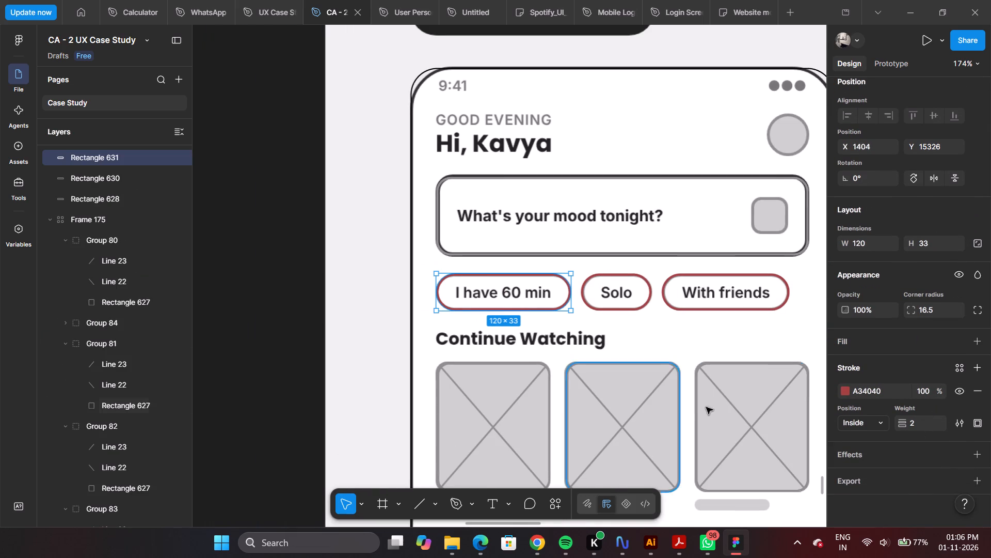
{"action": "left_click", "coordinate": [610, 309], "text": "shift"}
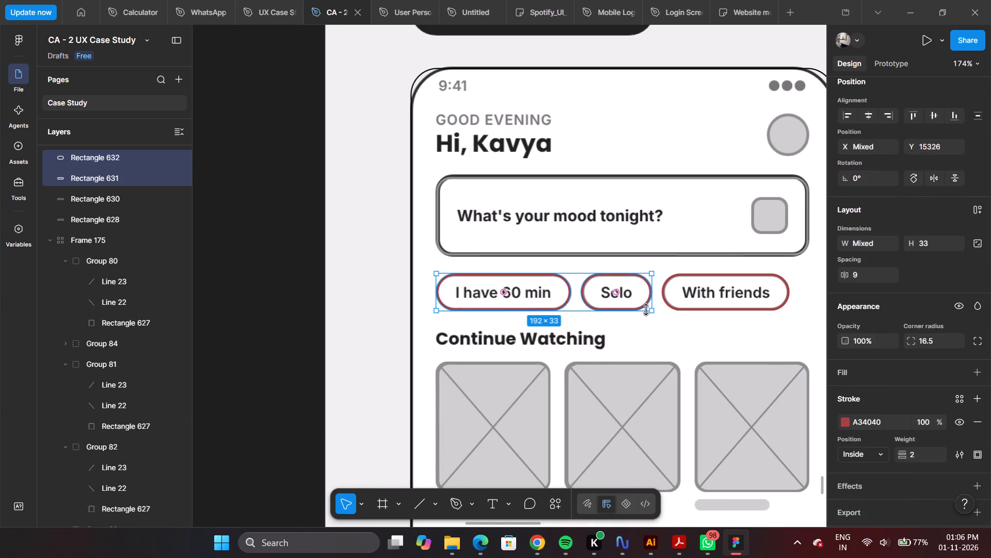
{"action": "left_click", "coordinate": [727, 308], "text": "shift"}
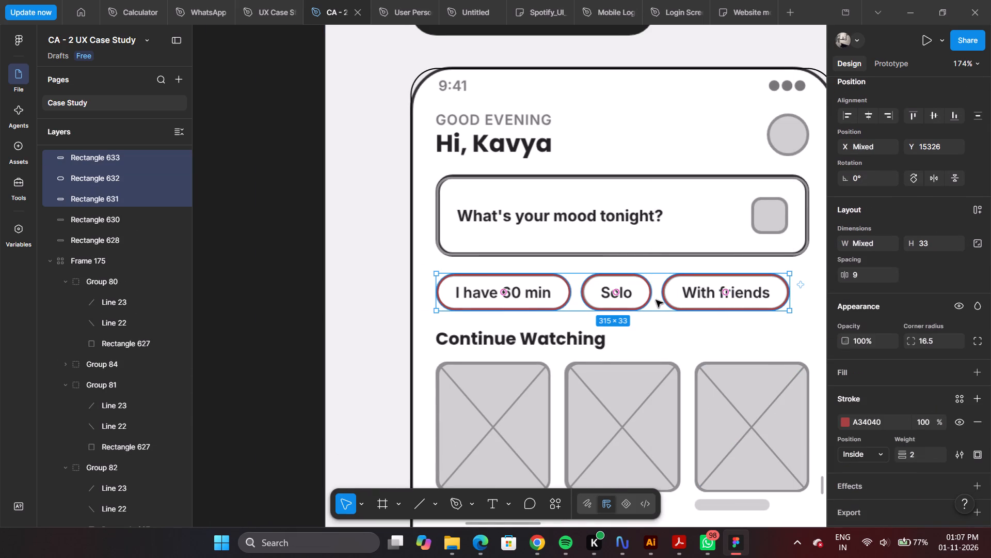
{"action": "right_click", "coordinate": [656, 300]}
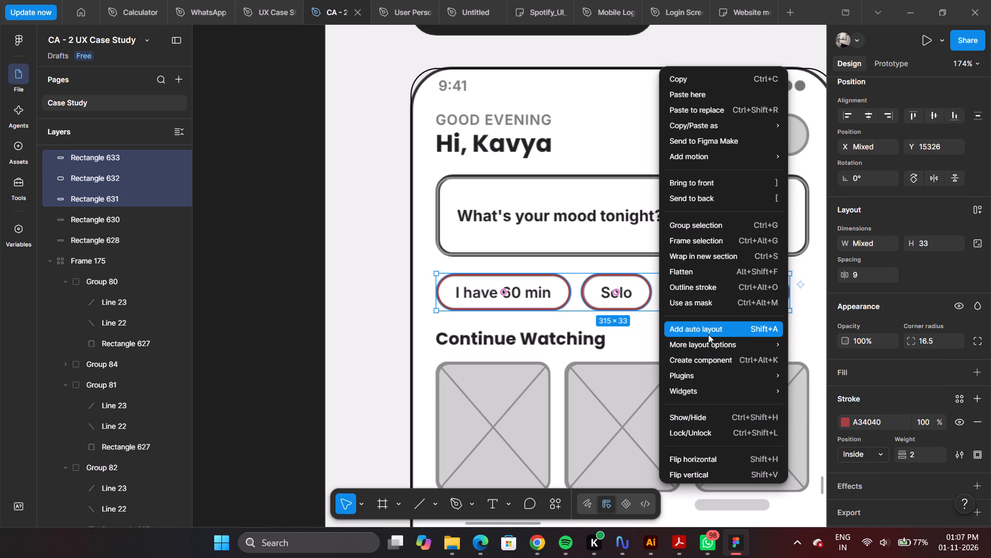
{"action": "left_click", "coordinate": [708, 334]}
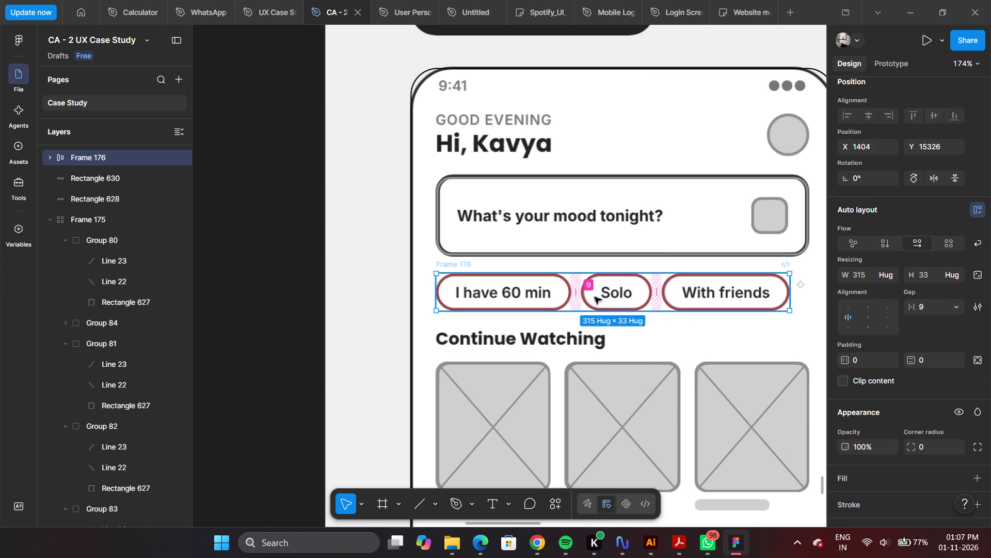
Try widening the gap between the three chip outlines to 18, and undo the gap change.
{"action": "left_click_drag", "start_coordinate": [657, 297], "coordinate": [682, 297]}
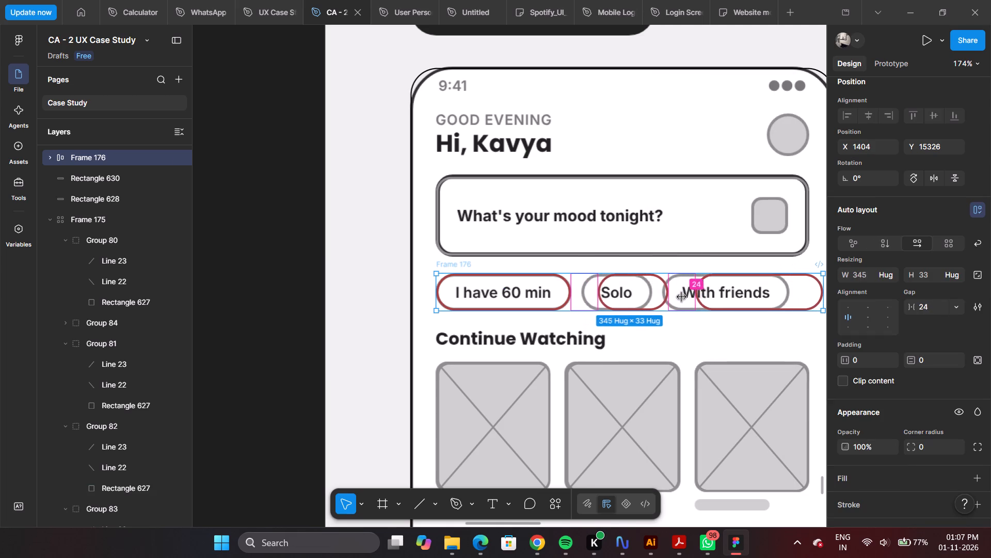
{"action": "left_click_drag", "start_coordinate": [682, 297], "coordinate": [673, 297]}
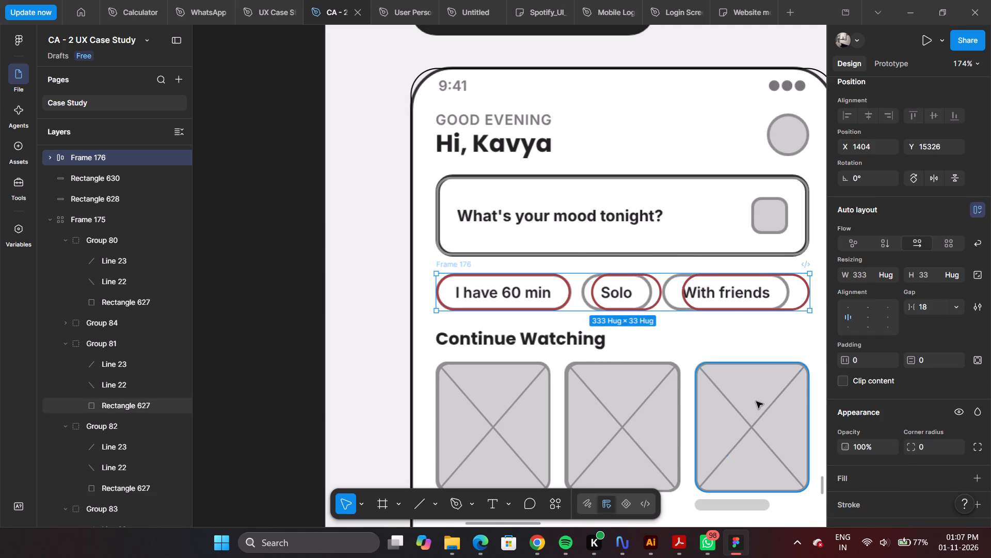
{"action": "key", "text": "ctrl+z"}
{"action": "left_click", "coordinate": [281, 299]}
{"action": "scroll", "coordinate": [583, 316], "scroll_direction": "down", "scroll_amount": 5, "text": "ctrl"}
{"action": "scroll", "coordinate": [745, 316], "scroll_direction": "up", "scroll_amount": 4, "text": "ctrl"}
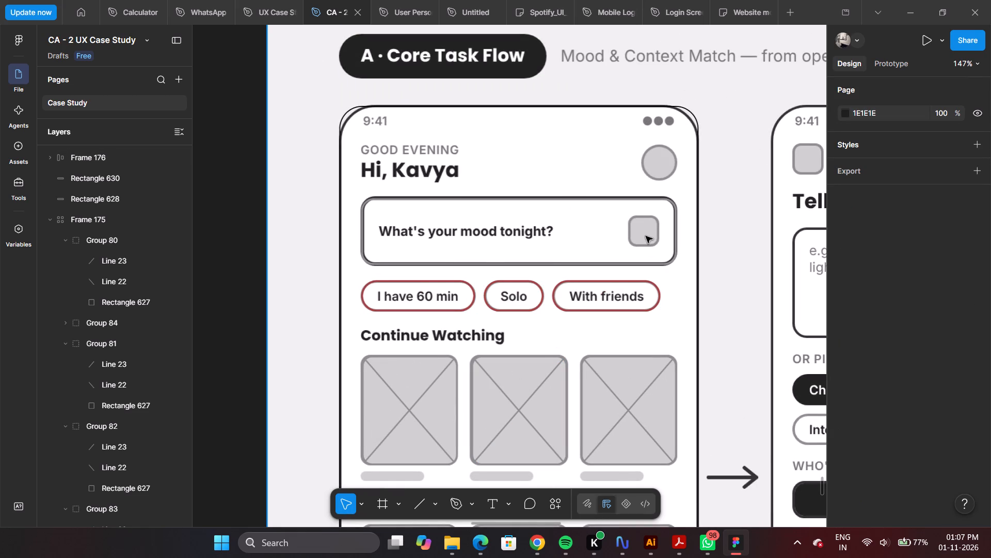
Duplicate the 32 × 33 rounded square from the "Can't remember the title?" card onto the icon placeholder in the "What's your mood tonight?" card.
{"action": "scroll", "coordinate": [646, 236], "scroll_direction": "down", "scroll_amount": 4}
{"action": "scroll", "coordinate": [517, 304], "scroll_direction": "down", "scroll_amount": 5}
{"action": "left_click", "coordinate": [395, 344]}
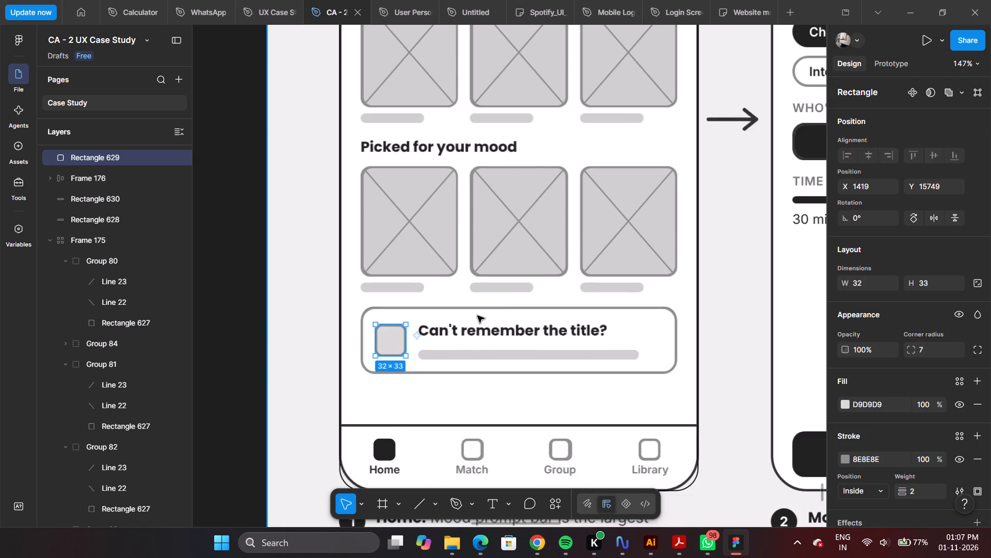
{"action": "scroll", "coordinate": [477, 316], "scroll_direction": "up", "scroll_amount": 4}
{"action": "scroll", "coordinate": [477, 316], "scroll_direction": "down", "scroll_amount": 4}
{"action": "left_click_drag", "start_coordinate": [397, 414], "coordinate": [570, 107]}
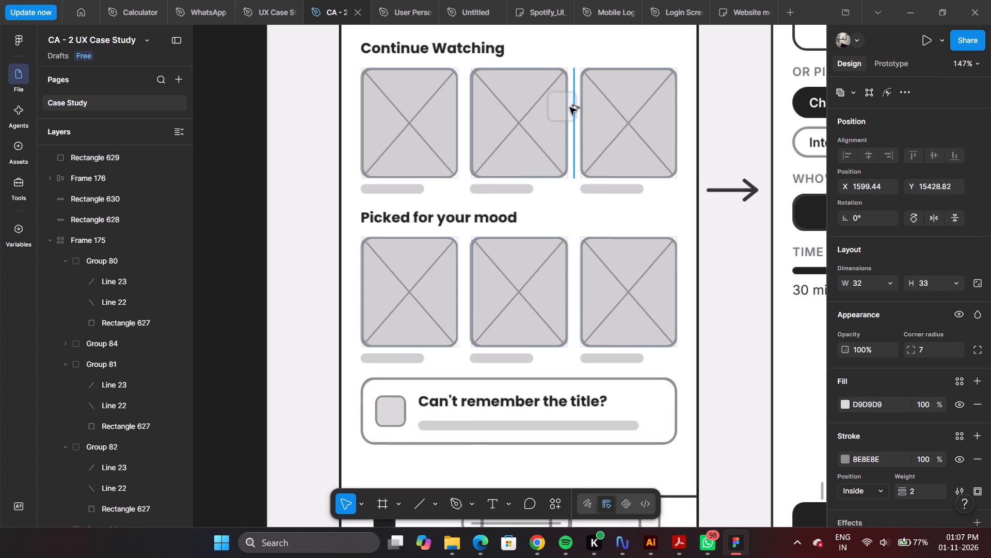
{"action": "left_click_drag", "start_coordinate": [570, 107], "coordinate": [638, 95]}
{"action": "scroll", "coordinate": [570, 105], "scroll_direction": "up", "scroll_amount": 9, "text": "alt"}
{"action": "scroll", "coordinate": [632, 89], "scroll_direction": "up", "scroll_amount": 2, "text": "alt"}
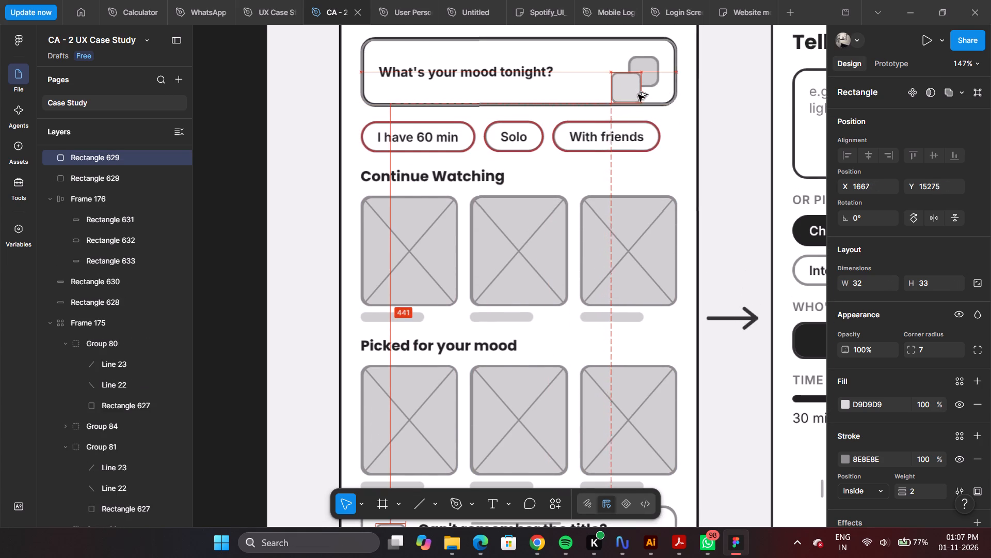
{"action": "left_click_drag", "start_coordinate": [638, 95], "coordinate": [648, 74]}
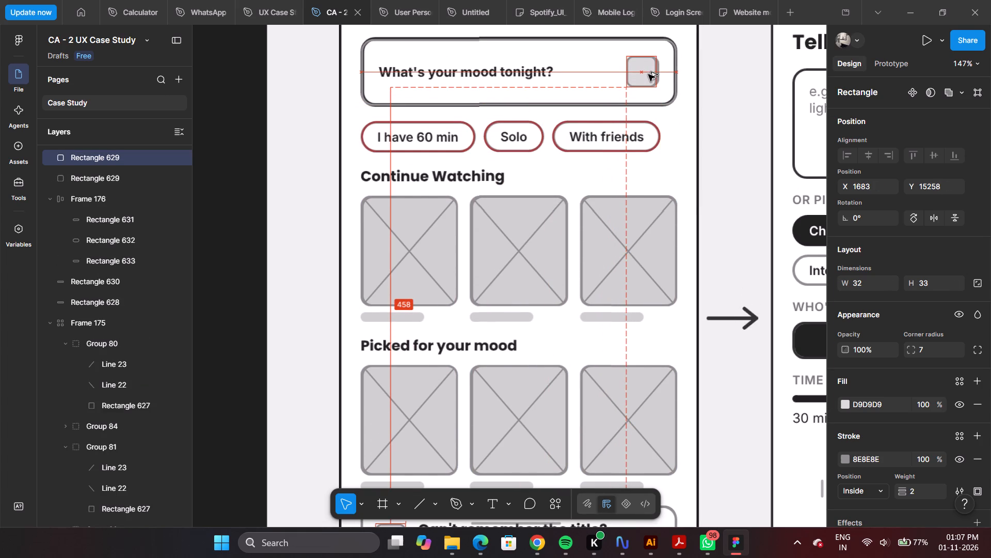
{"action": "left_click_drag", "start_coordinate": [648, 74], "coordinate": [649, 74]}
Nudge the copied rounded square to X 1685 so it lines up with the mood card's icon placeholder, and deselect it.
{"action": "scroll", "coordinate": [649, 74], "scroll_direction": "up", "scroll_amount": 6, "text": "ctrl"}
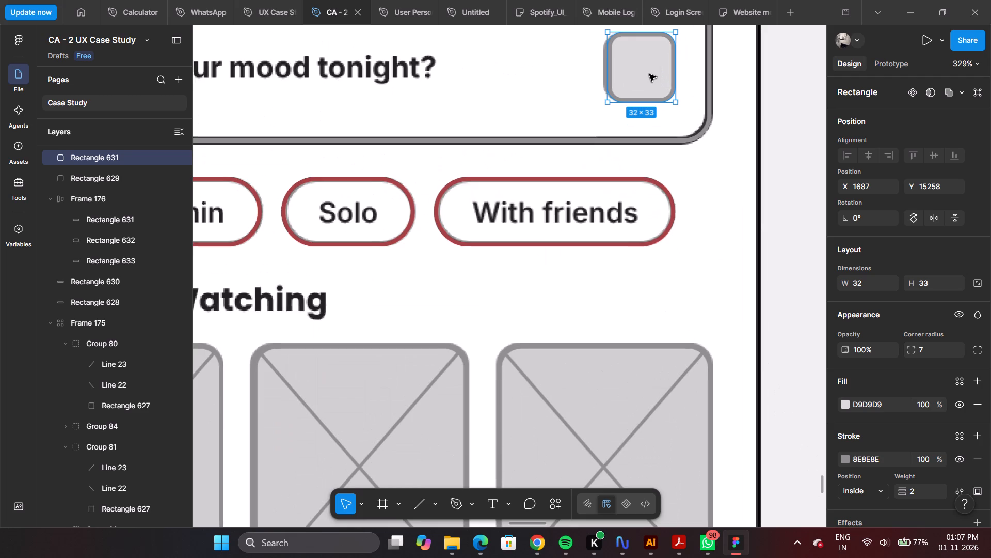
{"action": "scroll", "coordinate": [649, 74], "scroll_direction": "up", "scroll_amount": 9, "text": "ctrl"}
{"action": "key", "text": "Left"}
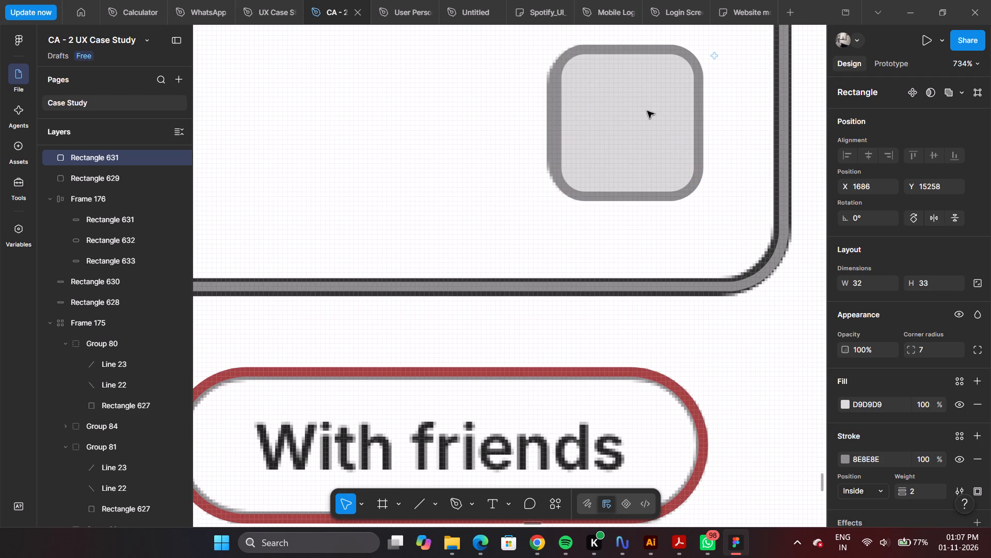
{"action": "key", "text": "Left"}
{"action": "scroll", "coordinate": [659, 108], "scroll_direction": "down", "scroll_amount": 8, "text": "ctrl"}
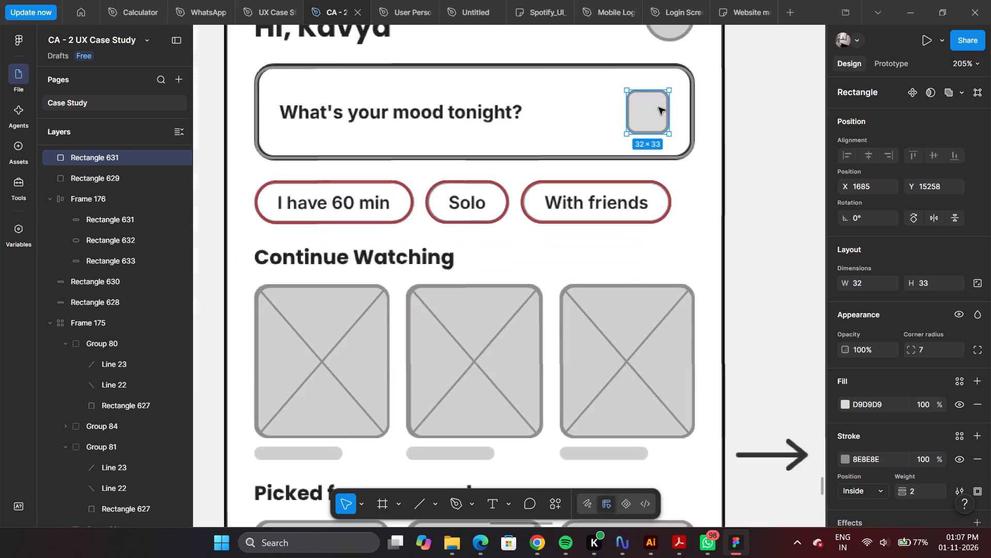
{"action": "scroll", "coordinate": [659, 107], "scroll_direction": "down", "scroll_amount": 5, "text": "ctrl"}
{"action": "scroll", "coordinate": [350, 142], "scroll_direction": "down", "scroll_amount": 4, "text": "ctrl"}
{"action": "left_click", "coordinate": [236, 142]}
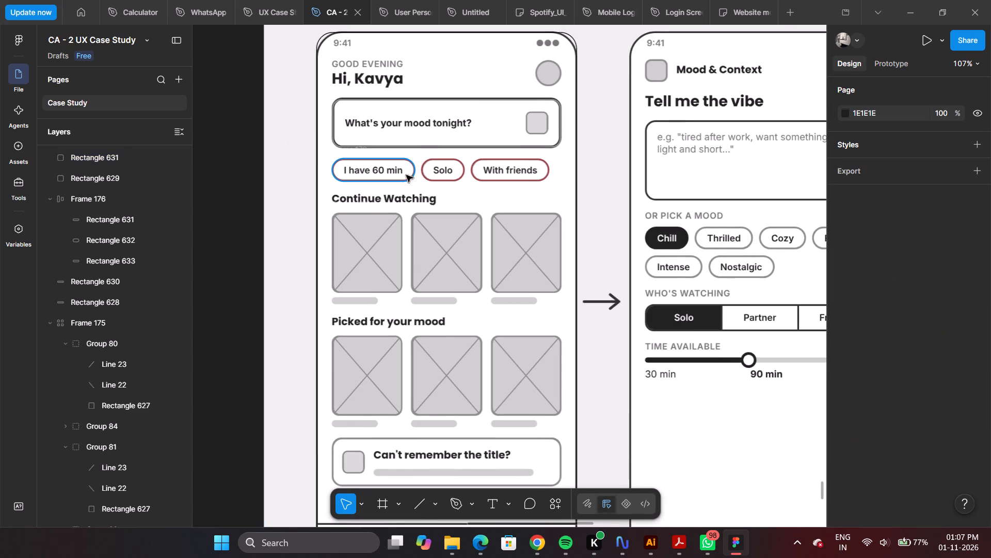
Draw a circle about 28 × 28 over the avatar placeholder beside the "Hi, Kavya" greeting and centre it there.
{"action": "scroll", "coordinate": [552, 82], "scroll_direction": "up", "scroll_amount": 3, "text": "ctrl"}
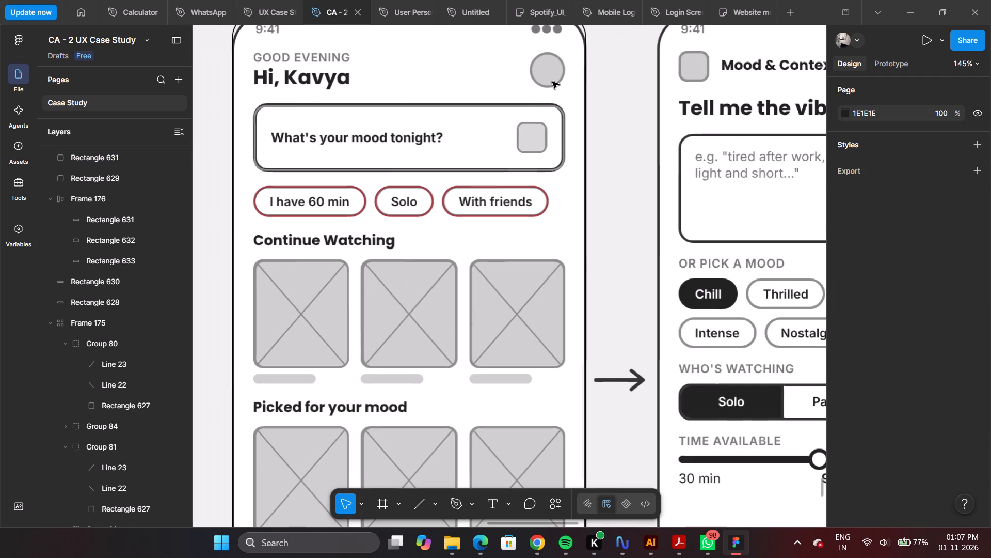
{"action": "scroll", "coordinate": [540, 139], "scroll_direction": "up", "scroll_amount": 2}
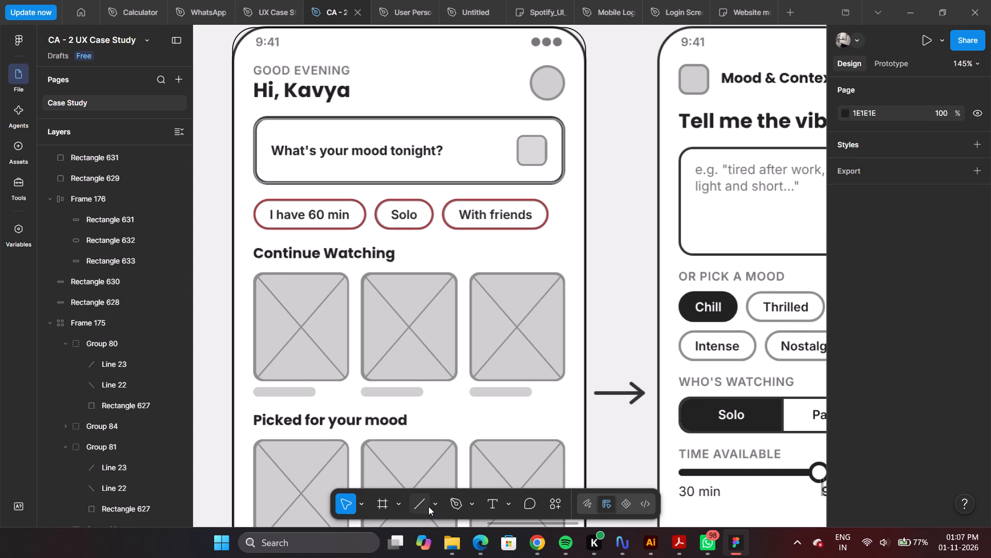
{"action": "left_click", "coordinate": [436, 503]}
{"action": "left_click", "coordinate": [456, 429]}
{"action": "scroll", "coordinate": [536, 160], "scroll_direction": "up", "scroll_amount": 5}
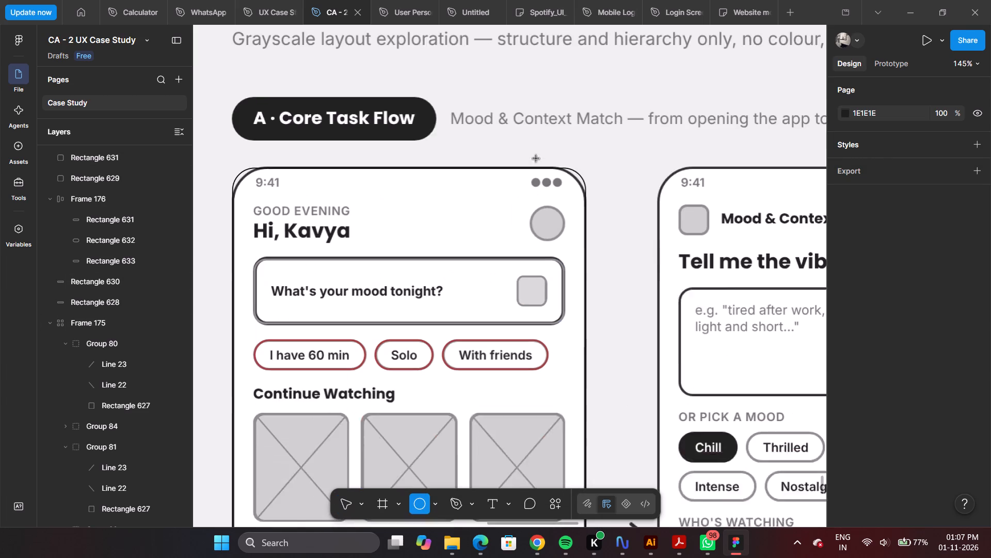
{"action": "scroll", "coordinate": [564, 287], "scroll_direction": "up", "scroll_amount": 5, "text": "ctrl"}
{"action": "scroll", "coordinate": [532, 317], "scroll_direction": "up", "scroll_amount": 4, "text": "ctrl"}
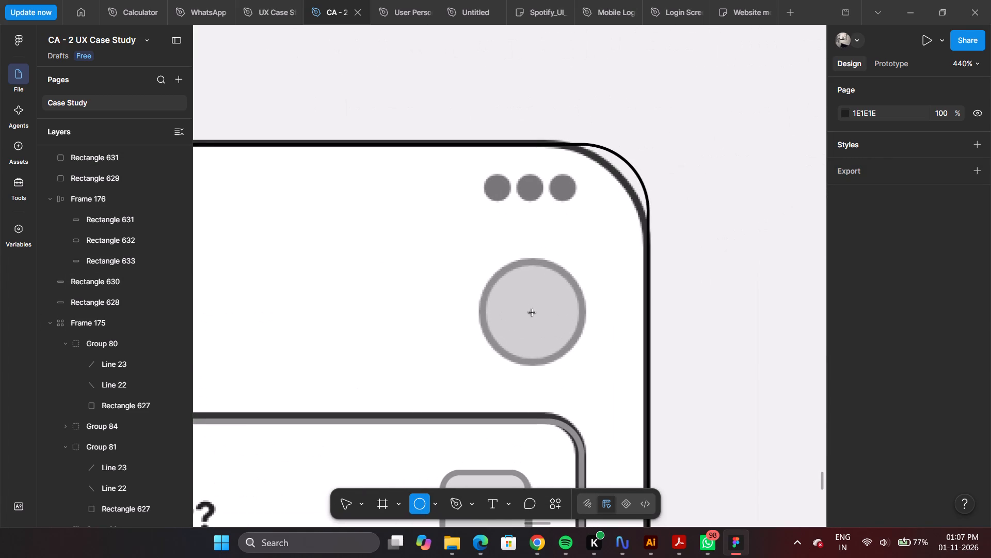
{"action": "left_click_drag", "start_coordinate": [532, 313], "coordinate": [571, 344], "text": "alt+shift"}
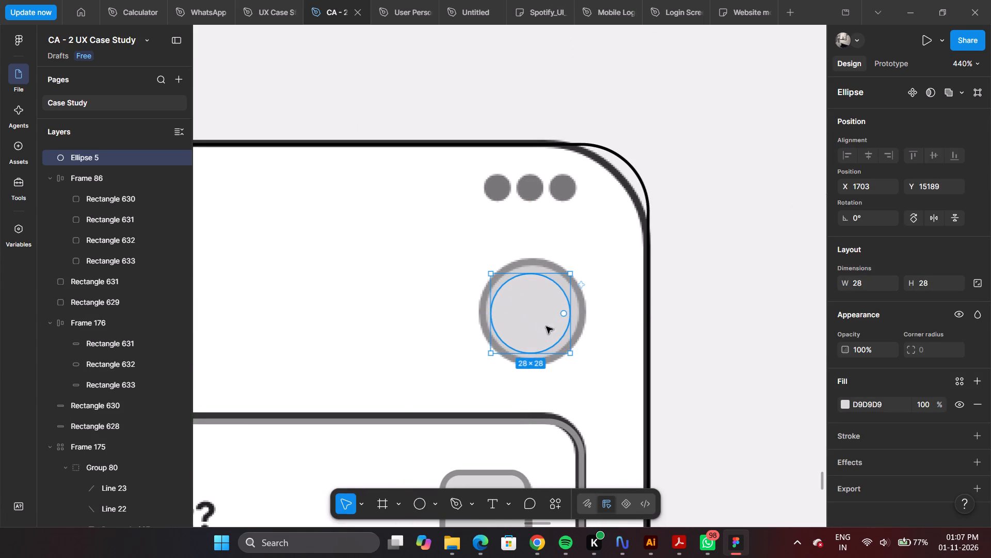
{"action": "left_click_drag", "start_coordinate": [524, 315], "coordinate": [530, 314]}
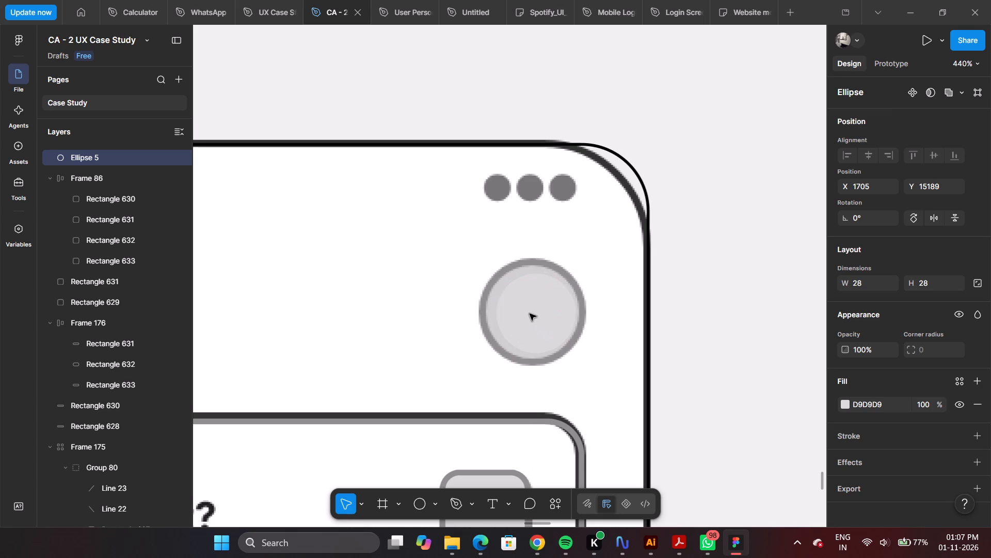
{"action": "left_click_drag", "start_coordinate": [530, 314], "coordinate": [529, 312]}
{"action": "key", "text": "Left"}
{"action": "key", "text": "Down"}
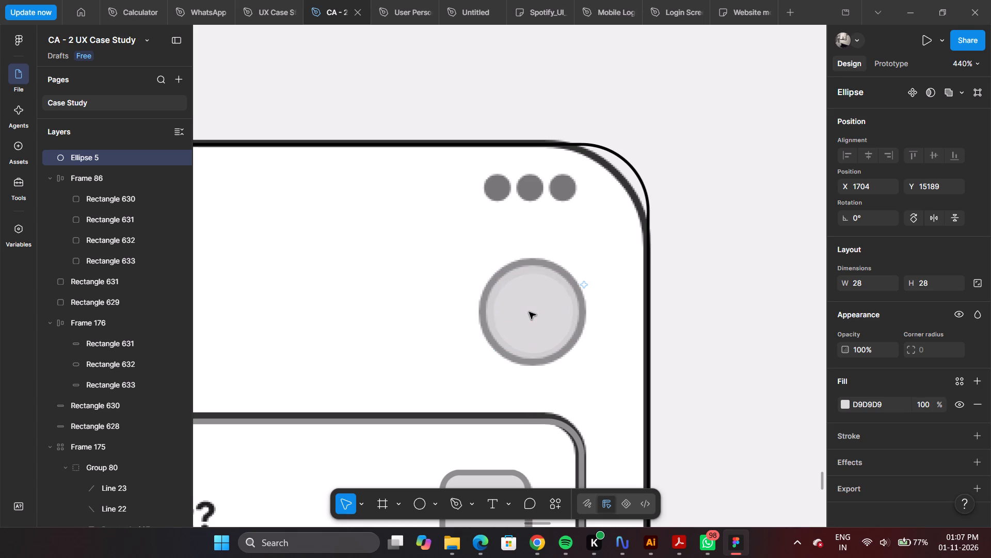
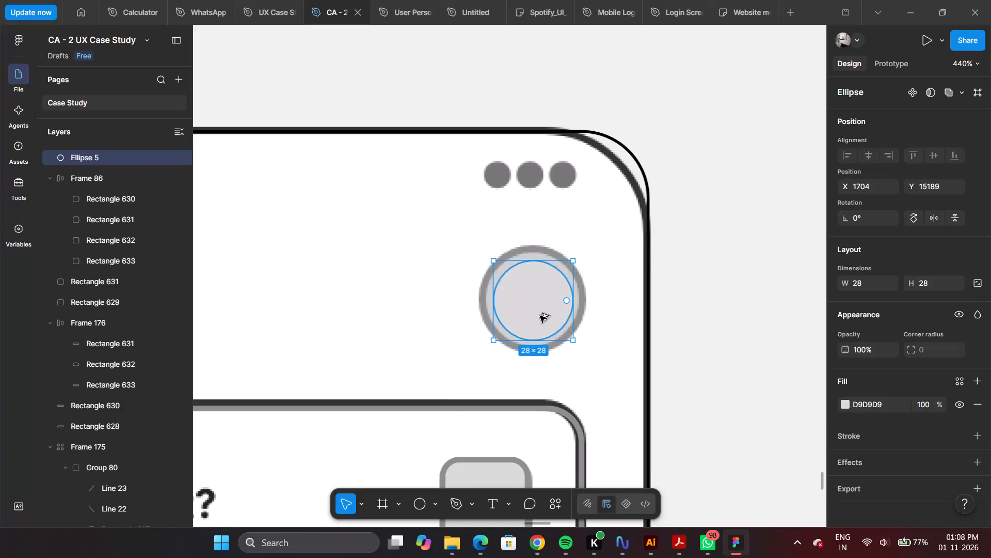
Increase the corner radius of the phone outline around the "Hi, Kavya" home screen to 38, matching the reference wireframe's corners.
{"action": "scroll", "coordinate": [529, 308], "scroll_direction": "up", "scroll_amount": 2, "text": "alt"}
{"action": "scroll", "coordinate": [563, 304], "scroll_direction": "down", "scroll_amount": 8, "text": "ctrl"}
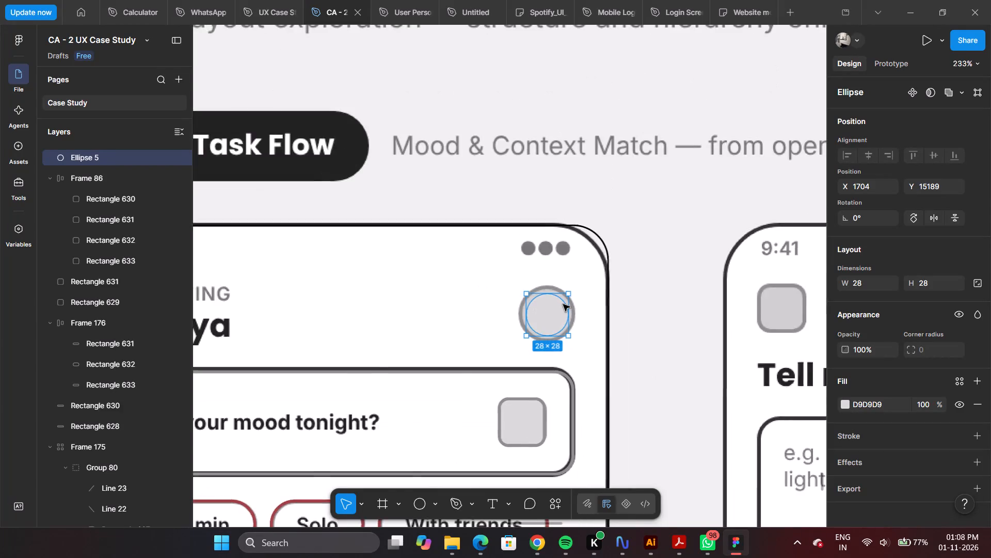
{"action": "scroll", "coordinate": [563, 304], "scroll_direction": "down", "scroll_amount": 12, "text": "ctrl"}
{"action": "scroll", "coordinate": [488, 289], "scroll_direction": "down", "scroll_amount": 4}
{"action": "scroll", "coordinate": [522, 285], "scroll_direction": "down", "scroll_amount": 5, "text": "ctrl"}
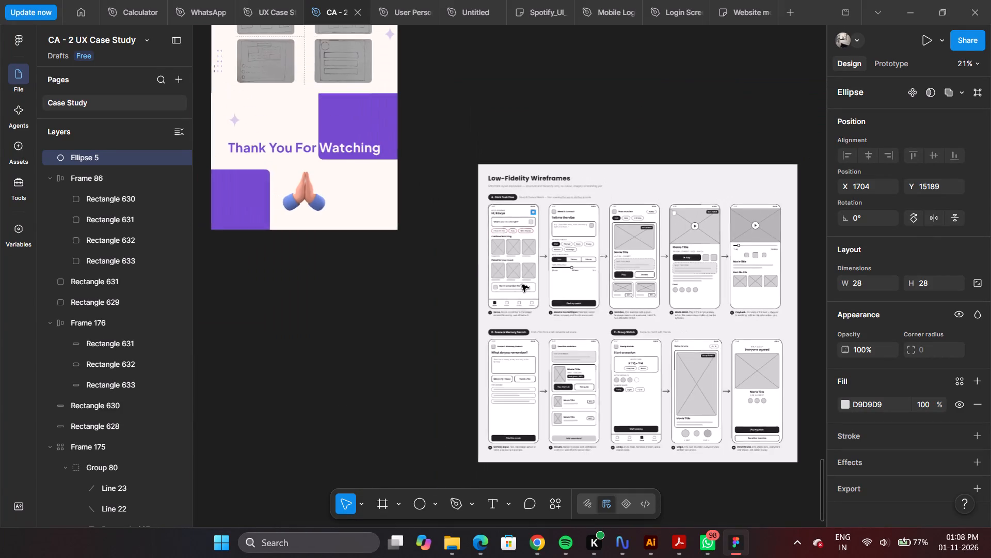
{"action": "scroll", "coordinate": [444, 227], "scroll_direction": "down", "scroll_amount": 4, "text": "ctrl"}
{"action": "scroll", "coordinate": [554, 253], "scroll_direction": "up", "scroll_amount": 5, "text": "ctrl"}
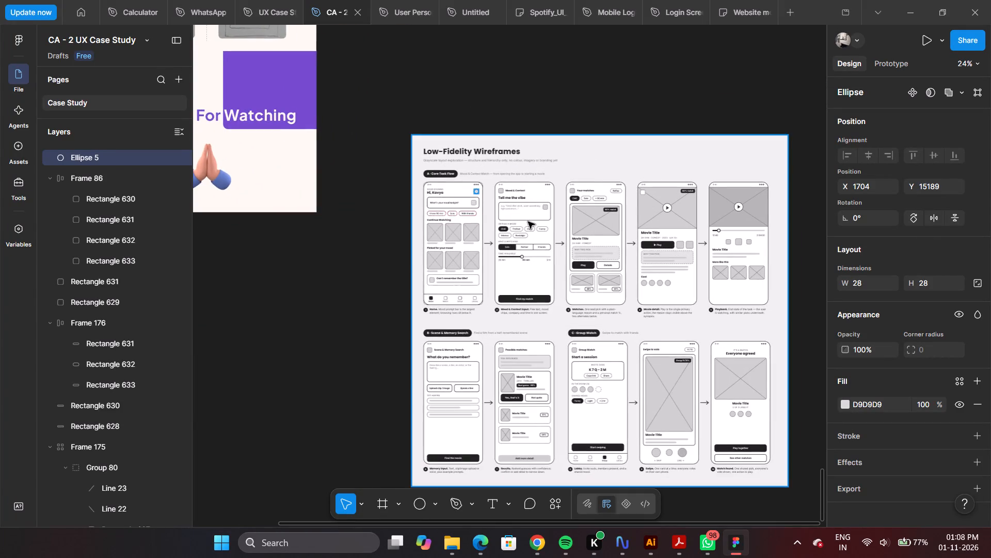
{"action": "scroll", "coordinate": [529, 222], "scroll_direction": "up", "scroll_amount": 7, "text": "ctrl"}
{"action": "scroll", "coordinate": [417, 167], "scroll_direction": "up", "scroll_amount": 5, "text": "ctrl"}
{"action": "scroll", "coordinate": [340, 157], "scroll_direction": "up", "scroll_amount": 5, "text": "ctrl"}
{"action": "scroll", "coordinate": [285, 137], "scroll_direction": "up", "scroll_amount": 1, "text": "ctrl"}
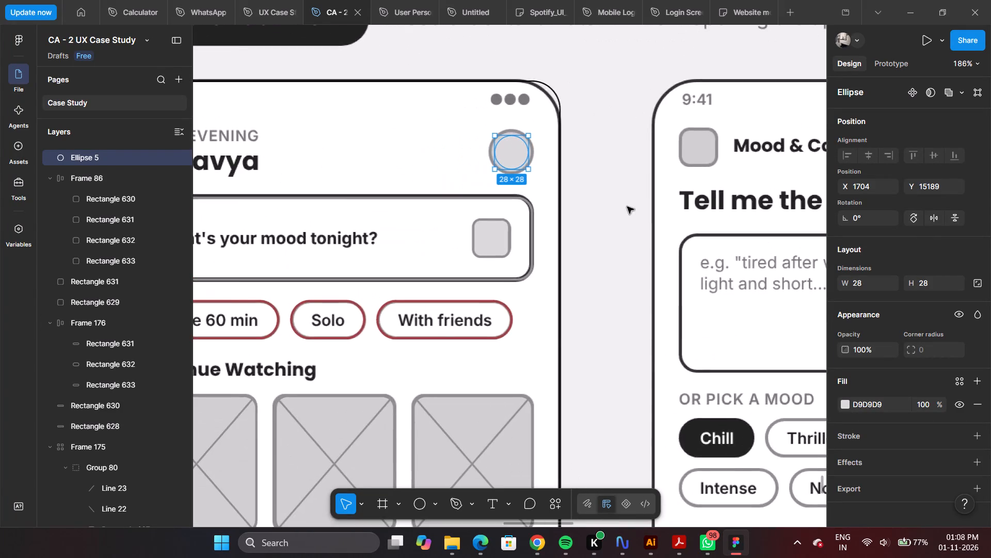
{"action": "scroll", "coordinate": [627, 207], "scroll_direction": "down", "scroll_amount": 5, "text": "ctrl"}
{"action": "scroll", "coordinate": [404, 159], "scroll_direction": "up", "scroll_amount": 3, "text": "ctrl"}
{"action": "scroll", "coordinate": [733, 154], "scroll_direction": "up", "scroll_amount": 3, "text": "ctrl"}
{"action": "scroll", "coordinate": [625, 137], "scroll_direction": "up", "scroll_amount": 4, "text": "ctrl"}
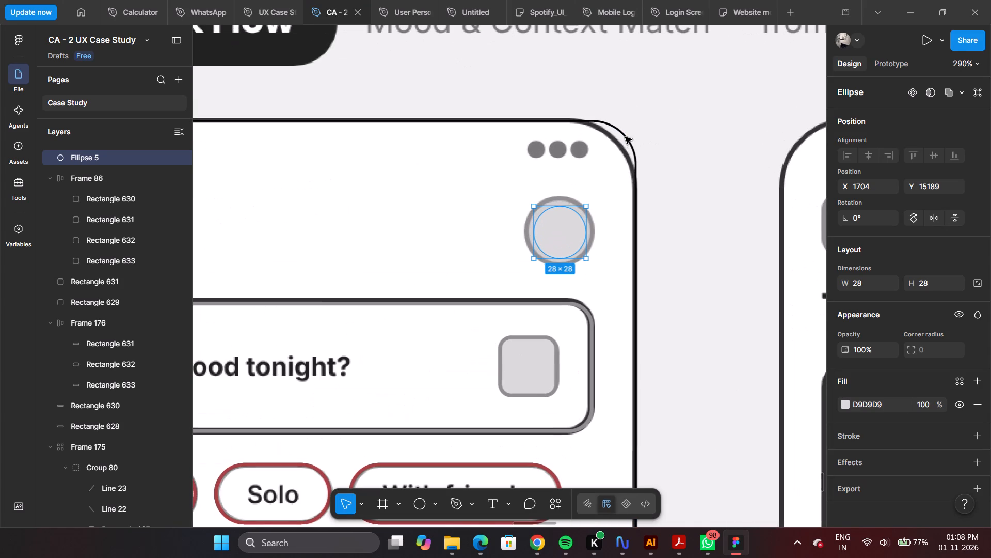
{"action": "left_click", "coordinate": [626, 138], "text": "ctrl"}
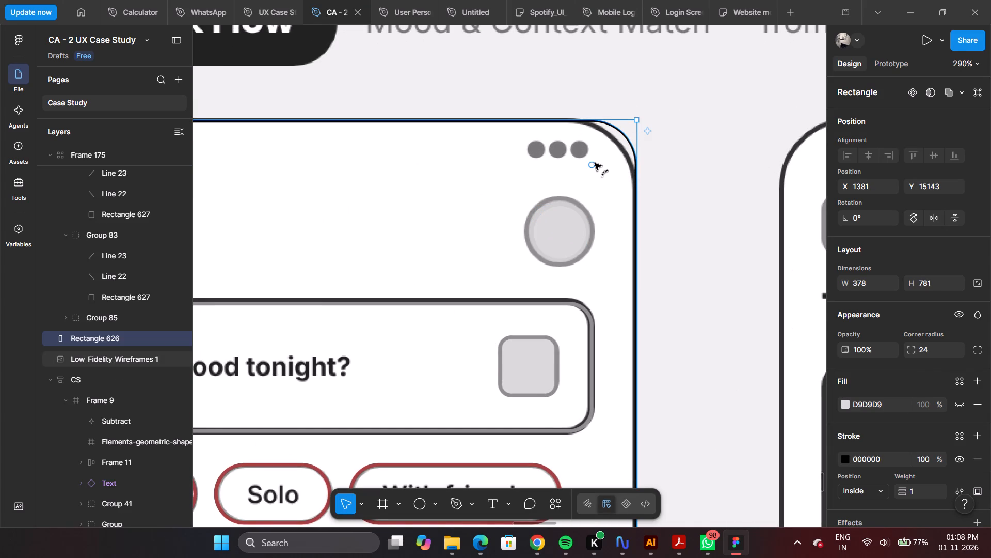
{"action": "left_click_drag", "start_coordinate": [590, 166], "coordinate": [567, 187]}
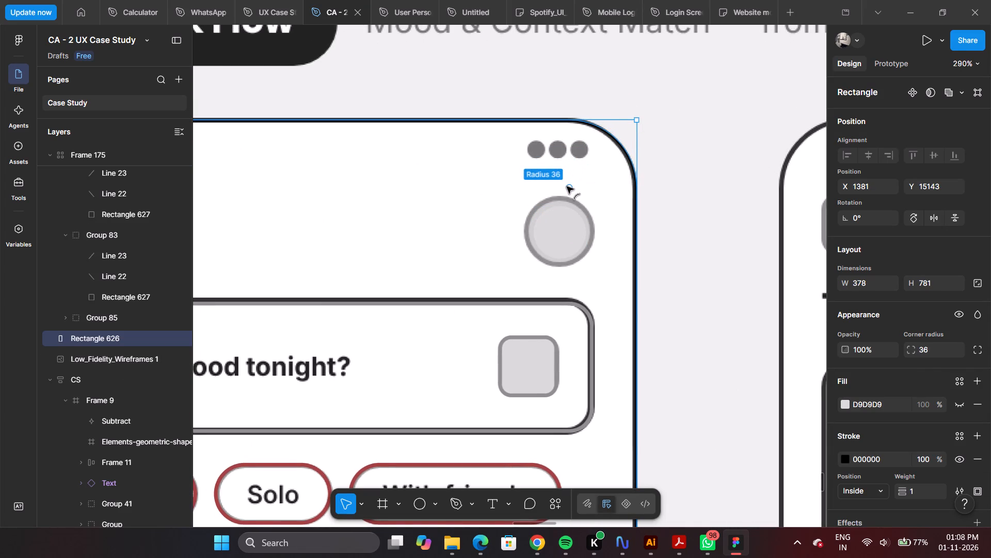
{"action": "left_click_drag", "start_coordinate": [567, 187], "coordinate": [561, 192]}
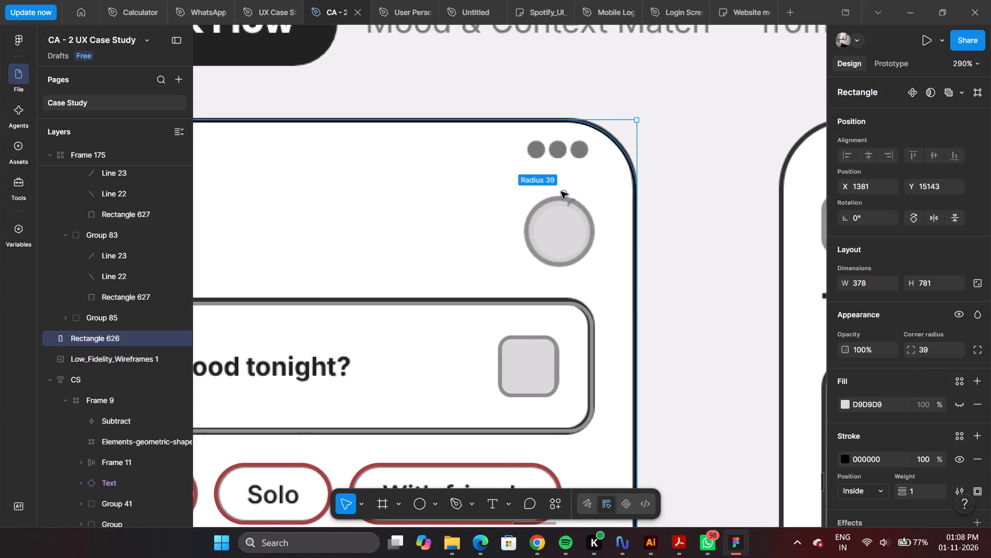
{"action": "left_click_drag", "start_coordinate": [561, 192], "coordinate": [562, 192]}
Enlarge the avatar circle beside the "Hi, Kavya" greeting to 32 × 32 about its centre.
{"action": "scroll", "coordinate": [602, 136], "scroll_direction": "down", "scroll_amount": 5, "text": "ctrl"}
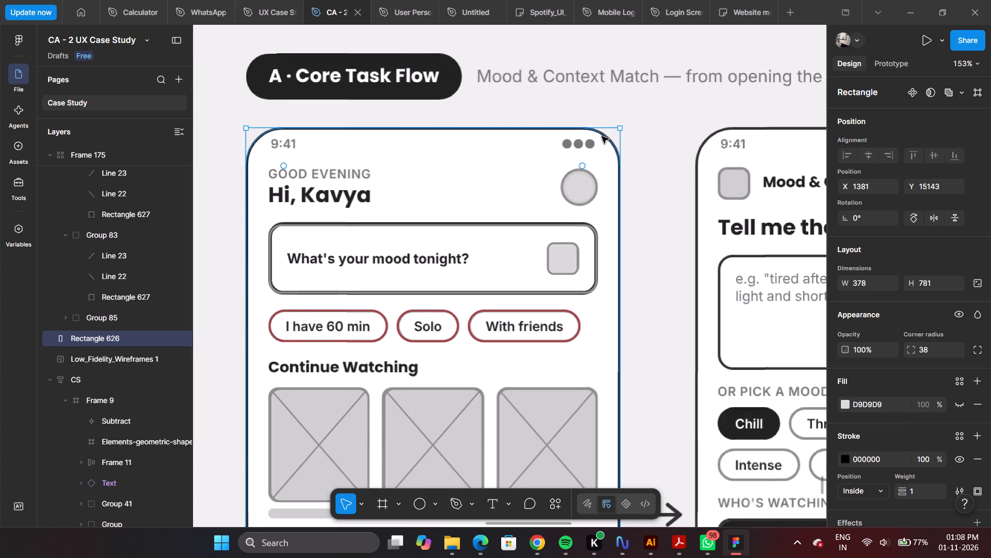
{"action": "scroll", "coordinate": [620, 200], "scroll_direction": "up", "scroll_amount": 6, "text": "ctrl"}
{"action": "scroll", "coordinate": [564, 132], "scroll_direction": "up", "scroll_amount": 5, "text": "ctrl"}
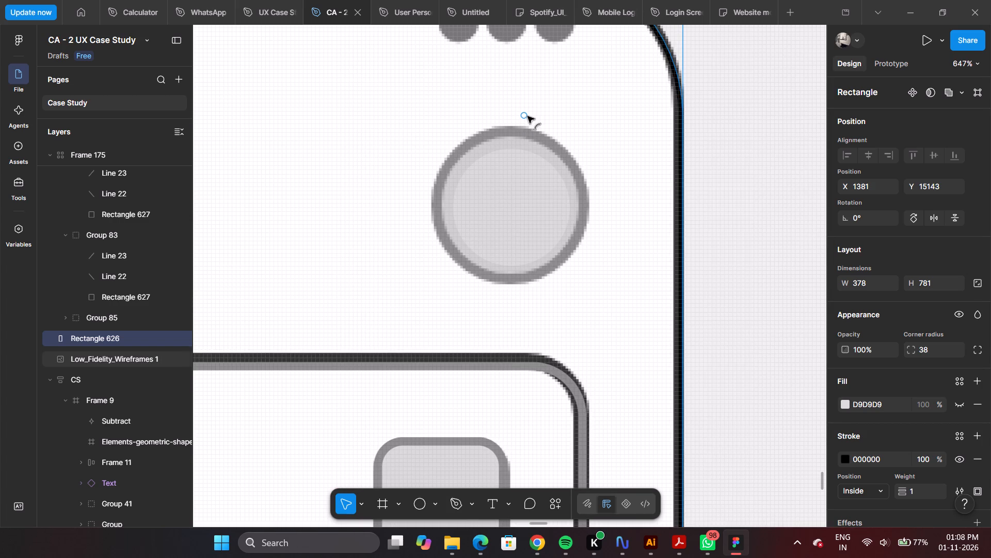
{"action": "left_click", "coordinate": [532, 187]}
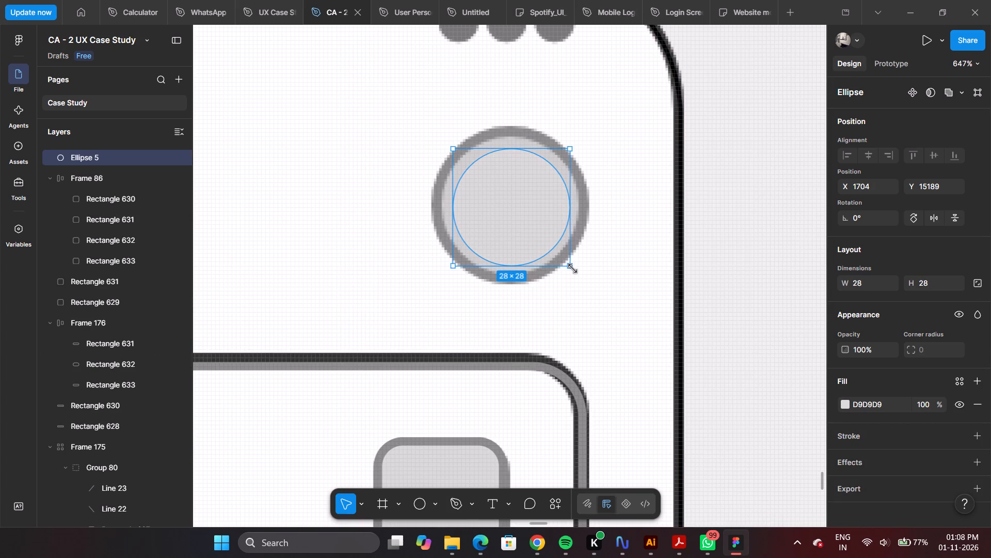
{"action": "left_click_drag", "start_coordinate": [572, 269], "coordinate": [578, 270], "text": "alt+shift"}
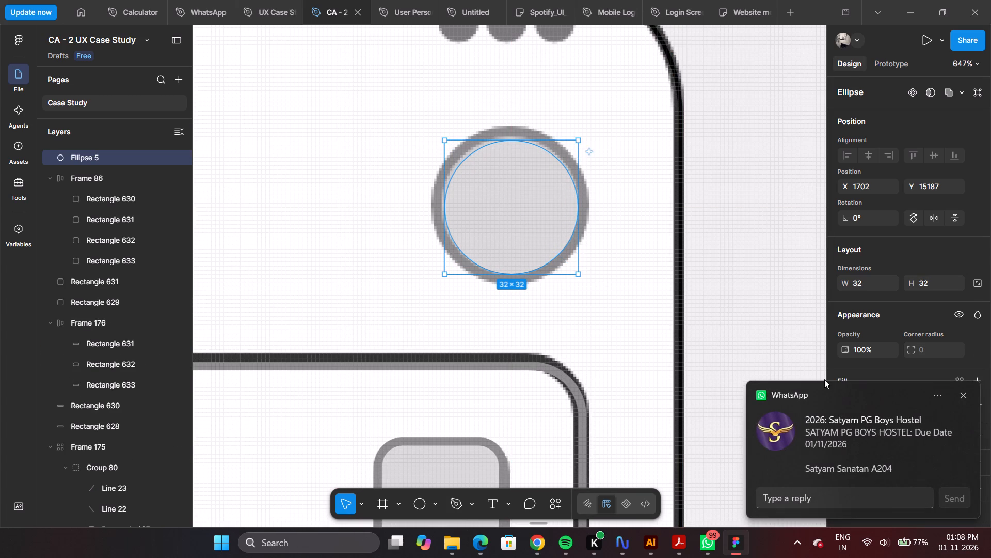
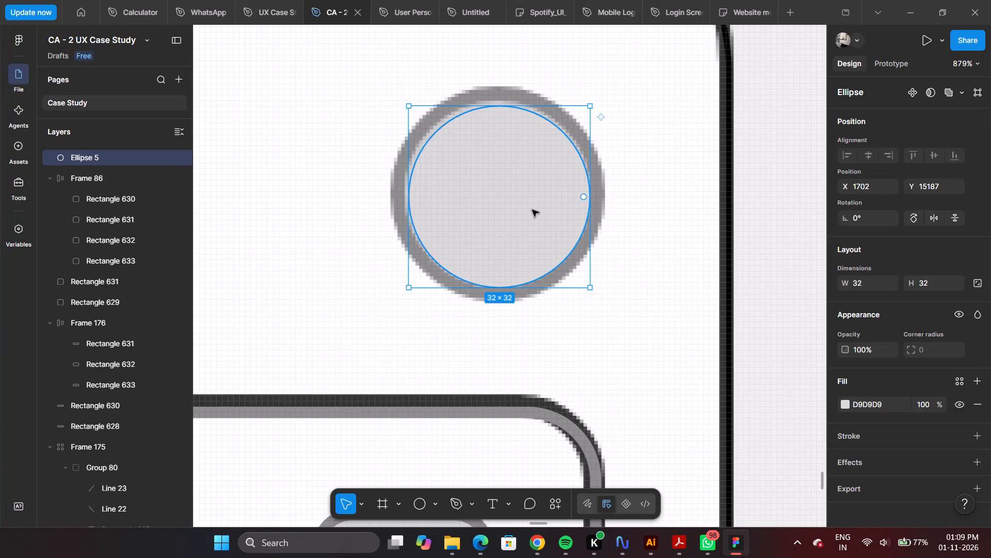
Enlarge the avatar circle to 33 × 33 from its upper-left corner so it fits the placeholder ring.
{"action": "left_click_drag", "start_coordinate": [409, 106], "coordinate": [405, 99]}
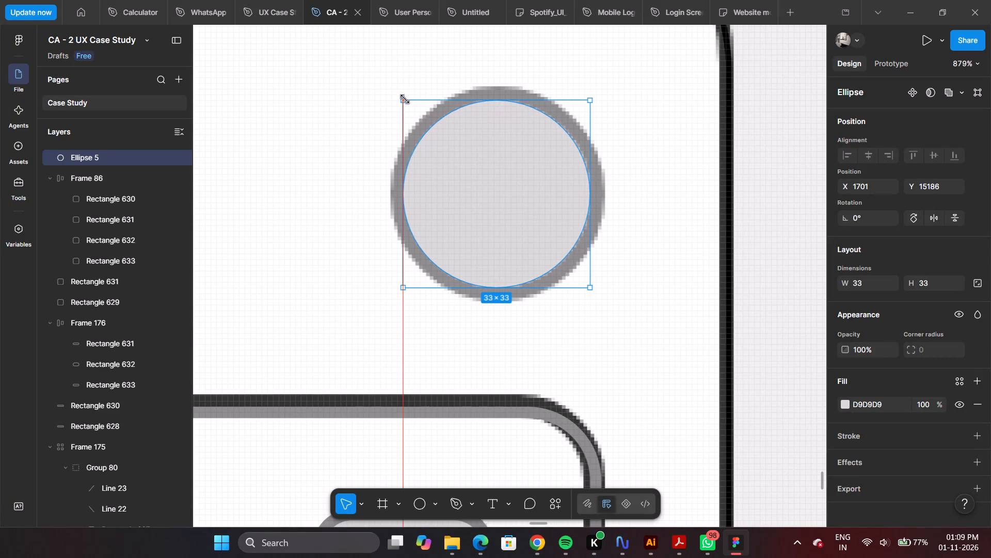
{"action": "left_click_drag", "start_coordinate": [405, 99], "coordinate": [403, 101]}
{"action": "left_click", "coordinate": [523, 219]}
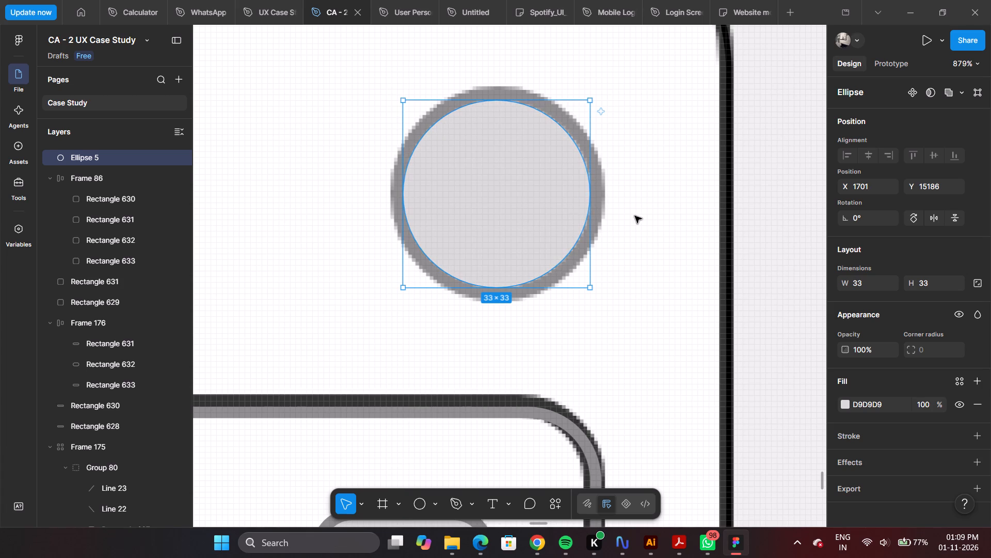
Add a black inside stroke of weight 2 to the avatar circle beside the "Hi, Kavya" greeting.
{"action": "scroll", "coordinate": [875, 428], "scroll_direction": "down", "scroll_amount": 3}
{"action": "left_click", "coordinate": [981, 427]}
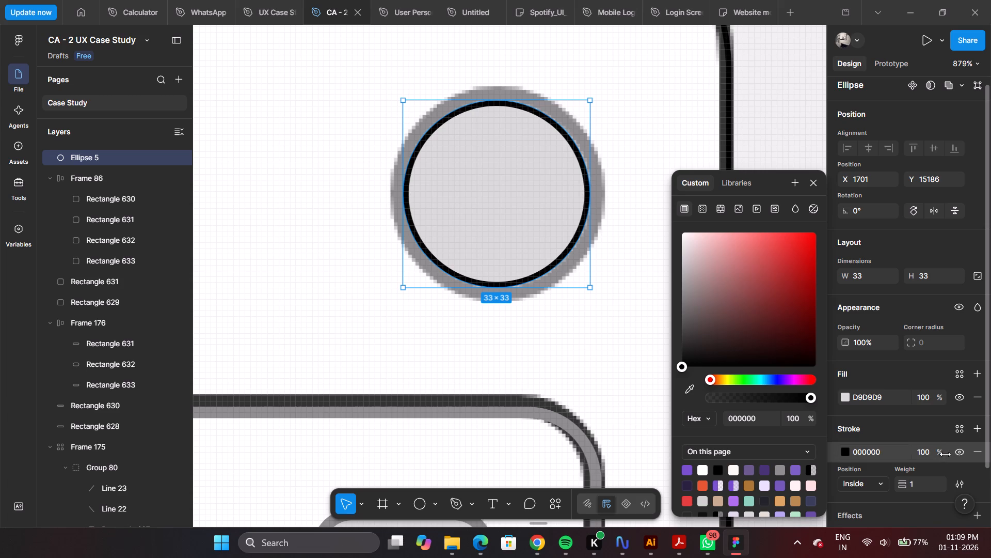
{"action": "left_click", "coordinate": [915, 485]}
{"action": "key", "text": "Up"}
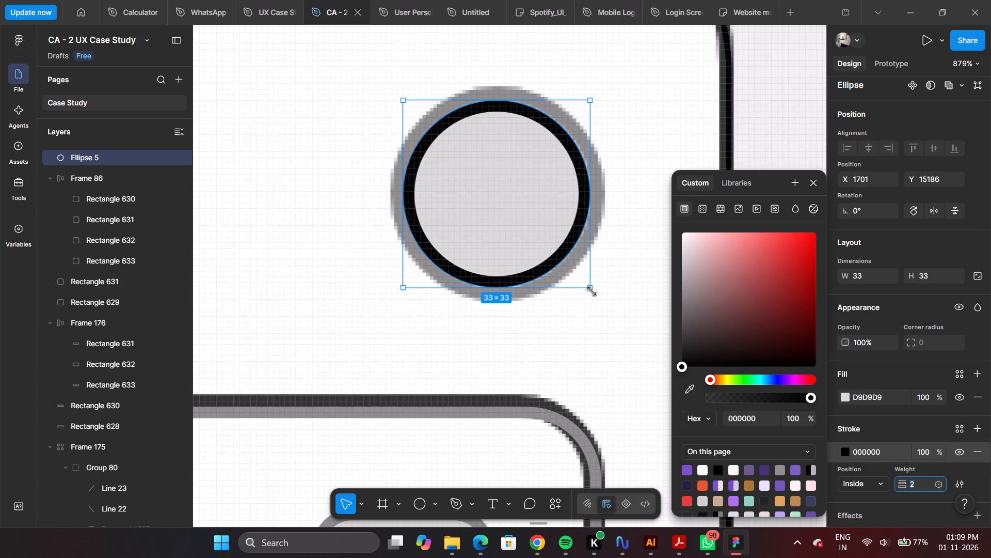
Enlarge the avatar circle to 37 × 37 around its centre so its stroke covers the placeholder's grey ring.
{"action": "left_click_drag", "start_coordinate": [592, 291], "coordinate": [601, 297], "text": "alt+shift"}
{"action": "left_click_drag", "start_coordinate": [514, 222], "coordinate": [539, 221]}
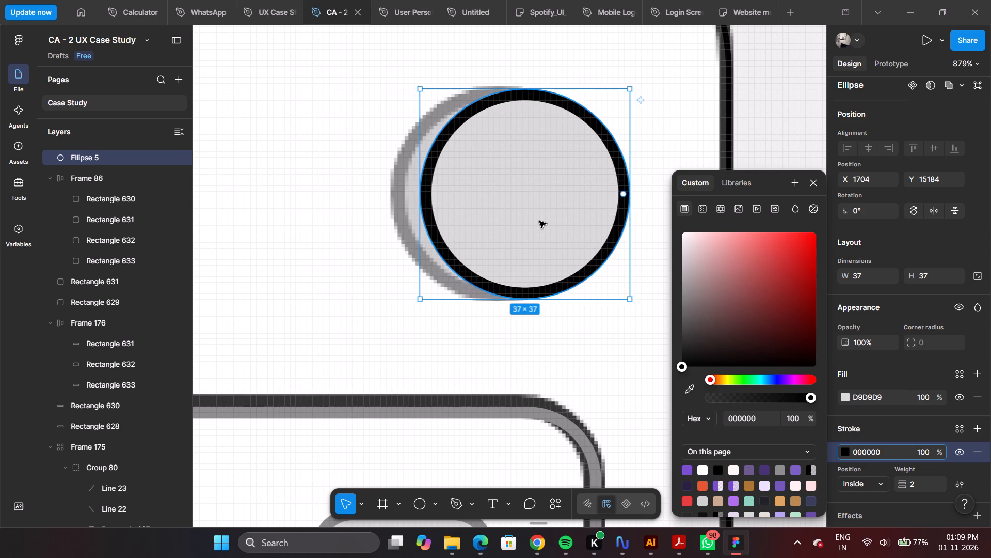
{"action": "key", "text": "ctrl+z"}
{"action": "key", "text": "Right"}
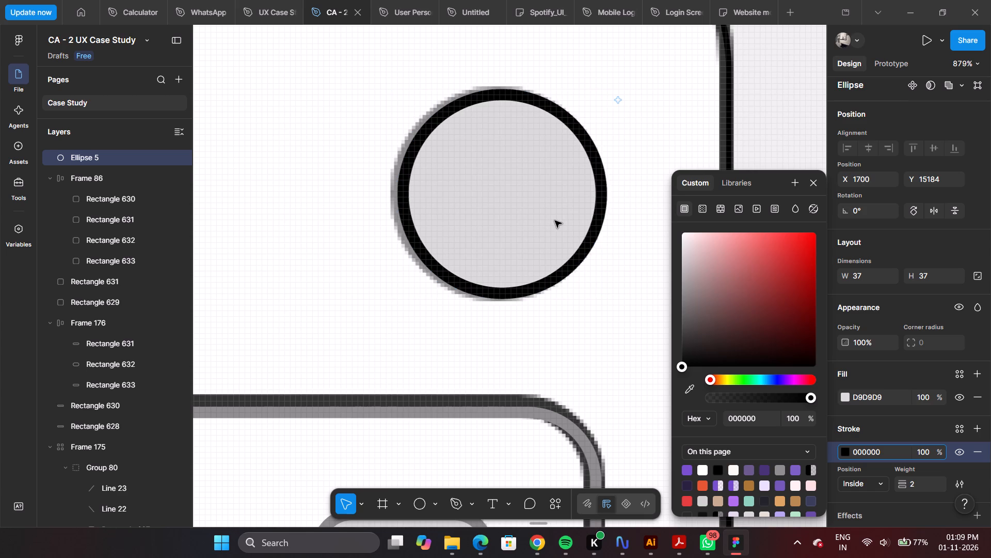
{"action": "key", "text": "ctrl+z"}
{"action": "left_click", "coordinate": [533, 218]}
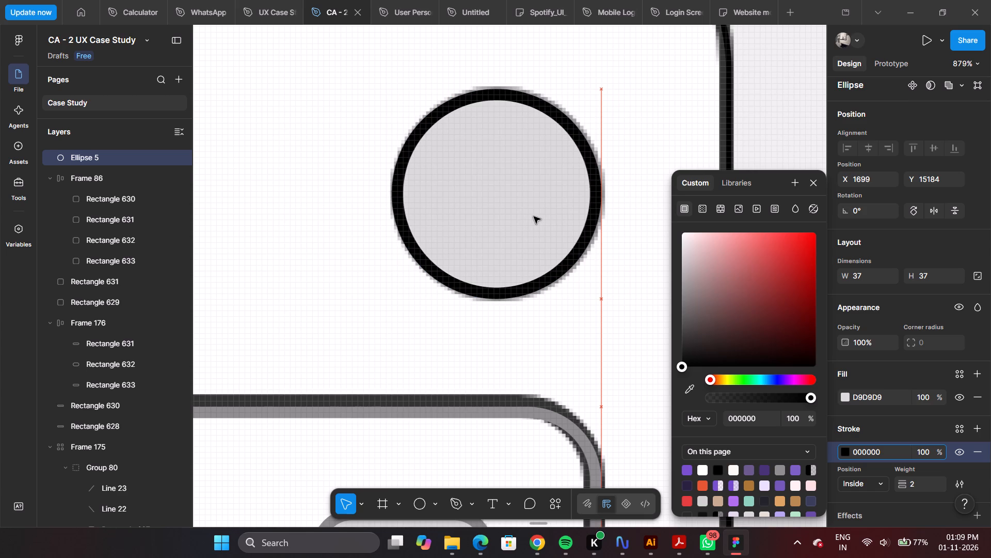
Recolour the avatar circle's stroke to 8E8E8E by sampling the grey with the eyedropper.
{"action": "scroll", "coordinate": [531, 202], "scroll_direction": "down", "scroll_amount": 4, "text": "ctrl"}
{"action": "scroll", "coordinate": [514, 197], "scroll_direction": "up", "scroll_amount": 6, "text": "ctrl"}
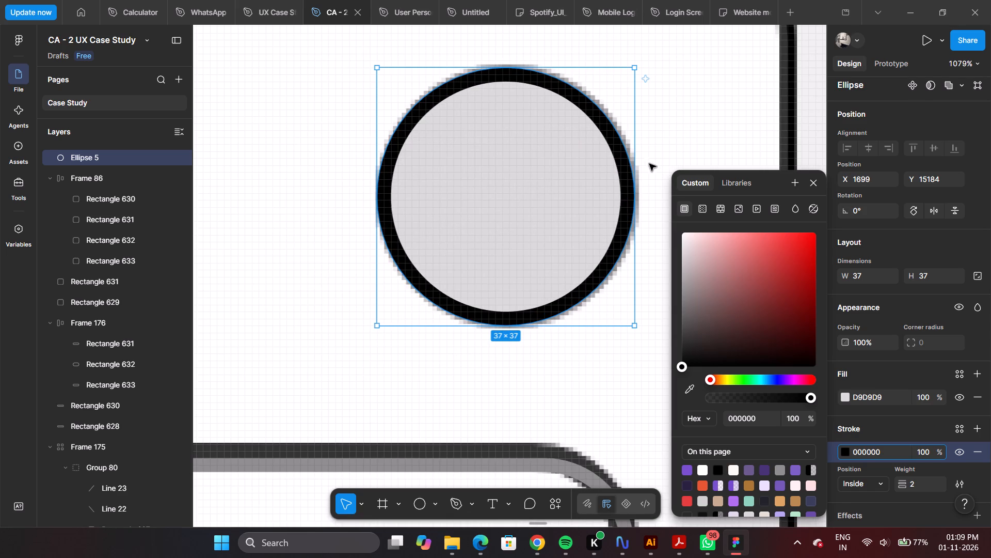
{"action": "left_click", "coordinate": [686, 392]}
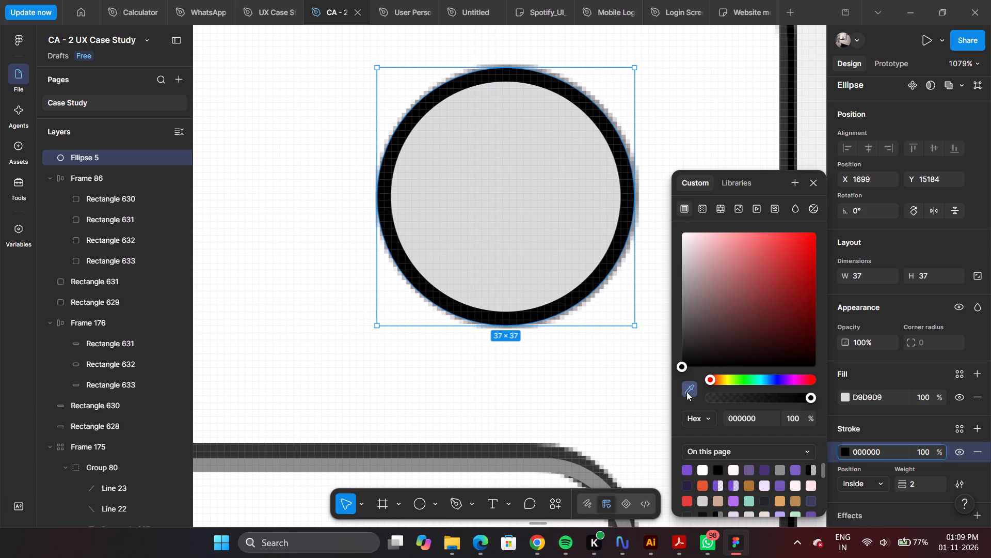
{"action": "double_click", "coordinate": [842, 450]}
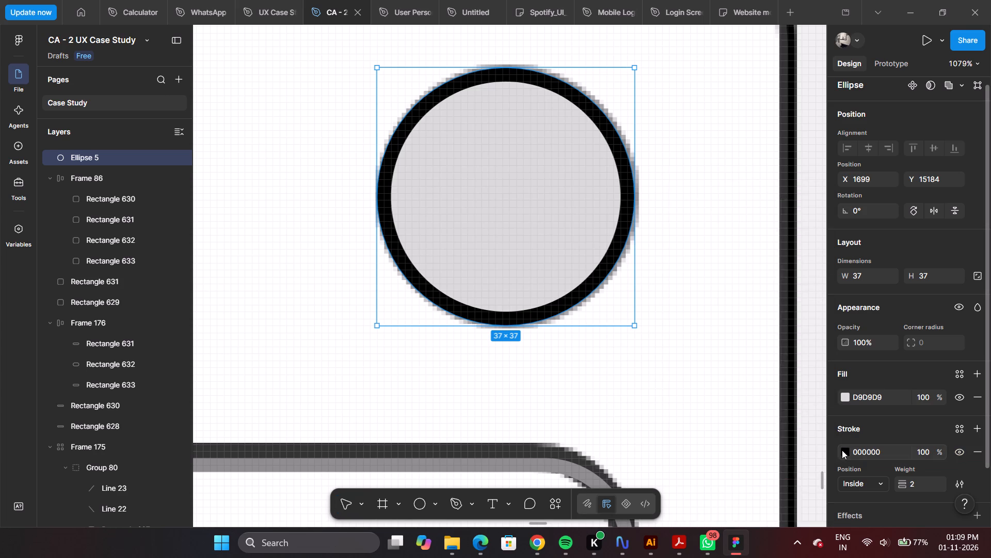
{"action": "left_click", "coordinate": [682, 386]}
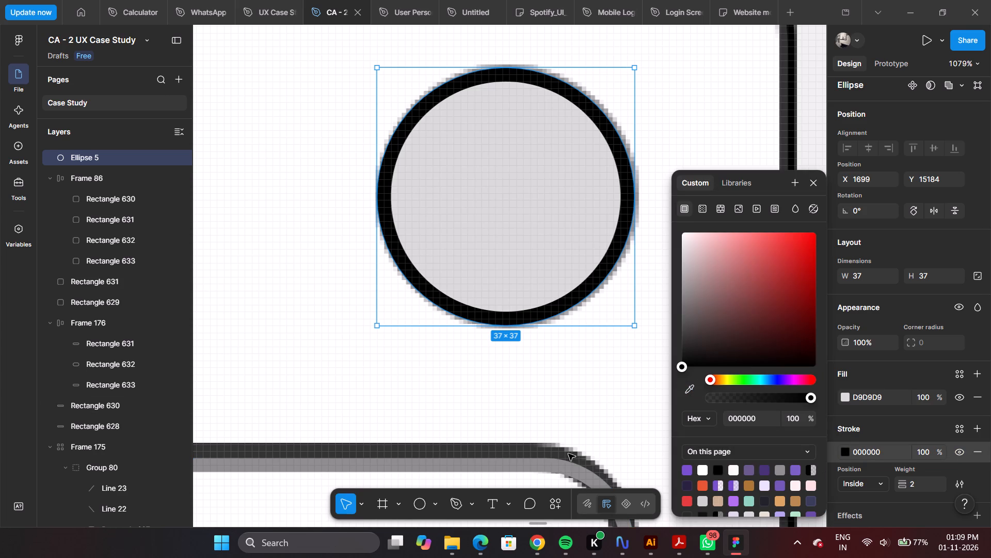
{"action": "left_click", "coordinate": [688, 392]}
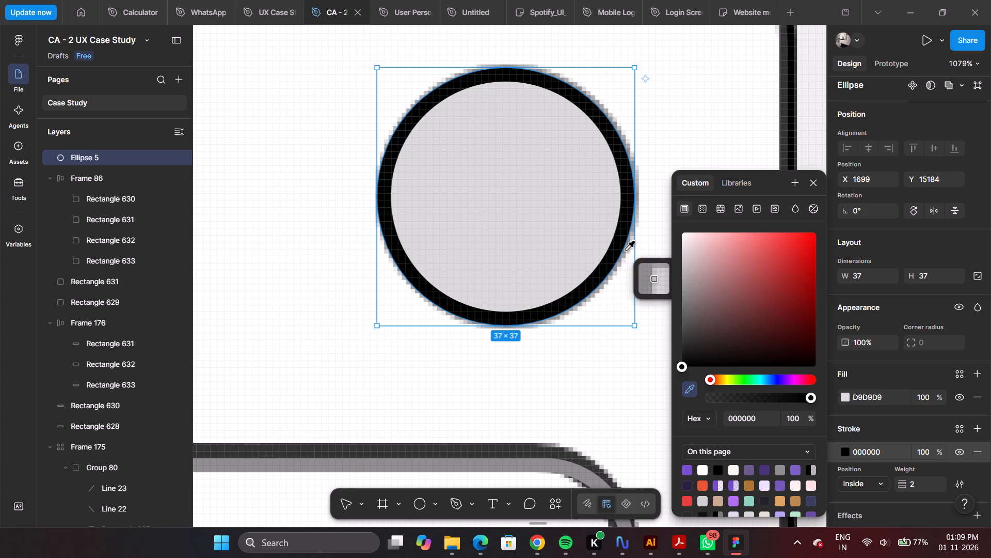
{"action": "left_click", "coordinate": [624, 251]}
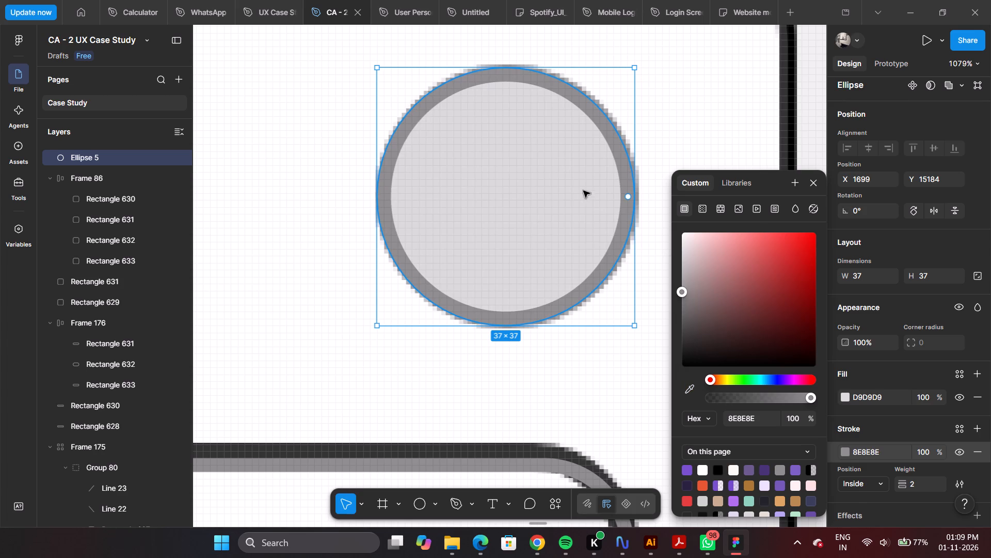
Sample the avatar circle's fill, D9D9D9, from the icon placeholder in the "What's your mood tonight?" card, and deselect the circle.
{"action": "left_click", "coordinate": [848, 401]}
{"action": "double_click", "coordinate": [845, 395]}
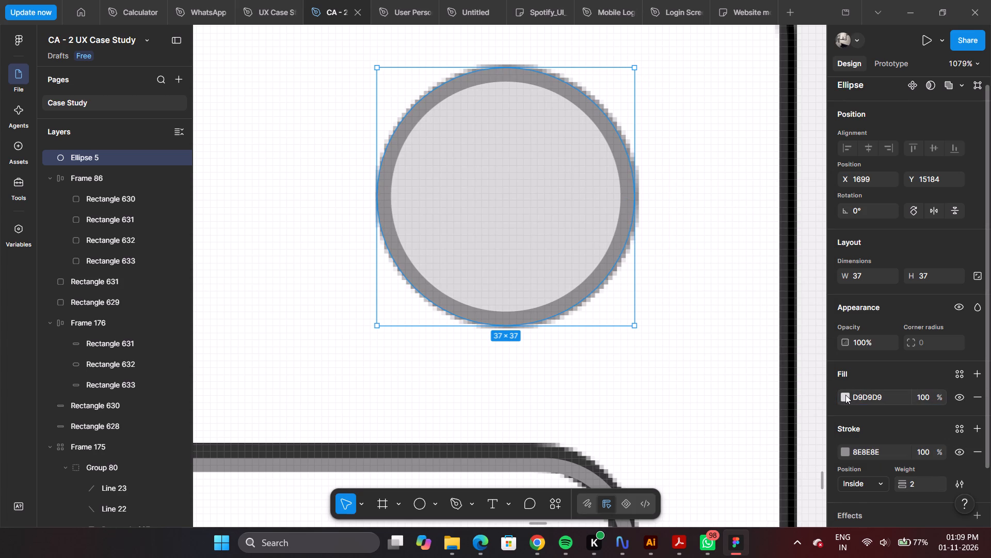
{"action": "left_click", "coordinate": [842, 396]}
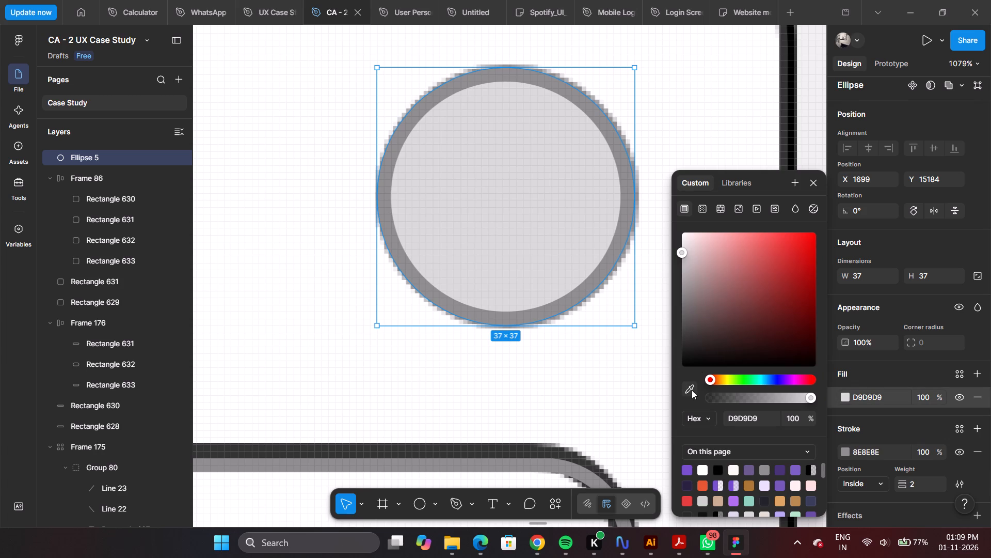
{"action": "left_click", "coordinate": [690, 386]}
{"action": "scroll", "coordinate": [557, 339], "scroll_direction": "down", "scroll_amount": 10, "text": "ctrl"}
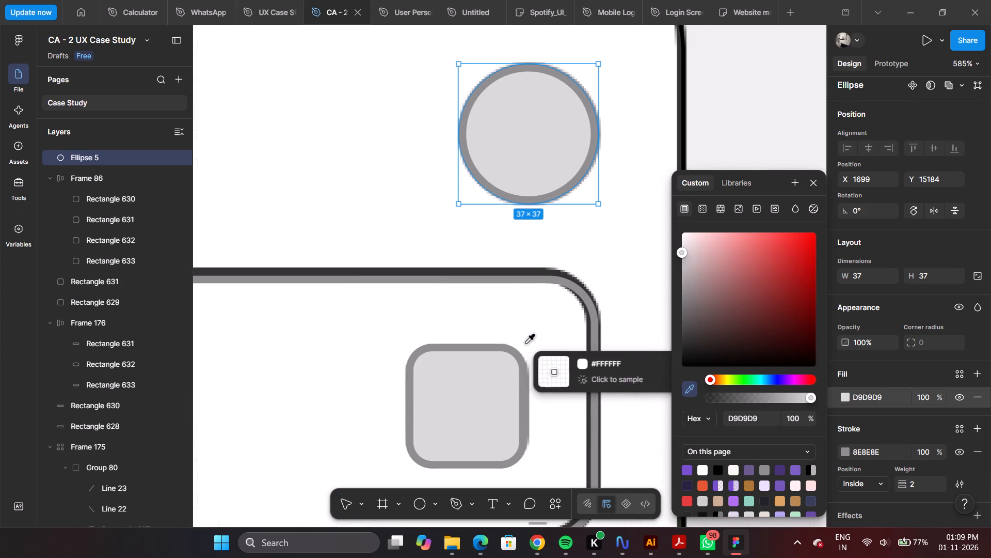
{"action": "left_click", "coordinate": [485, 394]}
{"action": "scroll", "coordinate": [517, 159], "scroll_direction": "up", "scroll_amount": 5}
{"action": "scroll", "coordinate": [539, 275], "scroll_direction": "down", "scroll_amount": 5, "text": "ctrl"}
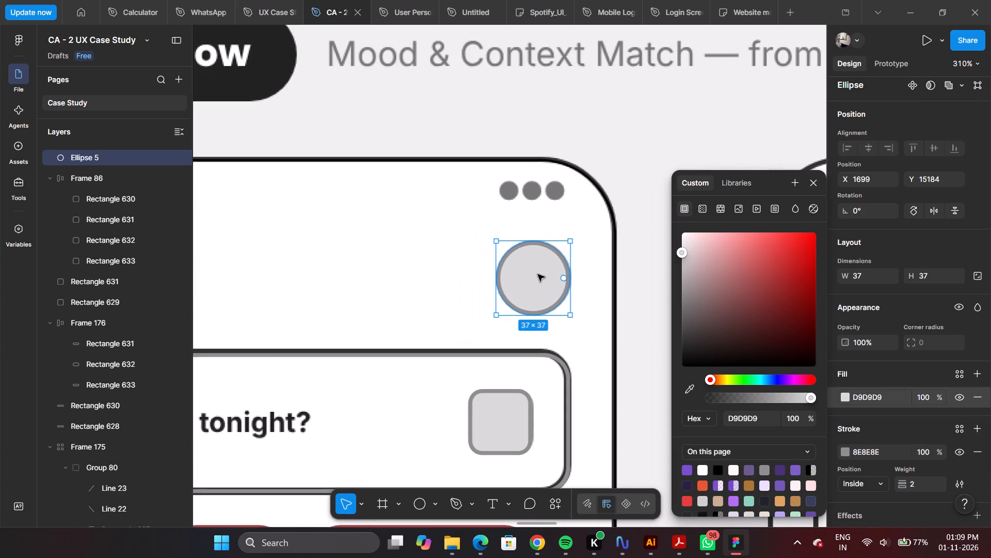
{"action": "left_click", "coordinate": [535, 268], "text": "ctrl"}
{"action": "scroll", "coordinate": [535, 268], "scroll_direction": "down", "scroll_amount": 11, "text": "ctrl"}
{"action": "left_click", "coordinate": [288, 293], "text": "ctrl"}
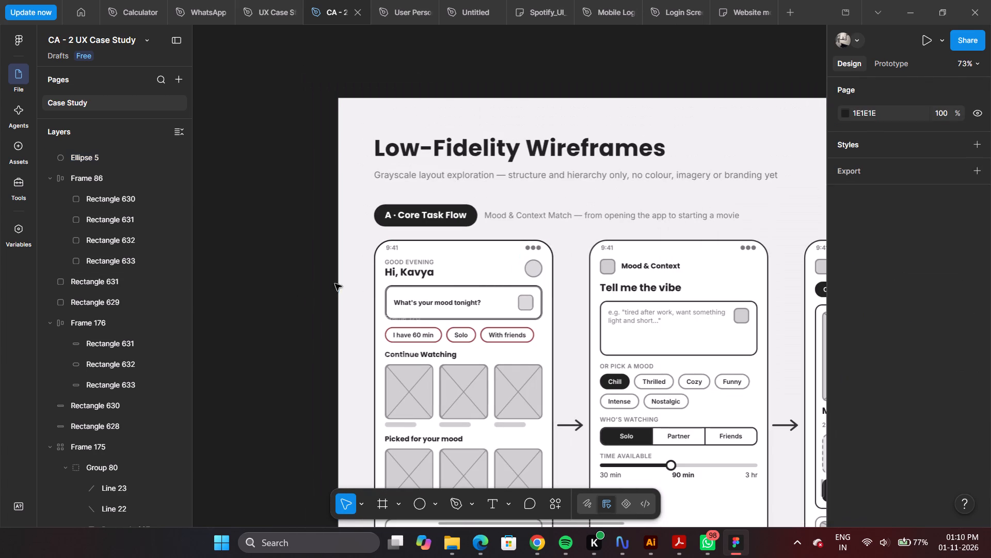
Examine how the avatar circle sits in the Home wireframe compared with the neighbouring screens.
{"action": "scroll", "coordinate": [531, 268], "scroll_direction": "up", "scroll_amount": 5, "text": "ctrl"}
{"action": "left_click", "coordinate": [540, 274]}
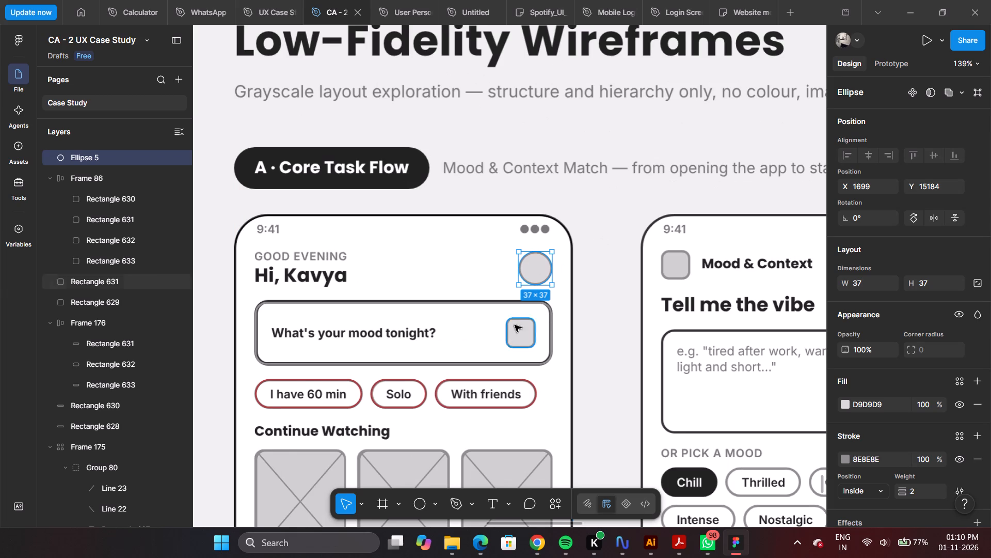
{"action": "scroll", "coordinate": [504, 344], "scroll_direction": "up", "scroll_amount": 6, "text": "ctrl"}
{"action": "scroll", "coordinate": [551, 319], "scroll_direction": "down", "scroll_amount": 5, "text": "ctrl"}
{"action": "scroll", "coordinate": [485, 254], "scroll_direction": "down", "scroll_amount": 5, "text": "ctrl"}
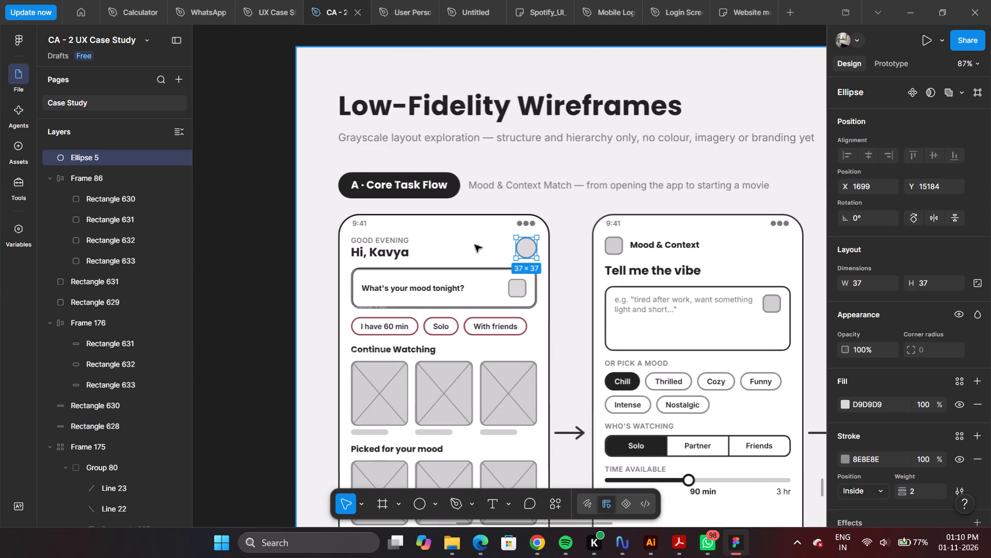
{"action": "scroll", "coordinate": [529, 214], "scroll_direction": "up", "scroll_amount": 6, "text": "ctrl"}
{"action": "scroll", "coordinate": [531, 227], "scroll_direction": "down", "scroll_amount": 6, "text": "ctrl"}
{"action": "scroll", "coordinate": [452, 235], "scroll_direction": "down", "scroll_amount": 5, "text": "ctrl"}
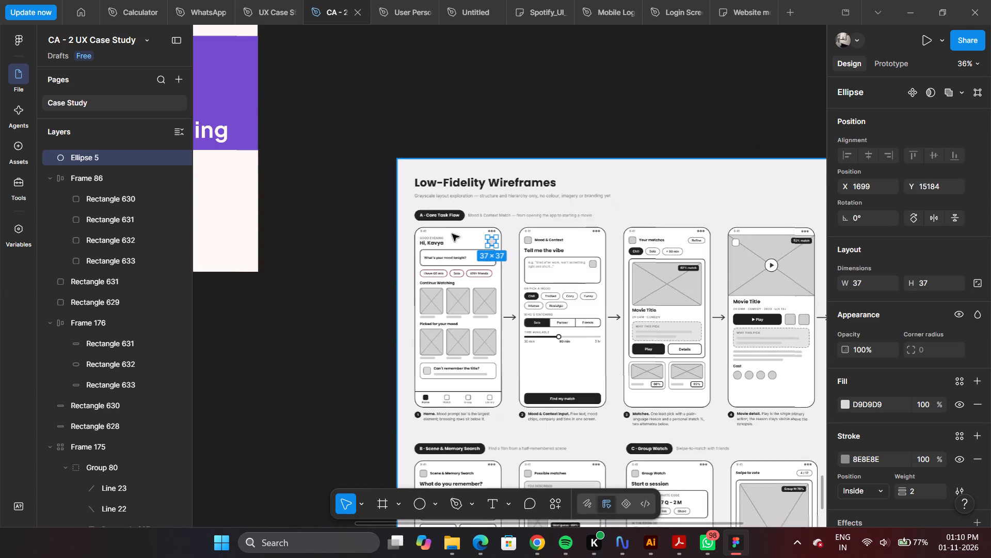
Recolour the three red chip outlines to 8E8E8E by sampling a poster border with the eyedropper, and deselect them.
{"action": "scroll", "coordinate": [477, 316], "scroll_direction": "up", "scroll_amount": 6, "text": "ctrl"}
{"action": "scroll", "coordinate": [461, 242], "scroll_direction": "up", "scroll_amount": 5, "text": "ctrl"}
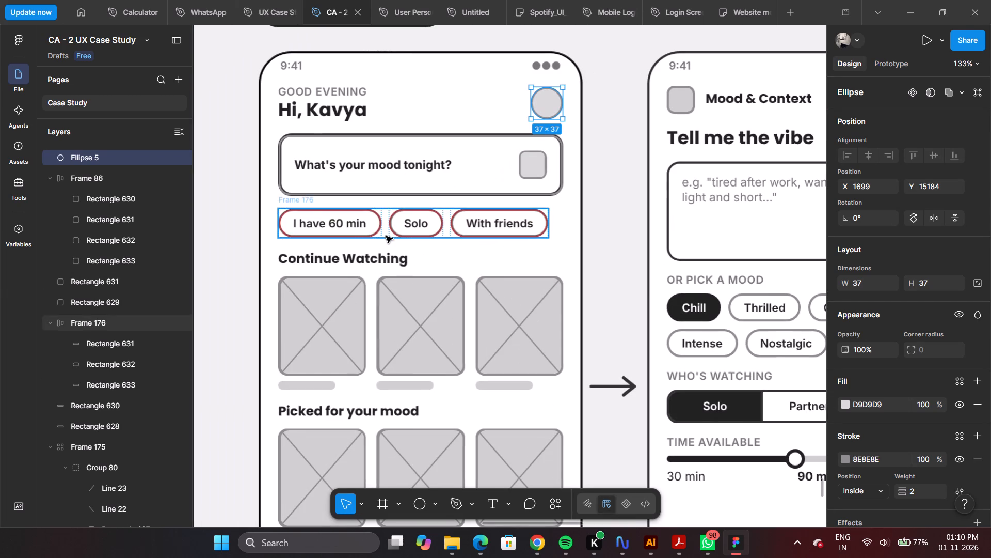
{"action": "left_click", "coordinate": [392, 234]}
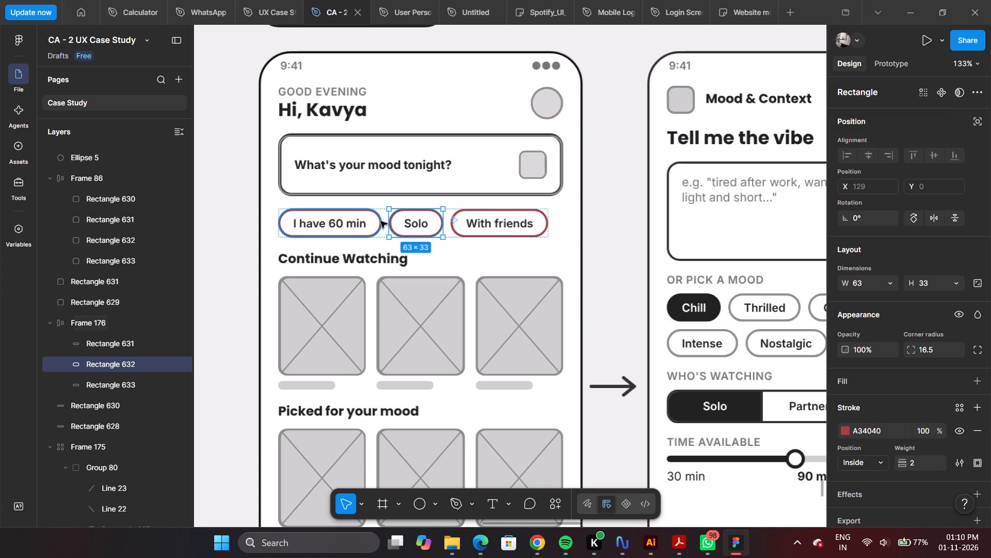
{"action": "left_click", "coordinate": [381, 230]}
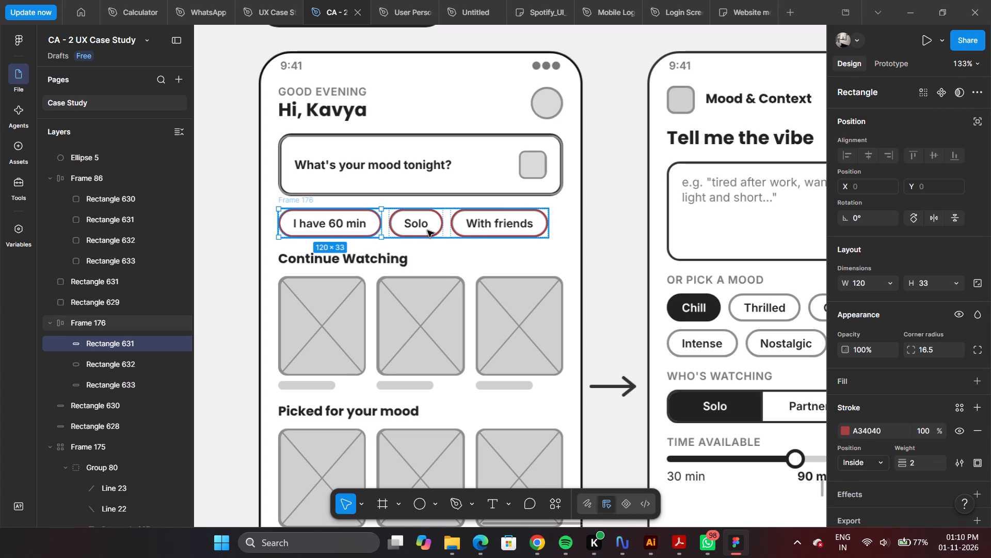
{"action": "left_click", "coordinate": [427, 230]}
{"action": "scroll", "coordinate": [424, 190], "scroll_direction": "down", "scroll_amount": 4}
{"action": "scroll", "coordinate": [492, 150], "scroll_direction": "up", "scroll_amount": 5}
{"action": "scroll", "coordinate": [912, 396], "scroll_direction": "down", "scroll_amount": 4}
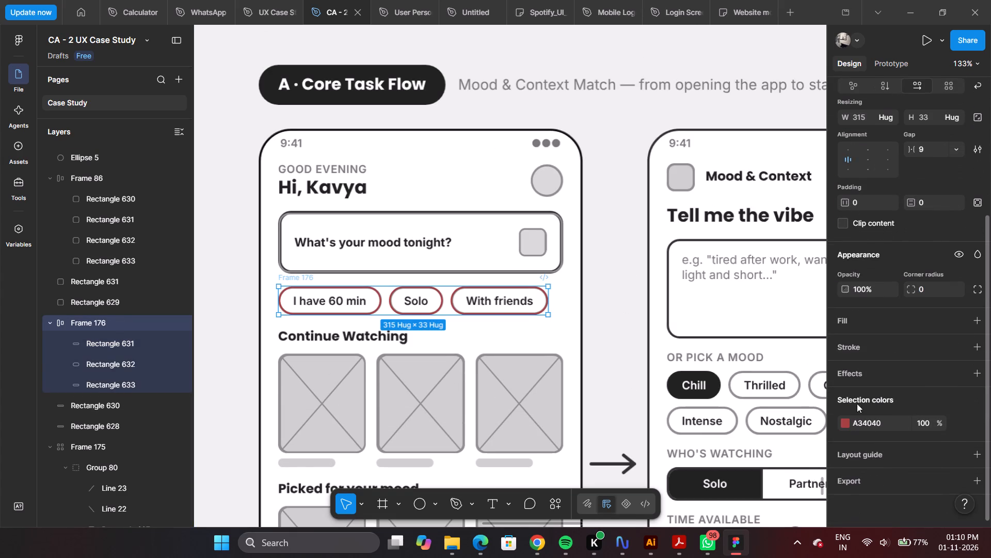
{"action": "left_click", "coordinate": [843, 420]}
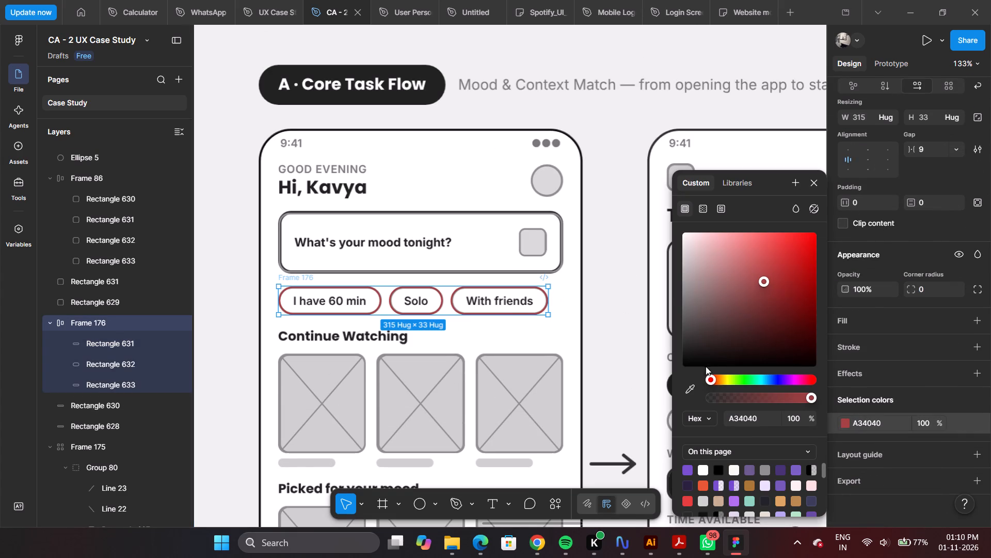
{"action": "left_click", "coordinate": [694, 390]}
{"action": "scroll", "coordinate": [525, 359], "scroll_direction": "up", "scroll_amount": 11, "text": "ctrl"}
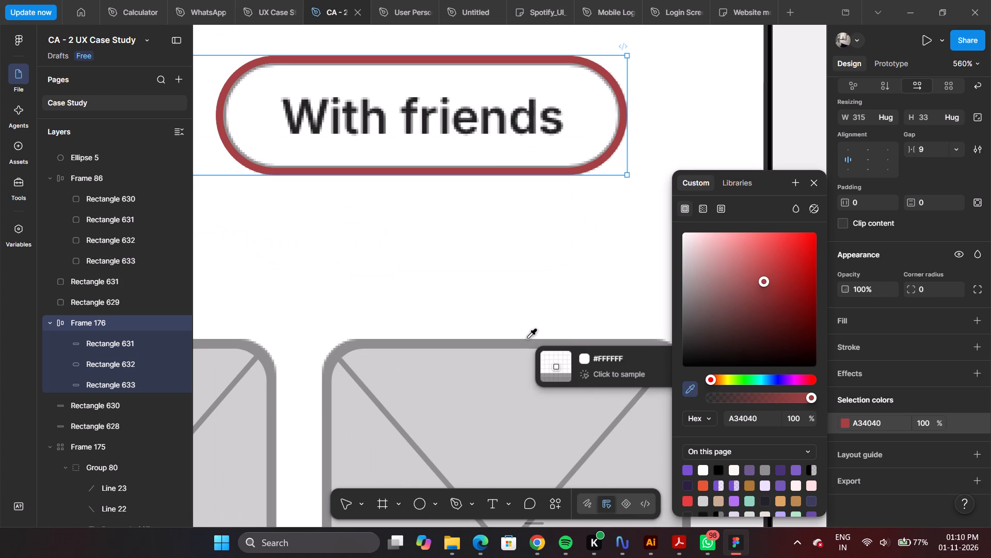
{"action": "left_click", "coordinate": [528, 343]}
{"action": "scroll", "coordinate": [528, 343], "scroll_direction": "down", "scroll_amount": 16, "text": "ctrl"}
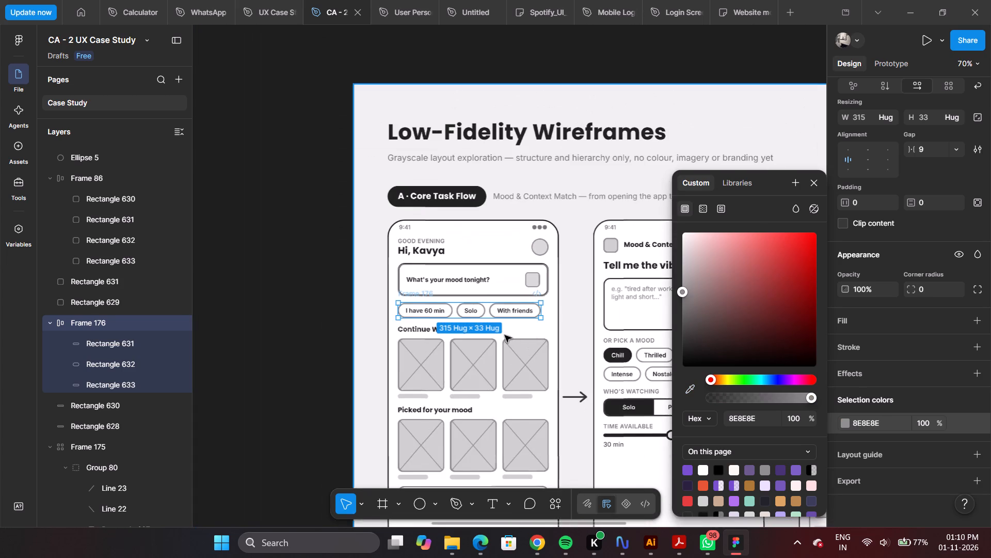
{"action": "left_click", "coordinate": [313, 327]}
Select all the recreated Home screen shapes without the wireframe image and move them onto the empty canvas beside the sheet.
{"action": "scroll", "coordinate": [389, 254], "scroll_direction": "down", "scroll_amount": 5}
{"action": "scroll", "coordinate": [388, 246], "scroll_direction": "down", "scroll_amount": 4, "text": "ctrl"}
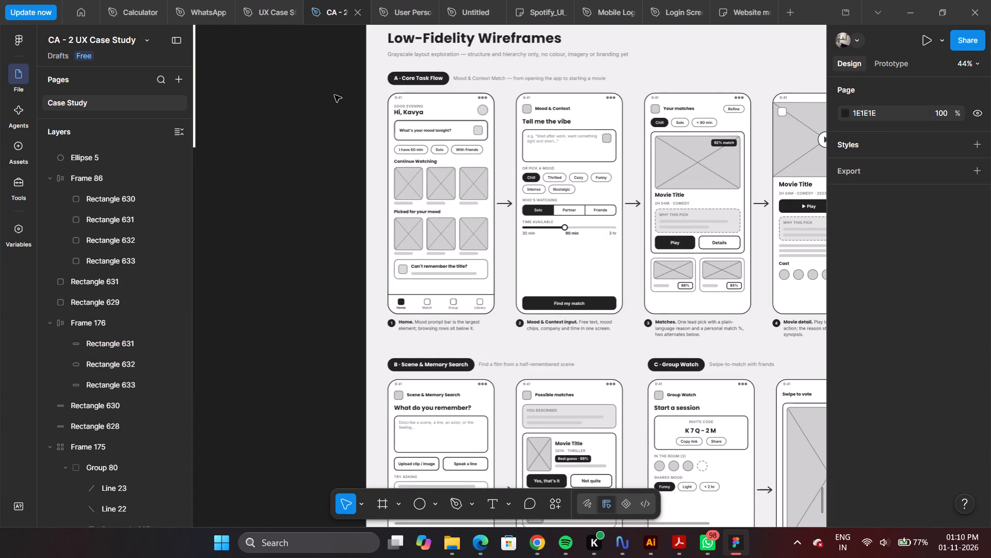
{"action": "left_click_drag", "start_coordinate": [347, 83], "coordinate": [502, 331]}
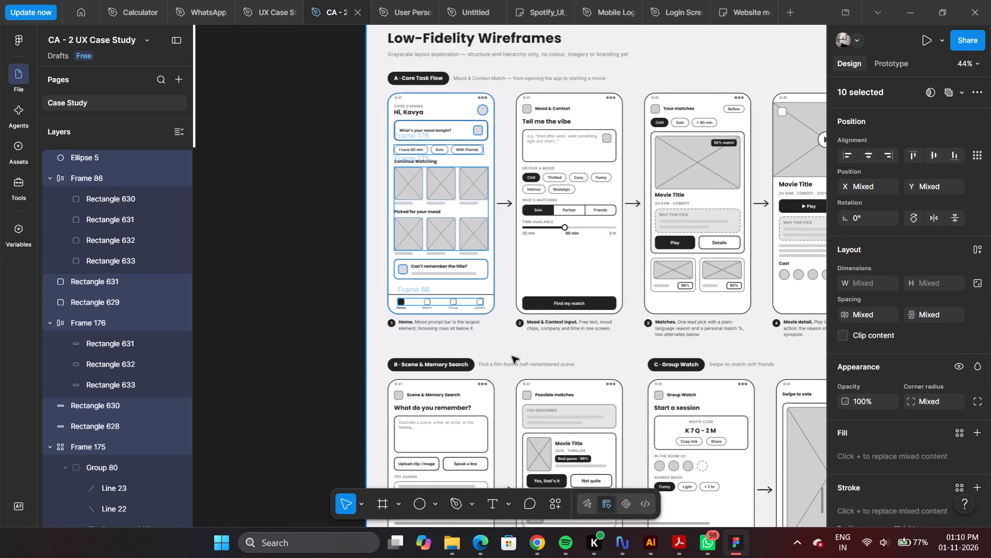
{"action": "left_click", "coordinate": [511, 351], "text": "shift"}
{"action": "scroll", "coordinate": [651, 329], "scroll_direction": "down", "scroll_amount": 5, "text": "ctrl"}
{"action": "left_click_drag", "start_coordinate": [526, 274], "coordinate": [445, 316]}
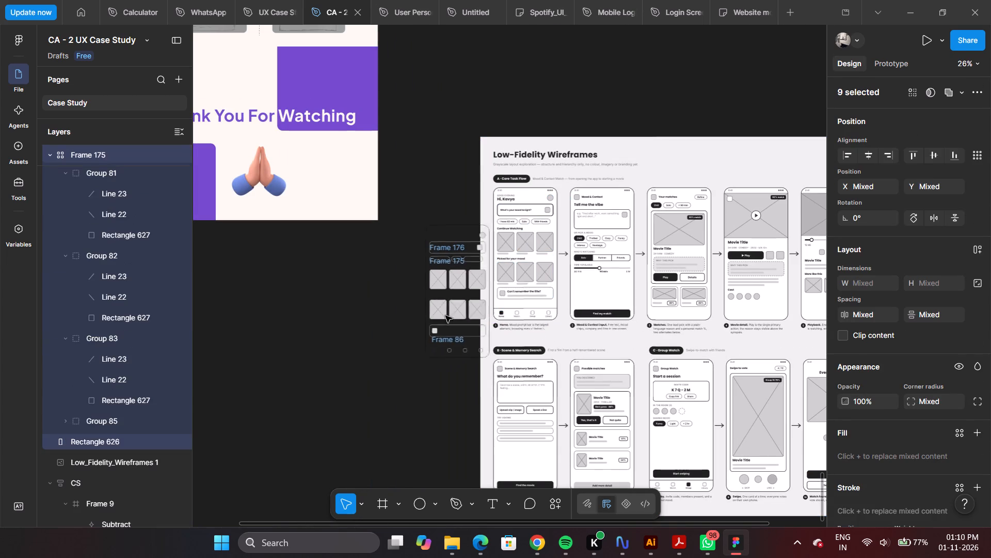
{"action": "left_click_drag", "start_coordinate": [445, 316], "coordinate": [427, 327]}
Examine the recreated Home screen shapes on the dark canvas, away from the wireframe image.
{"action": "scroll", "coordinate": [433, 318], "scroll_direction": "up", "scroll_amount": 5, "text": "ctrl"}
{"action": "scroll", "coordinate": [429, 231], "scroll_direction": "up", "scroll_amount": 5, "text": "ctrl"}
{"action": "scroll", "coordinate": [423, 272], "scroll_direction": "up", "scroll_amount": 5, "text": "ctrl"}
{"action": "scroll", "coordinate": [407, 263], "scroll_direction": "down", "scroll_amount": 4, "text": "ctrl"}
{"action": "left_click", "coordinate": [563, 242]}
{"action": "scroll", "coordinate": [561, 234], "scroll_direction": "down", "scroll_amount": 4}
{"action": "scroll", "coordinate": [401, 203], "scroll_direction": "down", "scroll_amount": 2, "text": "alt"}
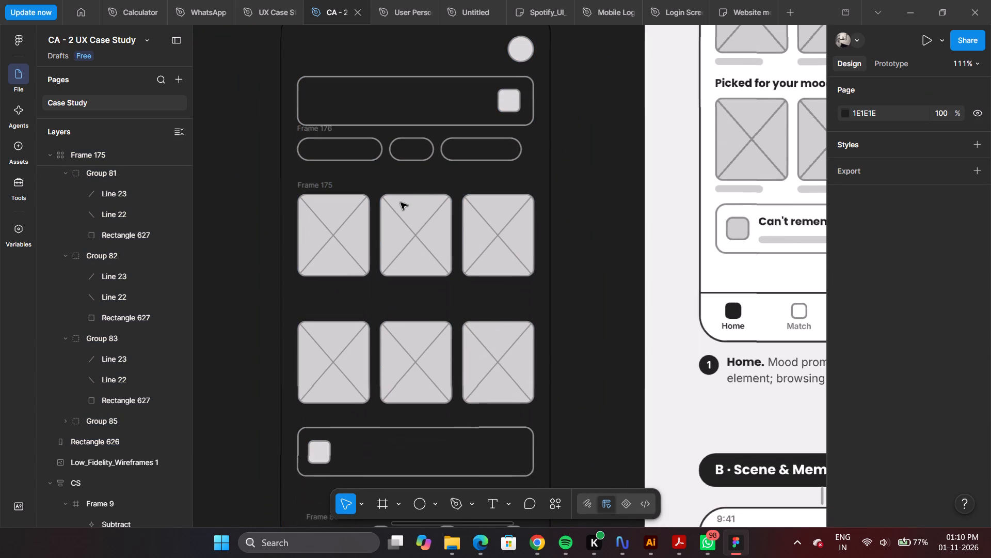
{"action": "scroll", "coordinate": [400, 196], "scroll_direction": "down", "scroll_amount": 3, "text": "alt"}
{"action": "scroll", "coordinate": [400, 194], "scroll_direction": "down", "scroll_amount": 5, "text": "ctrl"}
{"action": "scroll", "coordinate": [400, 194], "scroll_direction": "up", "scroll_amount": 4, "text": "ctrl"}
{"action": "scroll", "coordinate": [400, 194], "scroll_direction": "down", "scroll_amount": 6, "text": "ctrl"}
{"action": "scroll", "coordinate": [355, 153], "scroll_direction": "up", "scroll_amount": 5, "text": "ctrl"}
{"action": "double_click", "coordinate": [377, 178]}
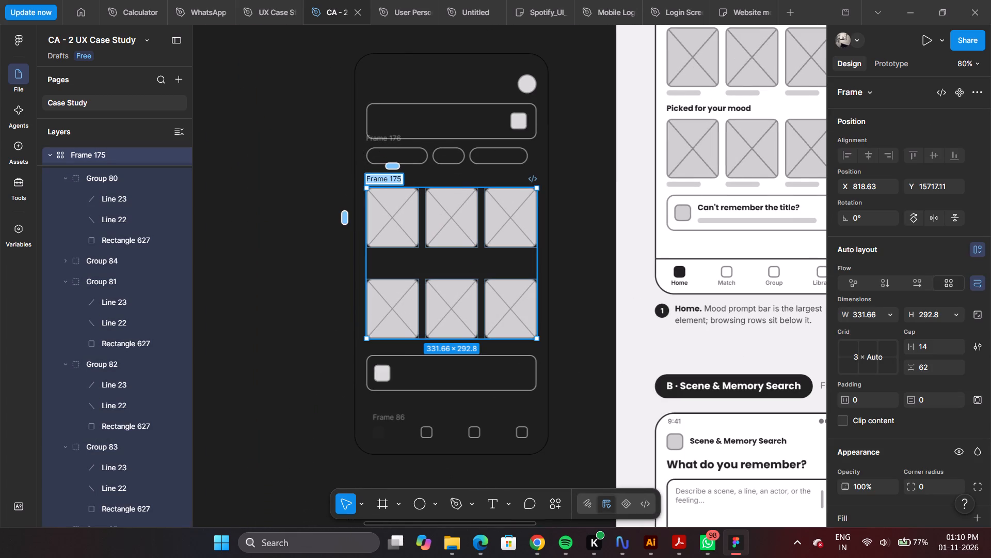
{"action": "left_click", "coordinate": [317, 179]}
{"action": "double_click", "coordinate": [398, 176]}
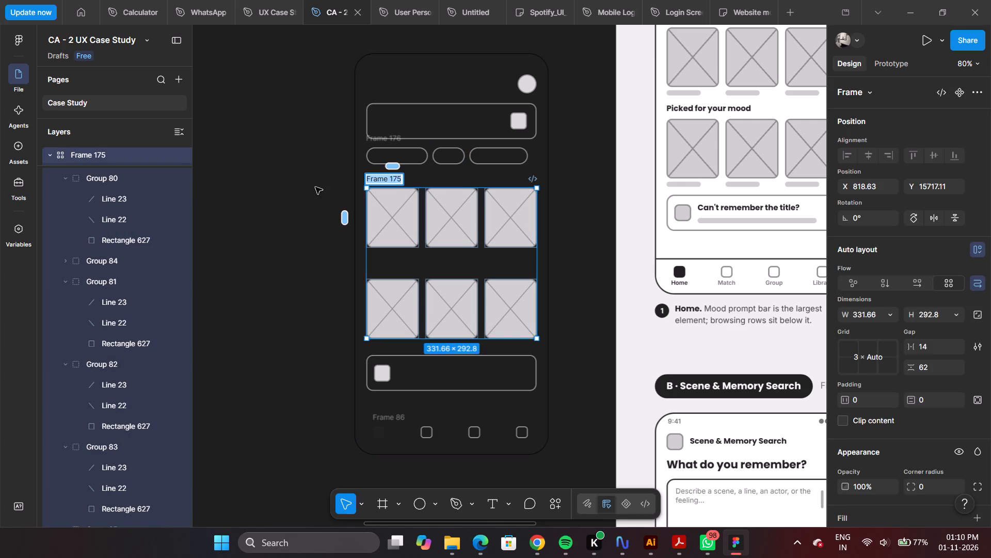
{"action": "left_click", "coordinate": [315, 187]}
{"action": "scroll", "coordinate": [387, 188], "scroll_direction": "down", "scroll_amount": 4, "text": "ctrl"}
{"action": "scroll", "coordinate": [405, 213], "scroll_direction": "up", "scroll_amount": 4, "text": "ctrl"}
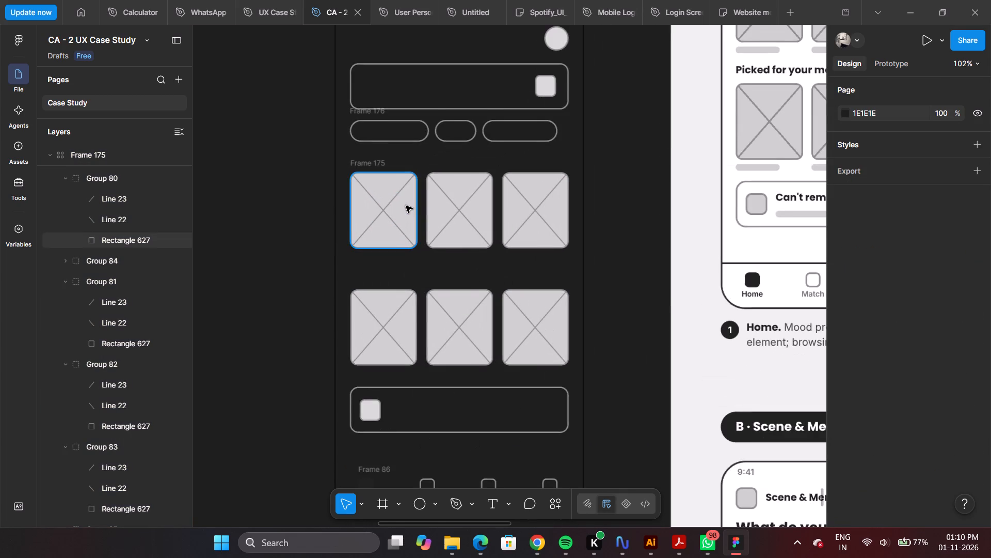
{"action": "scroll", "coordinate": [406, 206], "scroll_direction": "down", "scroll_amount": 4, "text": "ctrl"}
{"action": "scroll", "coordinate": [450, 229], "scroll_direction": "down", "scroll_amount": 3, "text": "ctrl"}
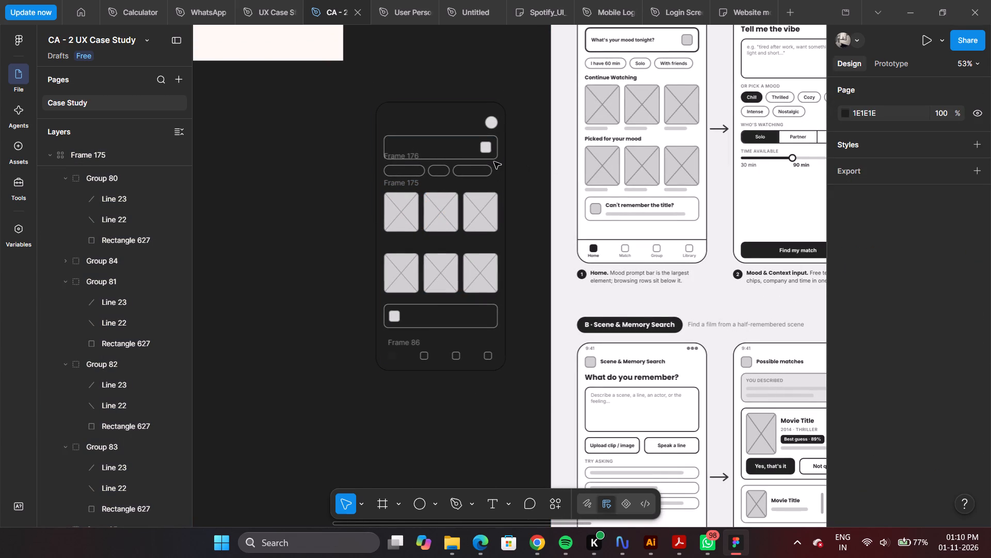
Examine the recreated Home screen shapes on the empty canvas and compare them with the original Home wireframe.
{"action": "scroll", "coordinate": [439, 359], "scroll_direction": "up", "scroll_amount": 7, "text": "ctrl"}
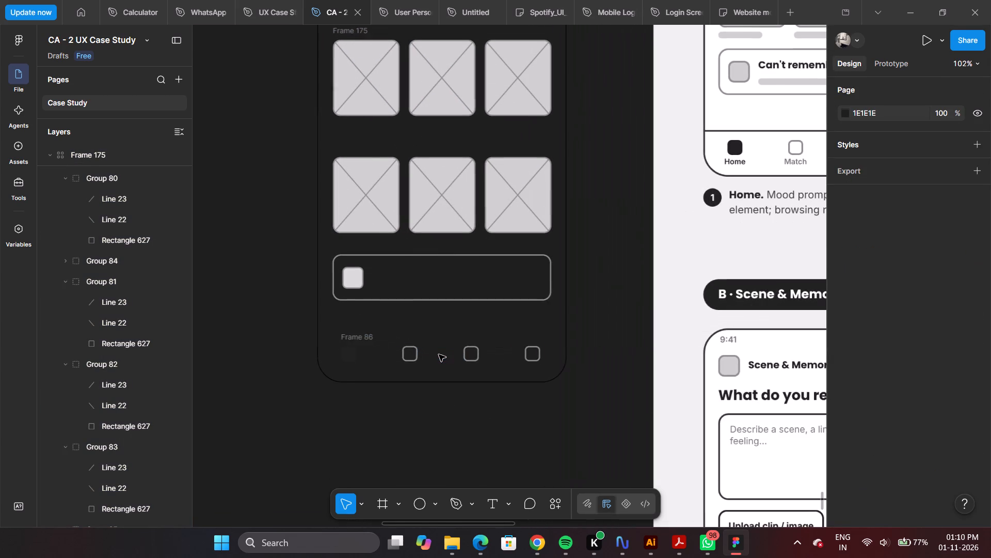
{"action": "scroll", "coordinate": [504, 323], "scroll_direction": "down", "scroll_amount": 3, "text": "ctrl"}
{"action": "scroll", "coordinate": [468, 272], "scroll_direction": "up", "scroll_amount": 1}
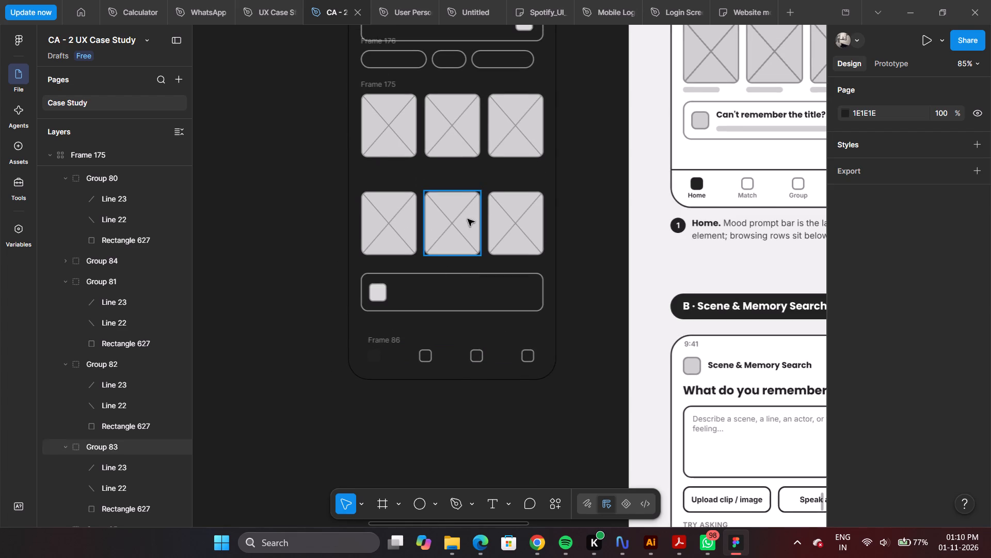
{"action": "scroll", "coordinate": [461, 206], "scroll_direction": "up", "scroll_amount": 5}
{"action": "scroll", "coordinate": [435, 206], "scroll_direction": "down", "scroll_amount": 4, "text": "ctrl"}
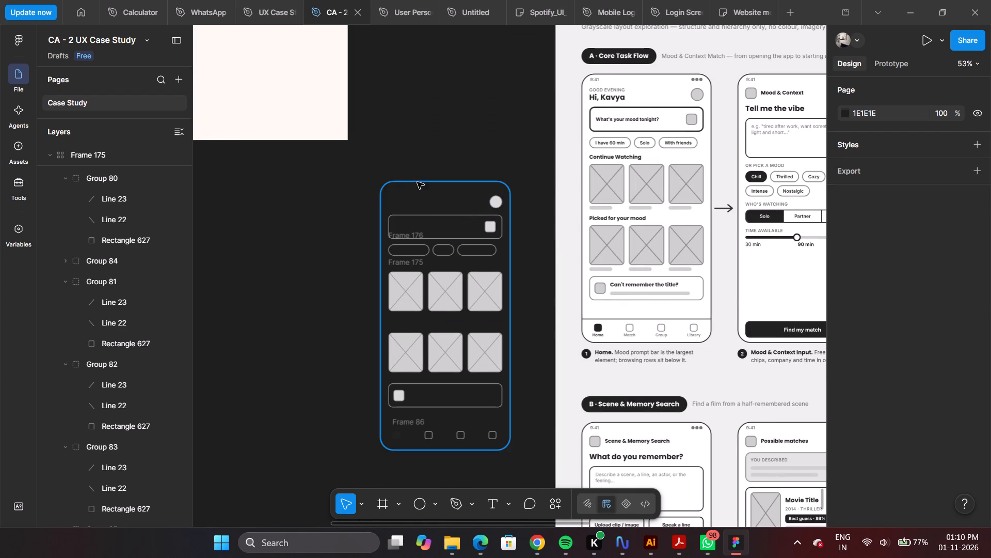
{"action": "scroll", "coordinate": [397, 181], "scroll_direction": "up", "scroll_amount": 10, "text": "ctrl"}
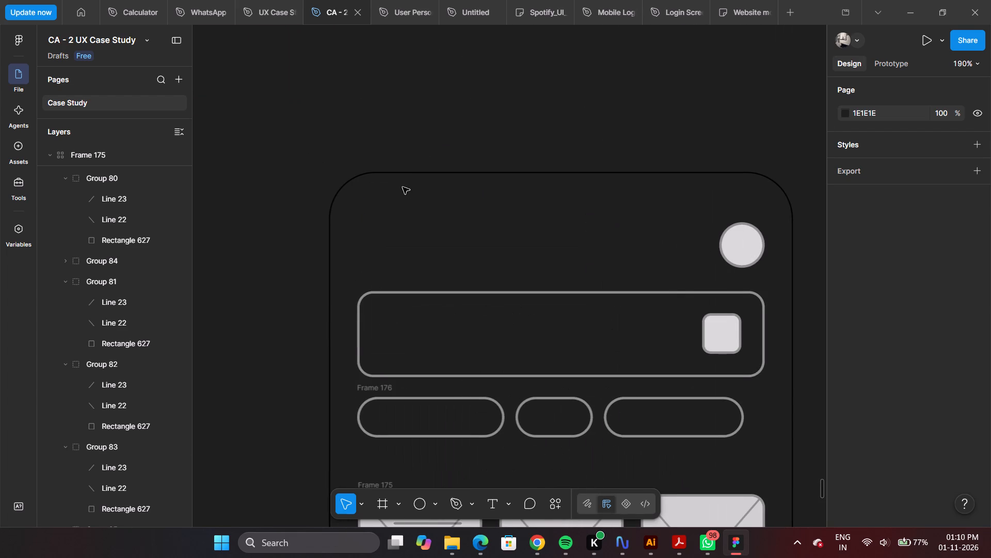
{"action": "scroll", "coordinate": [396, 195], "scroll_direction": "down", "scroll_amount": 12, "text": "ctrl"}
{"action": "scroll", "coordinate": [649, 245], "scroll_direction": "up", "scroll_amount": 2, "text": "ctrl"}
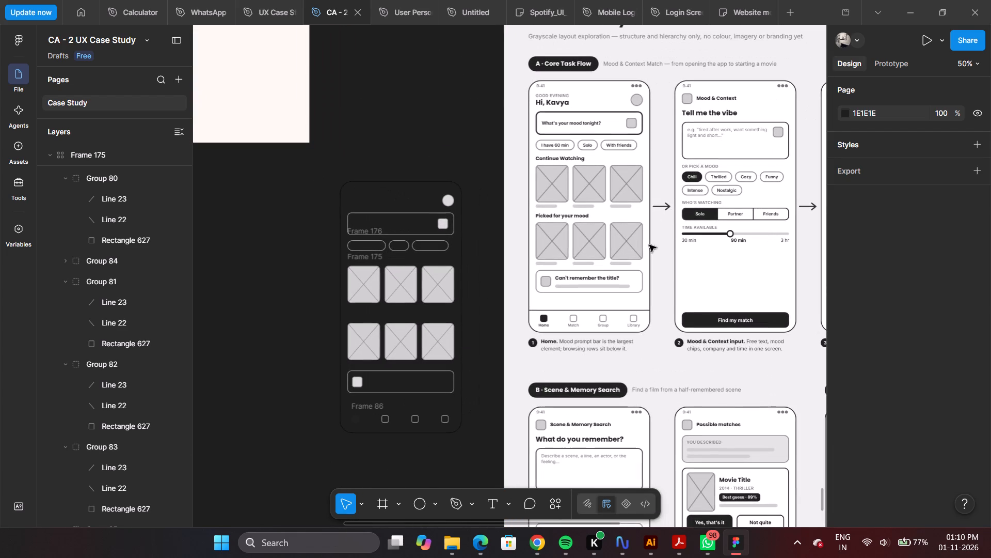
Undo the move of the recreated Home screen shapes, back to their place over the Home wireframe.
{"action": "key", "text": "ctrl+z"}
{"action": "key", "text": "ctrl+z"}
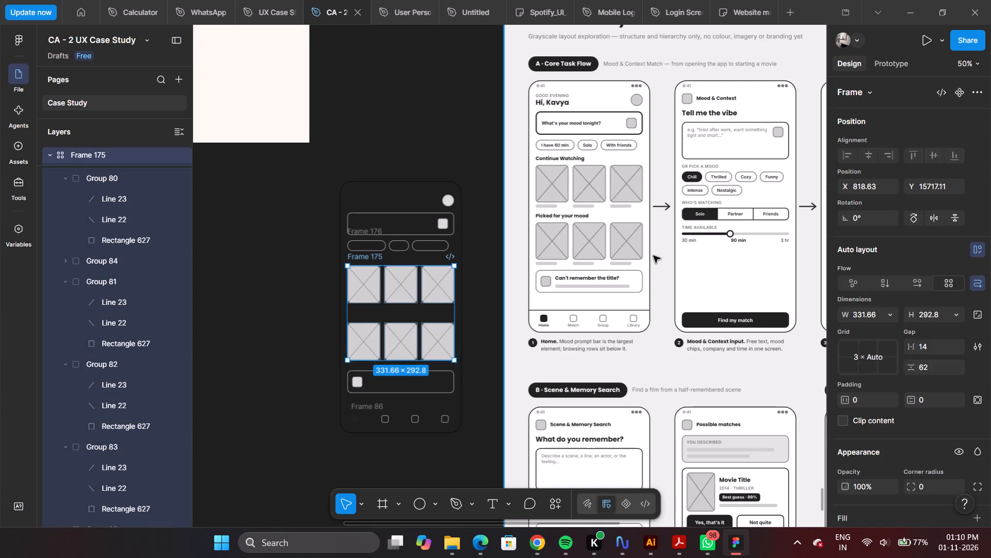
{"action": "key", "text": "ctrl+z"}
{"action": "key", "text": "ctrl+z"}
{"action": "key", "text": "ctrl+z"}
{"action": "key", "text": "ctrl+z"}
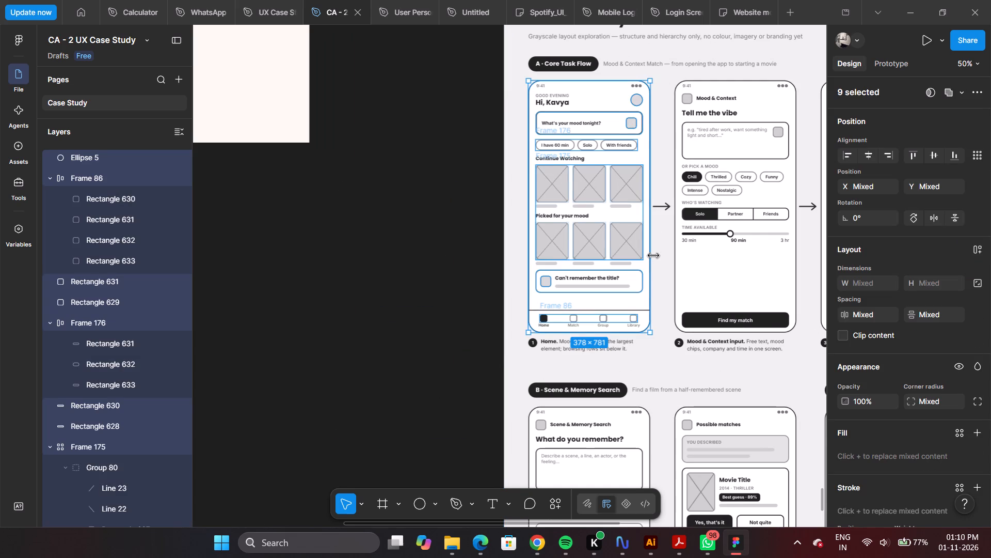
Examine the Core Task Flow wireframes and the sections below them with the Home shapes back in place, and deselect the shapes.
{"action": "scroll", "coordinate": [647, 246], "scroll_direction": "up", "scroll_amount": 5, "text": "ctrl"}
{"action": "scroll", "coordinate": [490, 213], "scroll_direction": "down", "scroll_amount": 4, "text": "ctrl"}
{"action": "scroll", "coordinate": [672, 220], "scroll_direction": "down", "scroll_amount": 4, "text": "ctrl"}
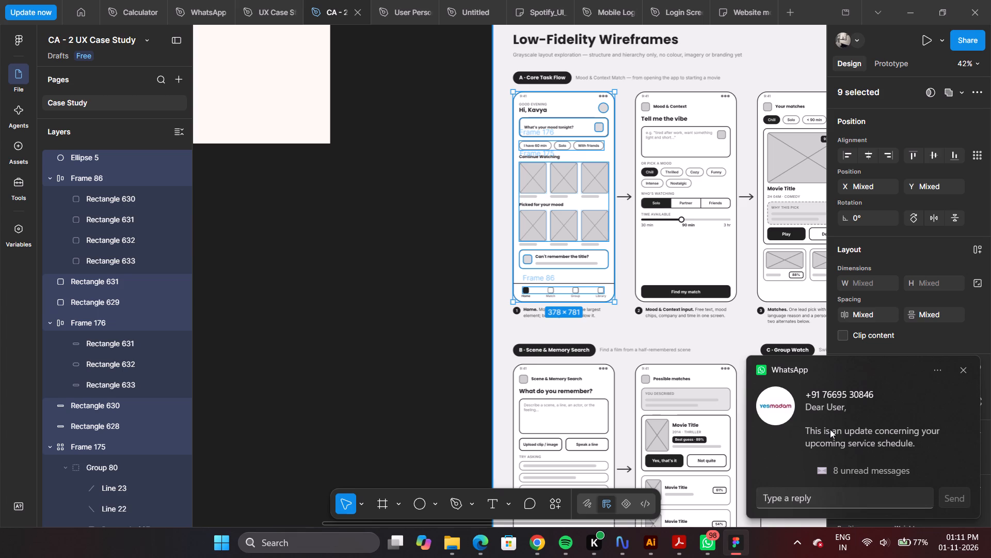
{"action": "scroll", "coordinate": [342, 0], "scroll_direction": "down", "scroll_amount": 4, "text": "ctrl"}
{"action": "scroll", "coordinate": [478, 117], "scroll_direction": "down", "scroll_amount": 5, "text": "ctrl"}
{"action": "scroll", "coordinate": [703, 137], "scroll_direction": "up", "scroll_amount": 4, "text": "ctrl"}
{"action": "scroll", "coordinate": [536, 135], "scroll_direction": "up", "scroll_amount": 5, "text": "ctrl"}
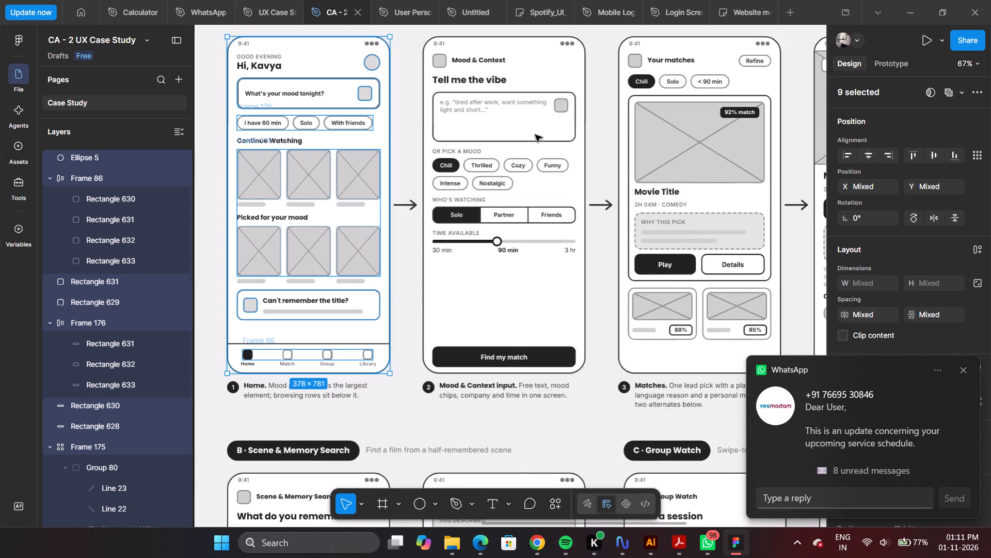
{"action": "scroll", "coordinate": [564, 176], "scroll_direction": "up", "scroll_amount": 3, "text": "ctrl"}
{"action": "scroll", "coordinate": [561, 161], "scroll_direction": "down", "scroll_amount": 5, "text": "ctrl"}
{"action": "scroll", "coordinate": [547, 165], "scroll_direction": "up", "scroll_amount": 3, "text": "ctrl"}
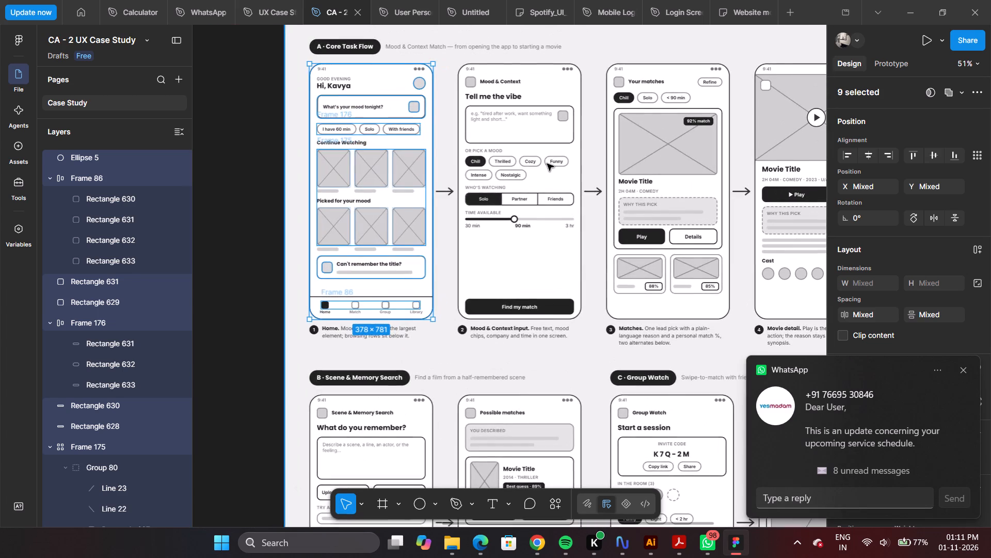
{"action": "scroll", "coordinate": [547, 160], "scroll_direction": "down", "scroll_amount": 4, "text": "ctrl"}
{"action": "scroll", "coordinate": [547, 158], "scroll_direction": "up", "scroll_amount": 3, "text": "ctrl"}
{"action": "scroll", "coordinate": [547, 158], "scroll_direction": "down", "scroll_amount": 1, "text": "ctrl"}
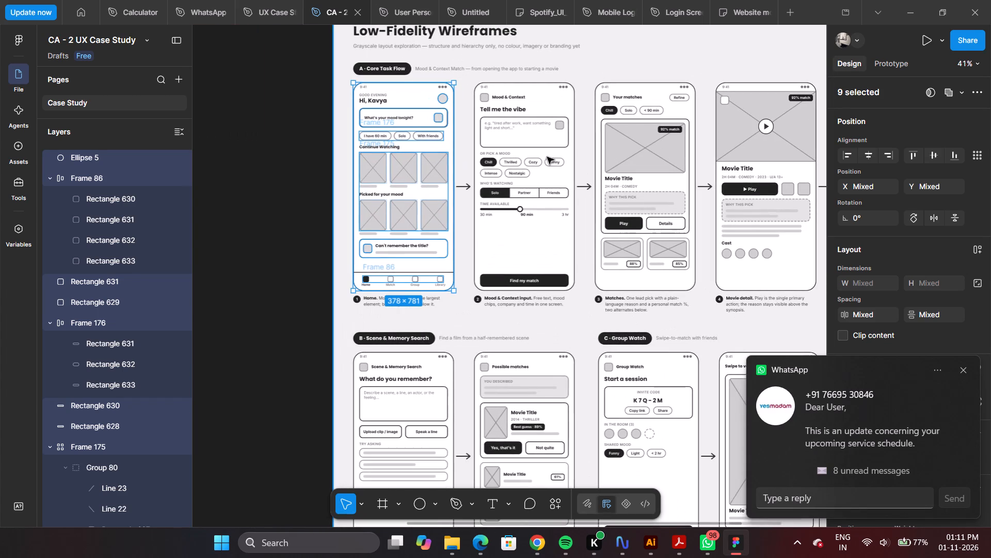
{"action": "left_click", "coordinate": [260, 194]}
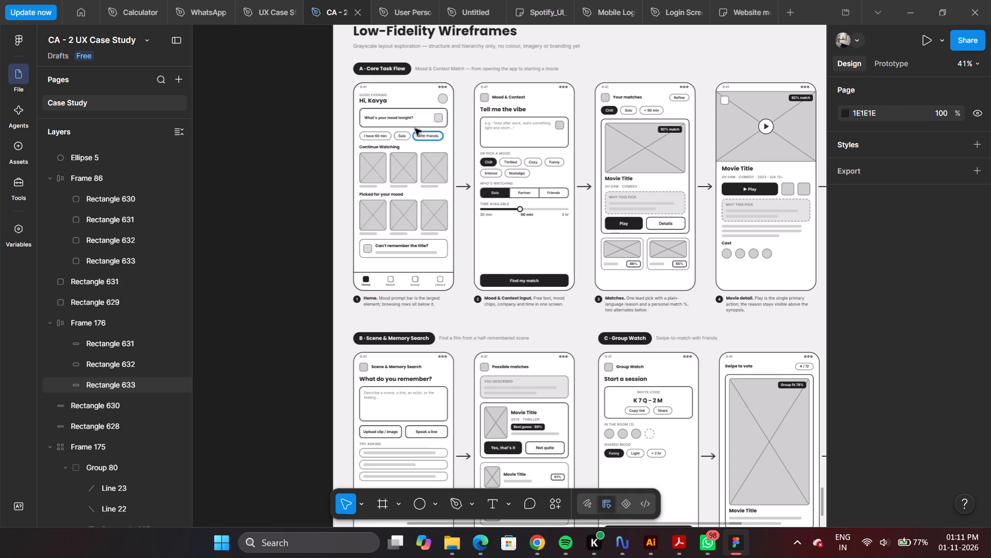
Select the outline rectangle around the "What's your mood tonight?" prompt on the Home screen.
{"action": "left_click", "coordinate": [413, 127]}
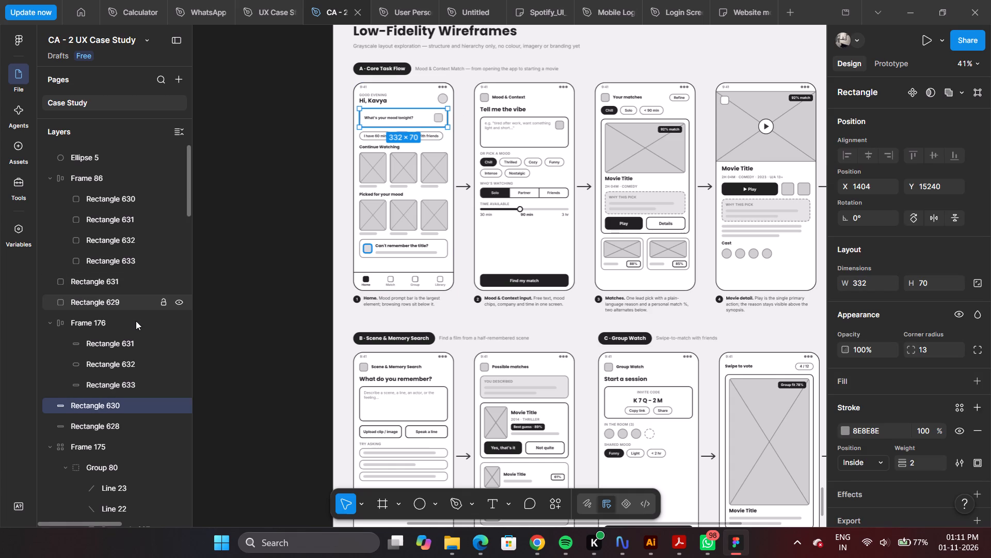
Examine how the recreated mood prompt outline, chip row and other Home screen shapes line up with the wireframe image.
{"action": "left_click", "coordinate": [82, 329]}
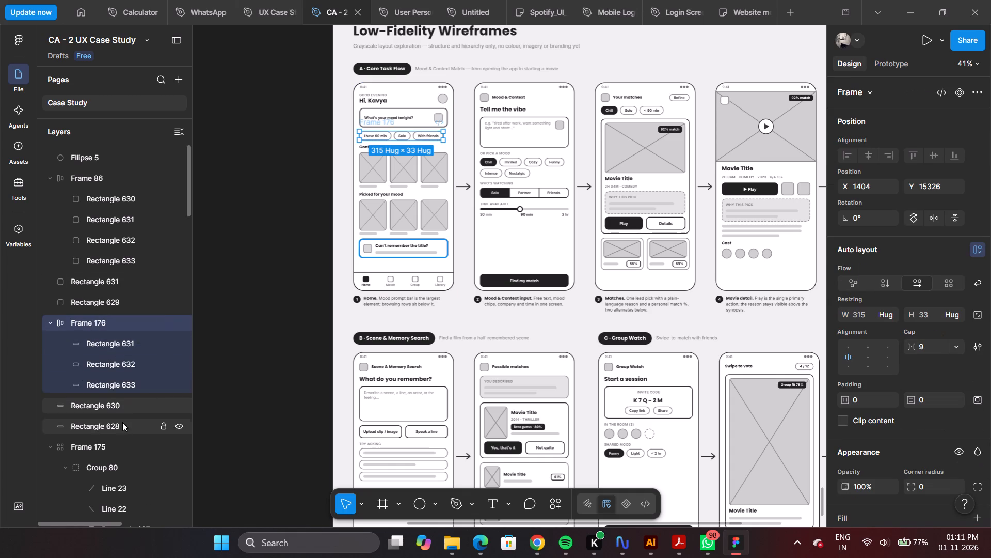
{"action": "left_click", "coordinate": [110, 405]}
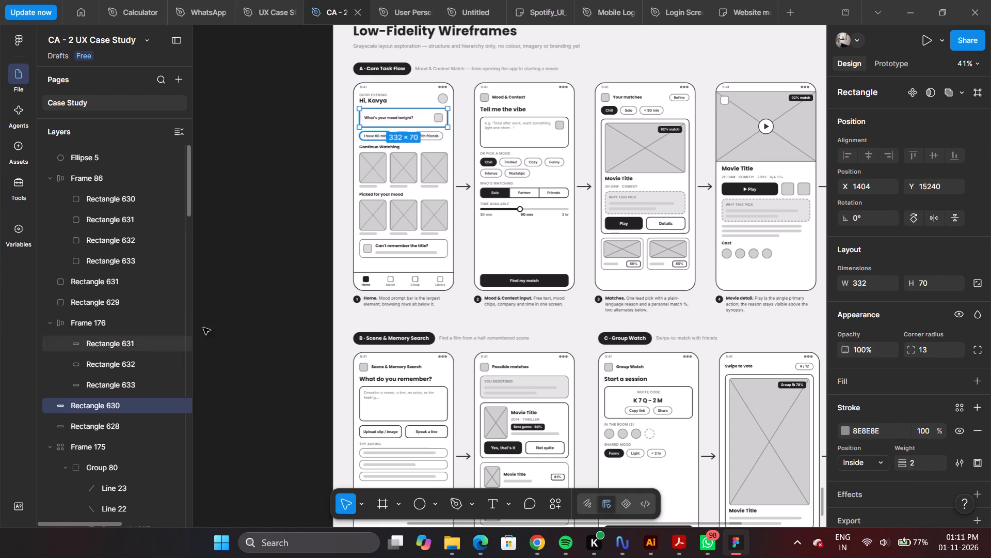
{"action": "left_click", "coordinate": [251, 234]}
{"action": "scroll", "coordinate": [590, 157], "scroll_direction": "up", "scroll_amount": 3, "text": "ctrl"}
{"action": "scroll", "coordinate": [521, 134], "scroll_direction": "up", "scroll_amount": 5, "text": "ctrl"}
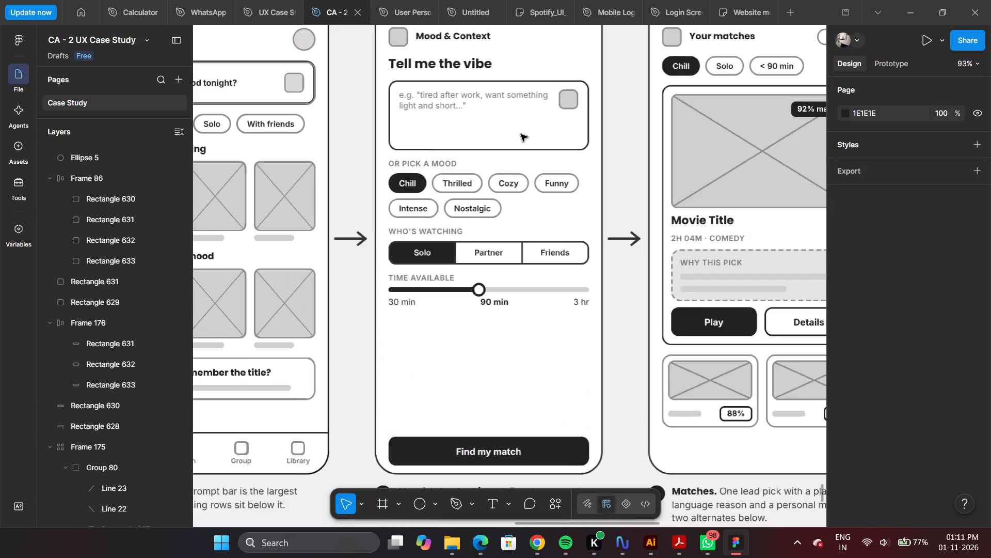
{"action": "scroll", "coordinate": [520, 140], "scroll_direction": "down", "scroll_amount": 5, "text": "ctrl"}
{"action": "scroll", "coordinate": [326, 74], "scroll_direction": "up", "scroll_amount": 10, "text": "ctrl"}
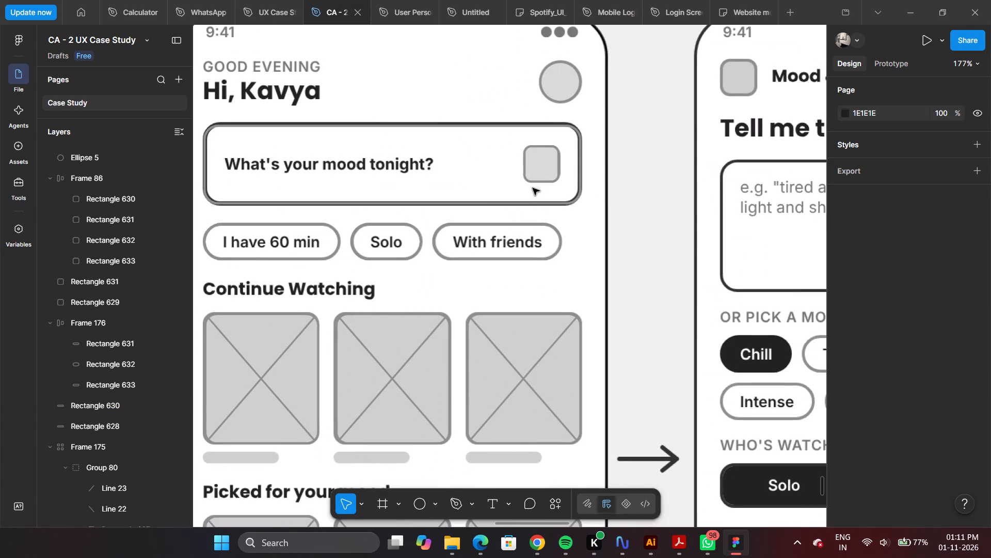
{"action": "scroll", "coordinate": [495, 176], "scroll_direction": "down", "scroll_amount": 5, "text": "ctrl"}
{"action": "left_click", "coordinate": [499, 191]}
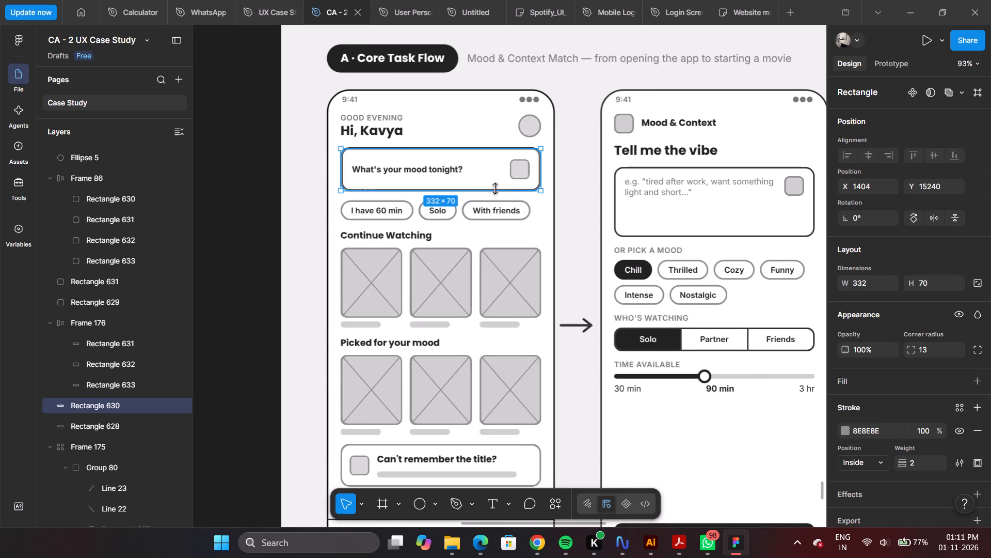
{"action": "scroll", "coordinate": [391, 149], "scroll_direction": "down", "scroll_amount": 4, "text": "ctrl"}
{"action": "left_click_drag", "start_coordinate": [268, 114], "coordinate": [476, 399]}
{"action": "scroll", "coordinate": [503, 291], "scroll_direction": "down", "scroll_amount": 5, "text": "ctrl"}
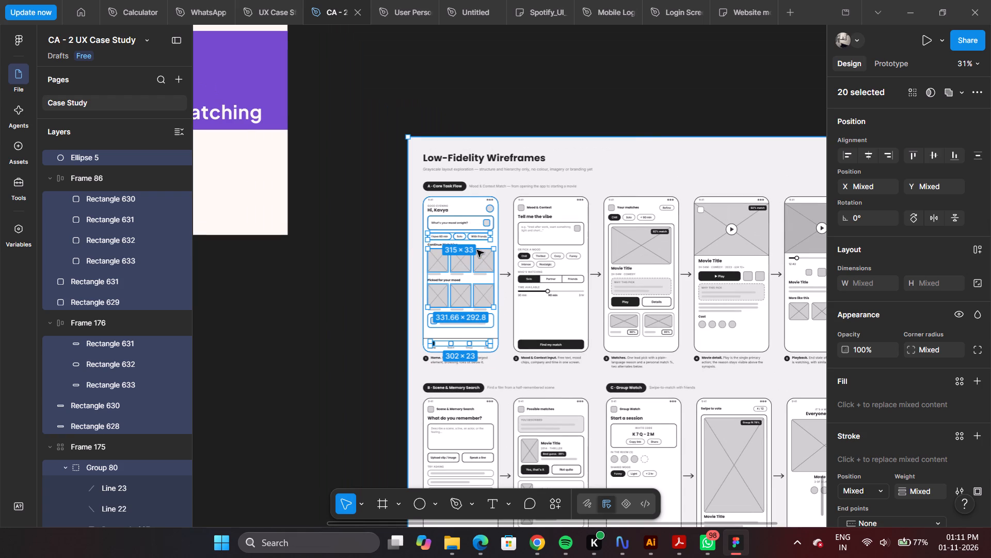
{"action": "scroll", "coordinate": [489, 214], "scroll_direction": "up", "scroll_amount": 11, "text": "ctrl"}
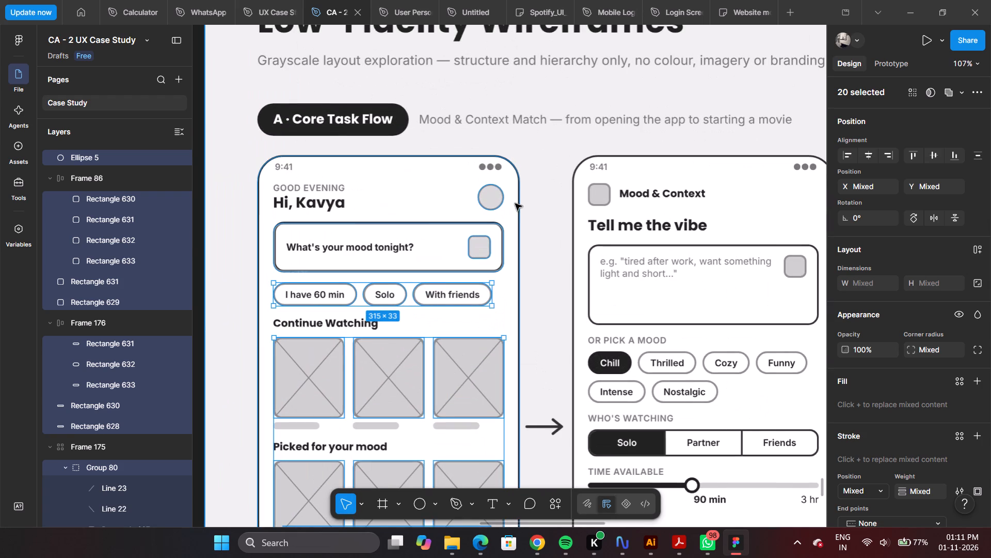
Give the Home screen's phone outline rectangle a visible white FFFFFF fill sampled from the wireframe with the eyedropper, and deselect it.
{"action": "left_click", "coordinate": [519, 209]}
{"action": "scroll", "coordinate": [606, 274], "scroll_direction": "down", "scroll_amount": 3}
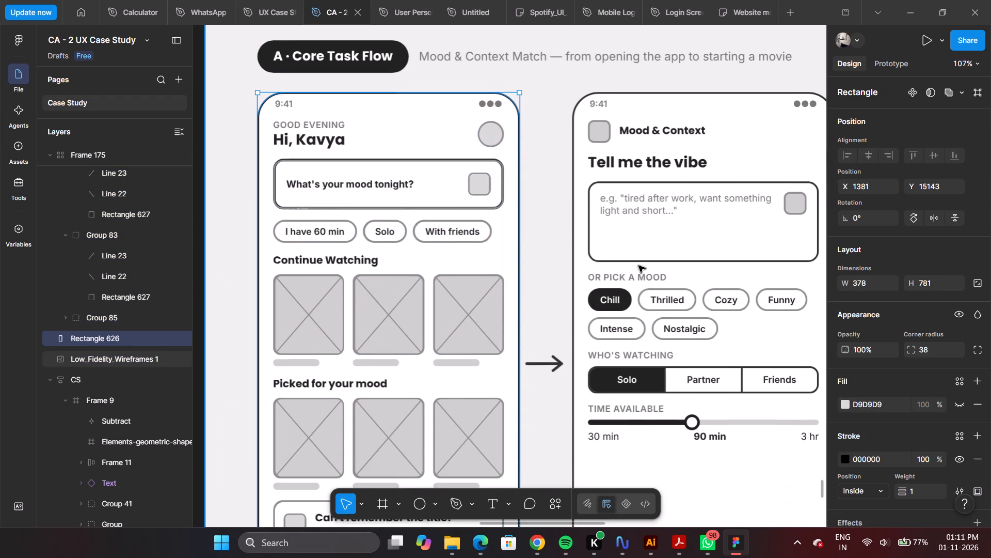
{"action": "scroll", "coordinate": [638, 266], "scroll_direction": "down", "scroll_amount": 1}
{"action": "scroll", "coordinate": [891, 296], "scroll_direction": "down", "scroll_amount": 10}
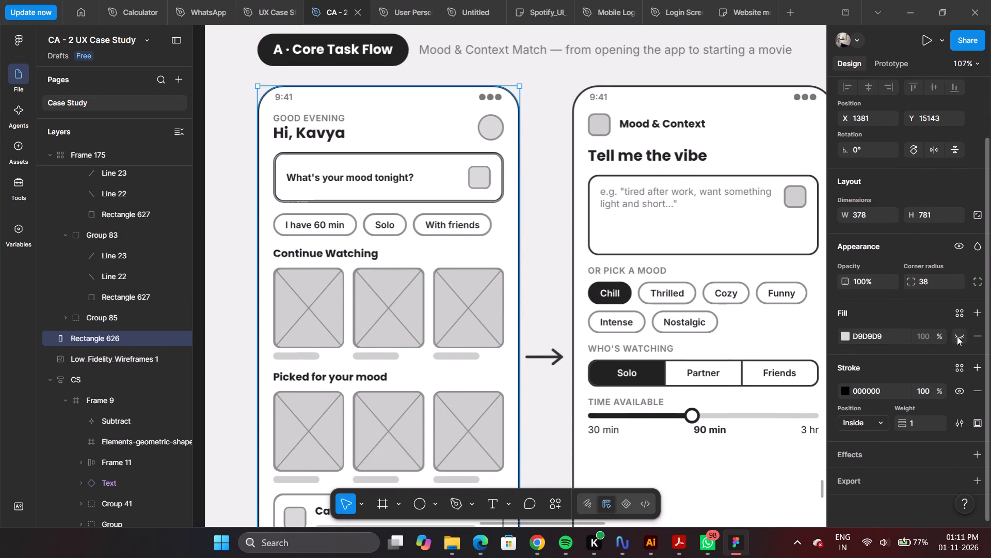
{"action": "left_click", "coordinate": [958, 336]}
{"action": "scroll", "coordinate": [396, 303], "scroll_direction": "down", "scroll_amount": 5, "text": "ctrl"}
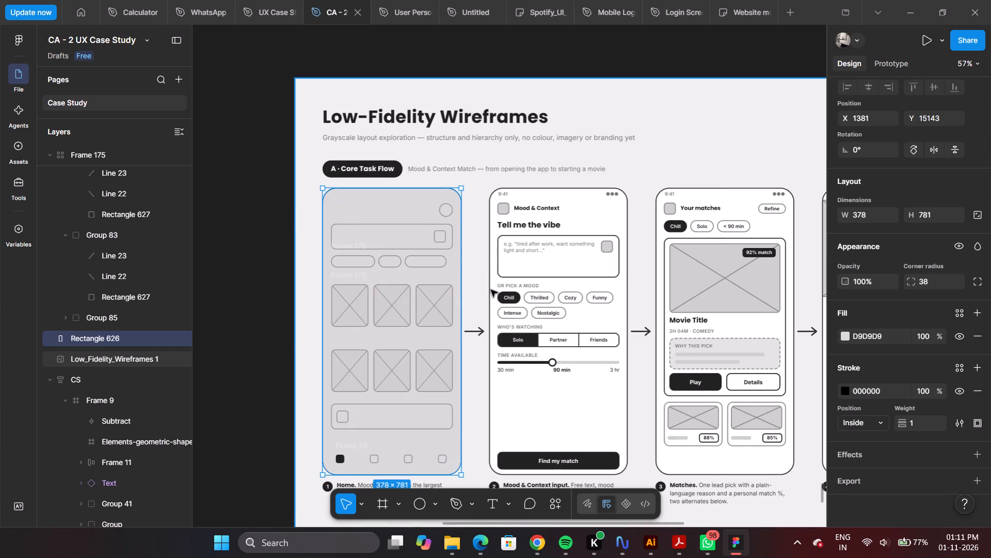
{"action": "key", "text": "ctrl+z"}
{"action": "left_click", "coordinate": [845, 336]}
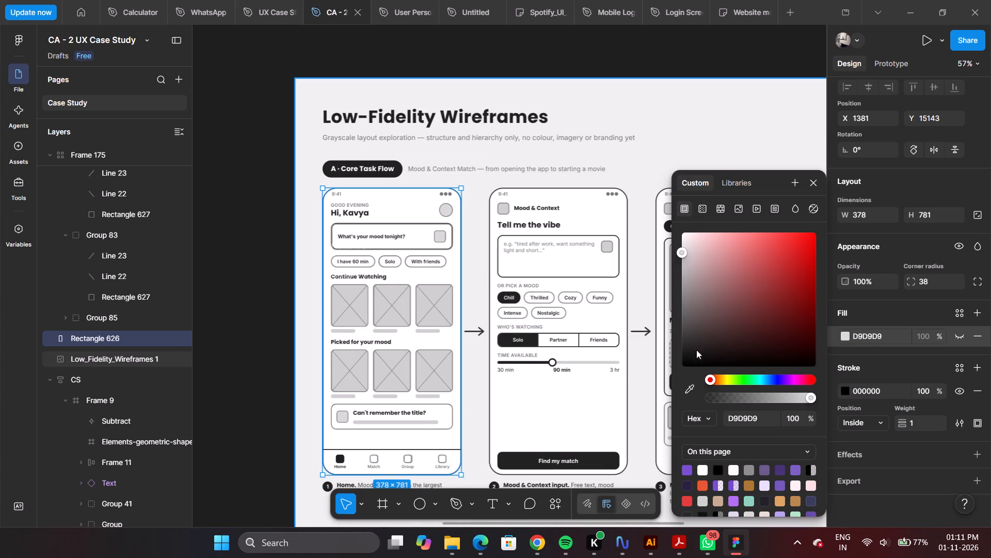
{"action": "left_click", "coordinate": [692, 390]}
{"action": "left_click", "coordinate": [417, 212]}
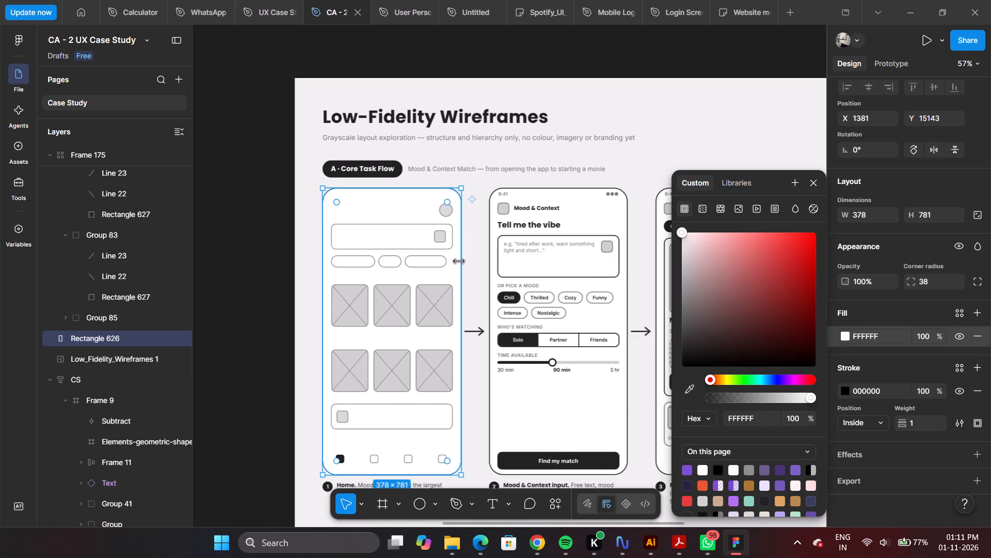
{"action": "scroll", "coordinate": [459, 261], "scroll_direction": "down", "scroll_amount": 4, "text": "ctrl"}
{"action": "scroll", "coordinate": [427, 276], "scroll_direction": "up", "scroll_amount": 4, "text": "ctrl"}
{"action": "left_click", "coordinate": [295, 301], "text": "ctrl"}
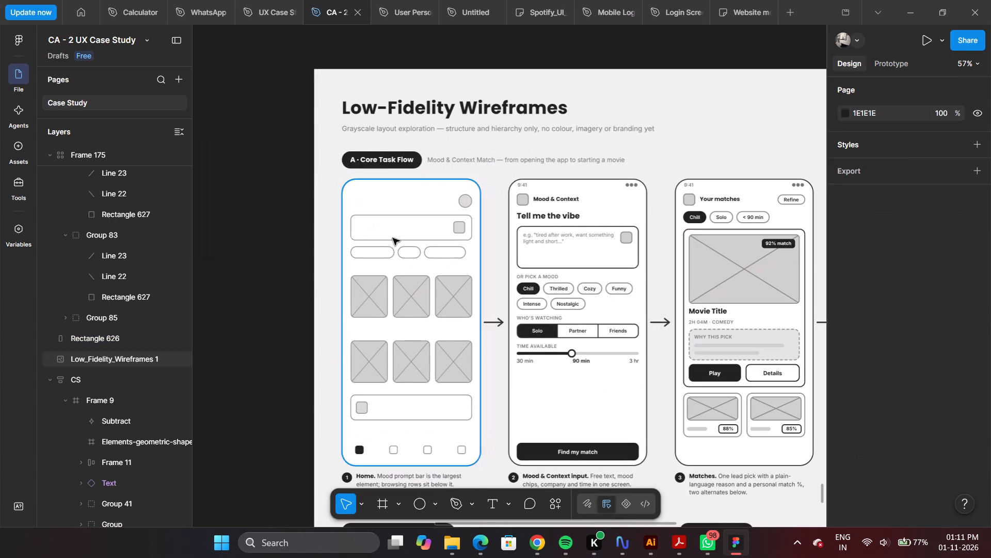
Examine the white-filled Home screen recreation beside the neighbouring wireframe screens and across the whole sheet.
{"action": "scroll", "coordinate": [400, 236], "scroll_direction": "up", "scroll_amount": 3, "text": "ctrl"}
{"action": "scroll", "coordinate": [388, 271], "scroll_direction": "down", "scroll_amount": 6}
{"action": "scroll", "coordinate": [415, 349], "scroll_direction": "up", "scroll_amount": 2}
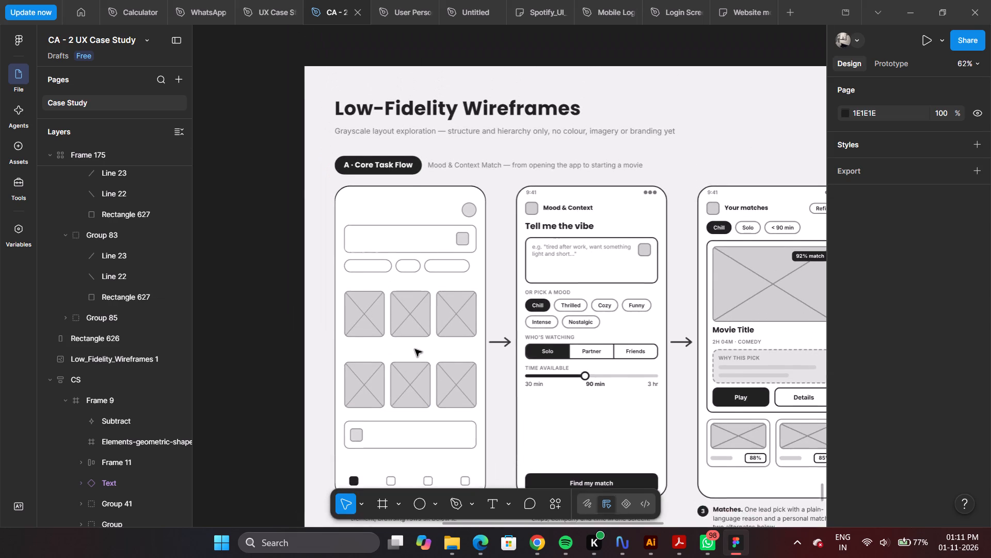
{"action": "scroll", "coordinate": [415, 349], "scroll_direction": "up", "scroll_amount": 2}
{"action": "scroll", "coordinate": [415, 349], "scroll_direction": "down", "scroll_amount": 4}
{"action": "scroll", "coordinate": [407, 289], "scroll_direction": "up", "scroll_amount": 4, "text": "ctrl"}
{"action": "scroll", "coordinate": [450, 340], "scroll_direction": "down", "scroll_amount": 4, "text": "ctrl"}
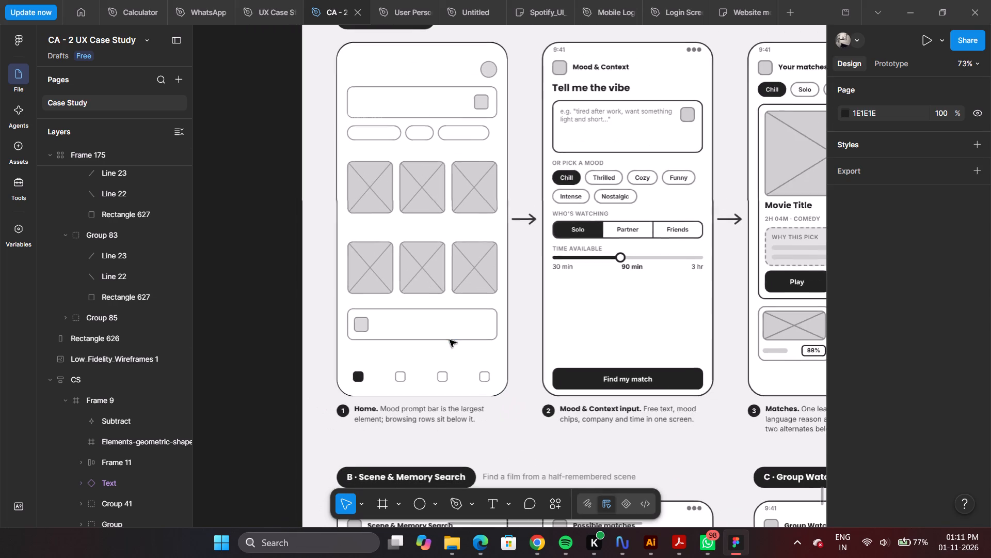
{"action": "scroll", "coordinate": [430, 235], "scroll_direction": "down", "scroll_amount": 5, "text": "ctrl"}
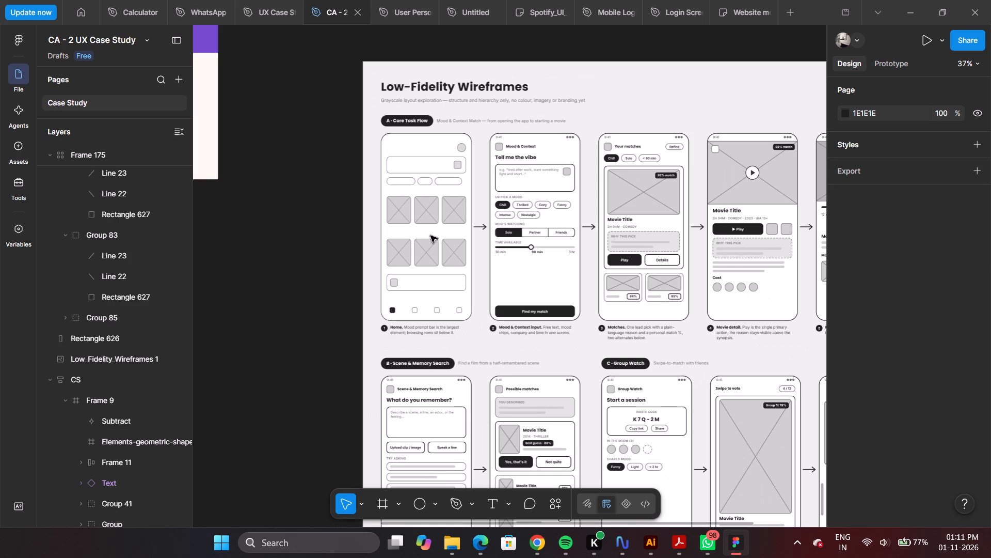
{"action": "scroll", "coordinate": [418, 323], "scroll_direction": "down", "scroll_amount": 9, "text": "ctrl"}
{"action": "scroll", "coordinate": [506, 396], "scroll_direction": "up", "scroll_amount": 5, "text": "ctrl"}
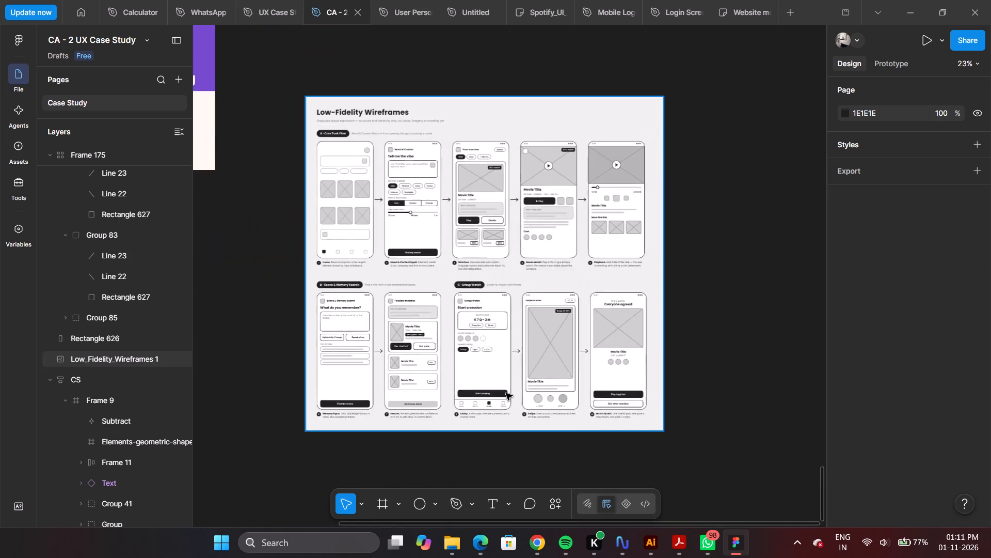
Duplicate the Low-Fidelity Wireframes image and place the copy flush against the original's right edge at X 3703, Y 14843.
{"action": "scroll", "coordinate": [530, 290], "scroll_direction": "down", "scroll_amount": 4, "text": "ctrl"}
{"action": "left_click", "coordinate": [538, 179], "text": "ctrl"}
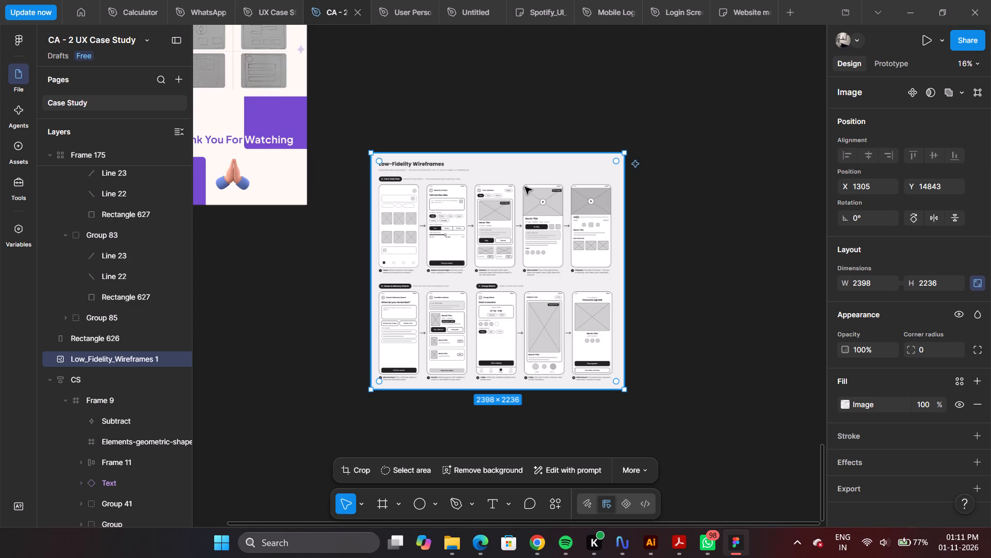
{"action": "scroll", "coordinate": [523, 187], "scroll_direction": "down", "scroll_amount": 6, "text": "ctrl"}
{"action": "scroll", "coordinate": [760, 285], "scroll_direction": "up", "scroll_amount": 4, "text": "ctrl"}
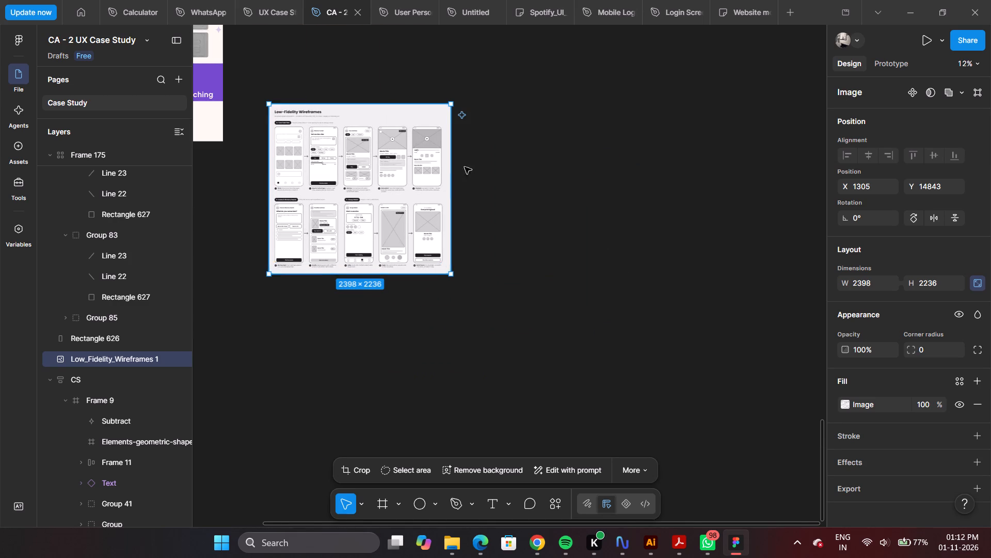
{"action": "scroll", "coordinate": [465, 167], "scroll_direction": "down", "scroll_amount": 3, "text": "ctrl"}
{"action": "scroll", "coordinate": [292, 152], "scroll_direction": "up", "scroll_amount": 4, "text": "ctrl"}
{"action": "left_click_drag", "start_coordinate": [440, 125], "coordinate": [572, 135], "text": "alt+shift"}
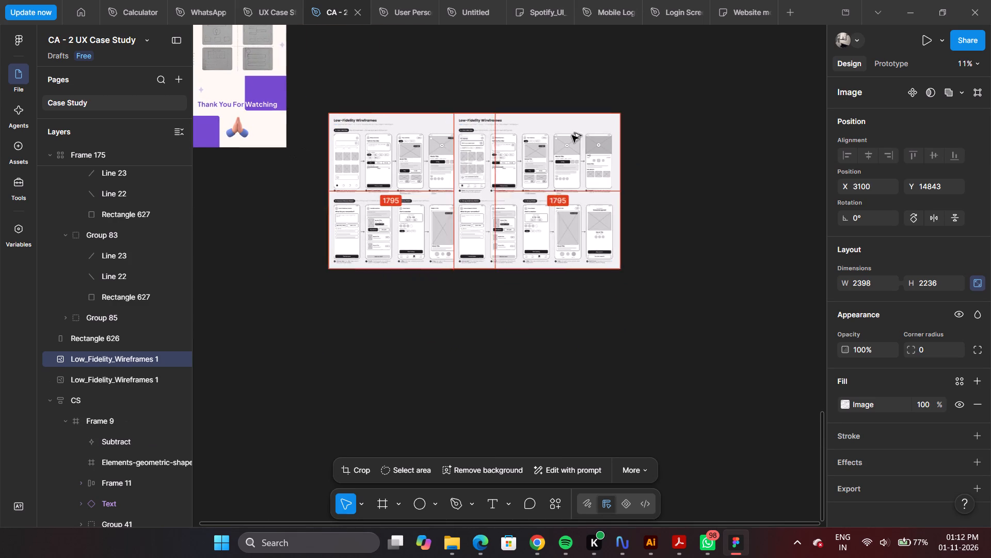
{"action": "left_click_drag", "start_coordinate": [572, 135], "coordinate": [611, 135], "text": "alt+shift"}
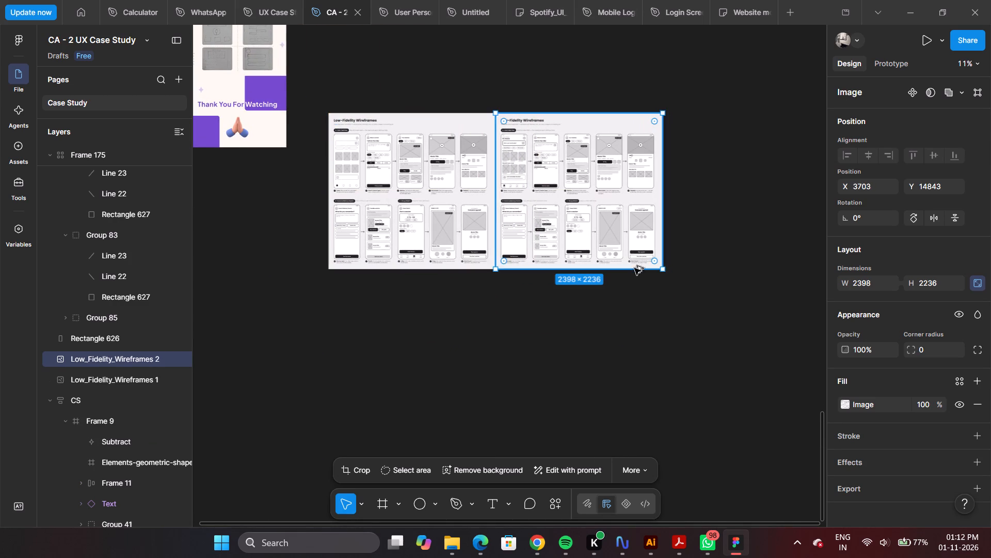
{"action": "left_click", "coordinate": [595, 316]}
Examine the Scene & Memory Search and Group Watch screens in the second row of the wireframe sheet.
{"action": "scroll", "coordinate": [395, 184], "scroll_direction": "up", "scroll_amount": 11, "text": "ctrl"}
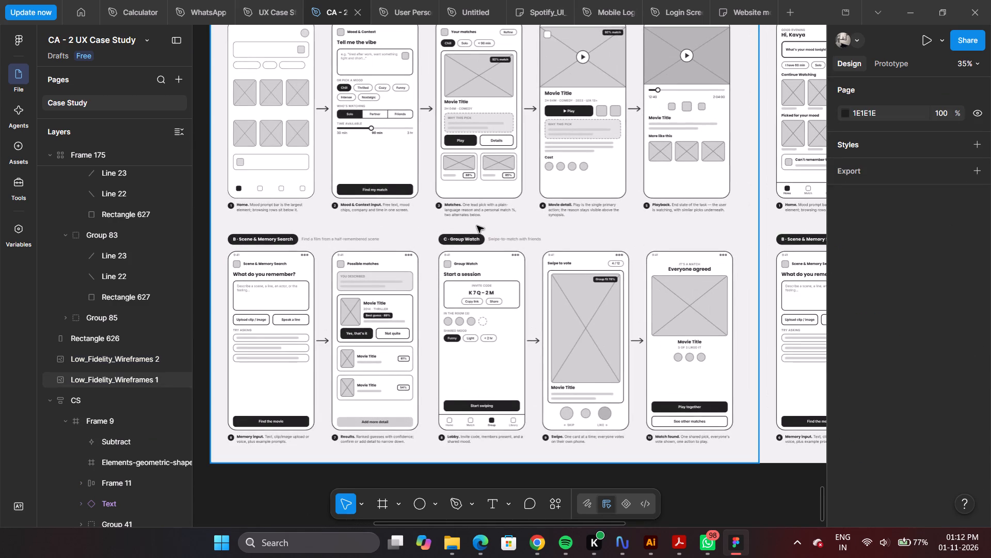
{"action": "scroll", "coordinate": [477, 226], "scroll_direction": "down", "scroll_amount": 3}
{"action": "scroll", "coordinate": [475, 296], "scroll_direction": "up", "scroll_amount": 6, "text": "ctrl"}
{"action": "scroll", "coordinate": [502, 237], "scroll_direction": "down", "scroll_amount": 4, "text": "ctrl"}
{"action": "scroll", "coordinate": [450, 385], "scroll_direction": "up", "scroll_amount": 4, "text": "ctrl"}
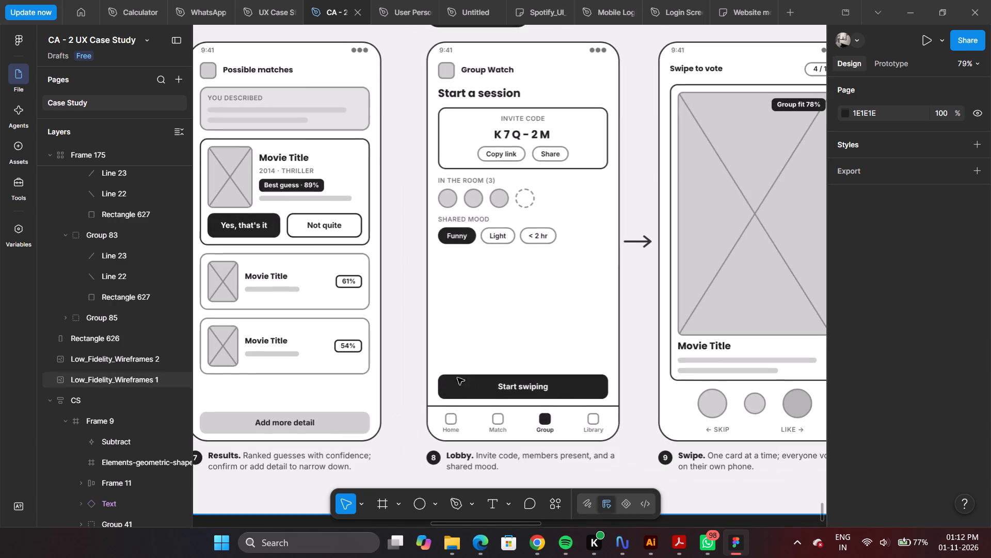
{"action": "scroll", "coordinate": [569, 253], "scroll_direction": "down", "scroll_amount": 4, "text": "ctrl"}
{"action": "scroll", "coordinate": [569, 253], "scroll_direction": "up", "scroll_amount": 4, "text": "ctrl"}
{"action": "scroll", "coordinate": [575, 215], "scroll_direction": "down", "scroll_amount": 4, "text": "ctrl"}
{"action": "scroll", "coordinate": [569, 173], "scroll_direction": "up", "scroll_amount": 4, "text": "ctrl"}
{"action": "scroll", "coordinate": [567, 127], "scroll_direction": "down", "scroll_amount": 4, "text": "ctrl"}
{"action": "scroll", "coordinate": [597, 147], "scroll_direction": "down", "scroll_amount": 3}
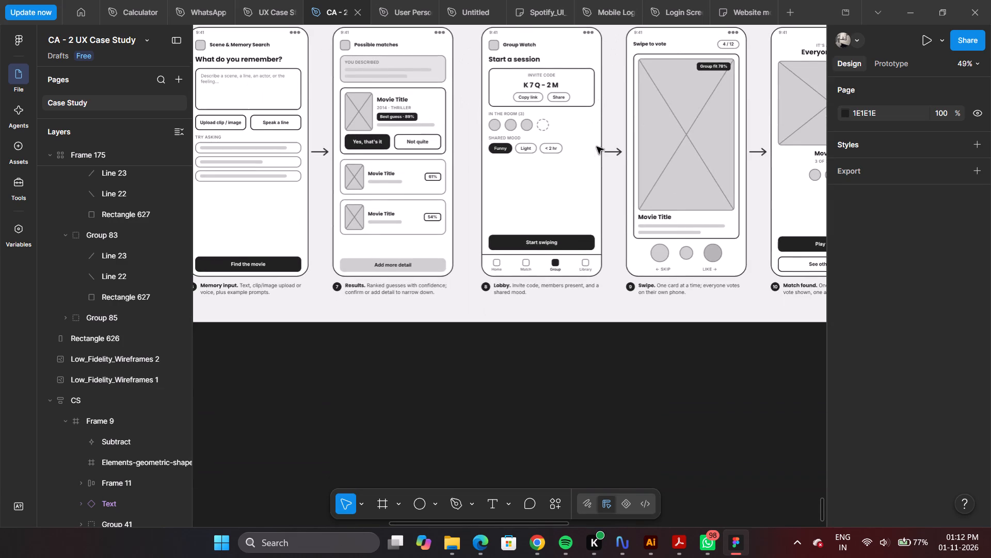
{"action": "scroll", "coordinate": [597, 147], "scroll_direction": "down", "scroll_amount": 1}
{"action": "scroll", "coordinate": [584, 148], "scroll_direction": "up", "scroll_amount": 4}
{"action": "scroll", "coordinate": [584, 147], "scroll_direction": "down", "scroll_amount": 4, "text": "ctrl"}
{"action": "scroll", "coordinate": [420, 149], "scroll_direction": "up", "scroll_amount": 4, "text": "ctrl"}
{"action": "scroll", "coordinate": [426, 162], "scroll_direction": "up", "scroll_amount": 3}
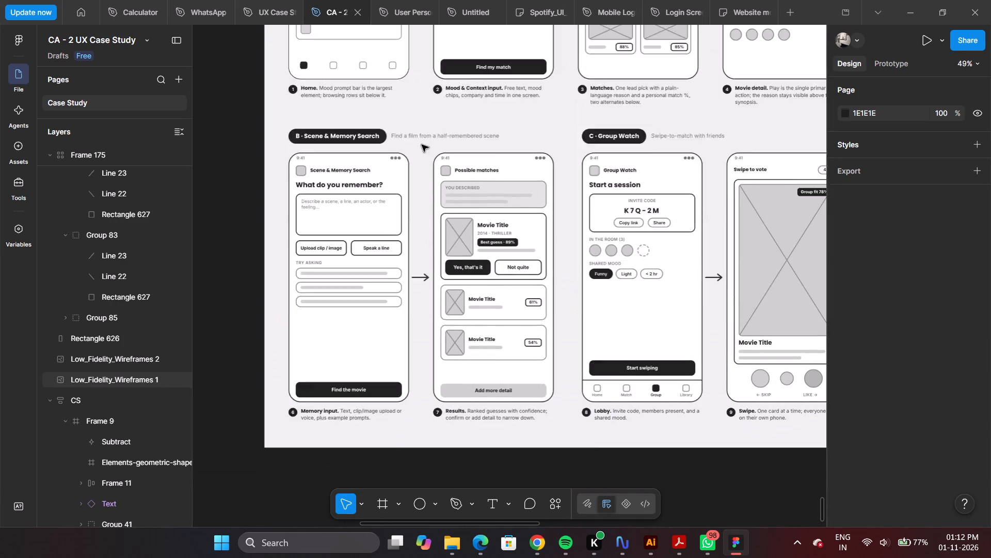
{"action": "scroll", "coordinate": [422, 145], "scroll_direction": "up", "scroll_amount": 2}
{"action": "scroll", "coordinate": [371, 214], "scroll_direction": "up", "scroll_amount": 4, "text": "ctrl"}
{"action": "scroll", "coordinate": [386, 191], "scroll_direction": "down", "scroll_amount": 5, "text": "ctrl"}
{"action": "scroll", "coordinate": [401, 209], "scroll_direction": "up", "scroll_amount": 3, "text": "ctrl"}
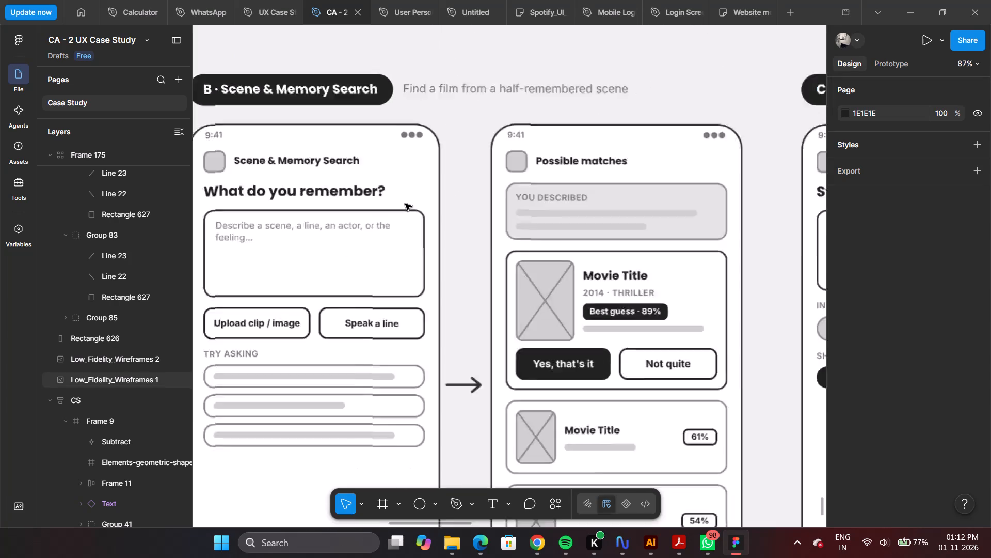
Examine the Core Task Flow row, from the recreated Home screen to the Matches and Movie detail screens.
{"action": "scroll", "coordinate": [405, 204], "scroll_direction": "up", "scroll_amount": 3, "text": "ctrl"}
{"action": "scroll", "coordinate": [404, 197], "scroll_direction": "down", "scroll_amount": 7, "text": "ctrl"}
{"action": "scroll", "coordinate": [407, 199], "scroll_direction": "up", "scroll_amount": 6}
{"action": "scroll", "coordinate": [408, 196], "scroll_direction": "down", "scroll_amount": 2, "text": "ctrl"}
{"action": "scroll", "coordinate": [396, 231], "scroll_direction": "up", "scroll_amount": 4, "text": "ctrl"}
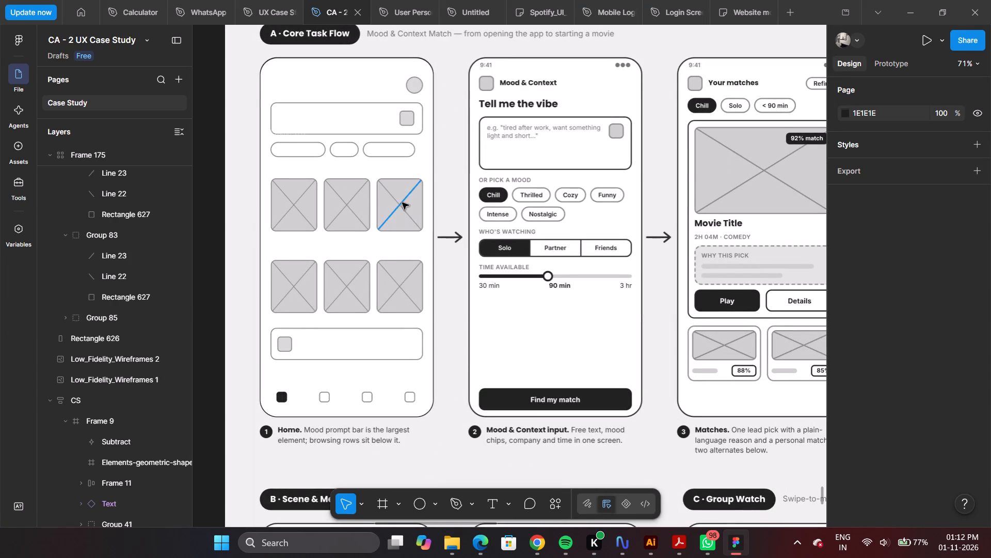
{"action": "scroll", "coordinate": [402, 203], "scroll_direction": "down", "scroll_amount": 3, "text": "ctrl"}
{"action": "scroll", "coordinate": [625, 238], "scroll_direction": "up", "scroll_amount": 4, "text": "ctrl"}
{"action": "scroll", "coordinate": [481, 220], "scroll_direction": "up", "scroll_amount": 2, "text": "ctrl"}
{"action": "scroll", "coordinate": [535, 264], "scroll_direction": "down", "scroll_amount": 5, "text": "ctrl"}
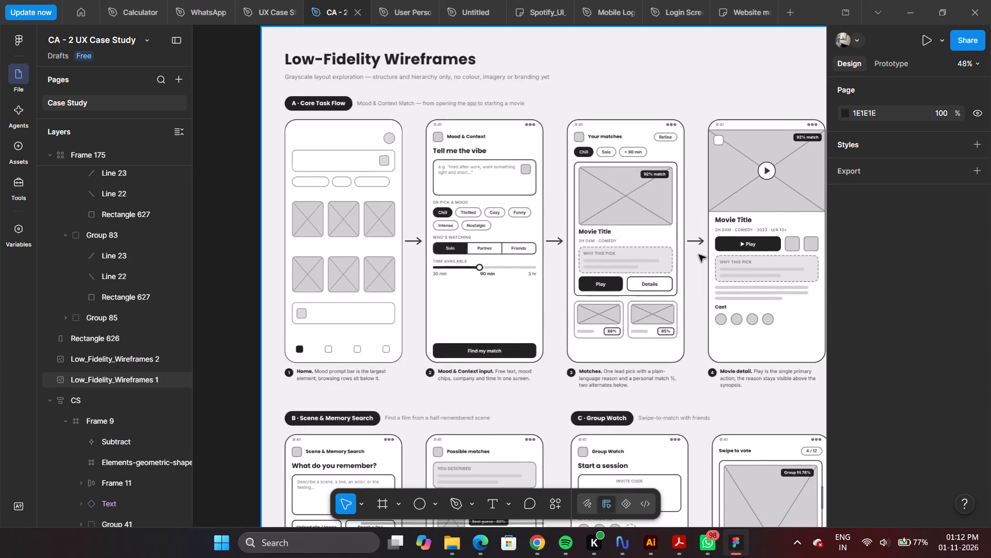
{"action": "scroll", "coordinate": [725, 253], "scroll_direction": "up", "scroll_amount": 5, "text": "ctrl"}
{"action": "scroll", "coordinate": [589, 247], "scroll_direction": "down", "scroll_amount": 3, "text": "ctrl"}
{"action": "scroll", "coordinate": [722, 276], "scroll_direction": "up", "scroll_amount": 3, "text": "ctrl"}
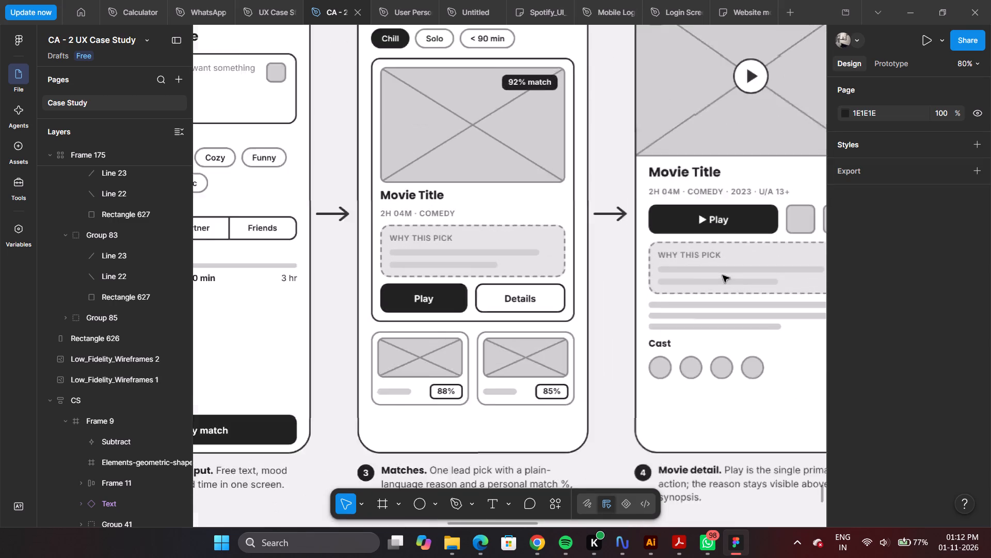
{"action": "scroll", "coordinate": [723, 275], "scroll_direction": "up", "scroll_amount": 2, "text": "ctrl"}
{"action": "scroll", "coordinate": [533, 223], "scroll_direction": "down", "scroll_amount": 3, "text": "ctrl"}
{"action": "scroll", "coordinate": [445, 211], "scroll_direction": "down", "scroll_amount": 2, "text": "ctrl"}
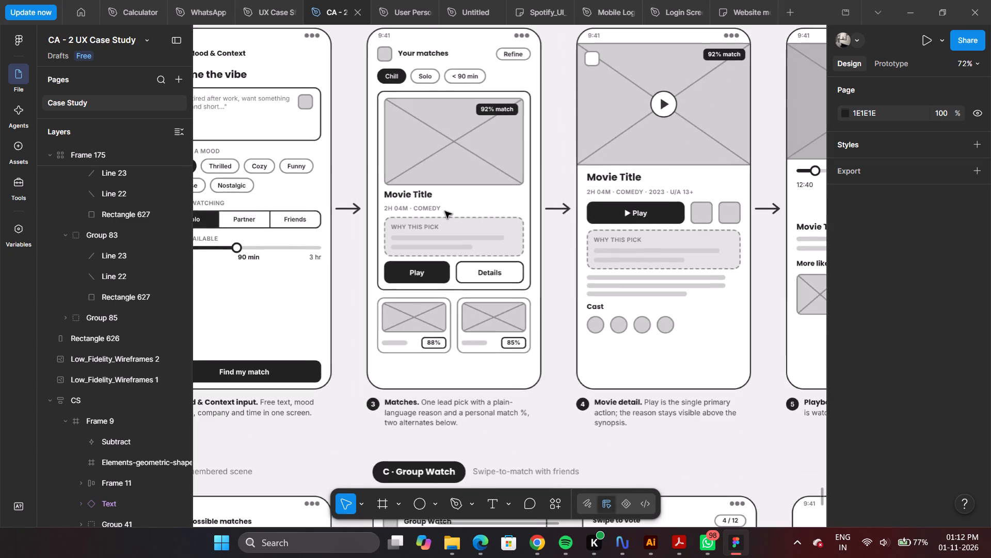
{"action": "scroll", "coordinate": [522, 209], "scroll_direction": "down", "scroll_amount": 5, "text": "ctrl"}
{"action": "scroll", "coordinate": [620, 208], "scroll_direction": "down", "scroll_amount": 2, "text": "ctrl"}
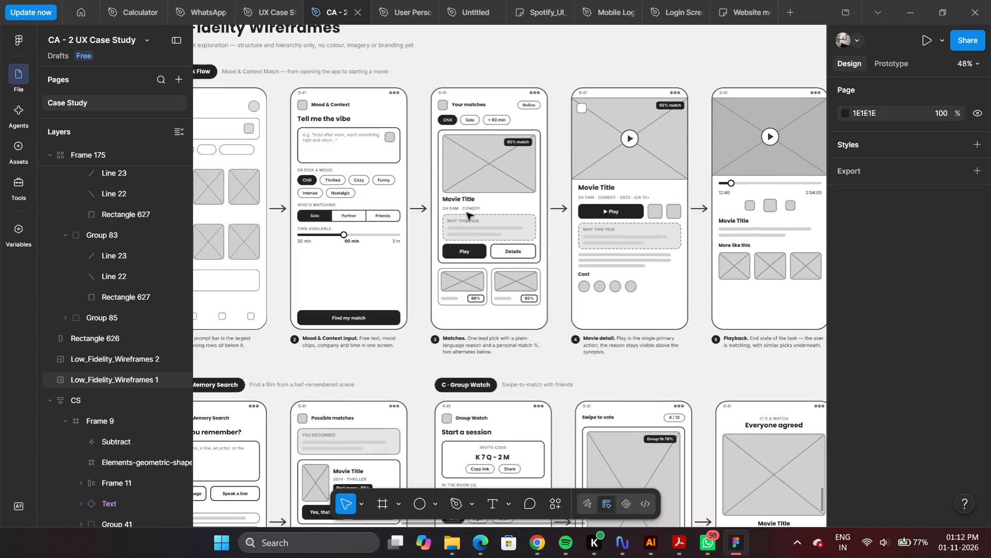
Examine the Mood & Context screen's mood chips, Who's Watching selector and time slider close up.
{"action": "scroll", "coordinate": [365, 210], "scroll_direction": "up", "scroll_amount": 3, "text": "ctrl"}
{"action": "scroll", "coordinate": [615, 196], "scroll_direction": "down", "scroll_amount": 4, "text": "ctrl"}
{"action": "scroll", "coordinate": [482, 192], "scroll_direction": "up", "scroll_amount": 3, "text": "ctrl"}
{"action": "scroll", "coordinate": [431, 178], "scroll_direction": "up", "scroll_amount": 7, "text": "ctrl"}
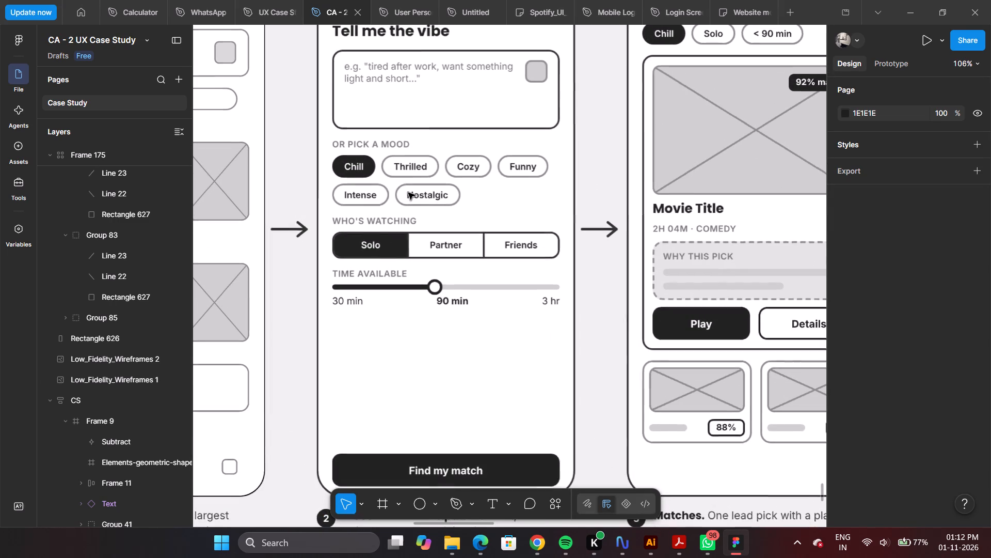
{"action": "scroll", "coordinate": [392, 209], "scroll_direction": "up", "scroll_amount": 3, "text": "ctrl"}
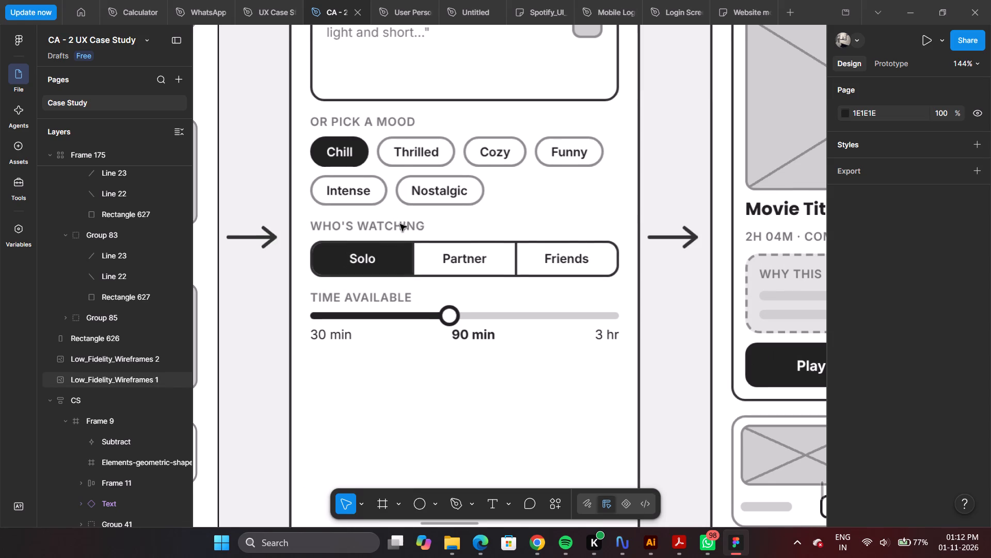
{"action": "scroll", "coordinate": [401, 221], "scroll_direction": "up", "scroll_amount": 3, "text": "ctrl"}
{"action": "scroll", "coordinate": [488, 205], "scroll_direction": "up", "scroll_amount": 2, "text": "ctrl"}
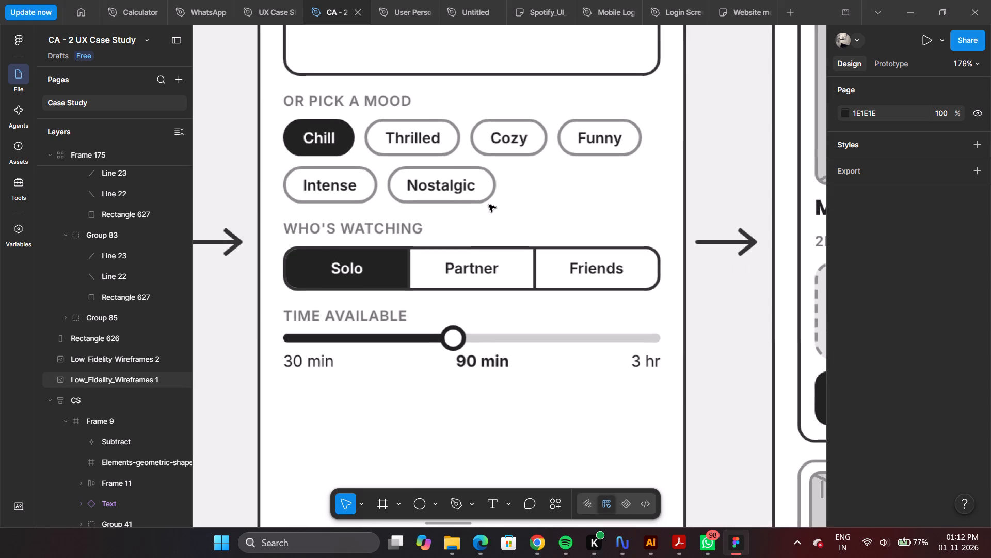
{"action": "scroll", "coordinate": [489, 204], "scroll_direction": "up", "scroll_amount": 1}
{"action": "scroll", "coordinate": [508, 187], "scroll_direction": "down", "scroll_amount": 2, "text": "alt"}
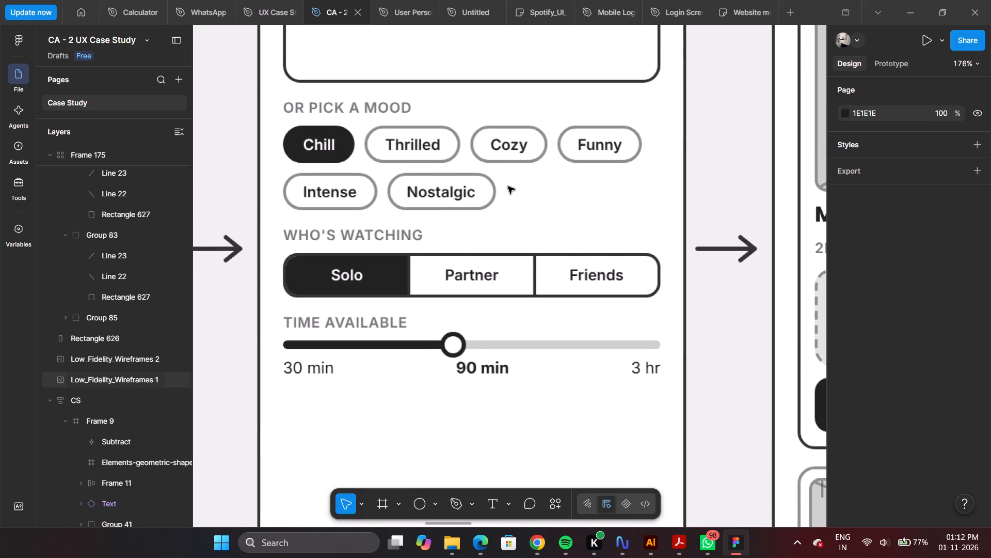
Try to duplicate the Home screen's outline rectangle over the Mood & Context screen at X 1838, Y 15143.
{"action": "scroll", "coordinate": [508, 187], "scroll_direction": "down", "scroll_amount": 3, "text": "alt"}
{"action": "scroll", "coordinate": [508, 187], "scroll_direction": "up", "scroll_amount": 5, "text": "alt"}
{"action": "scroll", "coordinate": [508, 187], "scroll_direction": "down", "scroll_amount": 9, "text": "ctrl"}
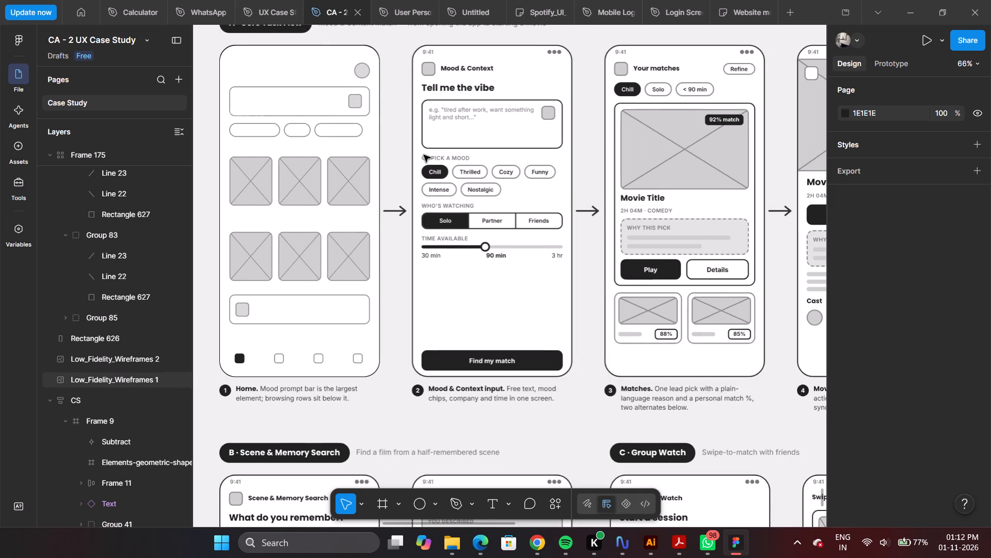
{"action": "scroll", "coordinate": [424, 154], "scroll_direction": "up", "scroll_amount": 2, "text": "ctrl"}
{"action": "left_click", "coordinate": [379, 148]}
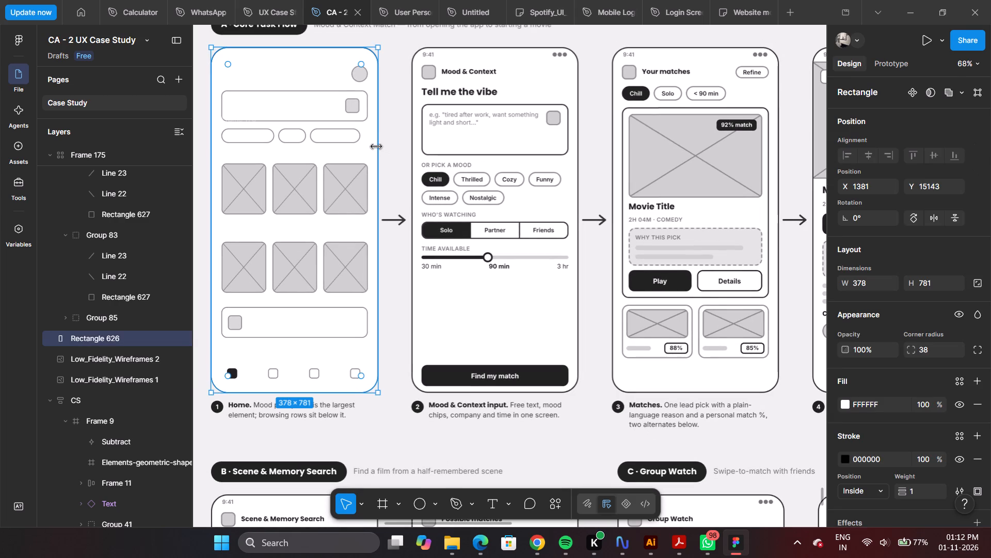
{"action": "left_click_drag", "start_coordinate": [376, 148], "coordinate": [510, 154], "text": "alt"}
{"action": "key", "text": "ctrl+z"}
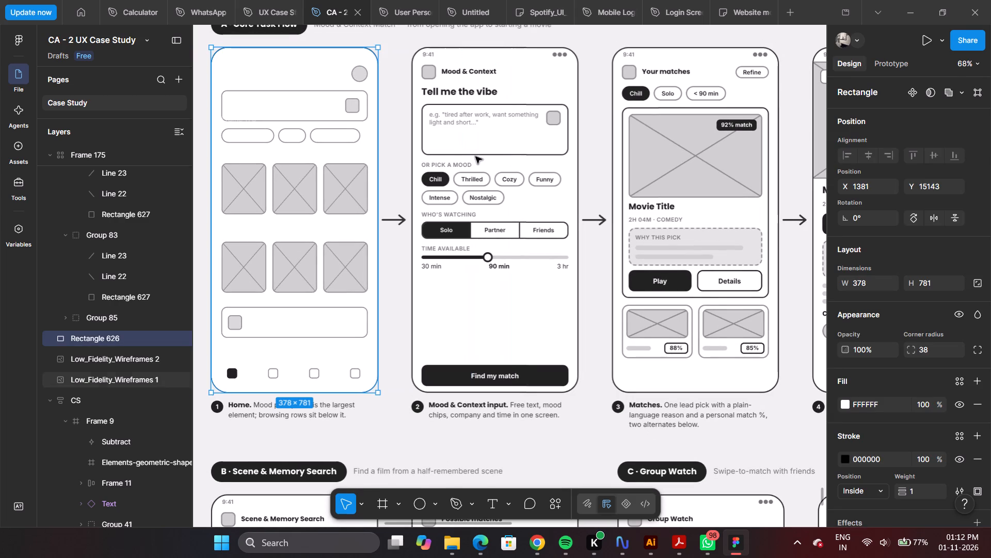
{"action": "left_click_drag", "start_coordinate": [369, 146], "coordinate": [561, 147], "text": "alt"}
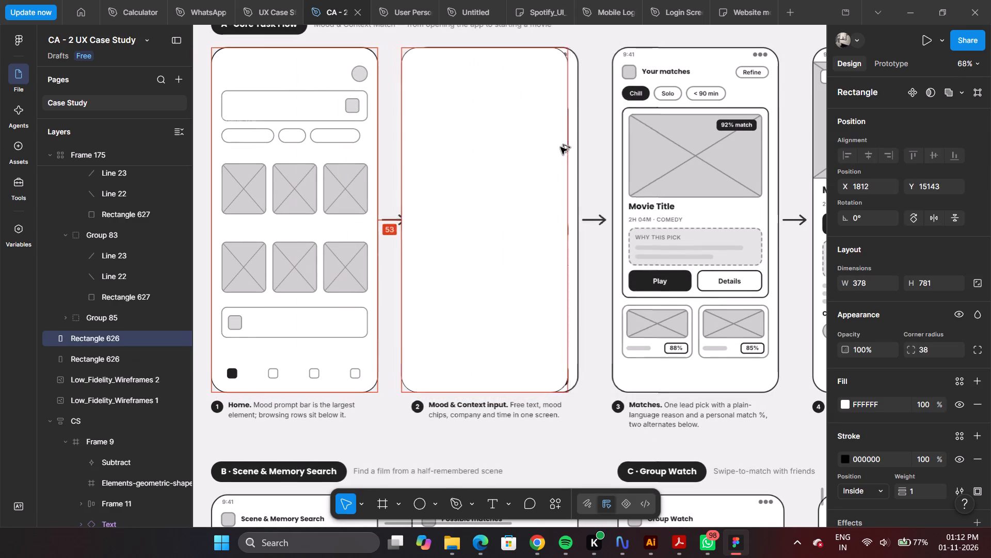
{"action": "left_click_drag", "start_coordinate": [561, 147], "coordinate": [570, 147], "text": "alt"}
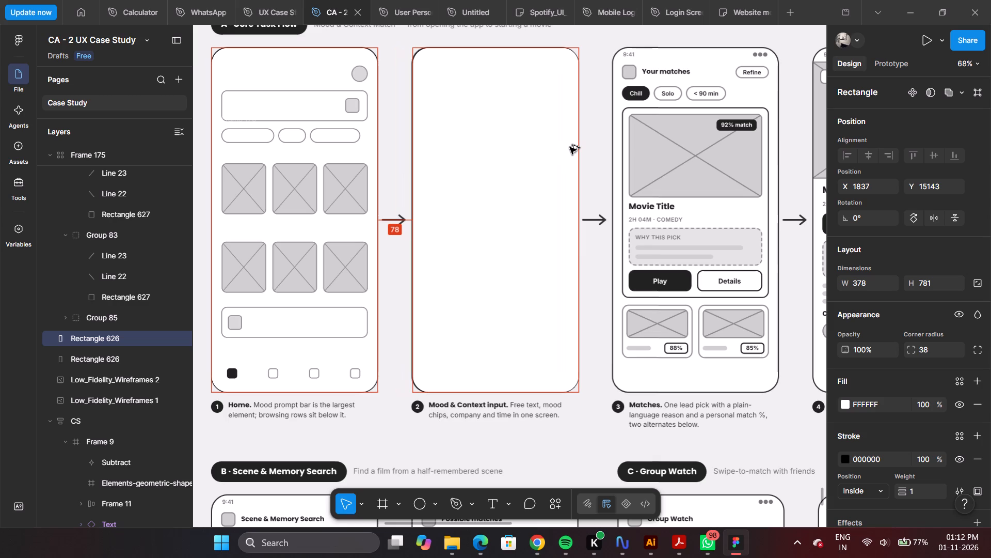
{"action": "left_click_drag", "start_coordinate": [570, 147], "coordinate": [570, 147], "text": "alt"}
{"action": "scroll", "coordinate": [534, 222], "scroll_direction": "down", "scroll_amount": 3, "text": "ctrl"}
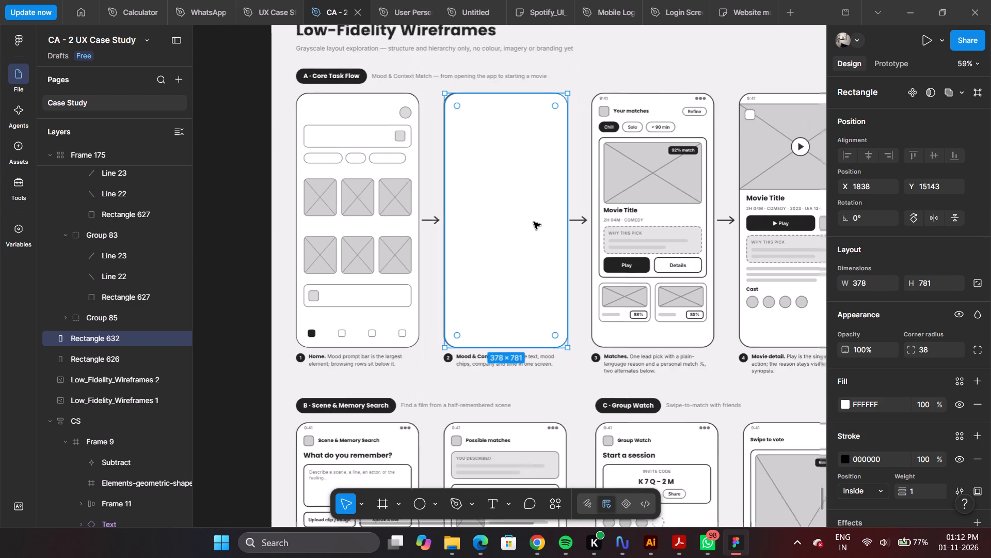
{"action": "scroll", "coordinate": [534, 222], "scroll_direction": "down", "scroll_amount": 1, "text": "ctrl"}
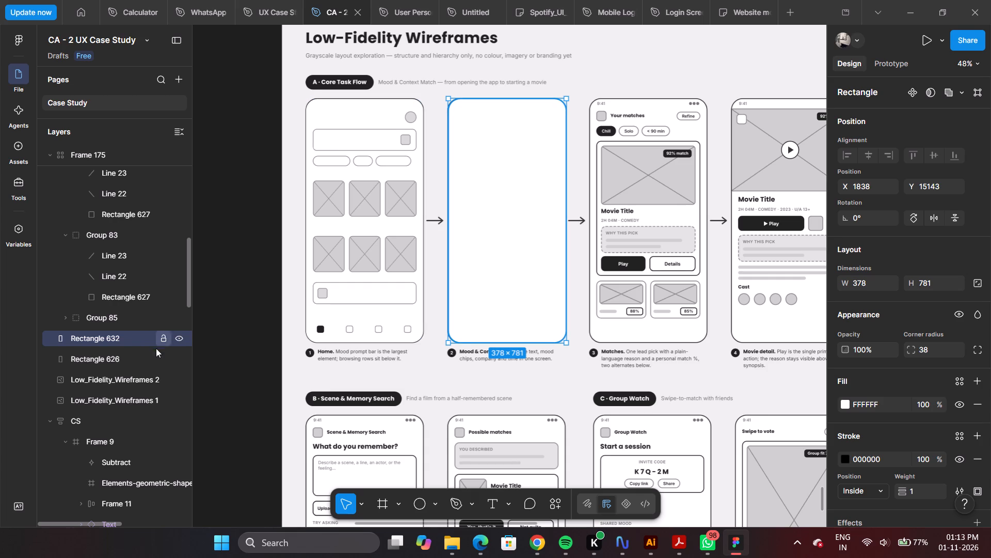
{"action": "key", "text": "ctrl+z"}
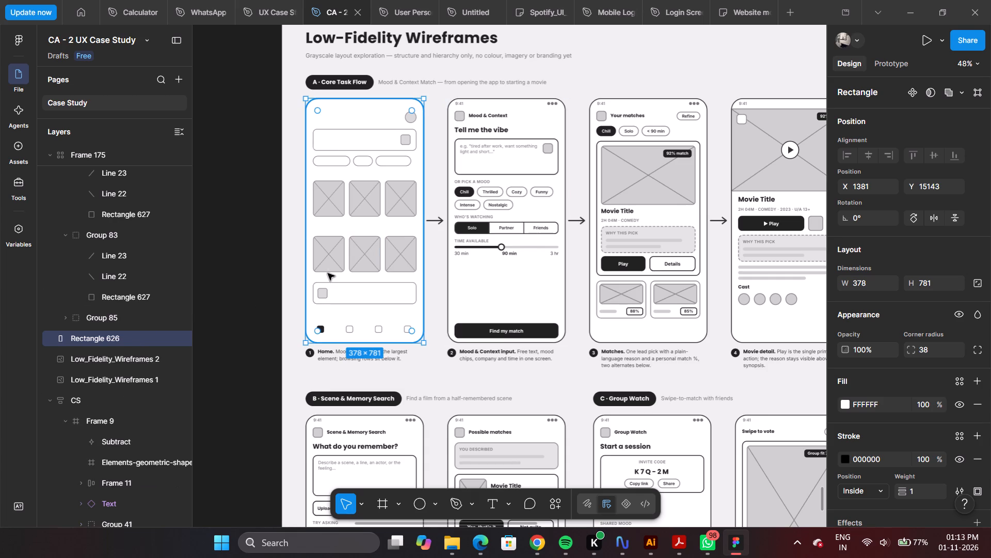
Group the nine elements of the recreated Home screen, leaving out the wireframe image behind them.
{"action": "left_click", "coordinate": [242, 216]}
{"action": "left_click_drag", "start_coordinate": [277, 99], "coordinate": [446, 342]}
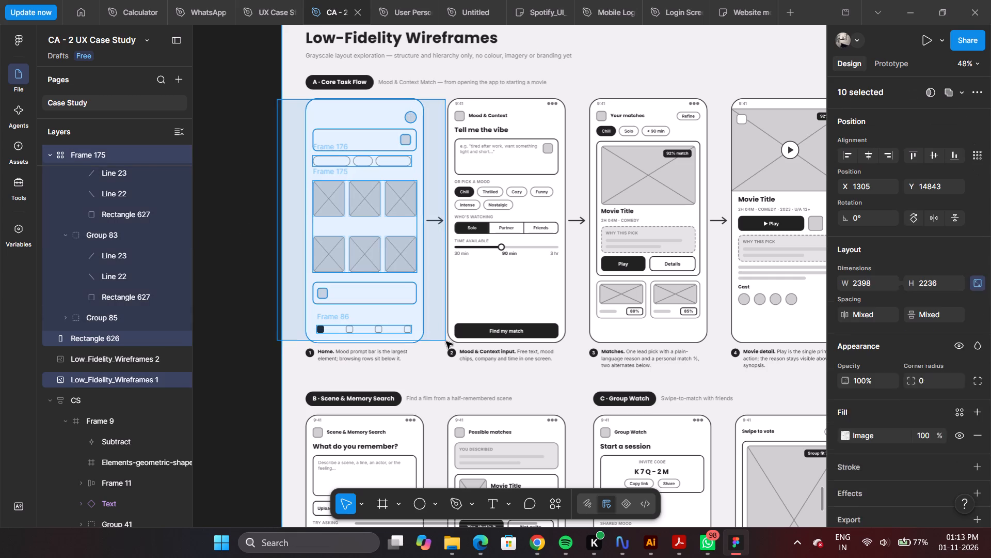
{"action": "left_click_drag", "start_coordinate": [446, 342], "coordinate": [430, 353]}
{"action": "left_click", "coordinate": [248, 262]}
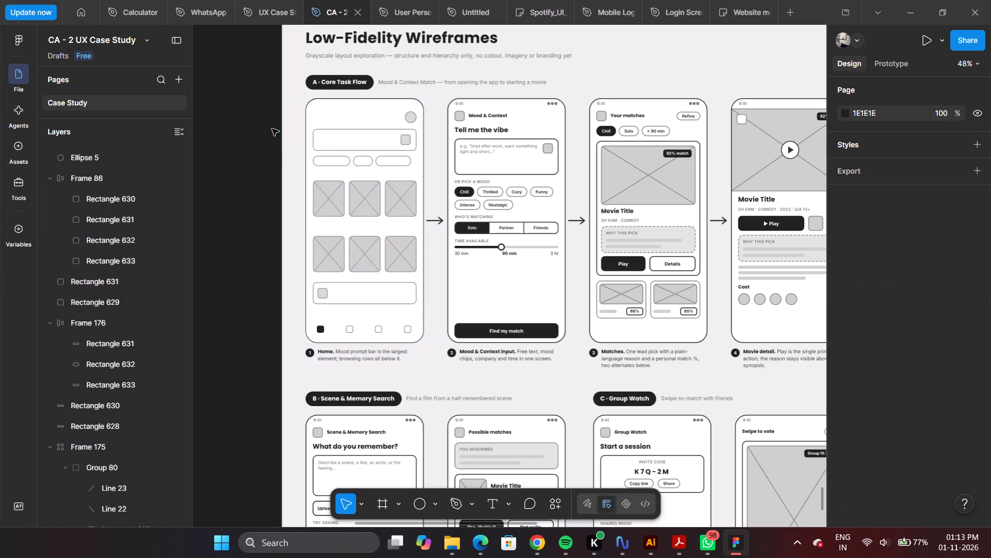
{"action": "scroll", "coordinate": [306, 154], "scroll_direction": "down", "scroll_amount": 6, "text": "ctrl"}
{"action": "left_click_drag", "start_coordinate": [279, 113], "coordinate": [364, 245]}
{"action": "left_click", "coordinate": [385, 116], "text": "shift"}
{"action": "scroll", "coordinate": [325, 195], "scroll_direction": "up", "scroll_amount": 5, "text": "ctrl"}
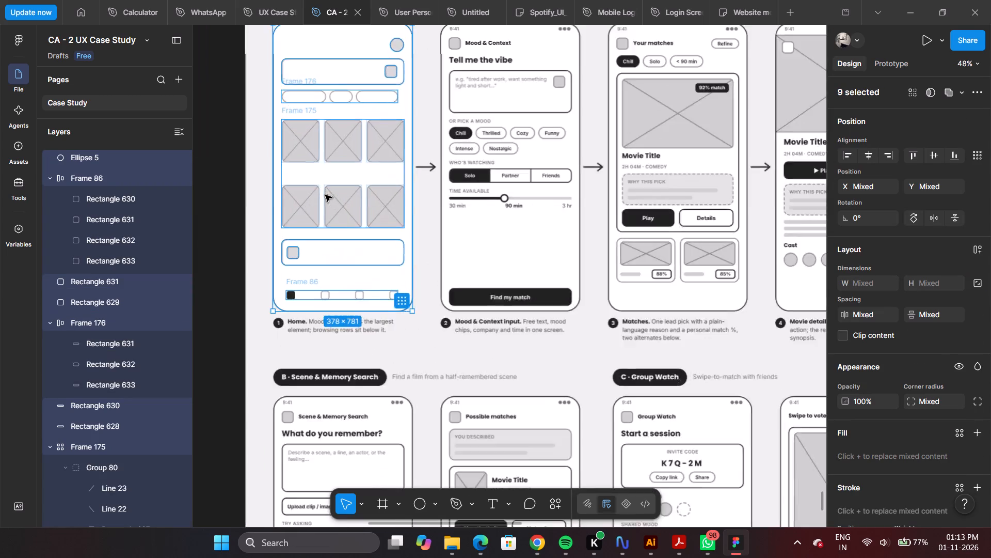
{"action": "scroll", "coordinate": [325, 195], "scroll_direction": "up", "scroll_amount": 5, "text": "ctrl"}
{"action": "scroll", "coordinate": [325, 195], "scroll_direction": "down", "scroll_amount": 5, "text": "ctrl"}
{"action": "scroll", "coordinate": [321, 209], "scroll_direction": "up", "scroll_amount": 5, "text": "ctrl"}
{"action": "scroll", "coordinate": [322, 207], "scroll_direction": "up", "scroll_amount": 4}
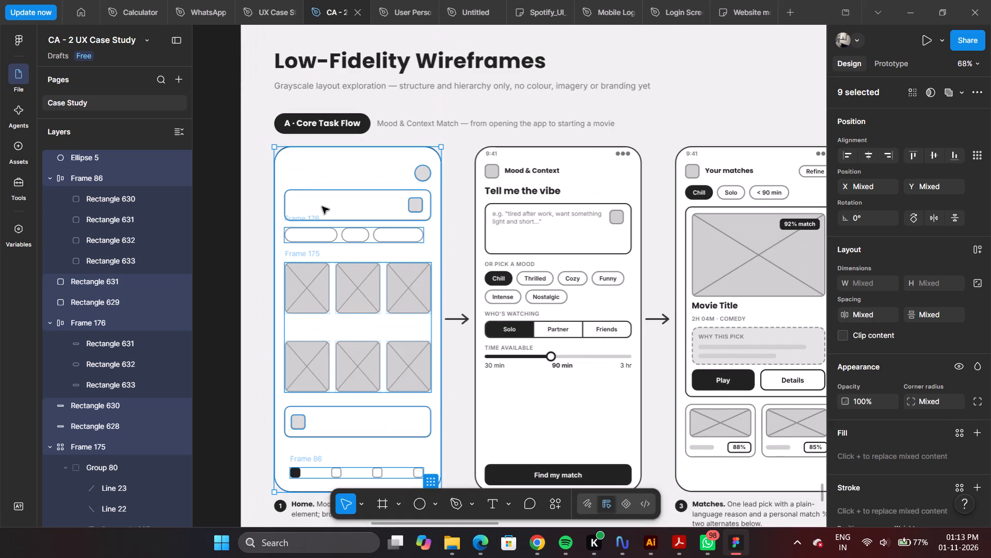
{"action": "key", "text": "ctrl+g"}
Rename the new group of Home screen elements as Home.
{"action": "scroll", "coordinate": [357, 204], "scroll_direction": "down", "scroll_amount": 2}
{"action": "double_click", "coordinate": [83, 160]}
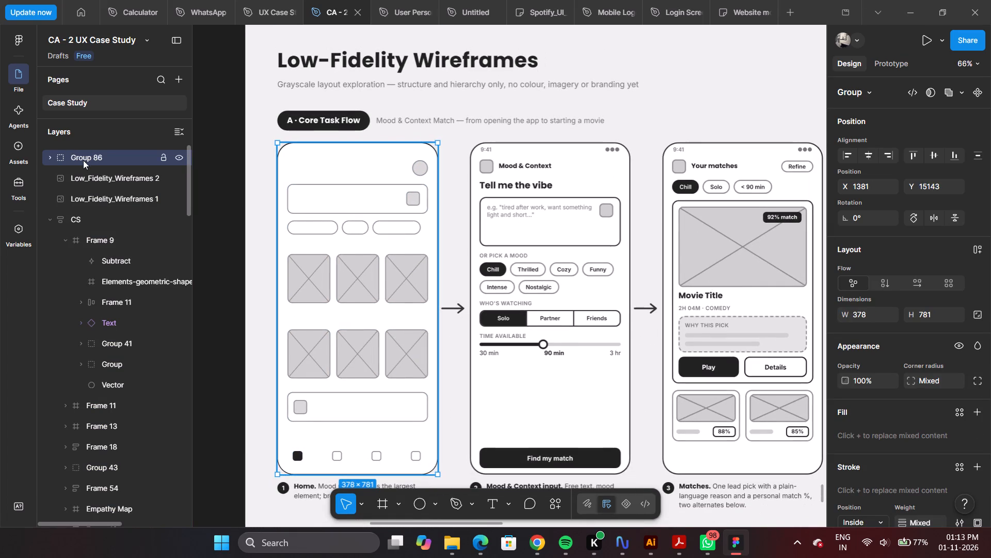
{"action": "type", "text": "Home"}
{"action": "key", "text": "space"}
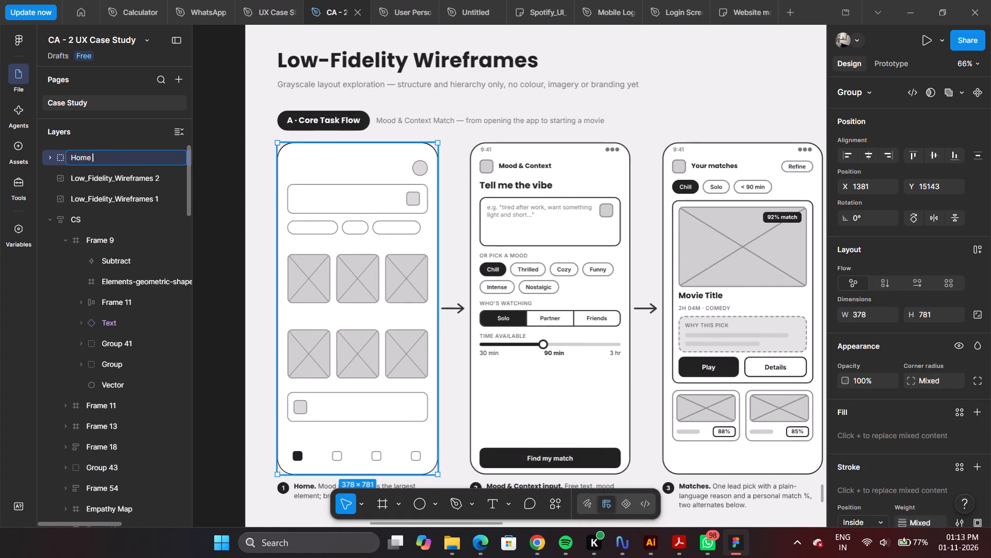
{"action": "left_click", "coordinate": [209, 160]}
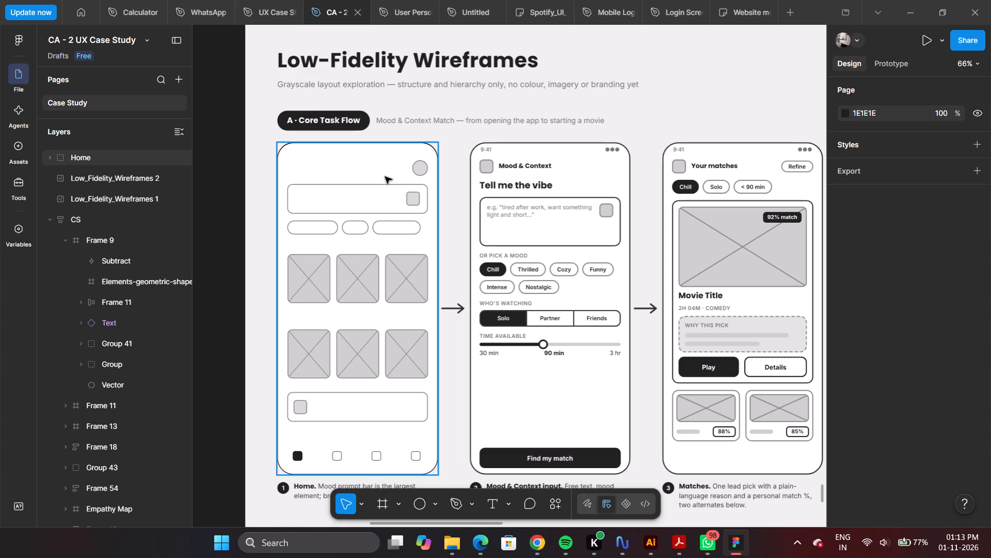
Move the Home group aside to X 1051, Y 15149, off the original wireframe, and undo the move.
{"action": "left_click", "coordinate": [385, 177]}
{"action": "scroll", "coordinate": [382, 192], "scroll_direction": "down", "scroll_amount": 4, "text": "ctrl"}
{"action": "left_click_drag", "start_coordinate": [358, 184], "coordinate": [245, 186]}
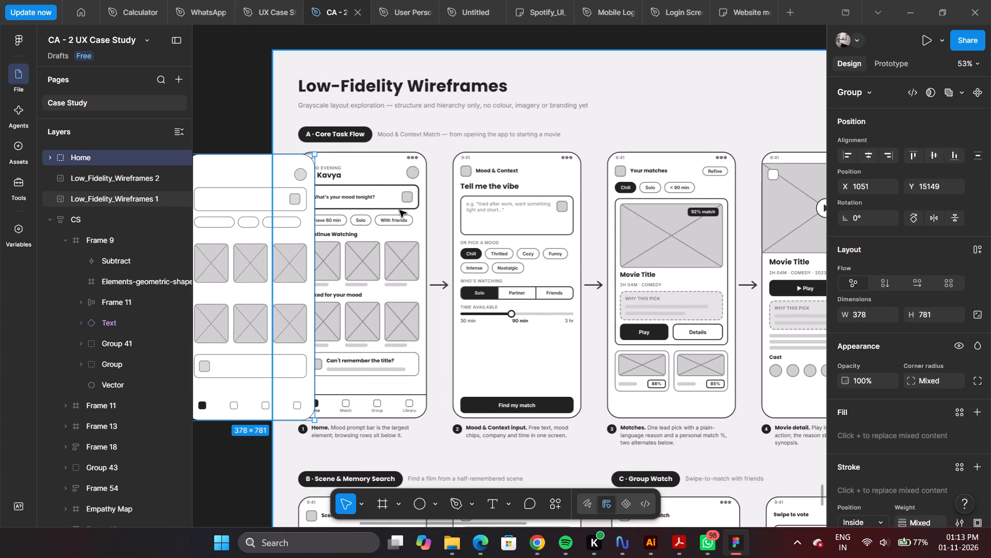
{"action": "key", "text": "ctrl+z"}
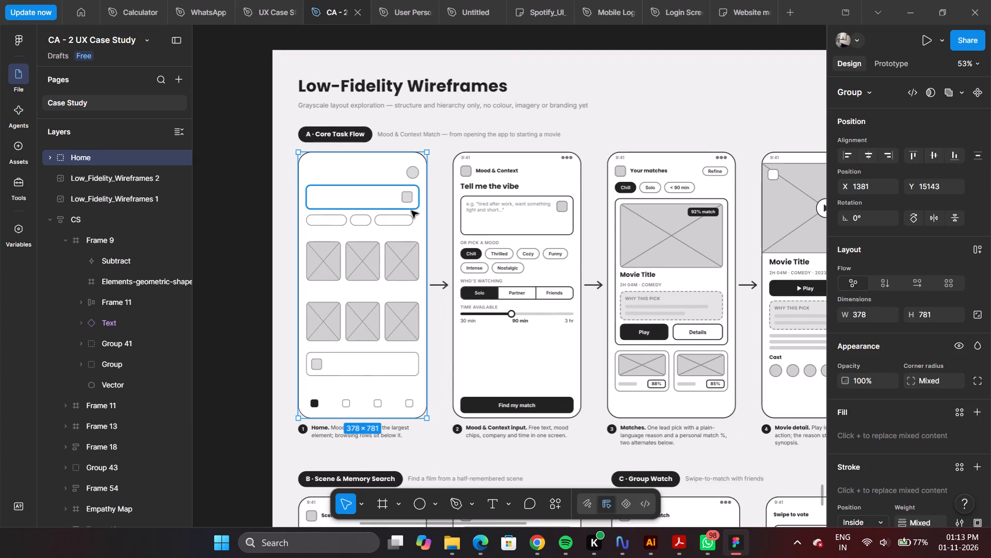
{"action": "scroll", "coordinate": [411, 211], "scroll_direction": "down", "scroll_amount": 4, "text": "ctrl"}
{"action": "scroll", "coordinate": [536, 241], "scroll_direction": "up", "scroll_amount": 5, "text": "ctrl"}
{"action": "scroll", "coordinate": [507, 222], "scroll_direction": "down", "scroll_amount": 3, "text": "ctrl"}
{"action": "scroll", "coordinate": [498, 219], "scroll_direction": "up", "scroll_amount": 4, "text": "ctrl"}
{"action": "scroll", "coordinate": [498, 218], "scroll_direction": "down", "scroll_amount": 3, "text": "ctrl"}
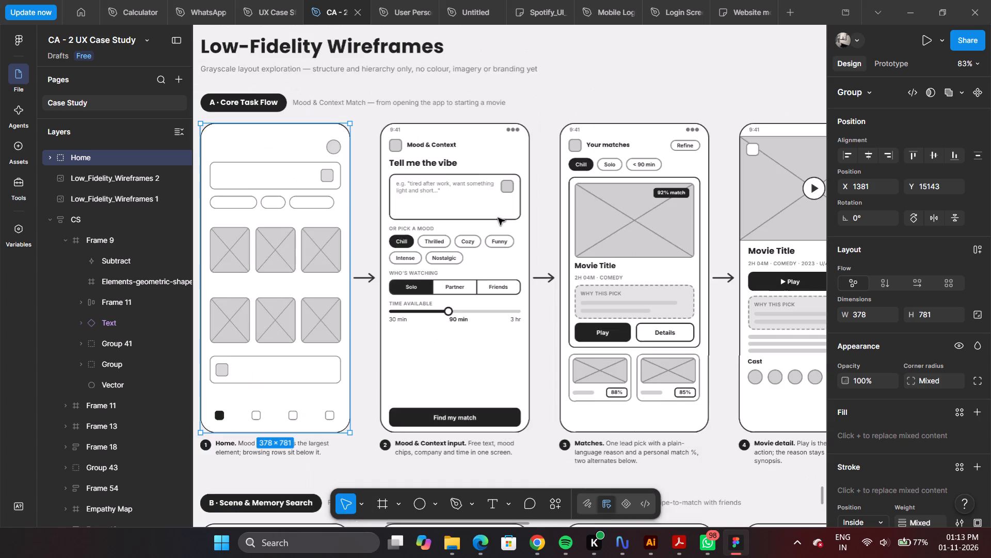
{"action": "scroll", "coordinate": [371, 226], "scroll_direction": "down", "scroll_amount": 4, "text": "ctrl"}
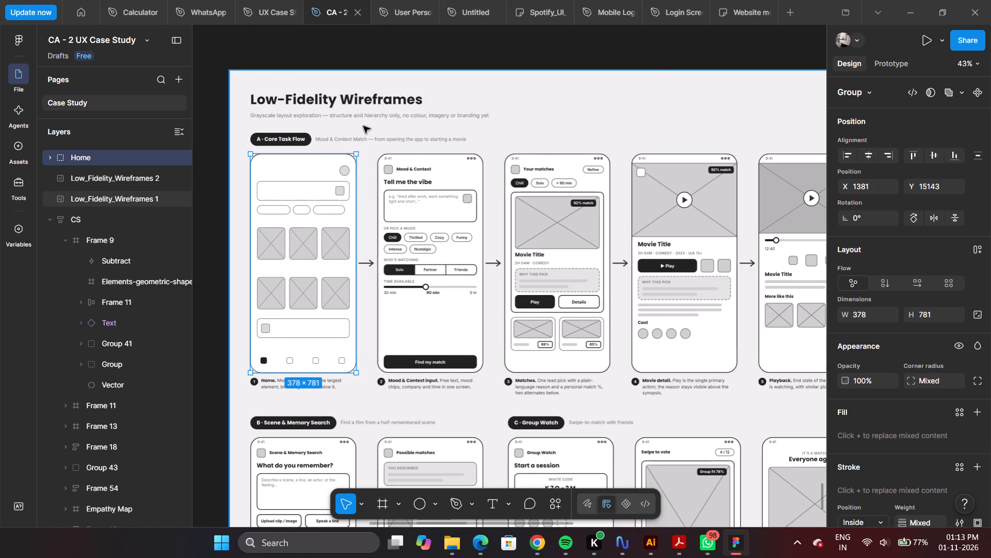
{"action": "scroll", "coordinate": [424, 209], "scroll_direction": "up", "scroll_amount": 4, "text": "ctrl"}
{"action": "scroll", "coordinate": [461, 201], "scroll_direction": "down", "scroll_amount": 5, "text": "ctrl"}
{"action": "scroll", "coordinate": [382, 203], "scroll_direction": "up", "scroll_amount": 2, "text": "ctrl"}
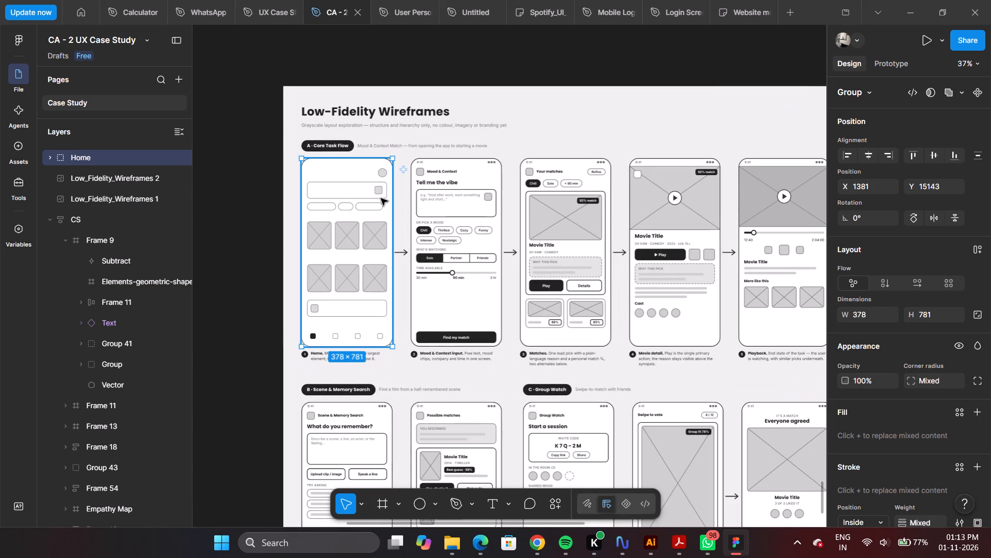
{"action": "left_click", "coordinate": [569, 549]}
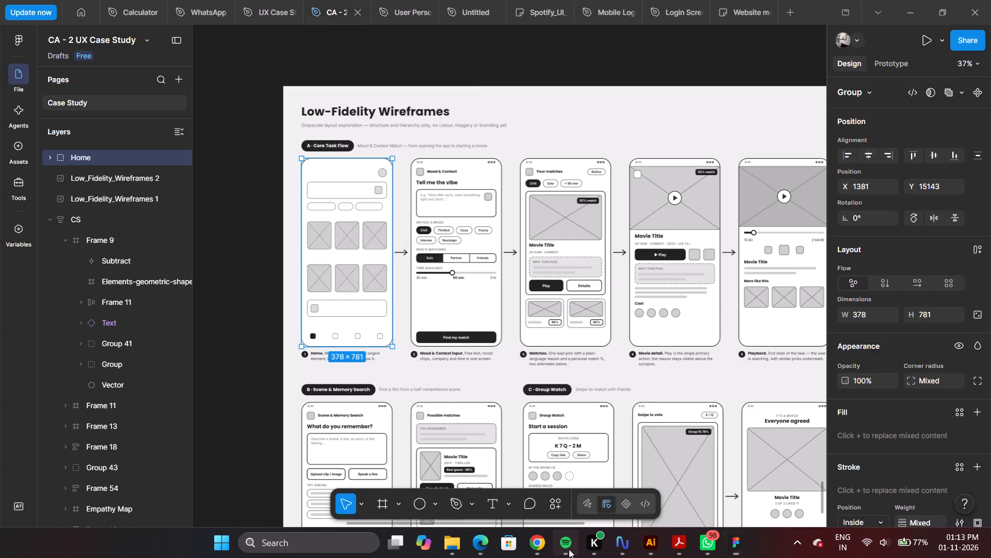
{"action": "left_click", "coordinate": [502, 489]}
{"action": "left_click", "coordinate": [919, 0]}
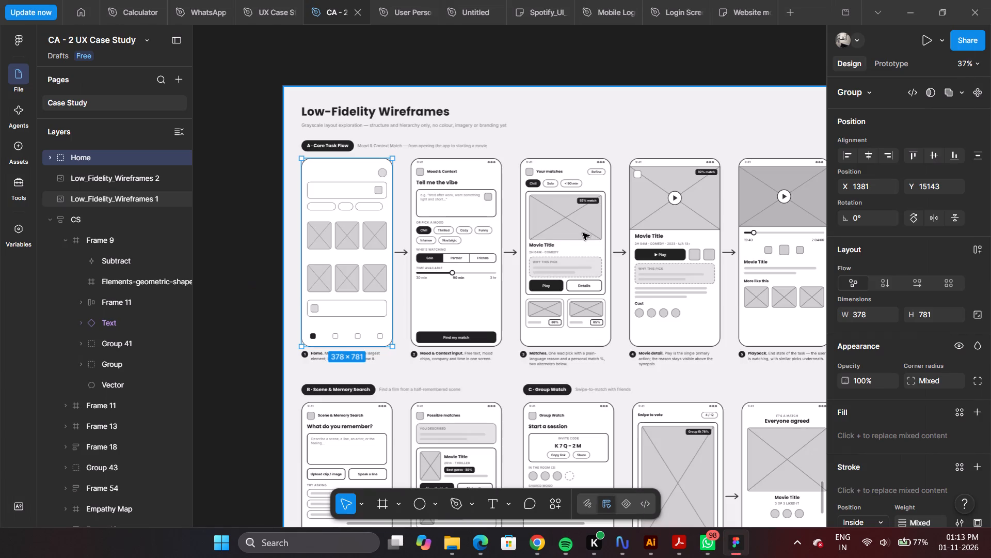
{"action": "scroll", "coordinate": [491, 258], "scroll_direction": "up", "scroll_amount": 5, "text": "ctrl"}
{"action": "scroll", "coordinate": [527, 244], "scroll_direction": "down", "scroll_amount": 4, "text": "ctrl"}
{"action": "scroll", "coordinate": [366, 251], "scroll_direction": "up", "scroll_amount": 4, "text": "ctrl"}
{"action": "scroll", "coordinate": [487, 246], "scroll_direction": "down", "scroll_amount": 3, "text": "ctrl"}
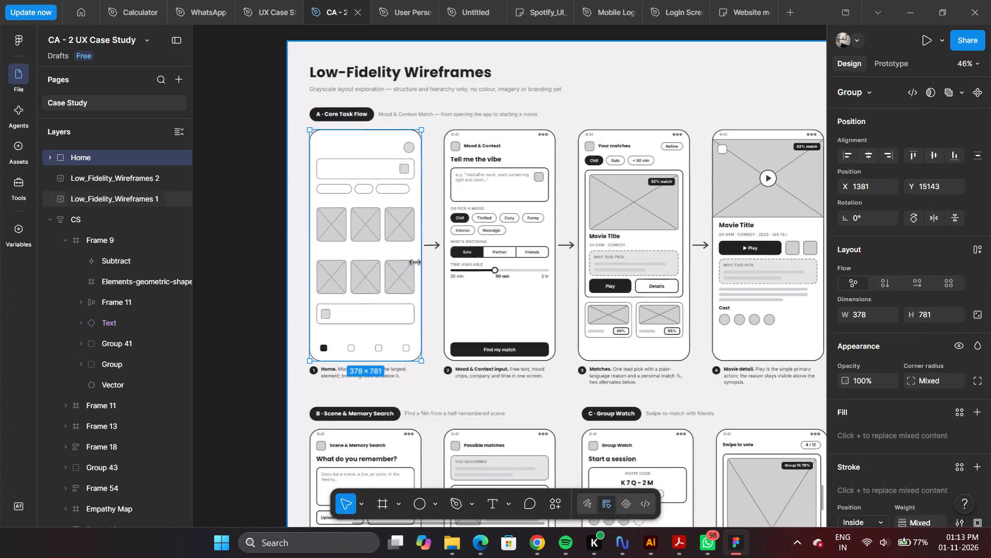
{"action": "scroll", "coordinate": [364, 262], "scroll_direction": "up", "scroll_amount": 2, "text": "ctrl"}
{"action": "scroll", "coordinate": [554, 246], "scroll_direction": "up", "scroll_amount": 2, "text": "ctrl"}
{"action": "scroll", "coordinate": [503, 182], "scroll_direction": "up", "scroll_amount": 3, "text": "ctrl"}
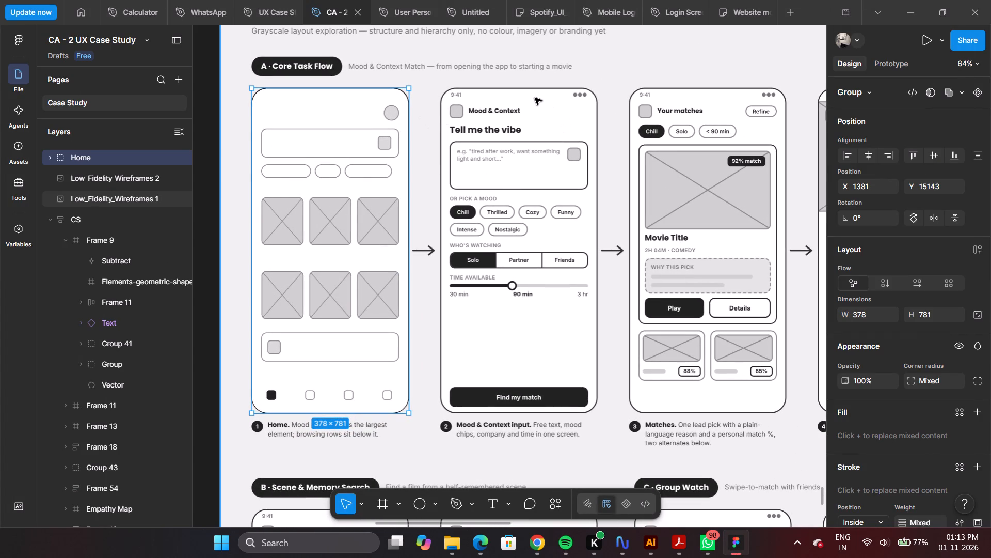
Set the stroke weight of the Home screen's outer rounded rectangle to 2.
{"action": "scroll", "coordinate": [535, 98], "scroll_direction": "up", "scroll_amount": 6, "text": "ctrl"}
{"action": "scroll", "coordinate": [534, 89], "scroll_direction": "down", "scroll_amount": 4, "text": "ctrl"}
{"action": "scroll", "coordinate": [177, 128], "scroll_direction": "up", "scroll_amount": 5, "text": "ctrl"}
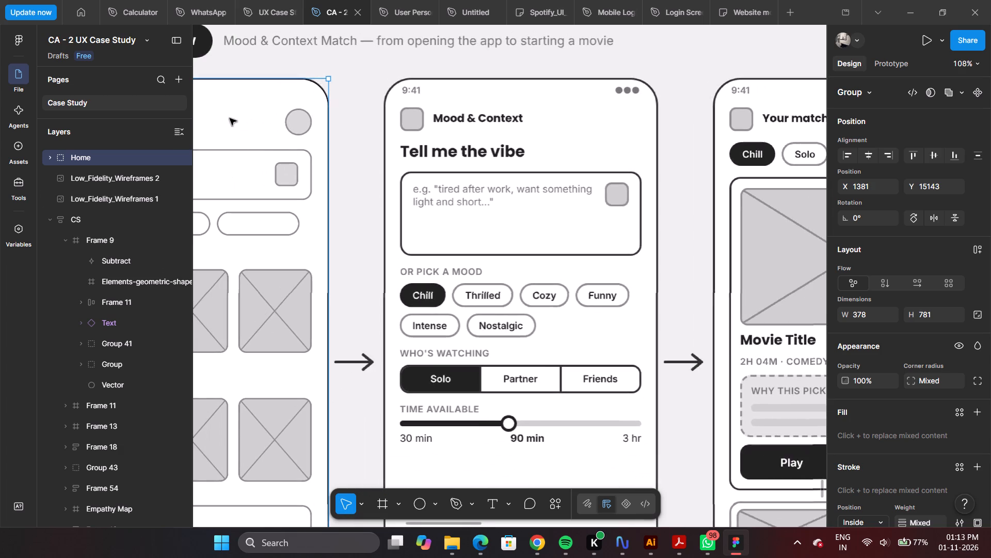
{"action": "scroll", "coordinate": [289, 117], "scroll_direction": "up", "scroll_amount": 4, "text": "ctrl"}
{"action": "scroll", "coordinate": [334, 125], "scroll_direction": "up", "scroll_amount": 4, "text": "ctrl"}
{"action": "scroll", "coordinate": [334, 125], "scroll_direction": "down", "scroll_amount": 1, "text": "ctrl"}
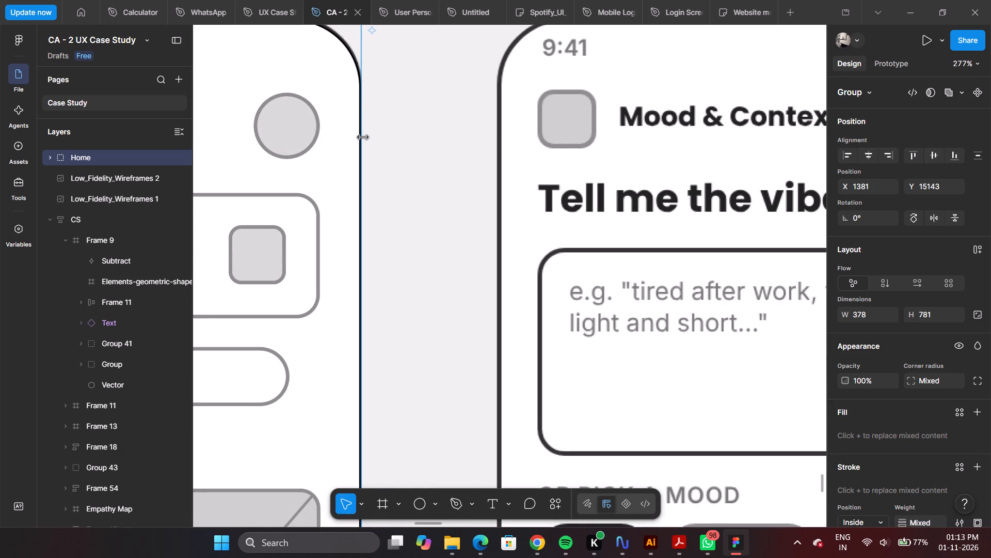
{"action": "left_click", "coordinate": [351, 58], "text": "ctrl"}
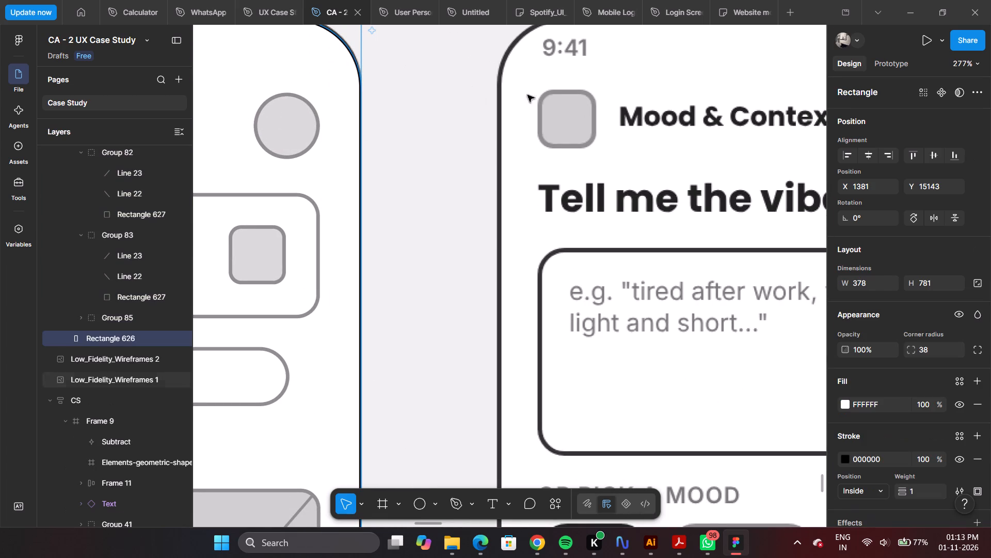
{"action": "scroll", "coordinate": [898, 444], "scroll_direction": "down", "scroll_amount": 2}
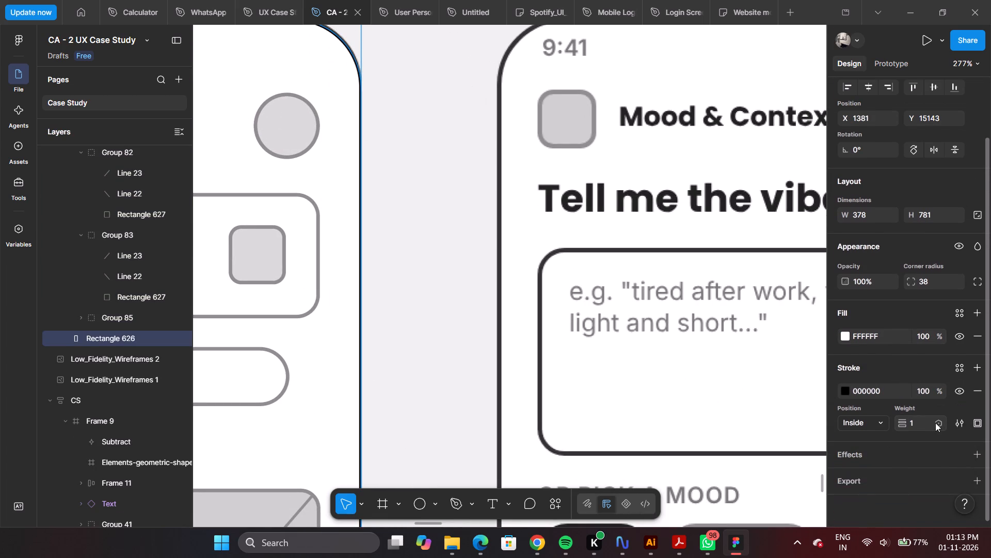
{"action": "left_click", "coordinate": [921, 423]}
{"action": "key", "text": "Up"}
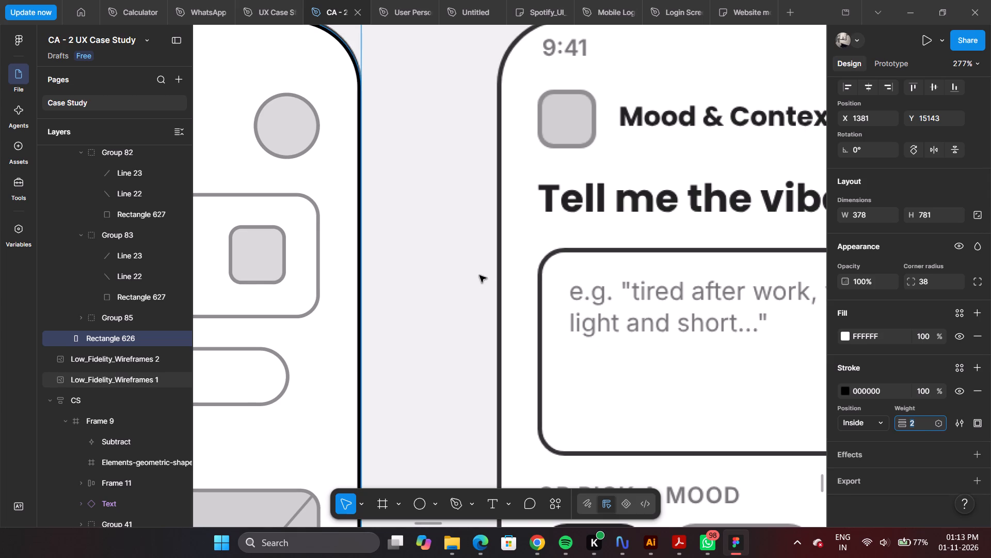
{"action": "scroll", "coordinate": [509, 243], "scroll_direction": "down", "scroll_amount": 13, "text": "ctrl"}
{"action": "left_click", "coordinate": [273, 254], "text": "ctrl"}
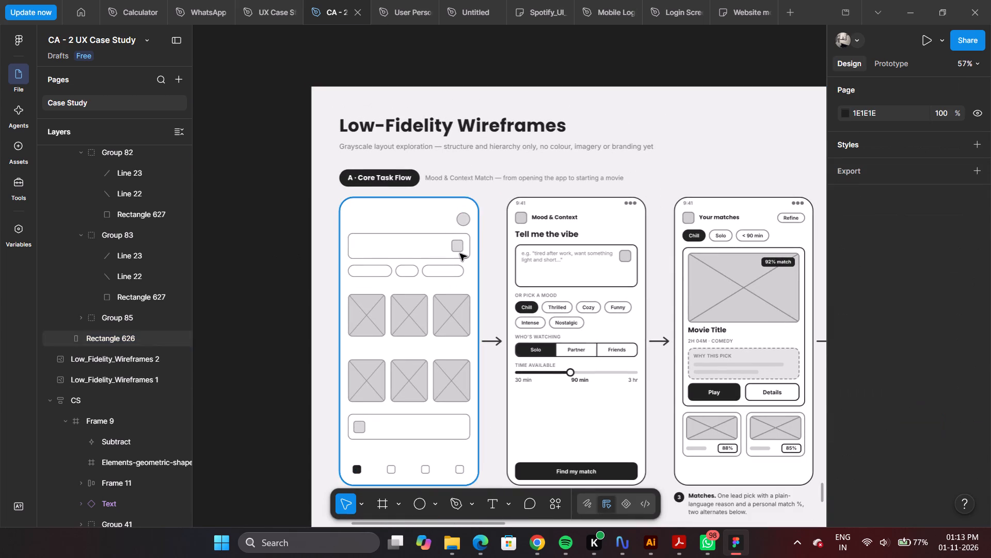
Examine the Home group's outline close up against the outline of the neighbouring Mood & Context screen.
{"action": "scroll", "coordinate": [545, 263], "scroll_direction": "up", "scroll_amount": 2, "text": "ctrl"}
{"action": "scroll", "coordinate": [544, 247], "scroll_direction": "down", "scroll_amount": 2, "text": "ctrl"}
{"action": "scroll", "coordinate": [549, 267], "scroll_direction": "up", "scroll_amount": 1, "text": "ctrl"}
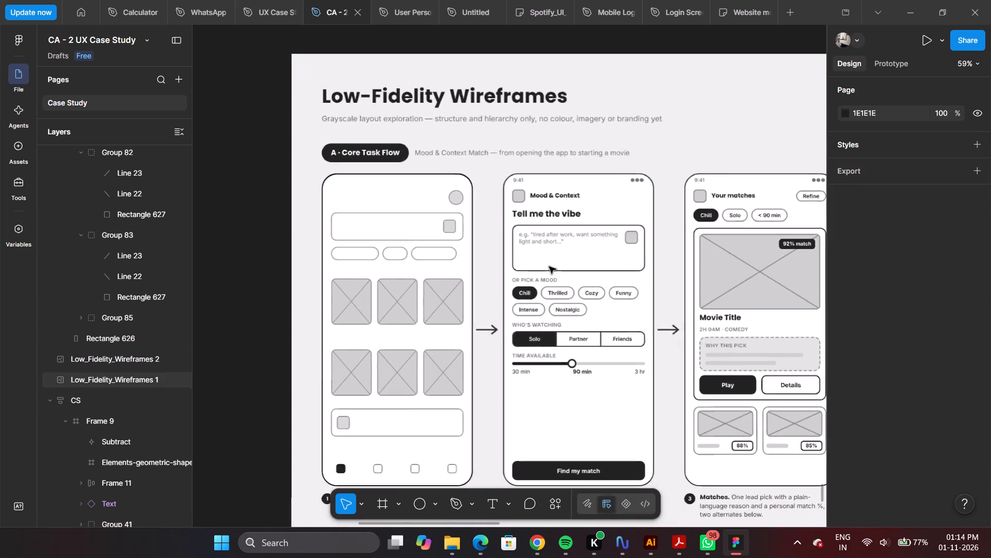
{"action": "scroll", "coordinate": [549, 267], "scroll_direction": "up", "scroll_amount": 4, "text": "ctrl"}
{"action": "scroll", "coordinate": [477, 242], "scroll_direction": "down", "scroll_amount": 2, "text": "ctrl"}
{"action": "scroll", "coordinate": [513, 360], "scroll_direction": "up", "scroll_amount": 2, "text": "ctrl"}
{"action": "scroll", "coordinate": [438, 326], "scroll_direction": "down", "scroll_amount": 4, "text": "ctrl"}
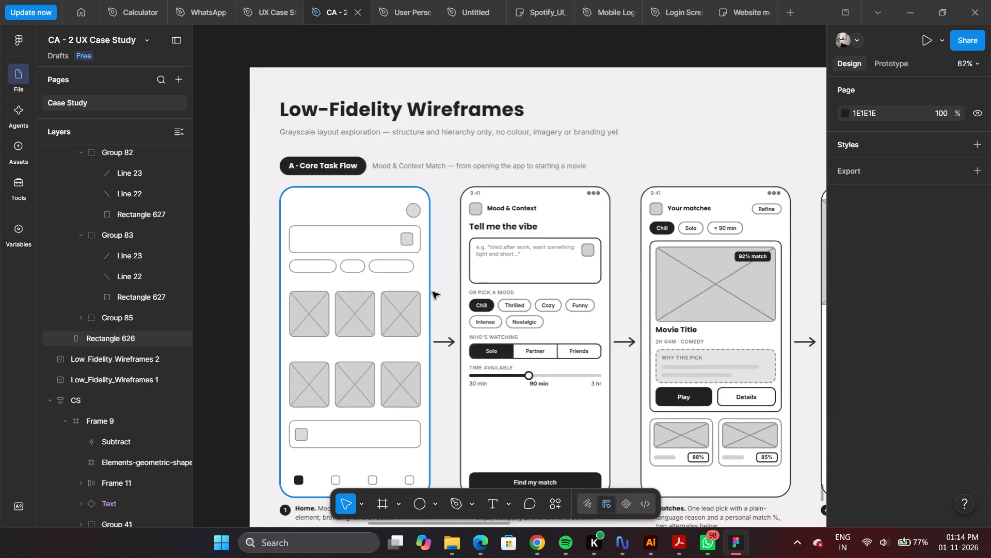
{"action": "scroll", "coordinate": [462, 275], "scroll_direction": "up", "scroll_amount": 4, "text": "ctrl"}
{"action": "scroll", "coordinate": [439, 266], "scroll_direction": "down", "scroll_amount": 3, "text": "ctrl"}
{"action": "scroll", "coordinate": [516, 353], "scroll_direction": "up", "scroll_amount": 2, "text": "ctrl"}
{"action": "scroll", "coordinate": [411, 288], "scroll_direction": "down", "scroll_amount": 3, "text": "ctrl"}
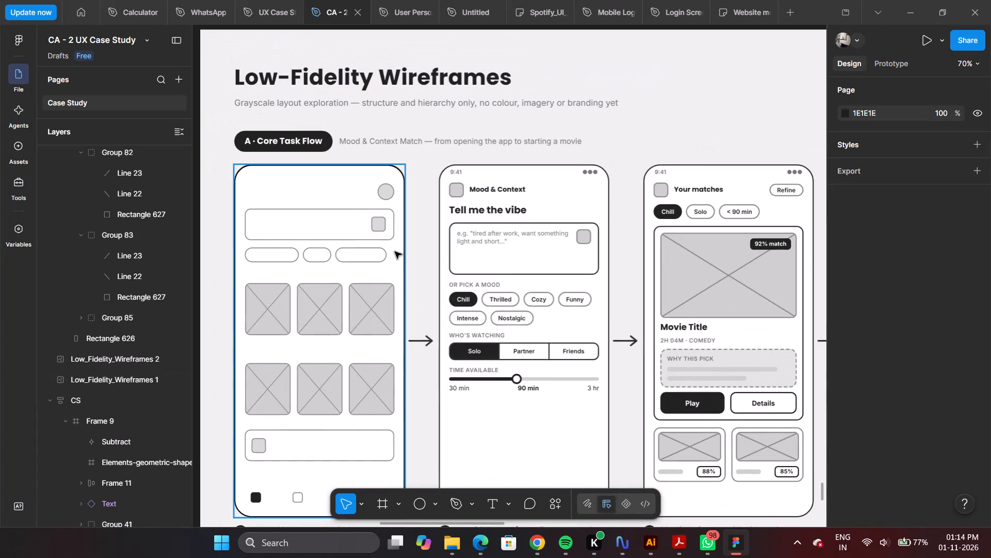
{"action": "left_click", "coordinate": [403, 255]}
{"action": "scroll", "coordinate": [375, 321], "scroll_direction": "up", "scroll_amount": 5, "text": "ctrl"}
{"action": "scroll", "coordinate": [445, 259], "scroll_direction": "up", "scroll_amount": 4, "text": "ctrl"}
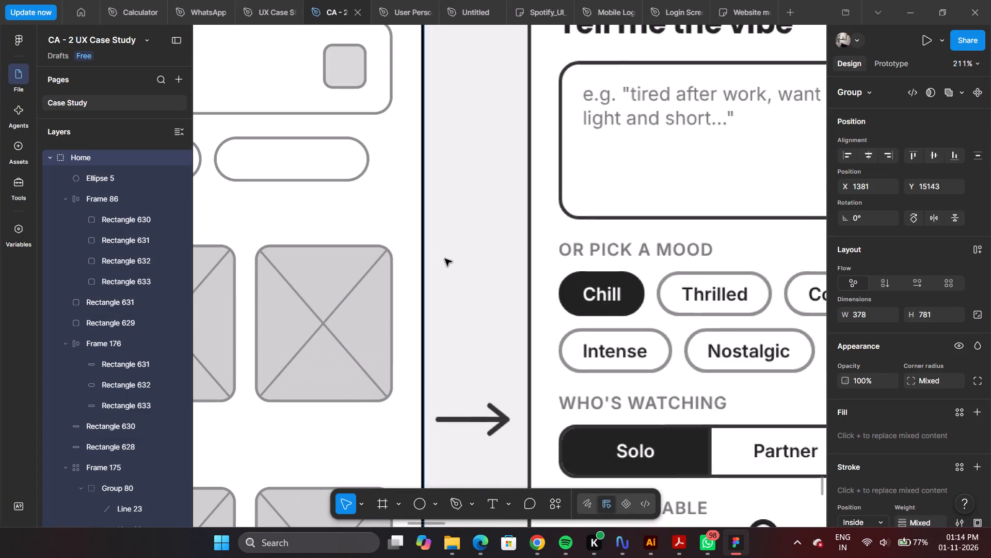
{"action": "scroll", "coordinate": [443, 254], "scroll_direction": "down", "scroll_amount": 3, "text": "ctrl"}
{"action": "scroll", "coordinate": [441, 255], "scroll_direction": "up", "scroll_amount": 3, "text": "ctrl"}
{"action": "scroll", "coordinate": [428, 247], "scroll_direction": "down", "scroll_amount": 3, "text": "ctrl"}
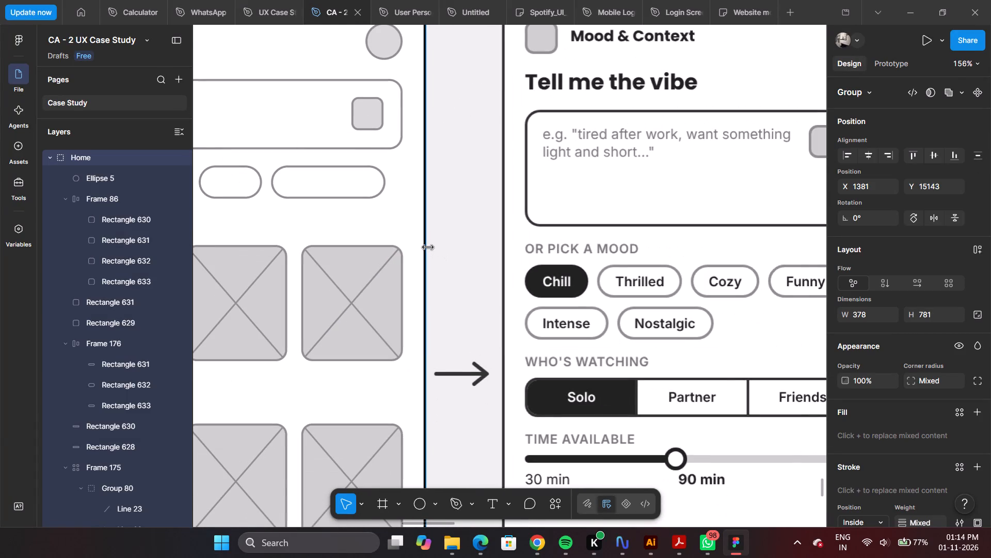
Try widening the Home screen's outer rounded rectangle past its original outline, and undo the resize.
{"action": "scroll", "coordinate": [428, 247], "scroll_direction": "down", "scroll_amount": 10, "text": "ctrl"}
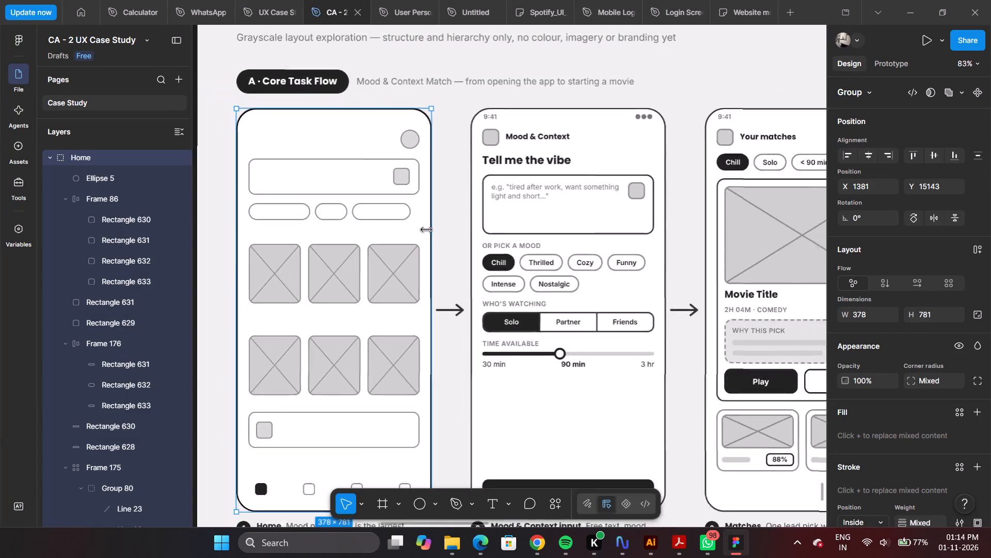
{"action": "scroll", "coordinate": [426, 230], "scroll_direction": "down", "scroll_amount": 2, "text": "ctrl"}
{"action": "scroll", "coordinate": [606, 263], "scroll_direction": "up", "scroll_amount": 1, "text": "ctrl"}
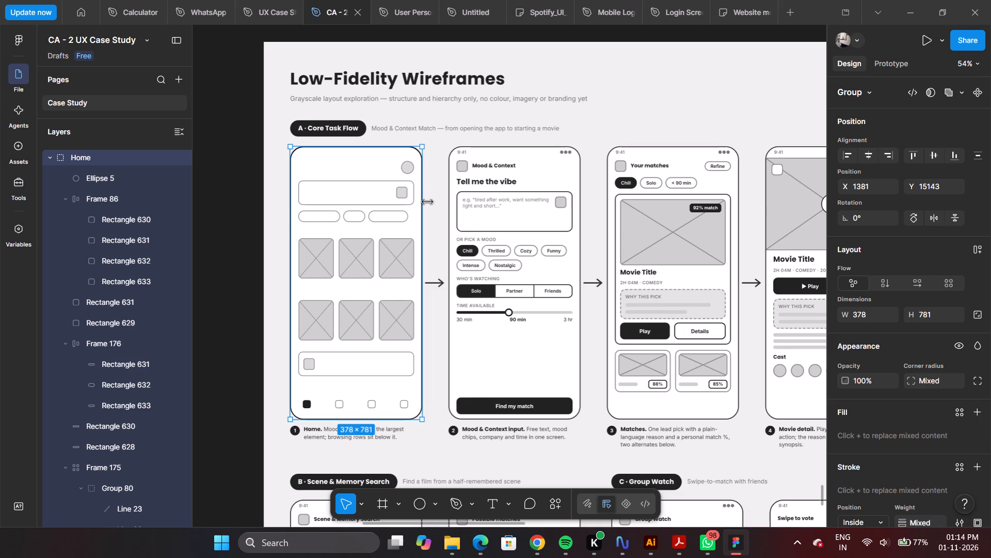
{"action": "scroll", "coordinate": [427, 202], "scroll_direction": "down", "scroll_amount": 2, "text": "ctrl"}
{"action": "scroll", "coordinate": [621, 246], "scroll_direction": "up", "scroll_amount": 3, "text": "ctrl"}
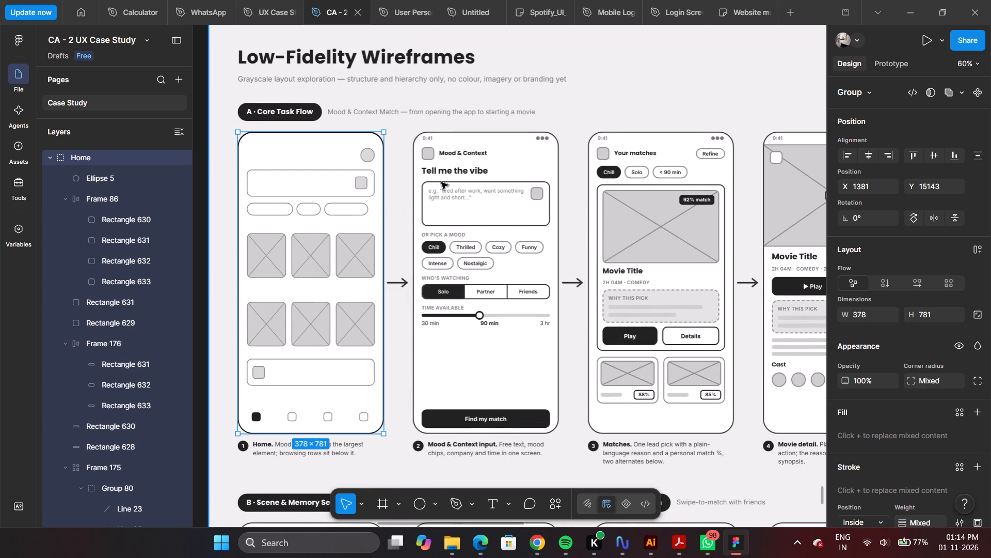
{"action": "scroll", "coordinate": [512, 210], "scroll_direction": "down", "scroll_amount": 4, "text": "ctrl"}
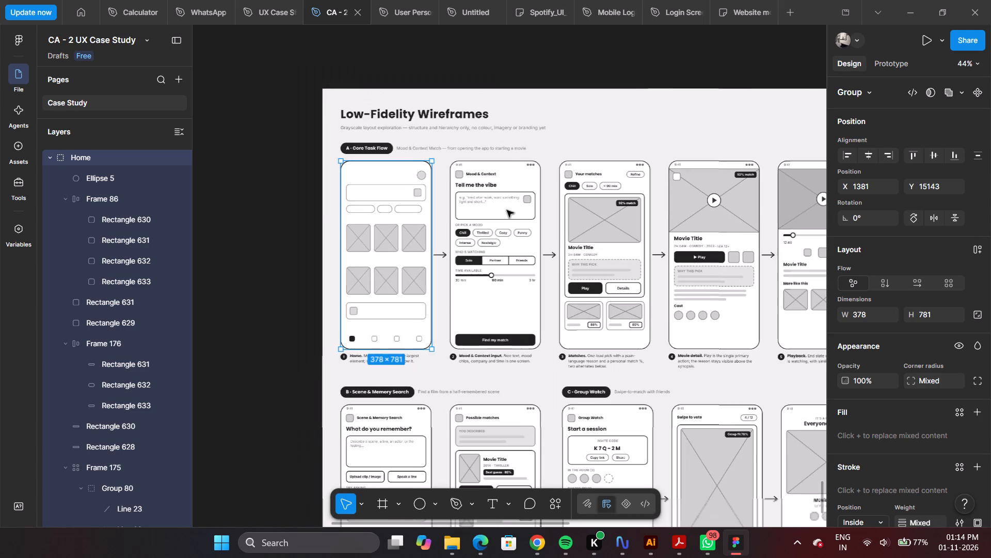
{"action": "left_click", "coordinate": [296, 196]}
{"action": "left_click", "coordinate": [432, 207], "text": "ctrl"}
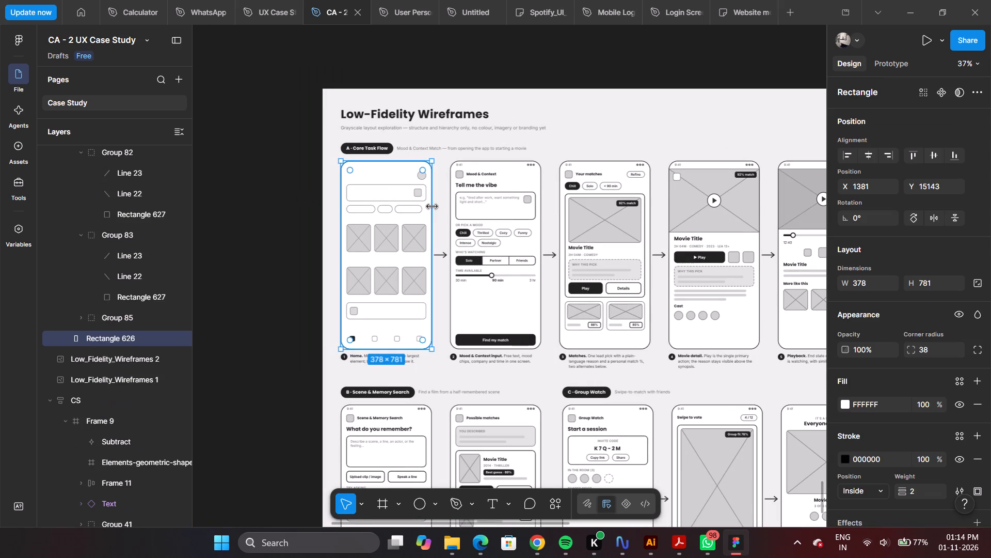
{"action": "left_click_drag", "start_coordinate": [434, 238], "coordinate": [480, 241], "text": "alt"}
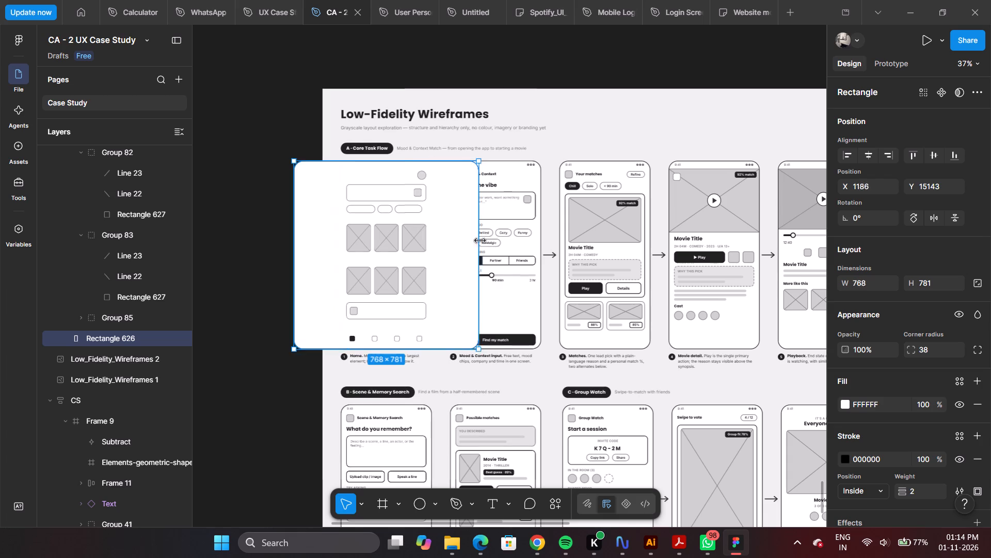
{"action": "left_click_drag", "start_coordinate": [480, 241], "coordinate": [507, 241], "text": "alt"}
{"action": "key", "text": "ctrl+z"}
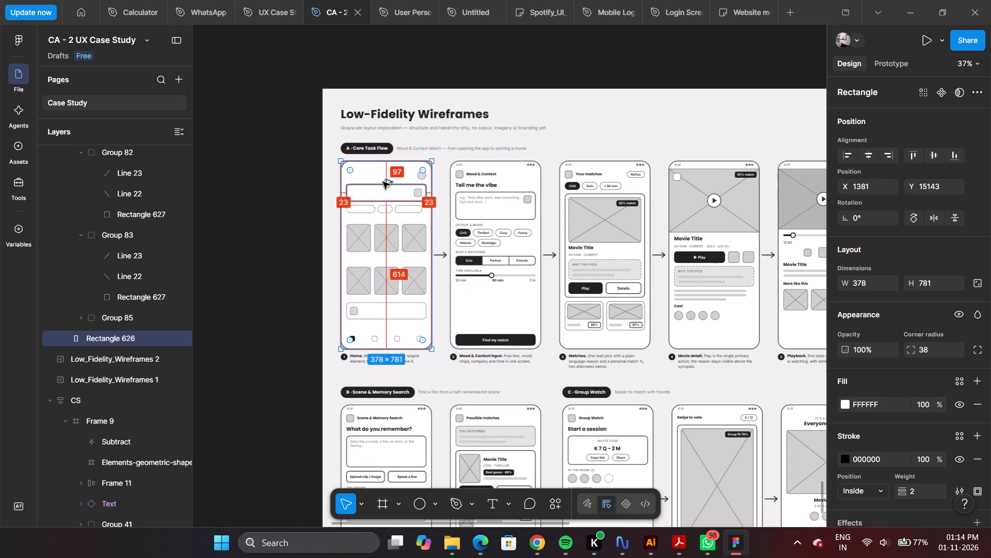
Duplicate the Home screen's outer rounded rectangle over the Mood & Context screen, at X 1834, Y 15143.
{"action": "left_click_drag", "start_coordinate": [373, 176], "coordinate": [484, 181], "text": "alt"}
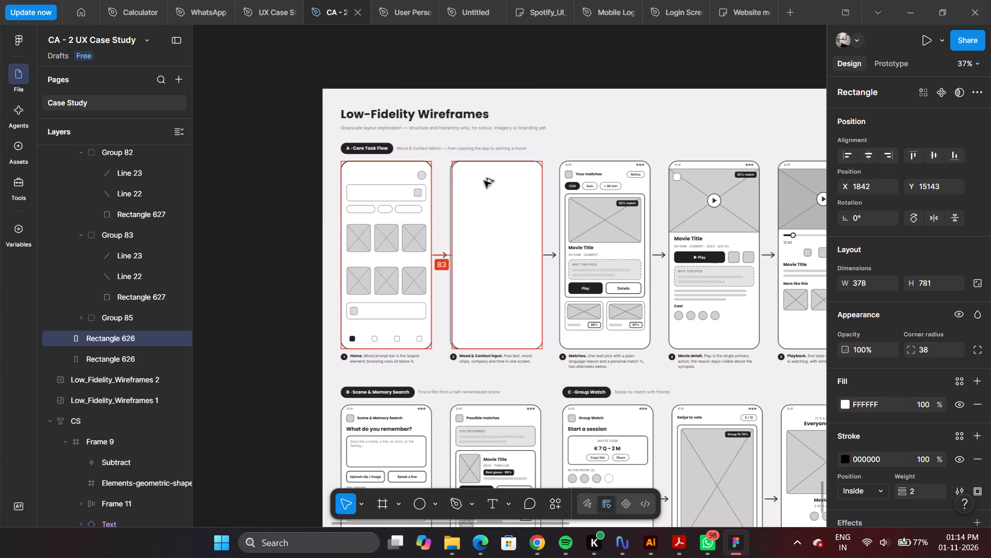
{"action": "left_click_drag", "start_coordinate": [484, 181], "coordinate": [482, 181], "text": "alt"}
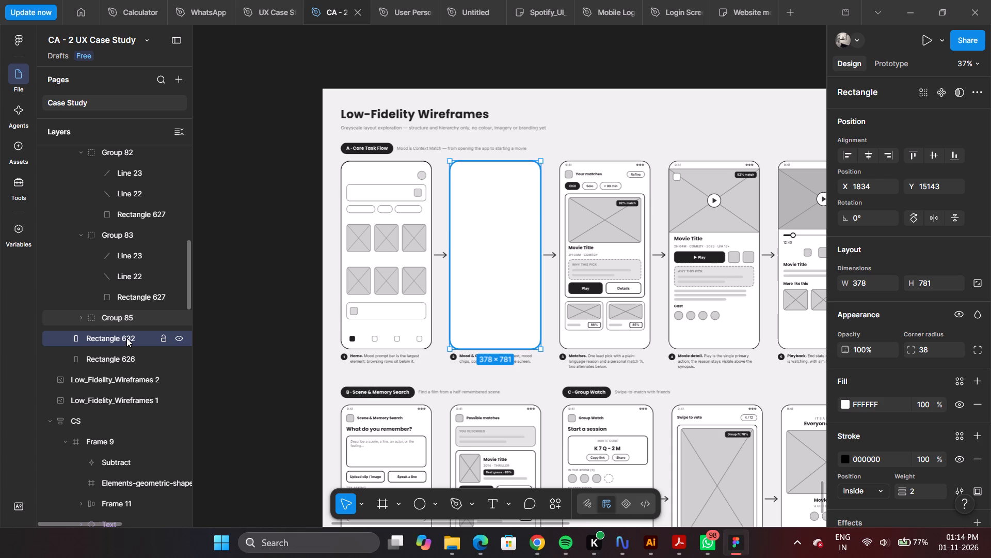
Move the duplicated rectangle out of the Home group to the top of the layer order, and collapse the Home group.
{"action": "scroll", "coordinate": [126, 337], "scroll_direction": "up", "scroll_amount": 4}
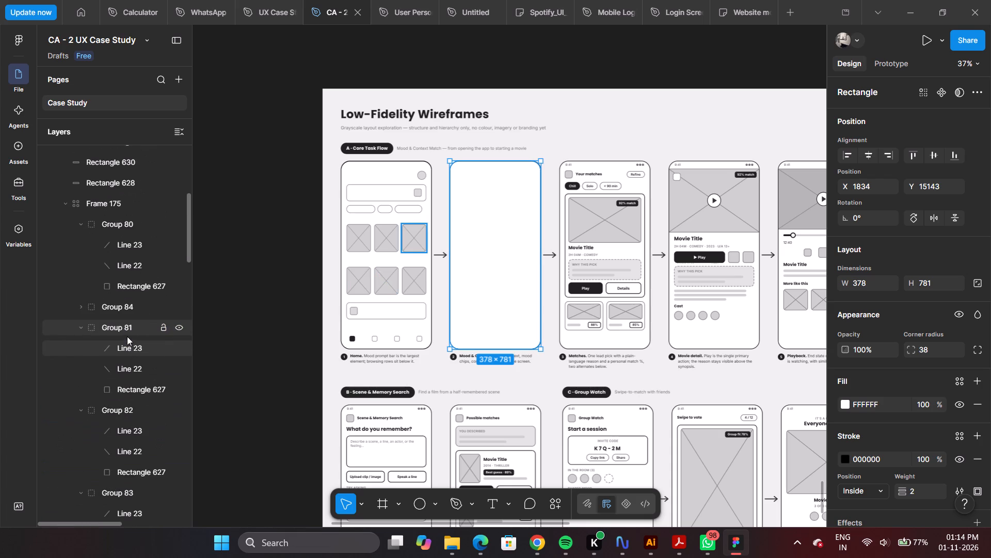
{"action": "scroll", "coordinate": [127, 334], "scroll_direction": "up", "scroll_amount": 6}
{"action": "scroll", "coordinate": [126, 331], "scroll_direction": "down", "scroll_amount": 6}
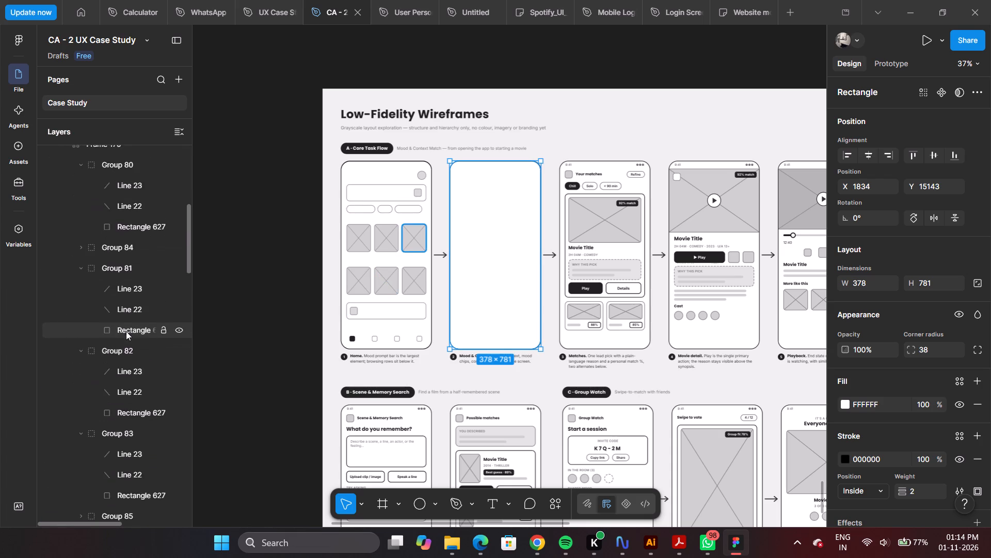
{"action": "scroll", "coordinate": [126, 331], "scroll_direction": "down", "scroll_amount": 2}
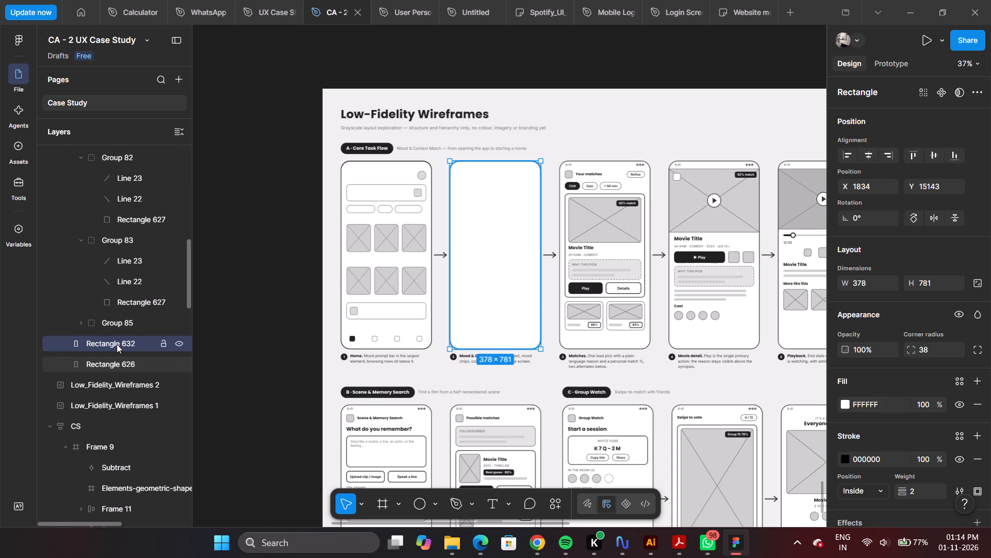
{"action": "left_click_drag", "start_coordinate": [117, 344], "coordinate": [139, 149]}
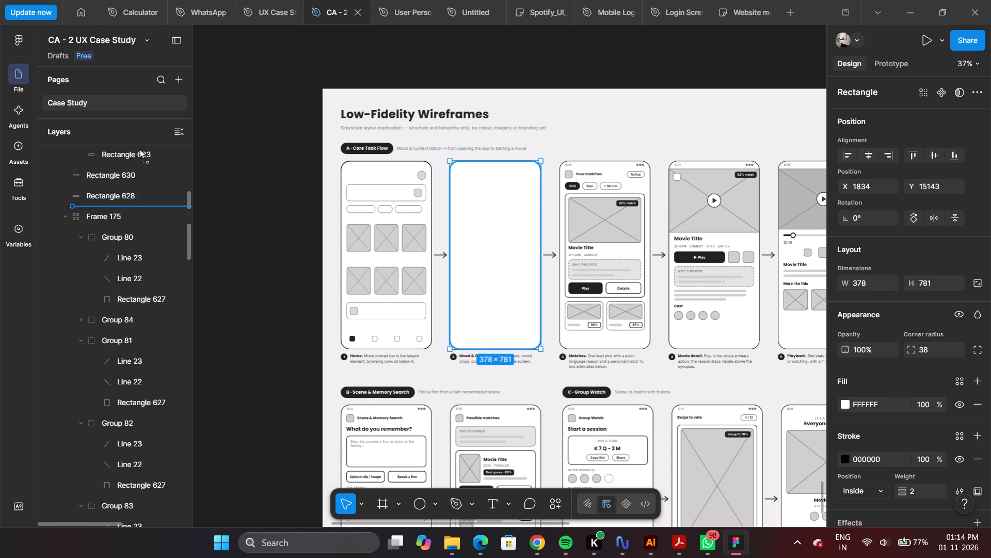
{"action": "left_click_drag", "start_coordinate": [139, 149], "coordinate": [148, 147]}
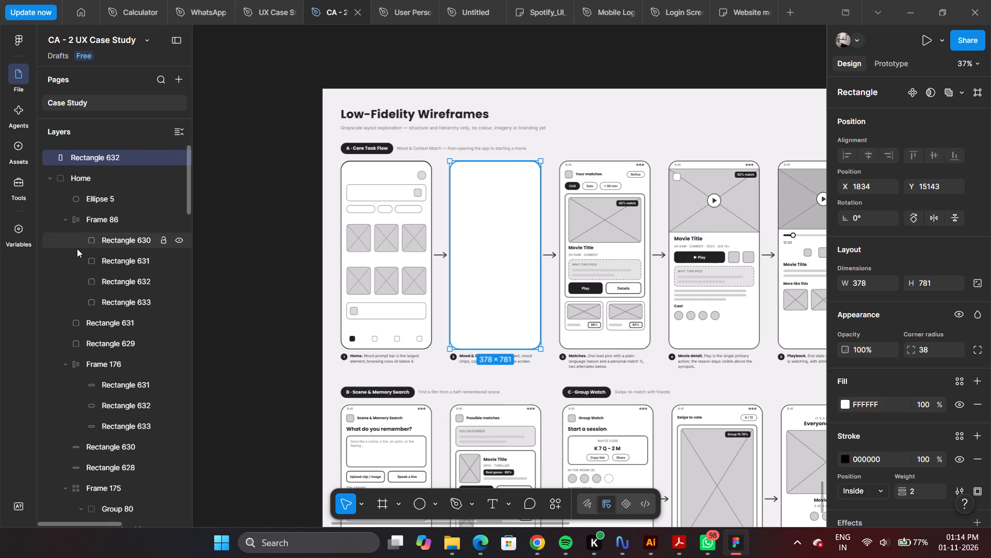
{"action": "scroll", "coordinate": [510, 246], "scroll_direction": "down", "scroll_amount": 3, "text": "ctrl"}
{"action": "scroll", "coordinate": [466, 249], "scroll_direction": "up", "scroll_amount": 5, "text": "ctrl"}
{"action": "scroll", "coordinate": [466, 249], "scroll_direction": "down", "scroll_amount": 5, "text": "ctrl"}
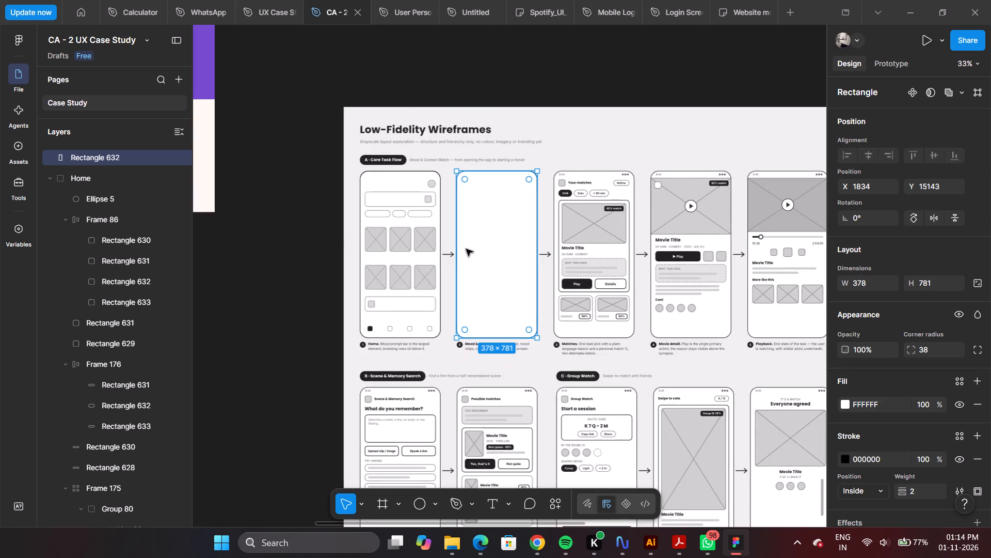
{"action": "scroll", "coordinate": [466, 249], "scroll_direction": "up", "scroll_amount": 3, "text": "ctrl"}
{"action": "scroll", "coordinate": [466, 249], "scroll_direction": "down", "scroll_amount": 4, "text": "ctrl"}
{"action": "scroll", "coordinate": [466, 249], "scroll_direction": "up", "scroll_amount": 4, "text": "ctrl"}
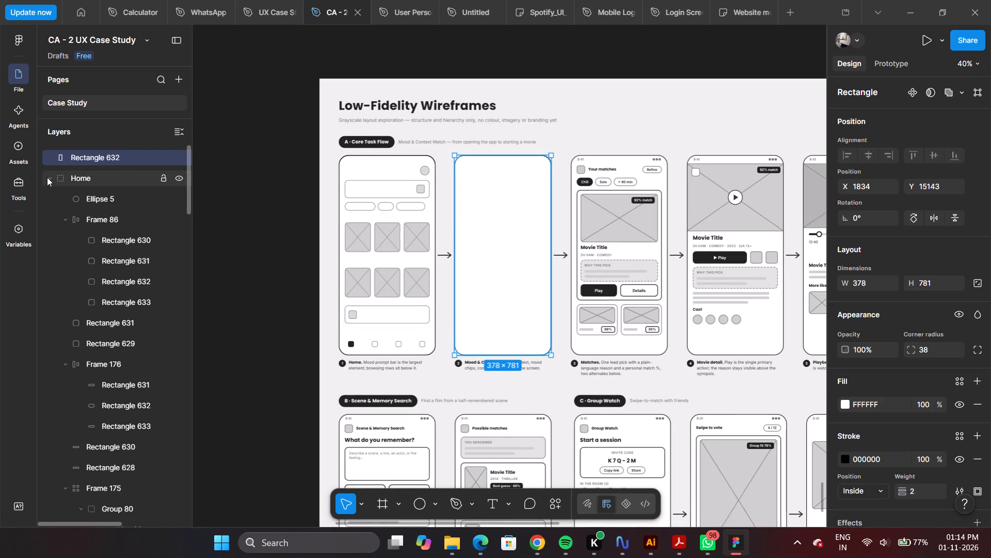
{"action": "left_click", "coordinate": [47, 177]}
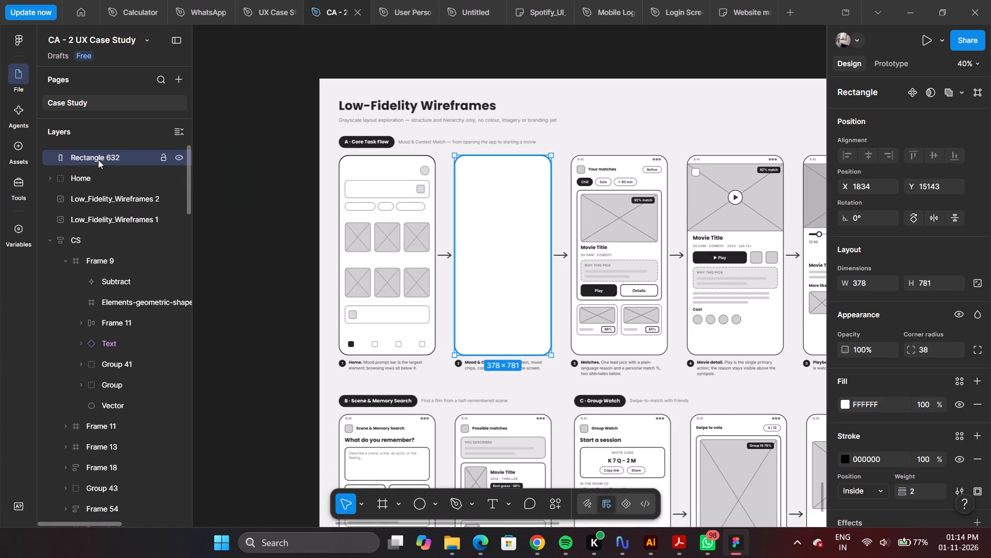
Hide the white fill of the duplicated rectangle covering the Mood & Context screen.
{"action": "left_click", "coordinate": [384, 243]}
{"action": "left_click", "coordinate": [79, 154]}
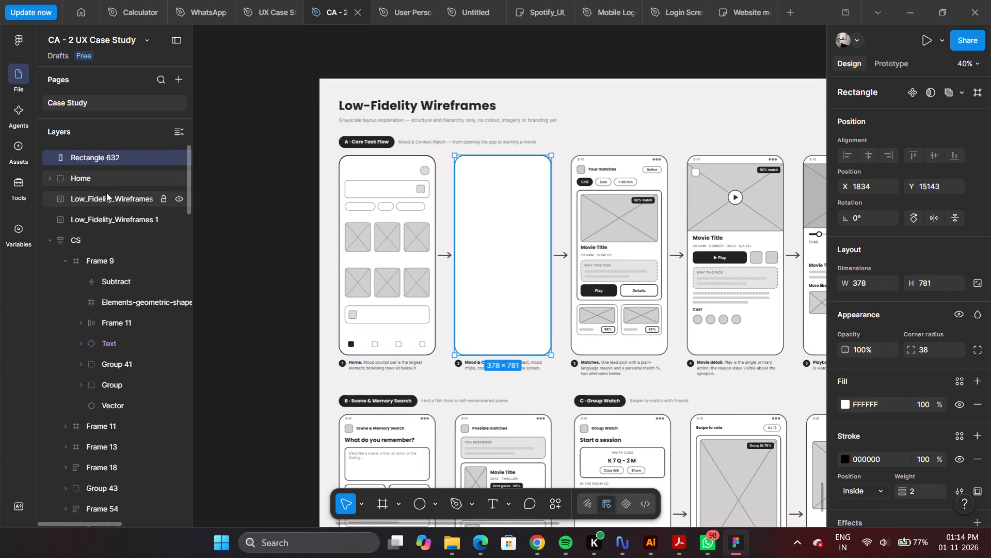
{"action": "left_click", "coordinate": [471, 252]}
{"action": "scroll", "coordinate": [481, 247], "scroll_direction": "up", "scroll_amount": 5, "text": "ctrl"}
{"action": "scroll", "coordinate": [480, 235], "scroll_direction": "down", "scroll_amount": 1, "text": "ctrl"}
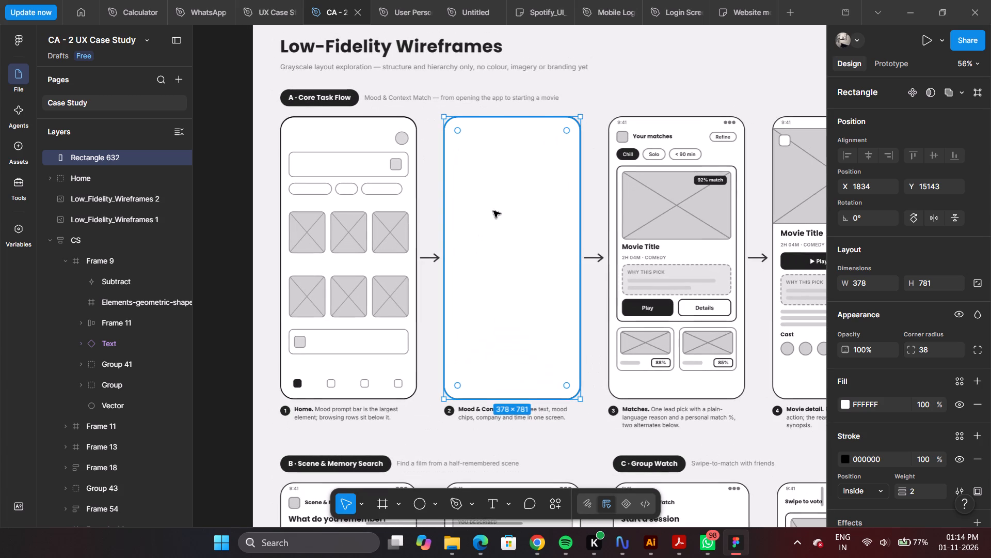
{"action": "left_click", "coordinate": [493, 211]}
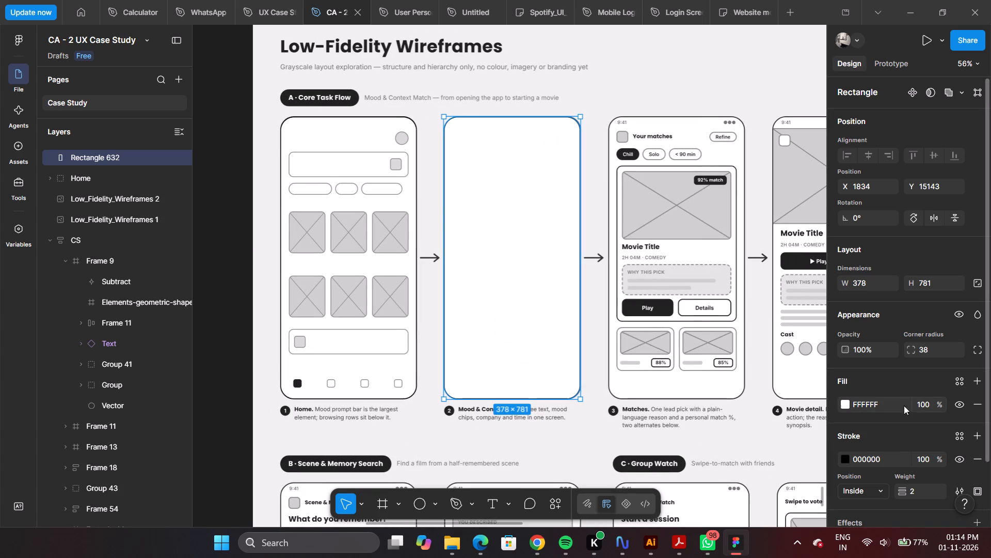
{"action": "left_click", "coordinate": [956, 406]}
Examine the Mood & Context wireframe from its header to the Find my match button, against the new outline.
{"action": "scroll", "coordinate": [484, 248], "scroll_direction": "up", "scroll_amount": 5, "text": "ctrl"}
{"action": "scroll", "coordinate": [498, 167], "scroll_direction": "up", "scroll_amount": 5, "text": "ctrl"}
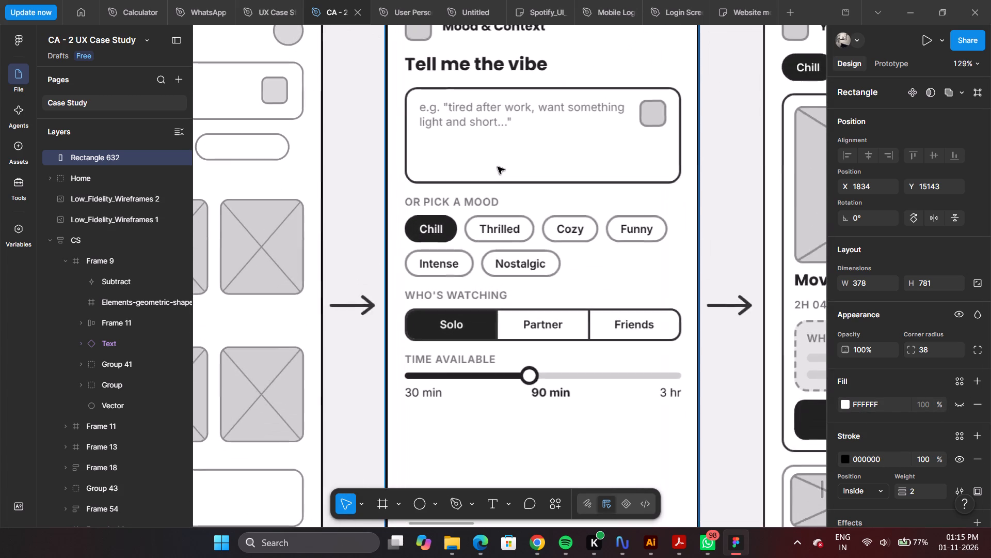
{"action": "scroll", "coordinate": [498, 167], "scroll_direction": "up", "scroll_amount": 8}
{"action": "scroll", "coordinate": [643, 91], "scroll_direction": "up", "scroll_amount": 2}
{"action": "scroll", "coordinate": [643, 91], "scroll_direction": "down", "scroll_amount": 5, "text": "ctrl"}
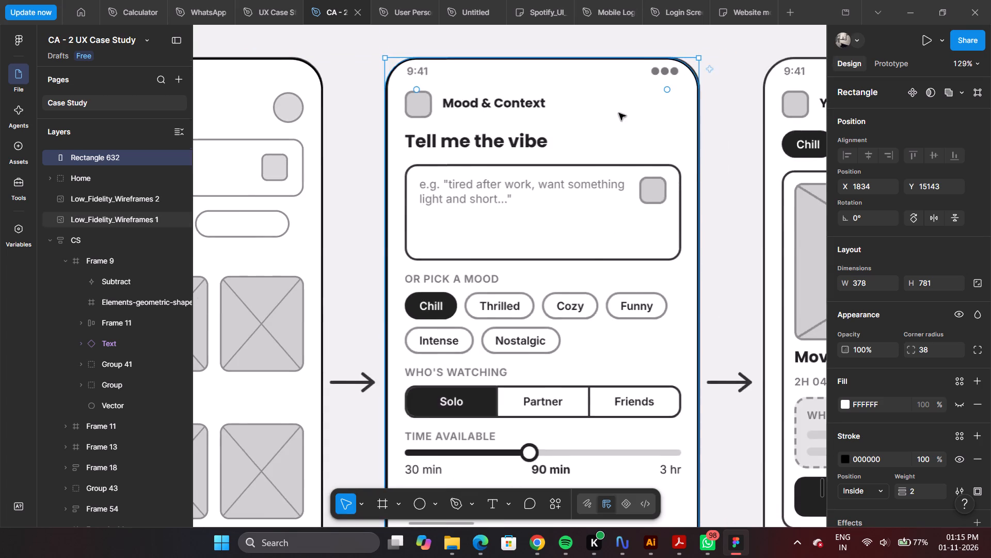
{"action": "scroll", "coordinate": [619, 113], "scroll_direction": "down", "scroll_amount": 9}
{"action": "scroll", "coordinate": [639, 273], "scroll_direction": "up", "scroll_amount": 4, "text": "ctrl"}
{"action": "scroll", "coordinate": [626, 229], "scroll_direction": "down", "scroll_amount": 5, "text": "ctrl"}
{"action": "scroll", "coordinate": [570, 235], "scroll_direction": "up", "scroll_amount": 2}
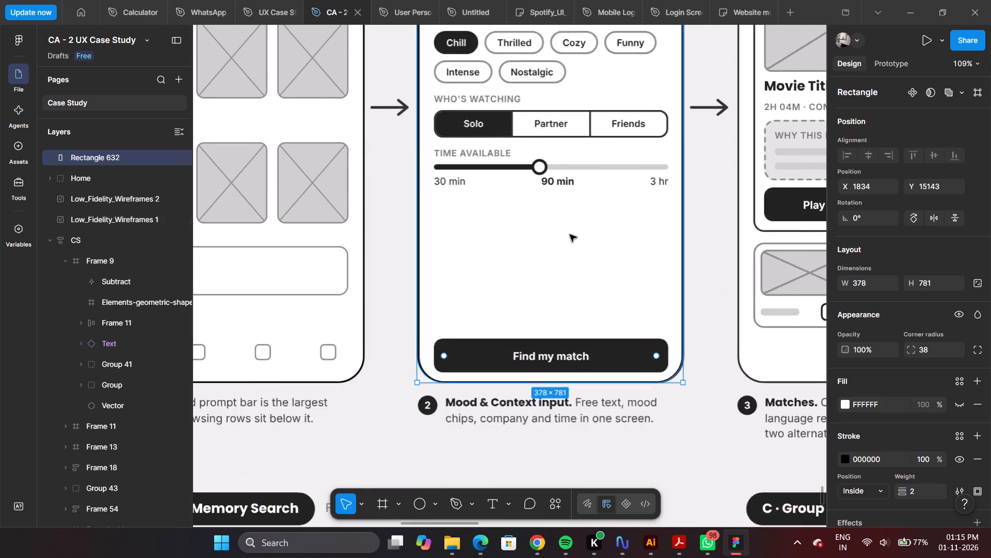
{"action": "scroll", "coordinate": [570, 235], "scroll_direction": "up", "scroll_amount": 3}
{"action": "scroll", "coordinate": [567, 232], "scroll_direction": "down", "scroll_amount": 2, "text": "ctrl"}
{"action": "scroll", "coordinate": [566, 231], "scroll_direction": "up", "scroll_amount": 5, "text": "ctrl"}
{"action": "scroll", "coordinate": [541, 221], "scroll_direction": "down", "scroll_amount": 3, "text": "ctrl"}
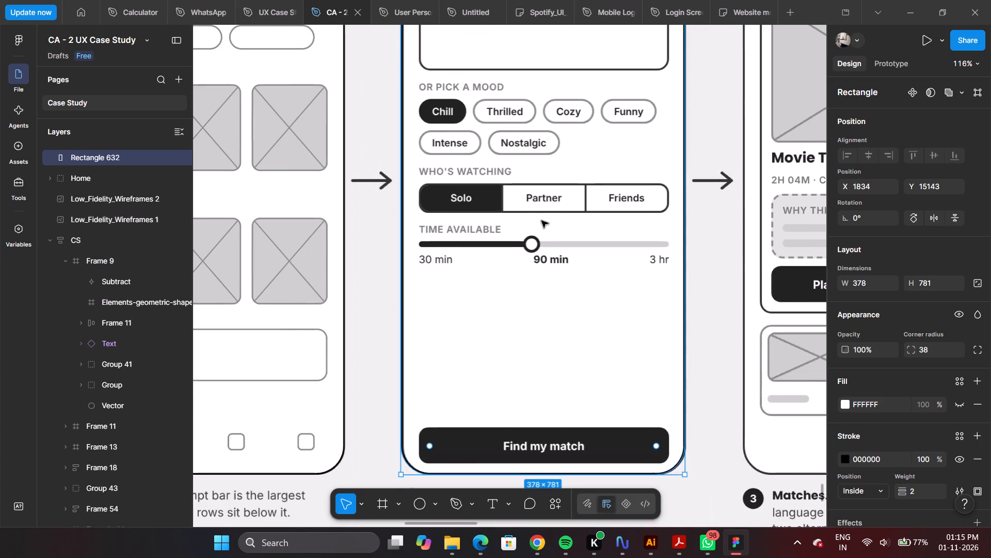
{"action": "scroll", "coordinate": [541, 221], "scroll_direction": "up", "scroll_amount": 3}
{"action": "scroll", "coordinate": [541, 221], "scroll_direction": "up", "scroll_amount": 4, "text": "ctrl"}
{"action": "scroll", "coordinate": [541, 221], "scroll_direction": "up", "scroll_amount": 4}
{"action": "scroll", "coordinate": [541, 221], "scroll_direction": "down", "scroll_amount": 4, "text": "ctrl"}
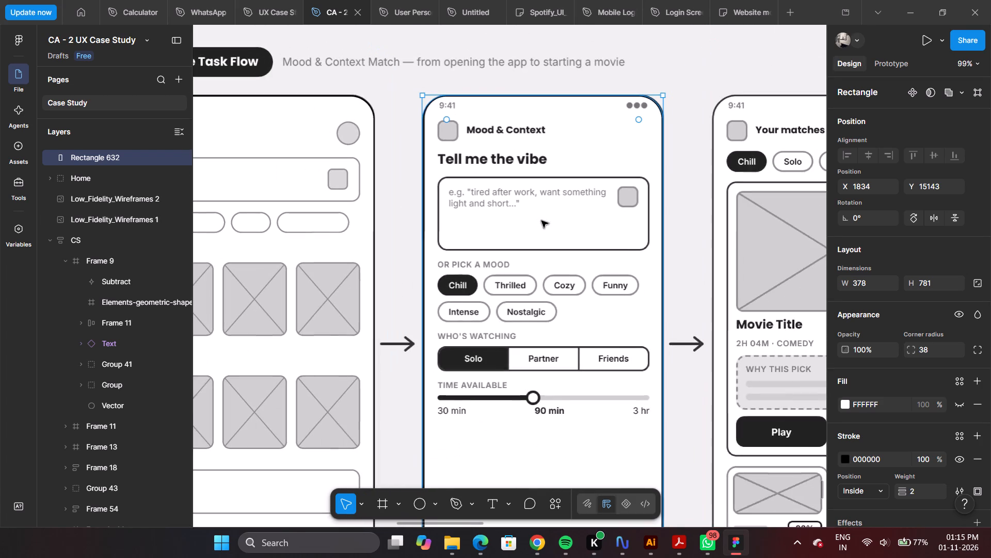
{"action": "scroll", "coordinate": [598, 277], "scroll_direction": "up", "scroll_amount": 5, "text": "ctrl"}
{"action": "scroll", "coordinate": [595, 216], "scroll_direction": "up", "scroll_amount": 1}
{"action": "scroll", "coordinate": [595, 216], "scroll_direction": "down", "scroll_amount": 5, "text": "ctrl"}
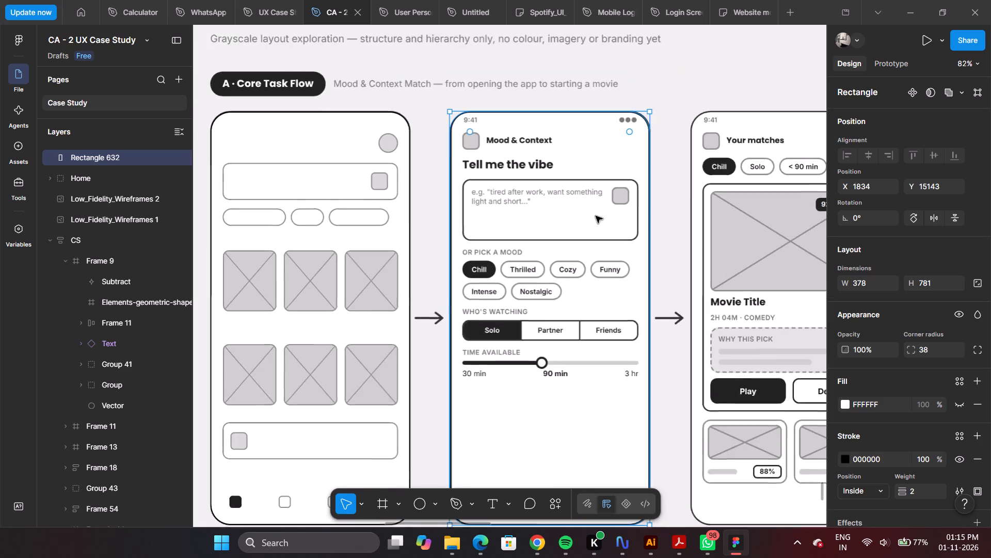
{"action": "scroll", "coordinate": [615, 215], "scroll_direction": "up", "scroll_amount": 4, "text": "ctrl"}
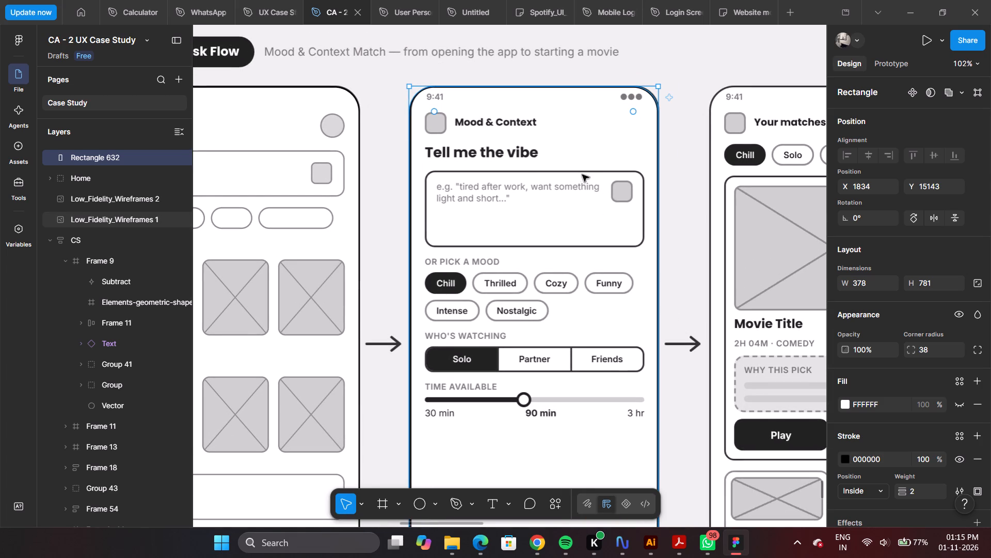
{"action": "scroll", "coordinate": [510, 174], "scroll_direction": "down", "scroll_amount": 2, "text": "ctrl"}
{"action": "scroll", "coordinate": [684, 192], "scroll_direction": "up", "scroll_amount": 2, "text": "ctrl"}
{"action": "scroll", "coordinate": [679, 195], "scroll_direction": "down", "scroll_amount": 2, "text": "ctrl"}
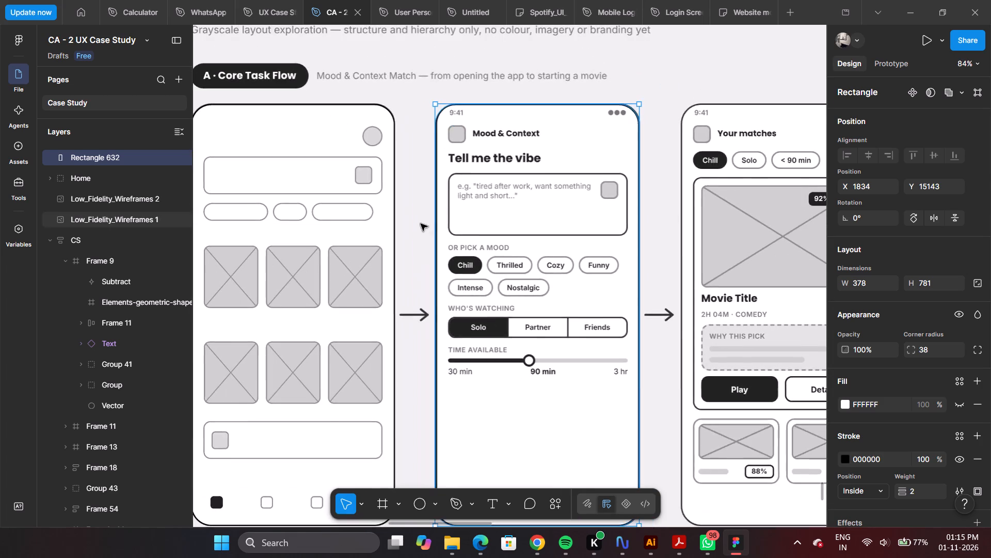
Review the Crazy 8s sketches in the case study alongside the two low-fidelity wireframe boards.
{"action": "scroll", "coordinate": [421, 224], "scroll_direction": "down", "scroll_amount": 13, "text": "ctrl"}
{"action": "scroll", "coordinate": [462, 227], "scroll_direction": "up", "scroll_amount": 4}
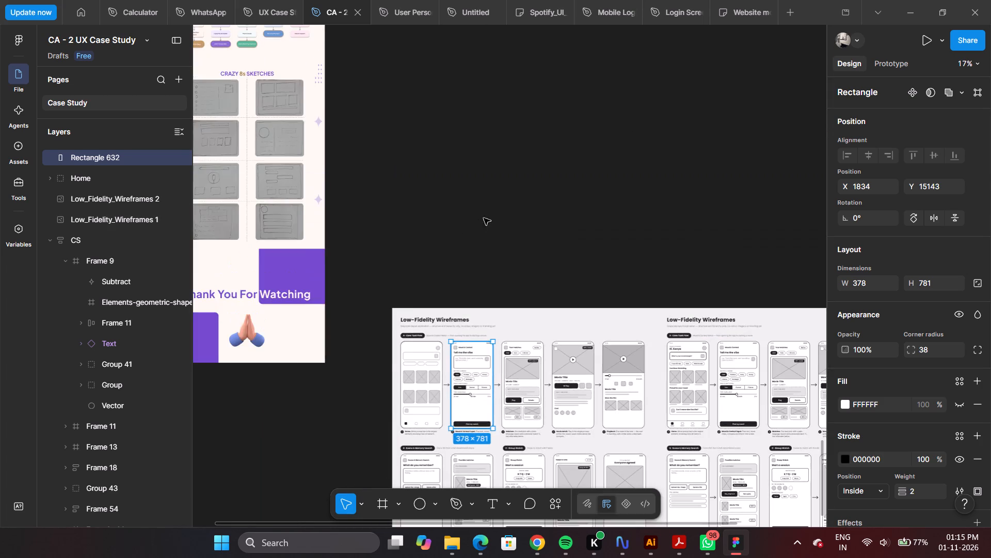
{"action": "scroll", "coordinate": [484, 218], "scroll_direction": "down", "scroll_amount": 3, "text": "ctrl"}
{"action": "scroll", "coordinate": [328, 203], "scroll_direction": "up", "scroll_amount": 4, "text": "ctrl"}
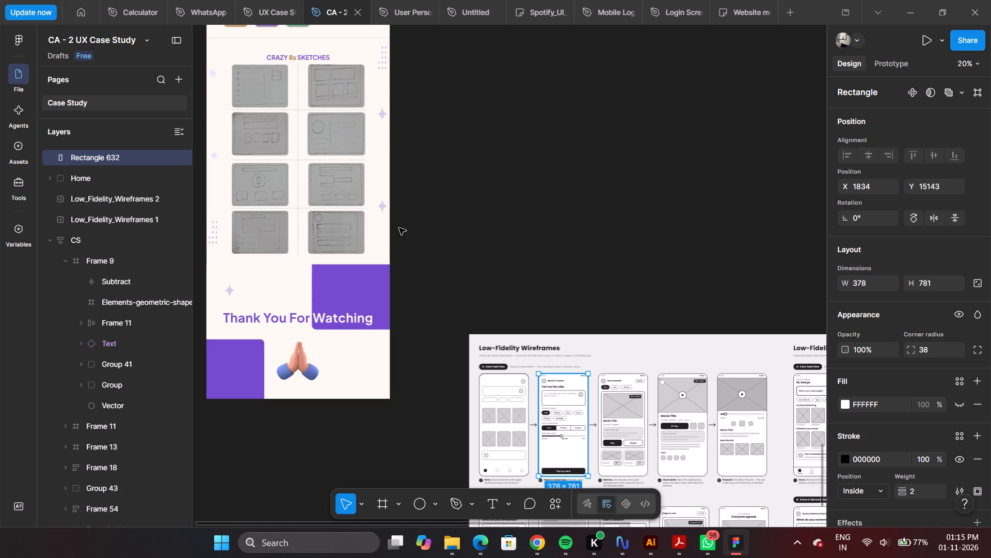
{"action": "scroll", "coordinate": [281, 200], "scroll_direction": "up", "scroll_amount": 3, "text": "ctrl"}
{"action": "scroll", "coordinate": [287, 130], "scroll_direction": "down", "scroll_amount": 1, "text": "ctrl"}
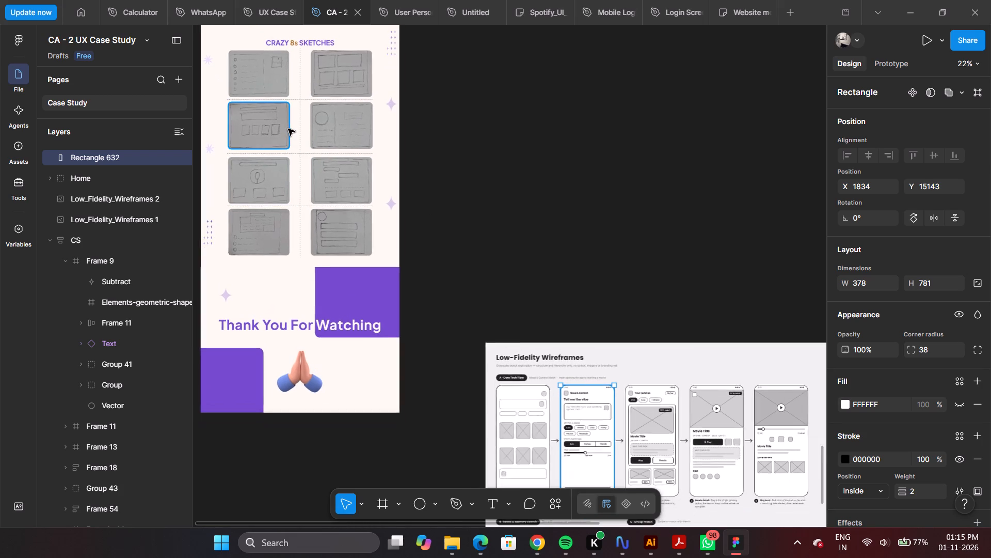
{"action": "scroll", "coordinate": [288, 129], "scroll_direction": "down", "scroll_amount": 2, "text": "ctrl"}
{"action": "scroll", "coordinate": [288, 129], "scroll_direction": "up", "scroll_amount": 4, "text": "ctrl"}
{"action": "scroll", "coordinate": [288, 129], "scroll_direction": "down", "scroll_amount": 4, "text": "ctrl"}
{"action": "scroll", "coordinate": [275, 129], "scroll_direction": "up", "scroll_amount": 4, "text": "ctrl"}
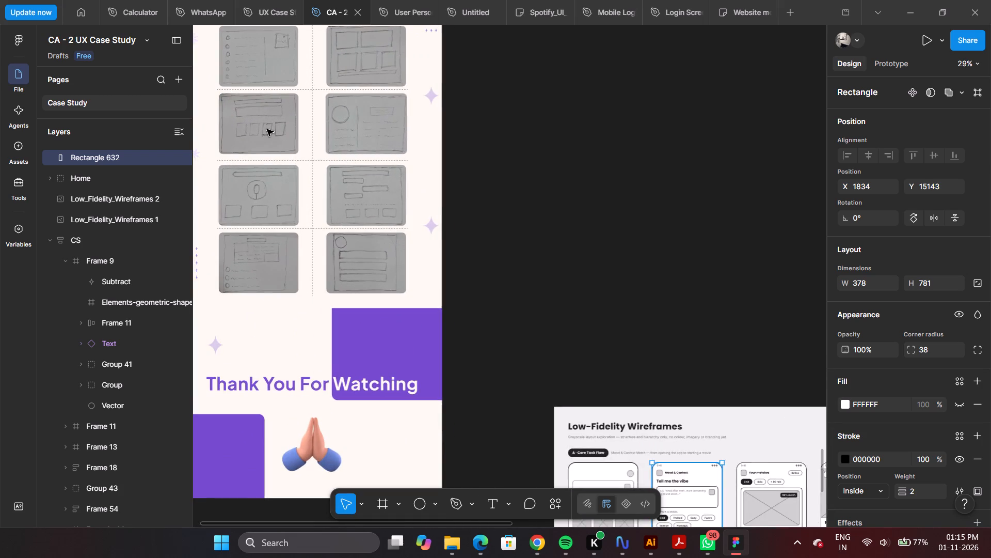
{"action": "scroll", "coordinate": [267, 129], "scroll_direction": "up", "scroll_amount": 9, "text": "ctrl"}
{"action": "scroll", "coordinate": [266, 128], "scroll_direction": "down", "scroll_amount": 4, "text": "ctrl"}
{"action": "scroll", "coordinate": [489, 171], "scroll_direction": "down", "scroll_amount": 3, "text": "ctrl"}
{"action": "scroll", "coordinate": [321, 172], "scroll_direction": "up", "scroll_amount": 2, "text": "ctrl"}
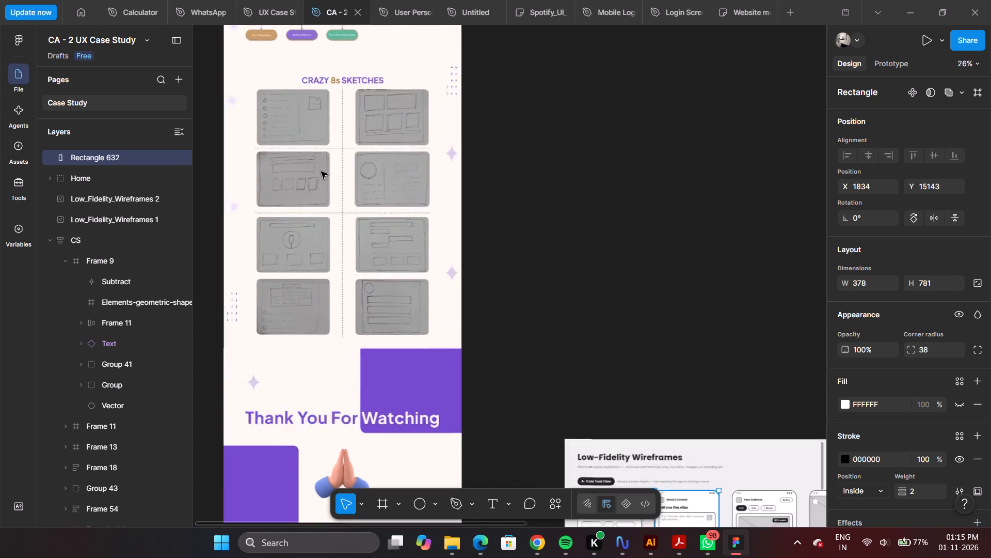
{"action": "scroll", "coordinate": [321, 172], "scroll_direction": "up", "scroll_amount": 2, "text": "ctrl"}
{"action": "scroll", "coordinate": [518, 171], "scroll_direction": "up", "scroll_amount": 5, "text": "ctrl"}
{"action": "scroll", "coordinate": [239, 191], "scroll_direction": "up", "scroll_amount": 4, "text": "ctrl"}
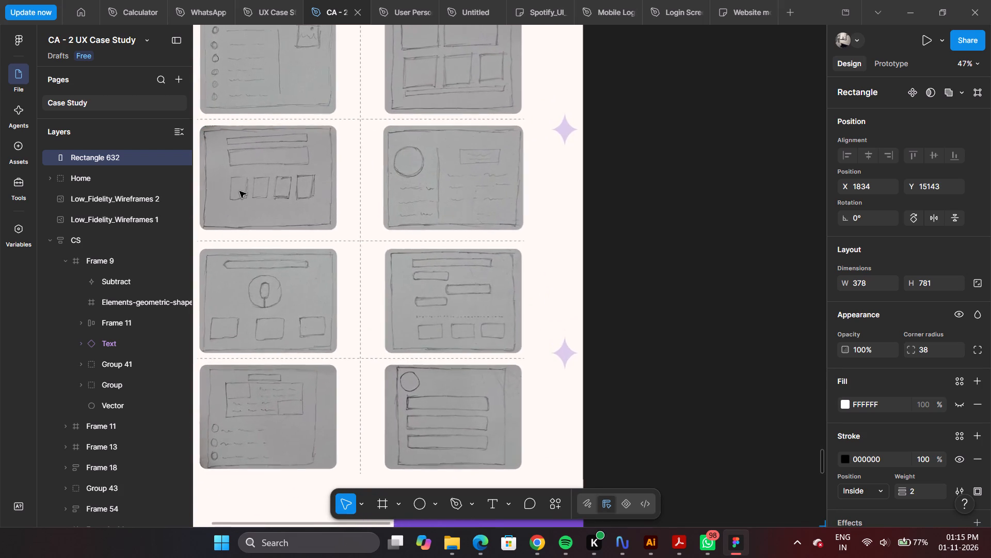
{"action": "scroll", "coordinate": [239, 191], "scroll_direction": "down", "scroll_amount": 9, "text": "ctrl"}
{"action": "scroll", "coordinate": [453, 234], "scroll_direction": "down", "scroll_amount": 4, "text": "ctrl"}
{"action": "scroll", "coordinate": [587, 362], "scroll_direction": "up", "scroll_amount": 5, "text": "ctrl"}
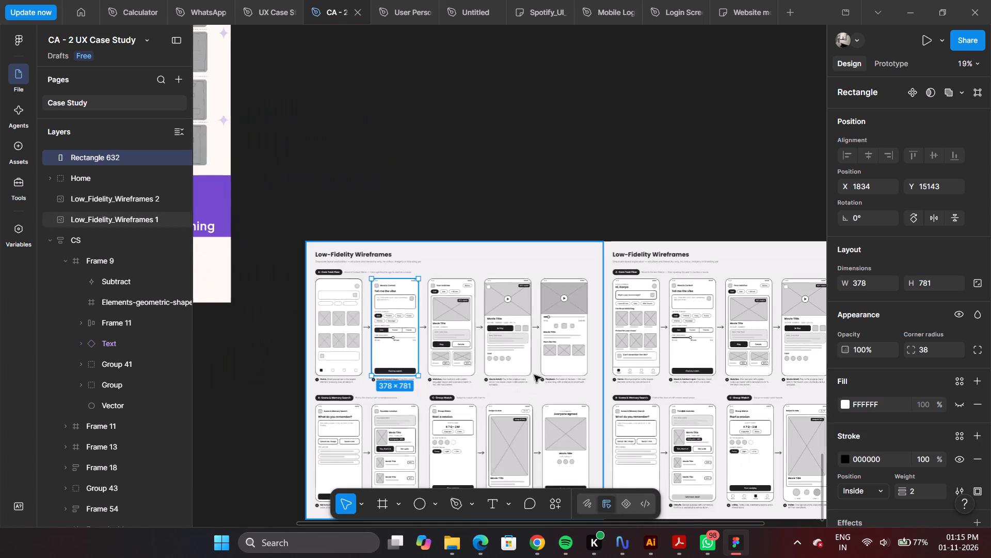
Draw a rectangle about 331 × 114 over the prompt box under "Tell me the vibe" on the Mood & Context screen.
{"action": "scroll", "coordinate": [498, 325], "scroll_direction": "up", "scroll_amount": 6, "text": "ctrl"}
{"action": "scroll", "coordinate": [648, 346], "scroll_direction": "down", "scroll_amount": 3, "text": "ctrl"}
{"action": "scroll", "coordinate": [322, 337], "scroll_direction": "up", "scroll_amount": 4, "text": "ctrl"}
{"action": "scroll", "coordinate": [690, 325], "scroll_direction": "up", "scroll_amount": 2, "text": "ctrl"}
{"action": "scroll", "coordinate": [327, 339], "scroll_direction": "up", "scroll_amount": 4, "text": "ctrl"}
{"action": "scroll", "coordinate": [463, 310], "scroll_direction": "down", "scroll_amount": 4}
{"action": "scroll", "coordinate": [397, 298], "scroll_direction": "up", "scroll_amount": 4, "text": "ctrl"}
{"action": "scroll", "coordinate": [403, 296], "scroll_direction": "down", "scroll_amount": 4, "text": "ctrl"}
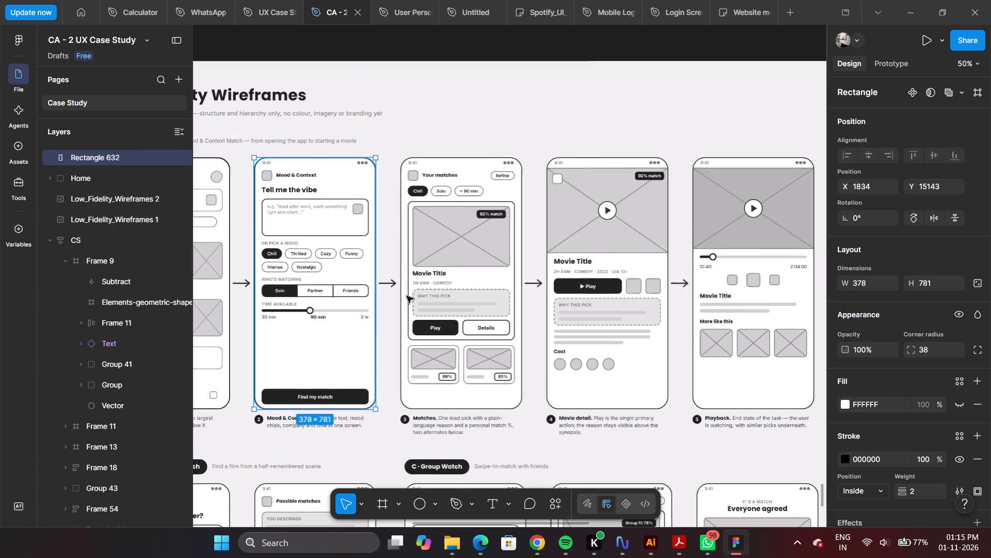
{"action": "key", "text": "space"}
{"action": "key", "text": "space"}
{"action": "key", "text": "space"}
{"action": "key", "text": "space"}
{"action": "key", "text": "space"}
{"action": "key", "text": "space"}
{"action": "key", "text": "space"}
{"action": "key", "text": "space"}
{"action": "key", "text": "space"}
{"action": "key", "text": "space"}
{"action": "key", "text": "space"}
{"action": "key", "text": "space"}
{"action": "key", "text": "space"}
{"action": "key", "text": "space"}
{"action": "key", "text": "space"}
{"action": "key", "text": "space"}
{"action": "key", "text": "space"}
{"action": "key", "text": "space"}
{"action": "key", "text": "space"}
{"action": "key", "text": "space"}
{"action": "left_click_drag", "start_coordinate": [441, 139], "coordinate": [532, 100]}
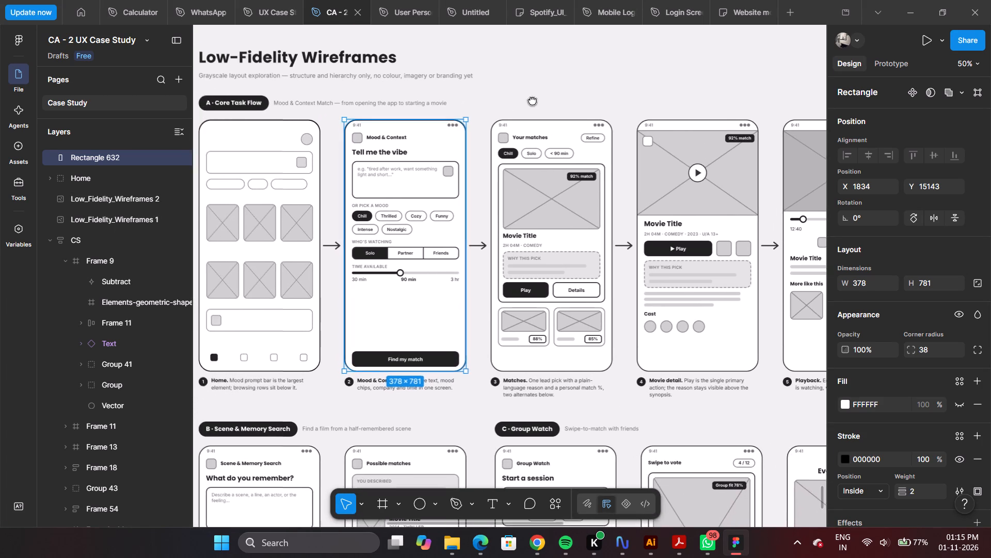
{"action": "left_click_drag", "start_coordinate": [532, 100], "coordinate": [533, 99]}
{"action": "scroll", "coordinate": [535, 190], "scroll_direction": "up", "scroll_amount": 4, "text": "ctrl"}
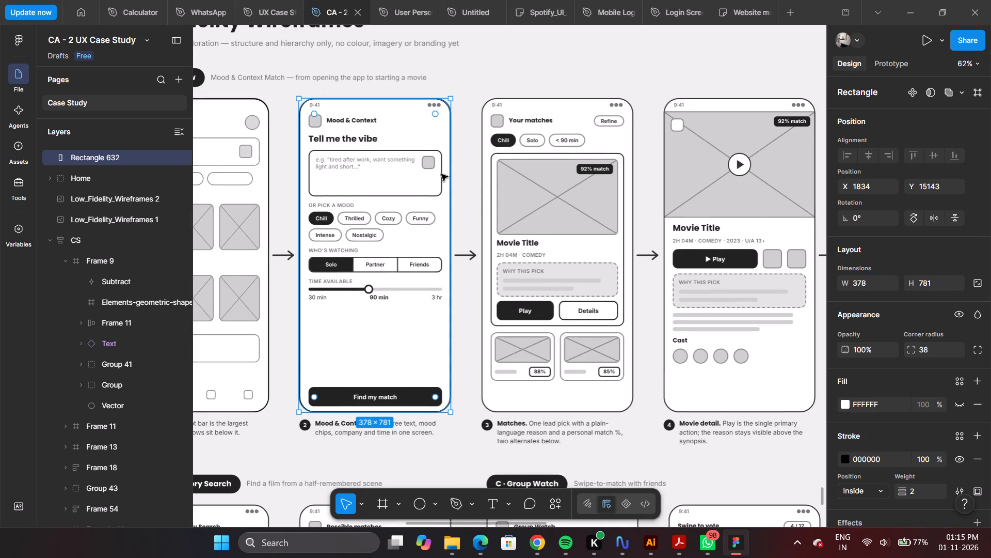
{"action": "key", "text": "space"}
{"action": "key", "text": "space"}
{"action": "key", "text": "space"}
{"action": "key", "text": "space"}
{"action": "key", "text": "space"}
{"action": "key", "text": "space"}
{"action": "left_click_drag", "start_coordinate": [478, 135], "coordinate": [511, 142]}
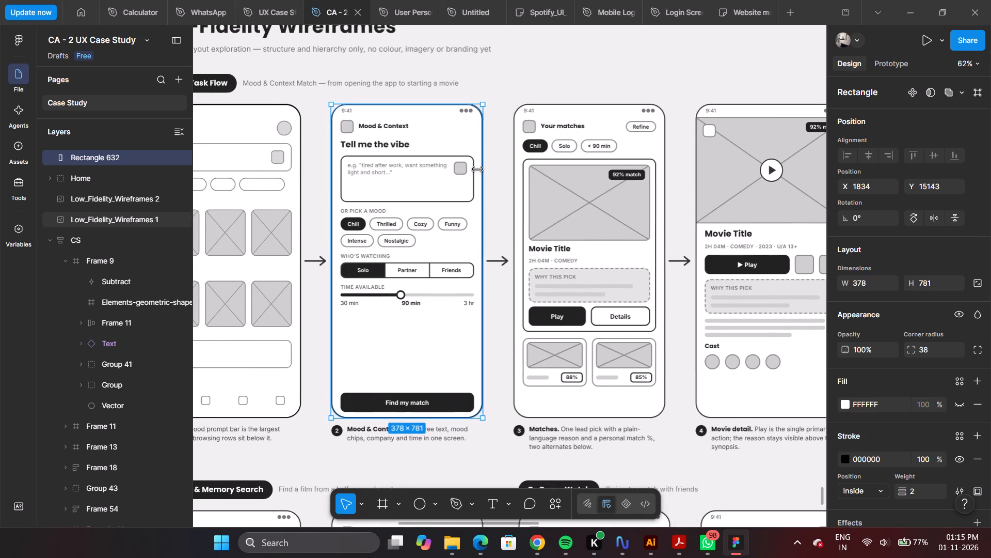
{"action": "scroll", "coordinate": [456, 187], "scroll_direction": "up", "scroll_amount": 5, "text": "ctrl"}
{"action": "scroll", "coordinate": [474, 159], "scroll_direction": "down", "scroll_amount": 4, "text": "ctrl"}
{"action": "scroll", "coordinate": [339, 182], "scroll_direction": "up", "scroll_amount": 5, "text": "ctrl"}
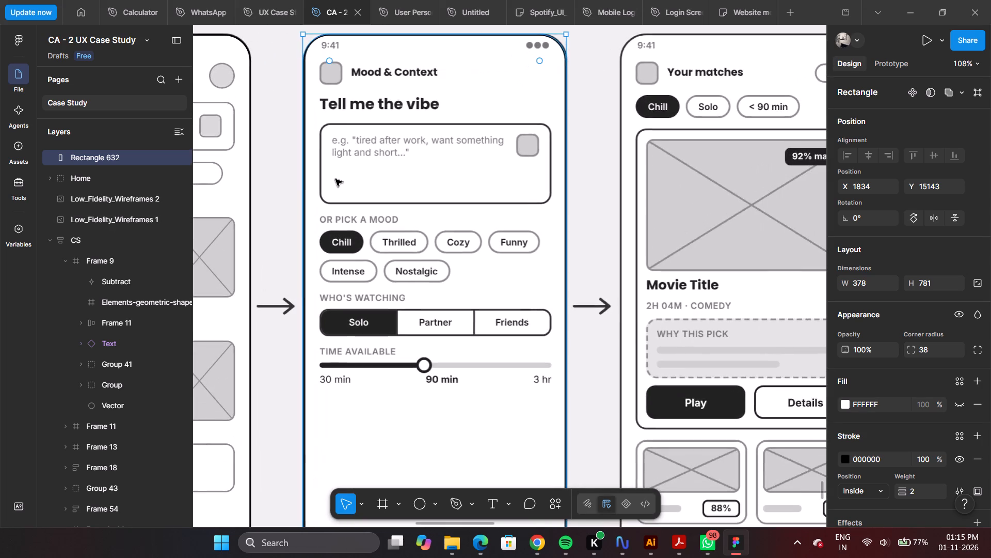
{"action": "scroll", "coordinate": [354, 143], "scroll_direction": "up", "scroll_amount": 4, "text": "ctrl"}
{"action": "scroll", "coordinate": [435, 181], "scroll_direction": "up", "scroll_amount": 3}
{"action": "scroll", "coordinate": [433, 185], "scroll_direction": "up", "scroll_amount": 4, "text": "ctrl"}
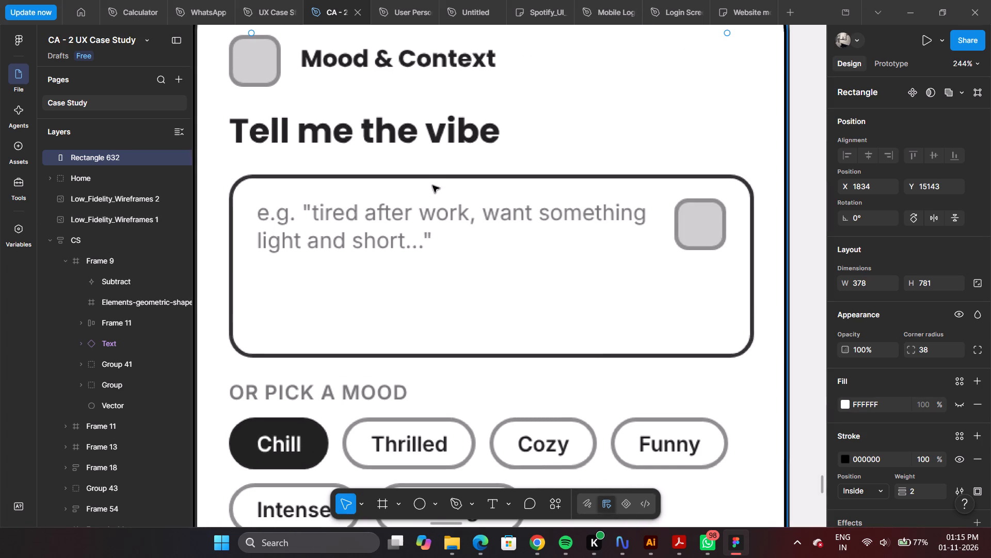
{"action": "left_click", "coordinate": [432, 503]}
{"action": "left_click", "coordinate": [459, 385]}
{"action": "scroll", "coordinate": [366, 255], "scroll_direction": "up", "scroll_amount": 2, "text": "ctrl"}
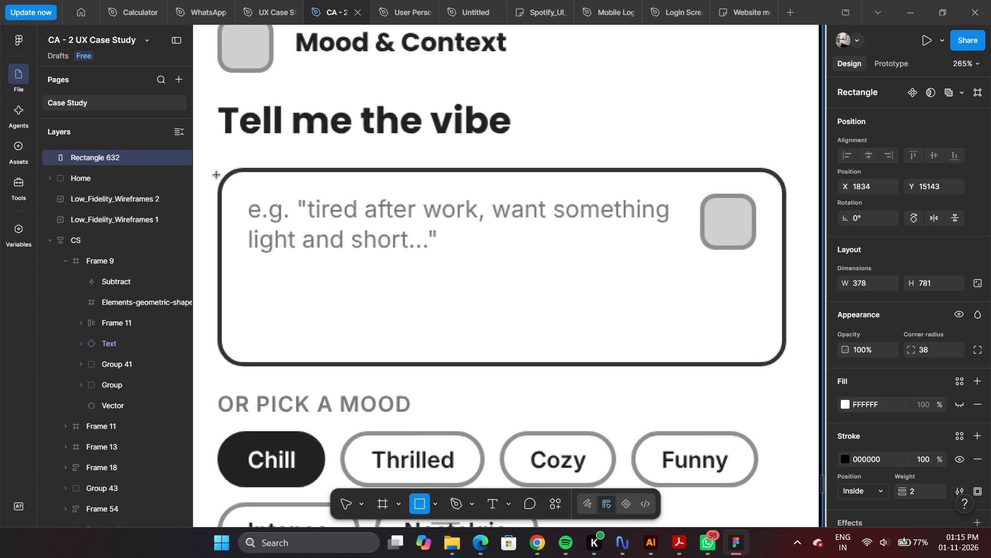
{"action": "scroll", "coordinate": [248, 175], "scroll_direction": "down", "scroll_amount": 2, "text": "ctrl"}
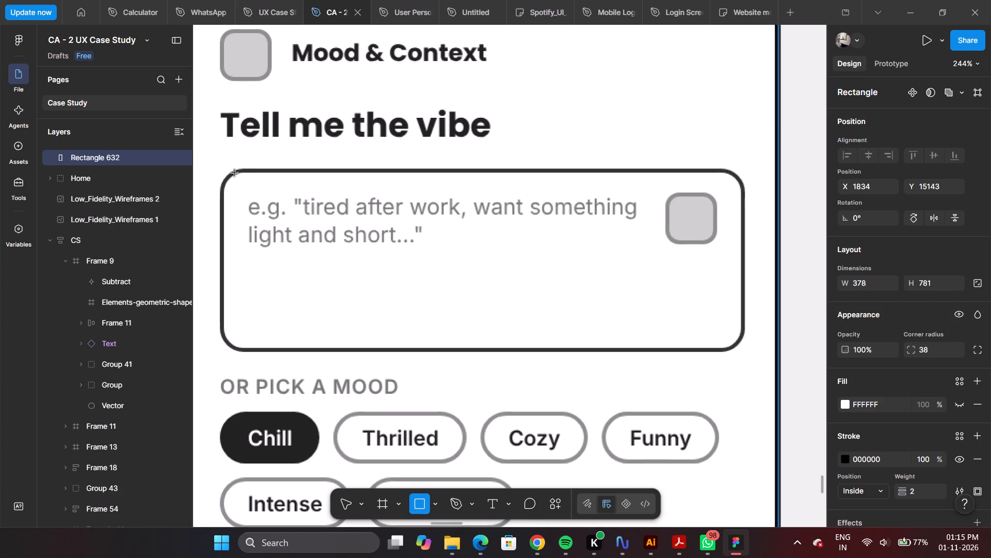
{"action": "left_click_drag", "start_coordinate": [230, 173], "coordinate": [473, 264], "text": "alt+shift"}
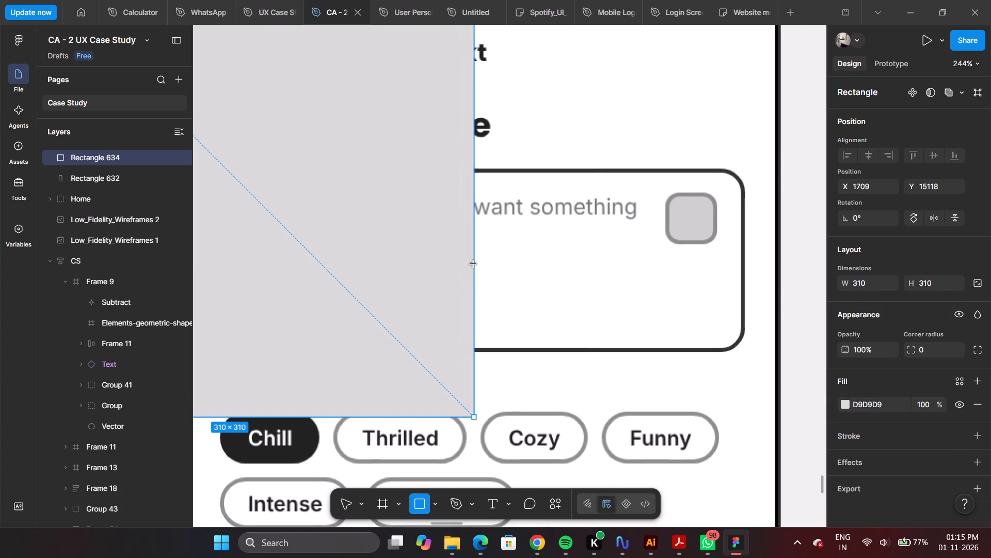
{"action": "left_click_drag", "start_coordinate": [473, 264], "coordinate": [747, 340], "text": "alt+shift"}
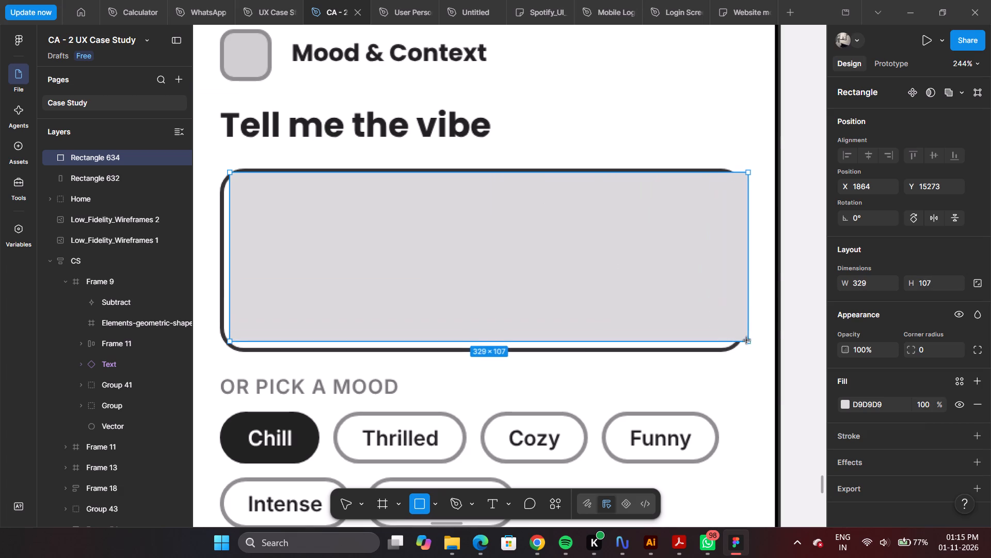
{"action": "left_click_drag", "start_coordinate": [747, 340], "coordinate": [744, 348], "text": "alt+shift"}
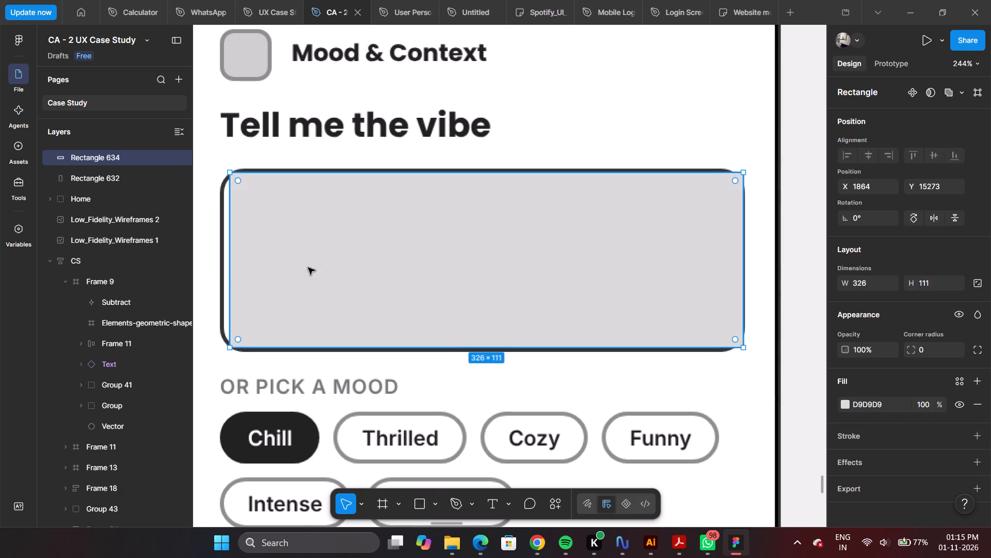
{"action": "left_click_drag", "start_coordinate": [231, 269], "coordinate": [223, 269]}
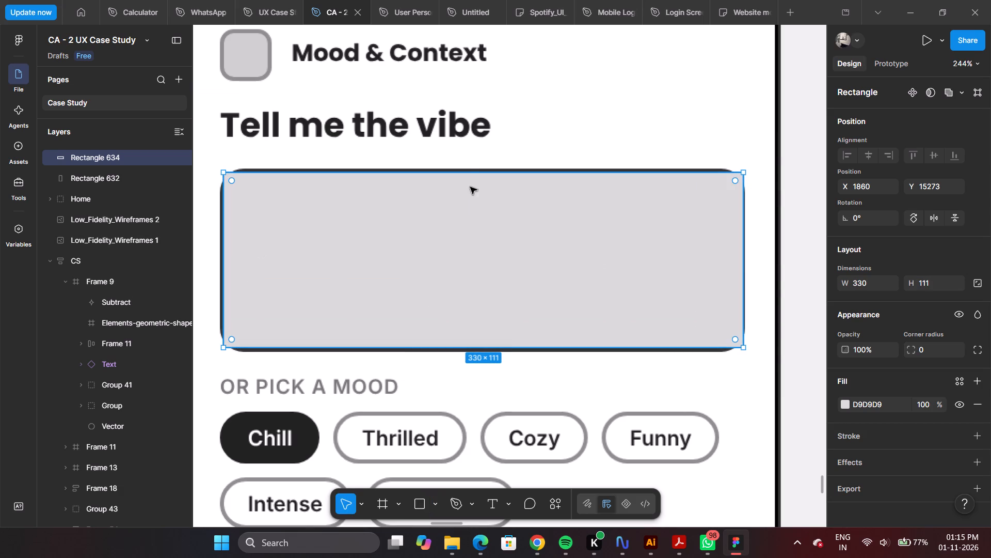
{"action": "left_click", "coordinate": [470, 170]}
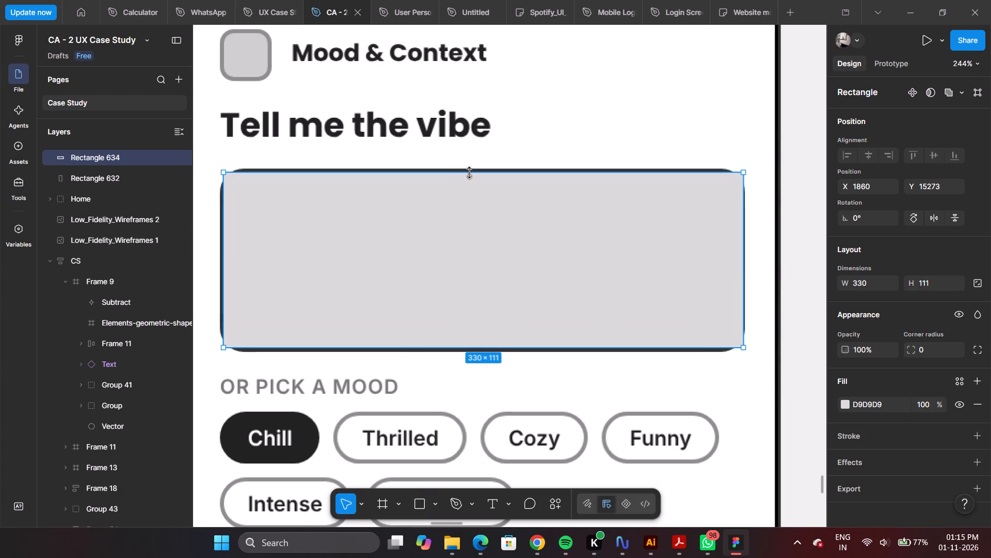
{"action": "left_click", "coordinate": [452, 346]}
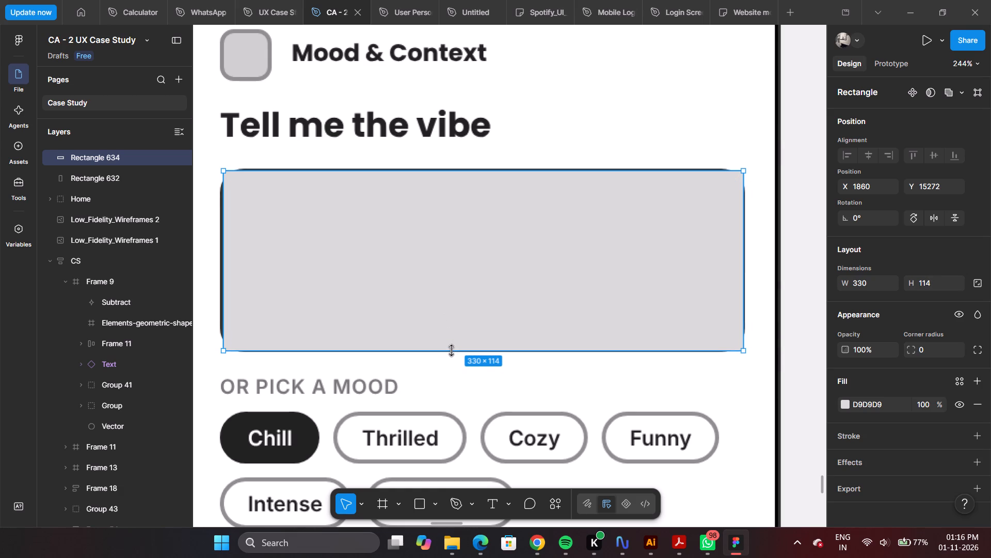
{"action": "left_click", "coordinate": [226, 259]}
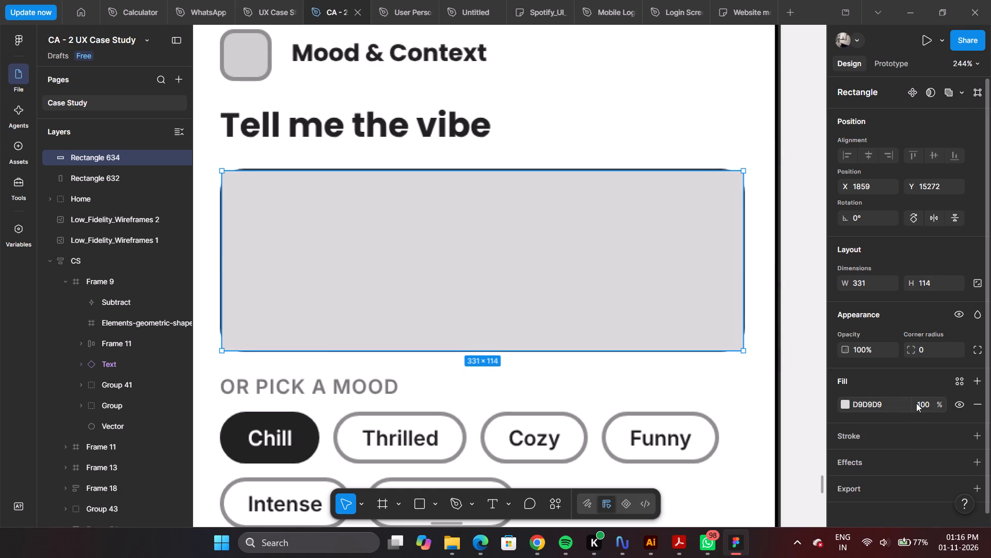
Add a black 000000 stroke to the prompt box rectangle and hide its grey fill.
{"action": "left_click", "coordinate": [975, 436]}
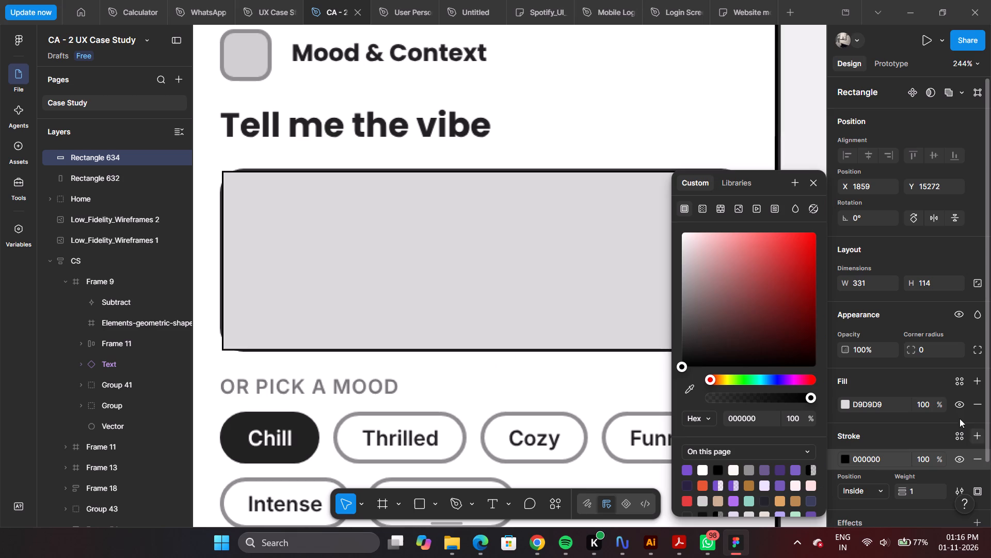
{"action": "left_click", "coordinate": [958, 405]}
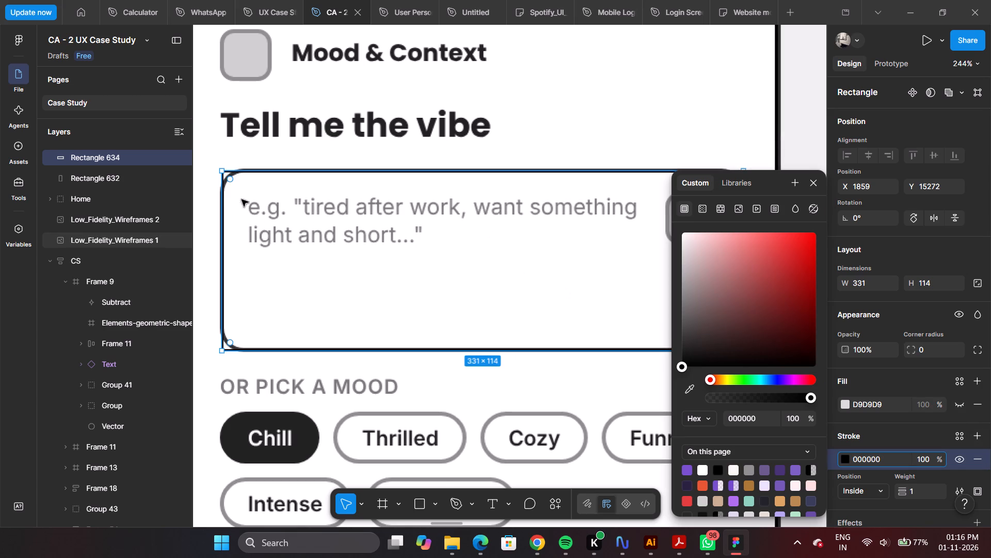
Round the prompt box rectangle's corners to a radius of 13 to follow the wireframe's curve.
{"action": "scroll", "coordinate": [226, 187], "scroll_direction": "up", "scroll_amount": 9, "text": "ctrl"}
{"action": "left_click_drag", "start_coordinate": [223, 146], "coordinate": [230, 154]}
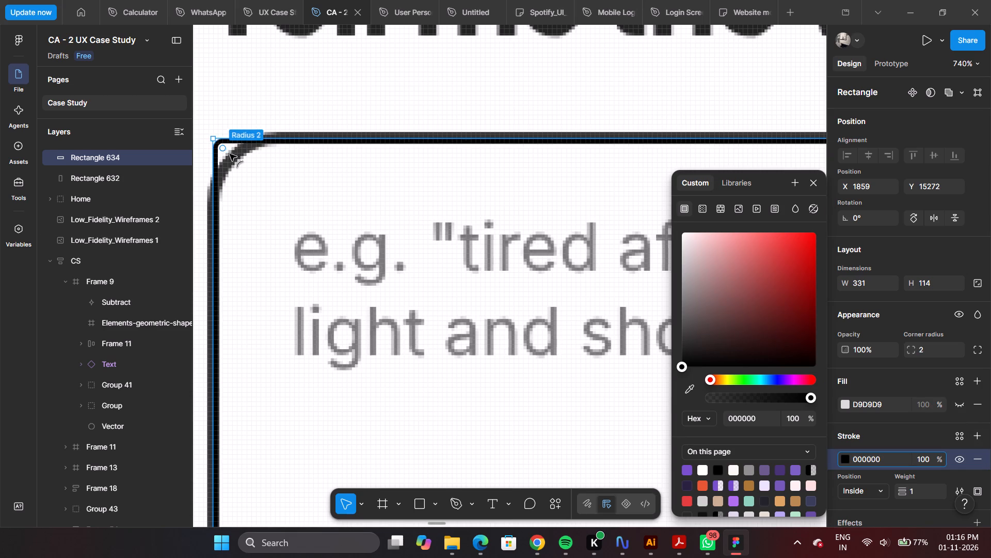
{"action": "left_click_drag", "start_coordinate": [230, 154], "coordinate": [274, 193]}
{"action": "scroll", "coordinate": [343, 159], "scroll_direction": "down", "scroll_amount": 9, "text": "ctrl"}
{"action": "scroll", "coordinate": [316, 204], "scroll_direction": "down", "scroll_amount": 5, "text": "ctrl"}
{"action": "scroll", "coordinate": [379, 191], "scroll_direction": "down", "scroll_amount": 4, "text": "ctrl"}
{"action": "scroll", "coordinate": [452, 184], "scroll_direction": "up", "scroll_amount": 15, "text": "ctrl"}
{"action": "scroll", "coordinate": [600, 206], "scroll_direction": "up", "scroll_amount": 2, "text": "ctrl"}
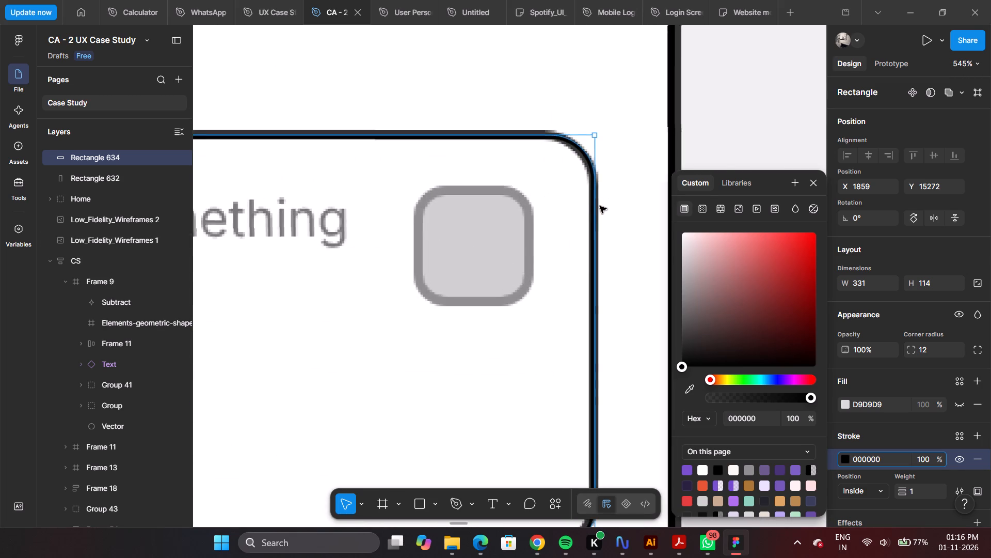
{"action": "scroll", "coordinate": [600, 206], "scroll_direction": "up", "scroll_amount": 3, "text": "ctrl"}
{"action": "left_click_drag", "start_coordinate": [523, 164], "coordinate": [519, 163]}
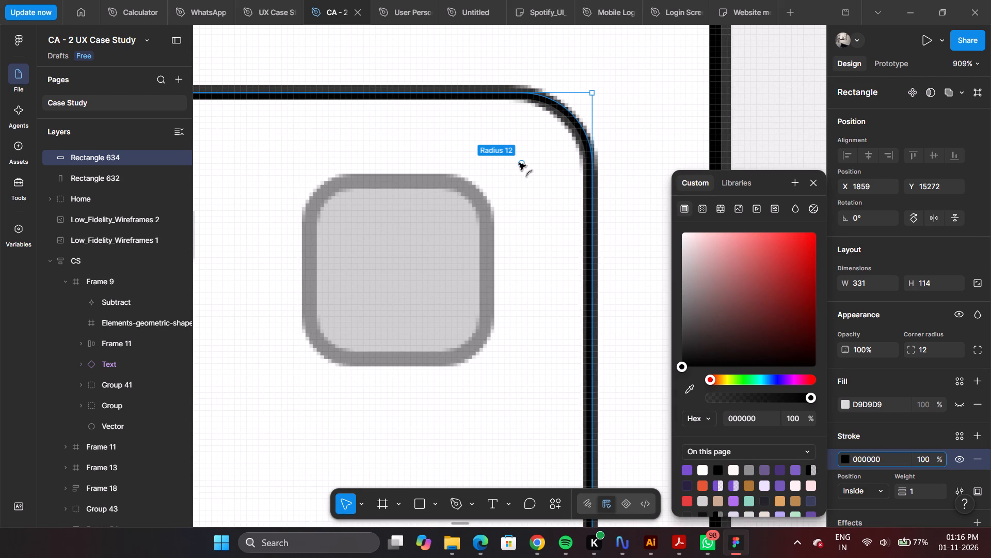
{"action": "left_click_drag", "start_coordinate": [519, 163], "coordinate": [514, 165]}
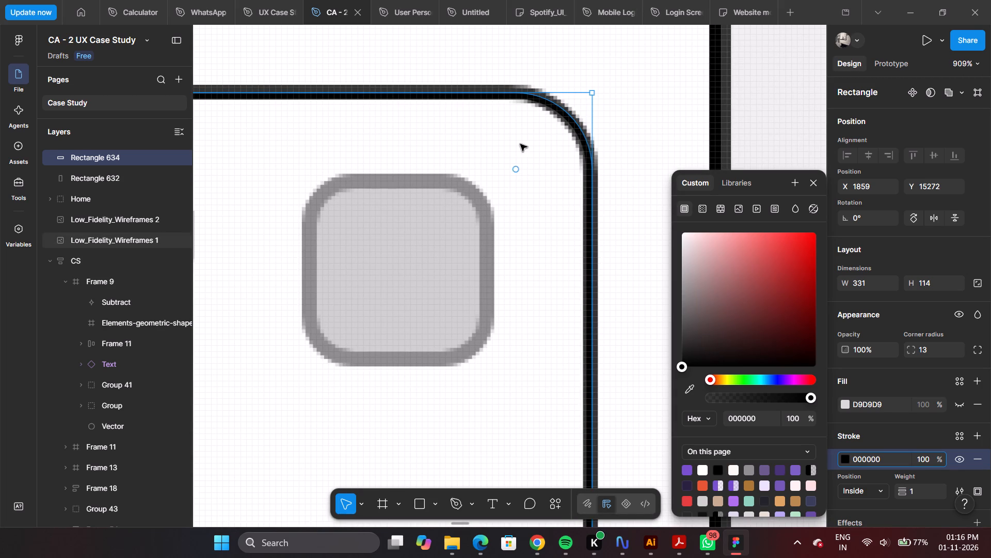
Extend the prompt box rectangle's top and bottom edges to the wireframe outline, making it 116 high.
{"action": "scroll", "coordinate": [520, 144], "scroll_direction": "down", "scroll_amount": 9, "text": "ctrl"}
{"action": "scroll", "coordinate": [231, 133], "scroll_direction": "up", "scroll_amount": 9, "text": "ctrl"}
{"action": "left_click_drag", "start_coordinate": [476, 124], "coordinate": [476, 122]}
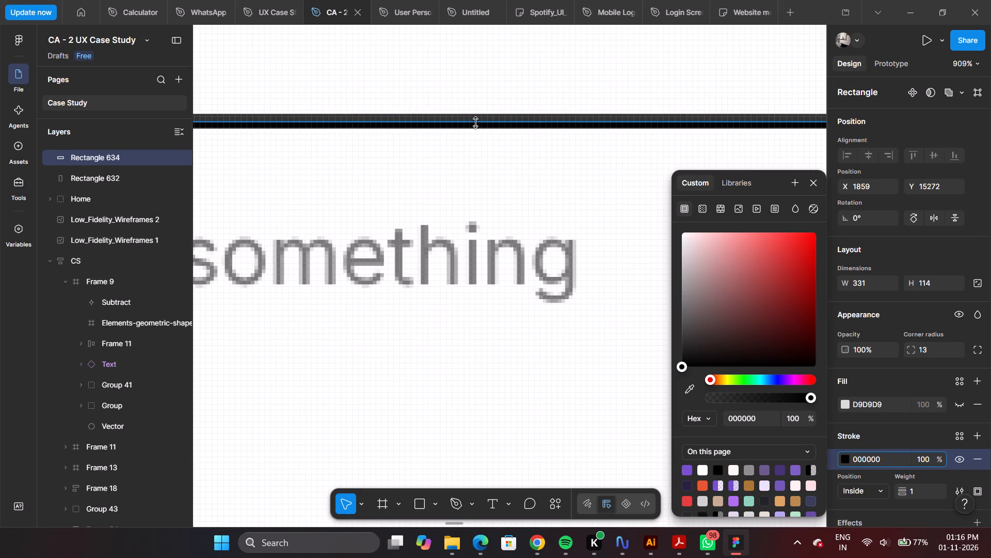
{"action": "left_click_drag", "start_coordinate": [476, 122], "coordinate": [475, 118]}
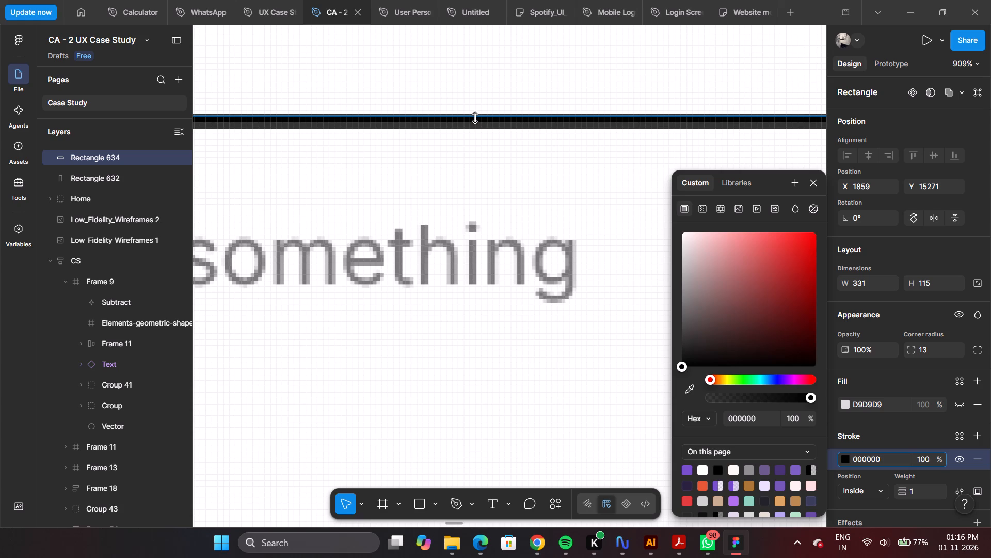
{"action": "scroll", "coordinate": [475, 118], "scroll_direction": "down", "scroll_amount": 11, "text": "ctrl"}
{"action": "scroll", "coordinate": [474, 236], "scroll_direction": "up", "scroll_amount": 8, "text": "ctrl"}
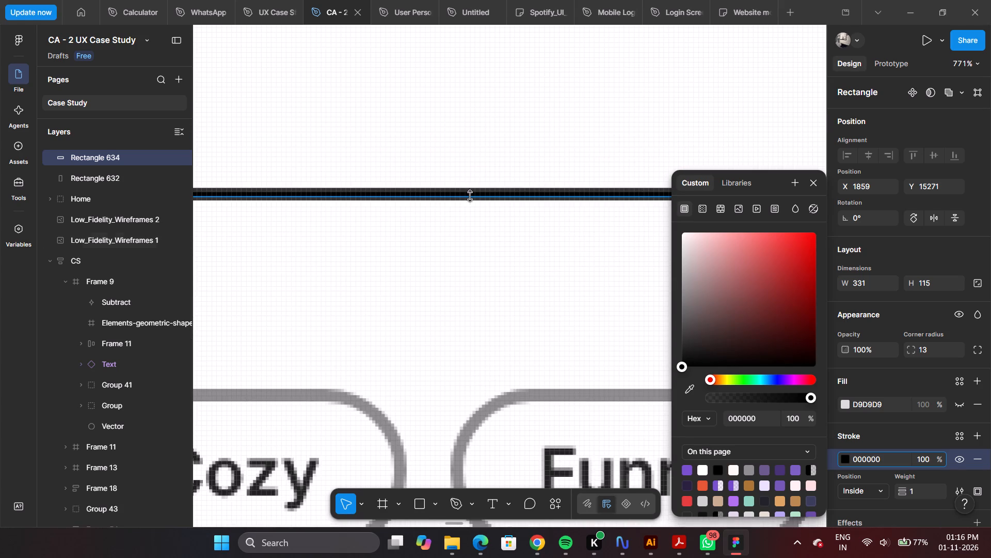
{"action": "scroll", "coordinate": [468, 195], "scroll_direction": "up", "scroll_amount": 5, "text": "ctrl"}
{"action": "left_click_drag", "start_coordinate": [468, 195], "coordinate": [467, 202]}
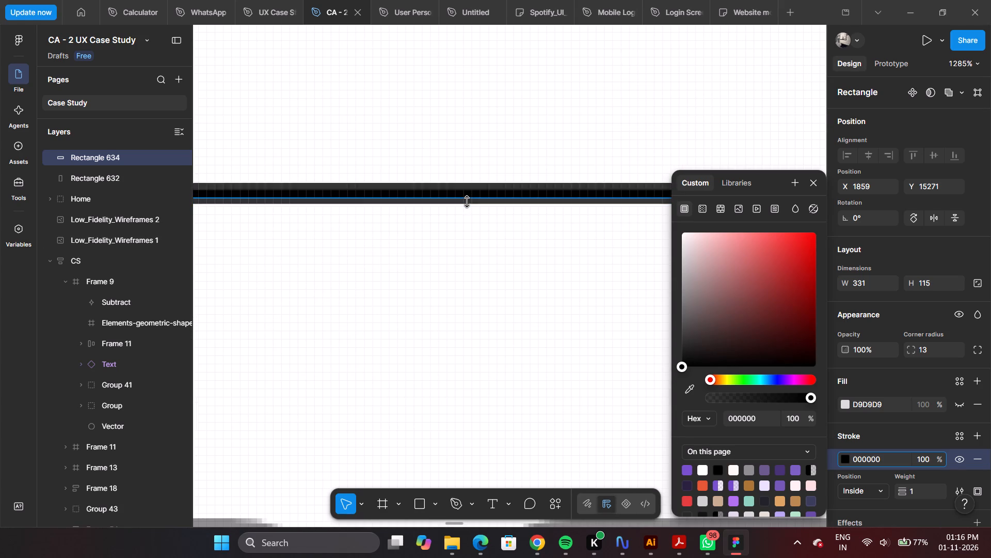
{"action": "left_click_drag", "start_coordinate": [467, 202], "coordinate": [467, 203]}
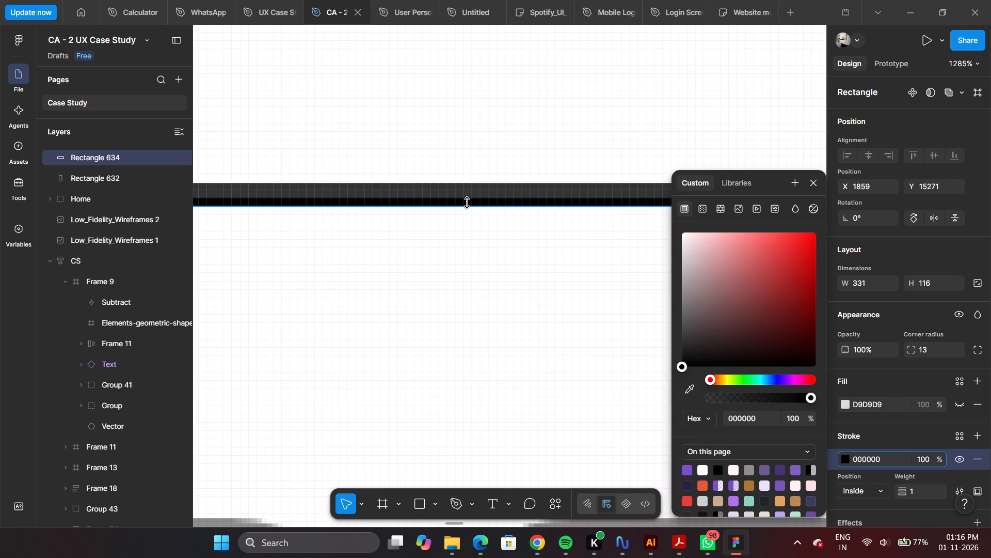
Set the prompt box rectangle's stroke weight to 2.
{"action": "scroll", "coordinate": [467, 203], "scroll_direction": "down", "scroll_amount": 11, "text": "ctrl"}
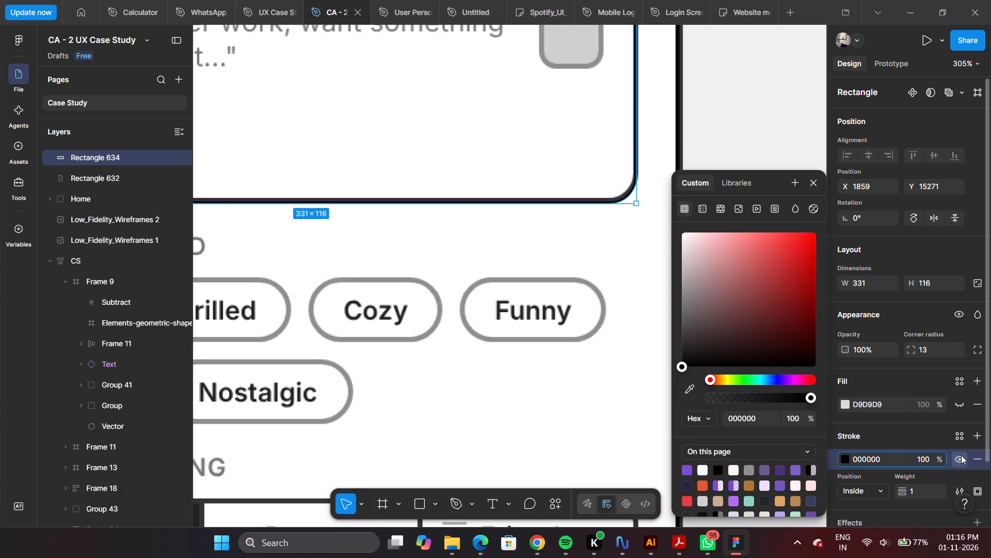
{"action": "scroll", "coordinate": [917, 394], "scroll_direction": "down", "scroll_amount": 3}
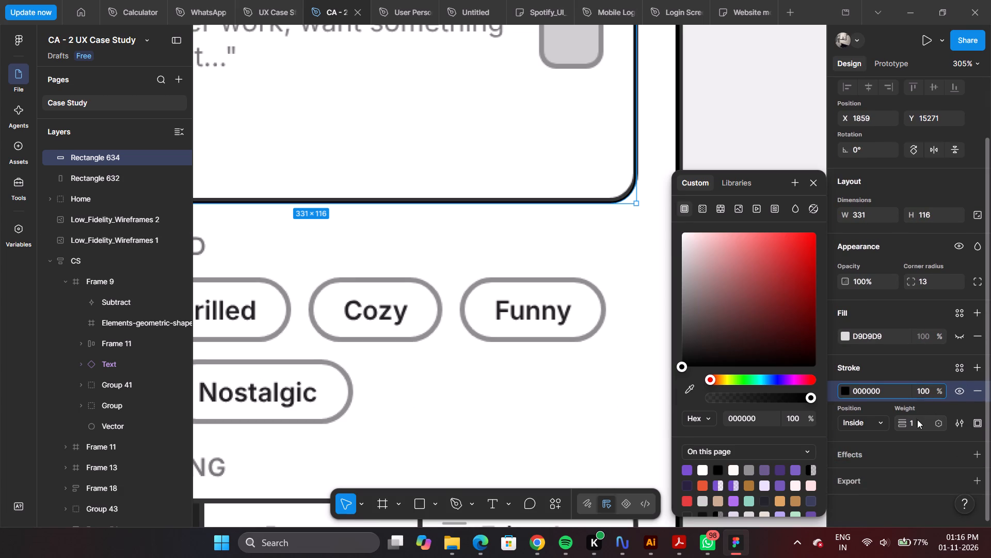
{"action": "left_click", "coordinate": [918, 420]}
{"action": "key", "text": "Up"}
Extend both vertical sides of the prompt box rectangle to the wireframe outline, making it 333 wide.
{"action": "scroll", "coordinate": [622, 182], "scroll_direction": "up", "scroll_amount": 7, "text": "ctrl"}
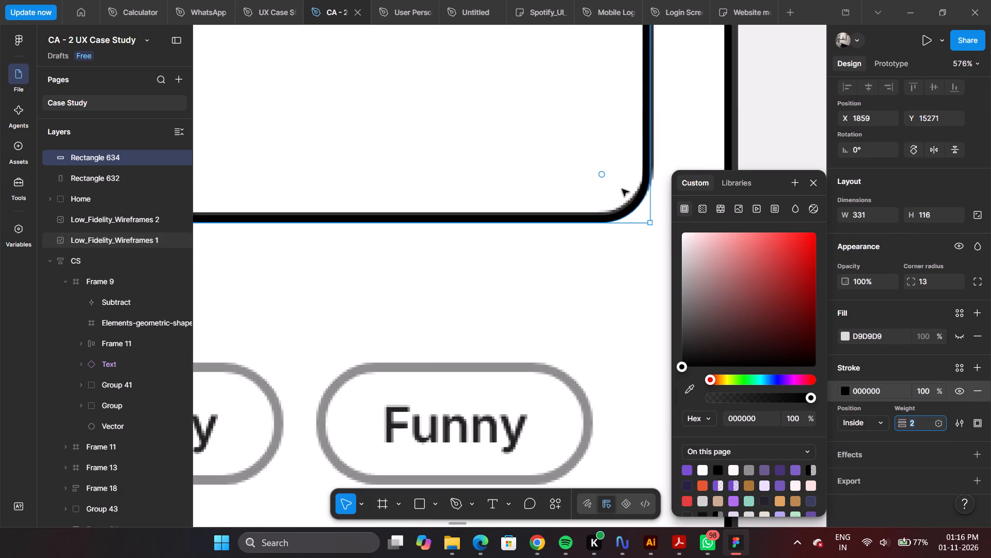
{"action": "scroll", "coordinate": [622, 189], "scroll_direction": "up", "scroll_amount": 3, "text": "ctrl"}
{"action": "scroll", "coordinate": [564, 227], "scroll_direction": "down", "scroll_amount": 6, "text": "ctrl"}
{"action": "scroll", "coordinate": [576, 176], "scroll_direction": "up", "scroll_amount": 4, "text": "ctrl"}
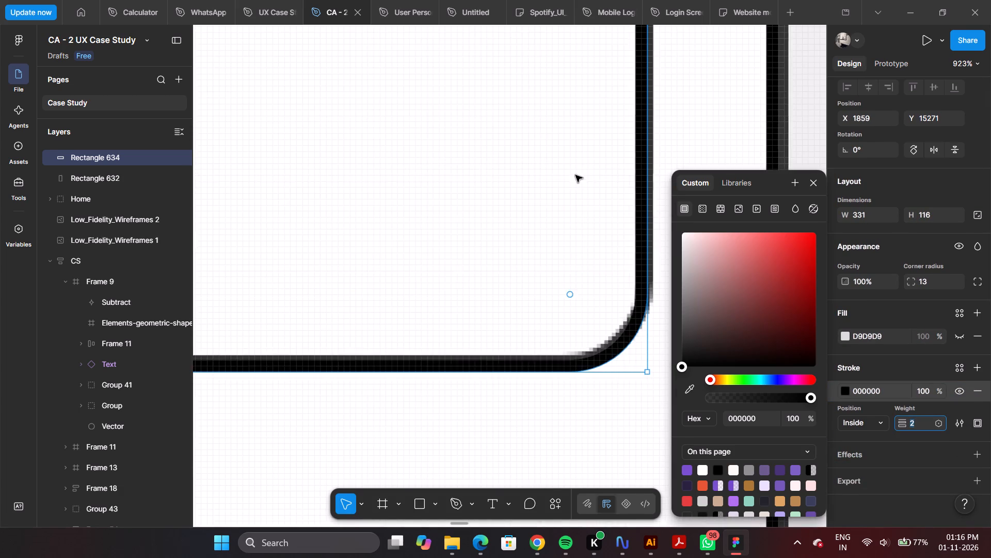
{"action": "scroll", "coordinate": [576, 175], "scroll_direction": "up", "scroll_amount": 9, "text": "ctrl"}
{"action": "scroll", "coordinate": [585, 159], "scroll_direction": "up", "scroll_amount": 4}
{"action": "left_click_drag", "start_coordinate": [650, 230], "coordinate": [655, 230]}
{"action": "scroll", "coordinate": [654, 230], "scroll_direction": "down", "scroll_amount": 16, "text": "ctrl"}
{"action": "scroll", "coordinate": [399, 231], "scroll_direction": "up", "scroll_amount": 13, "text": "ctrl"}
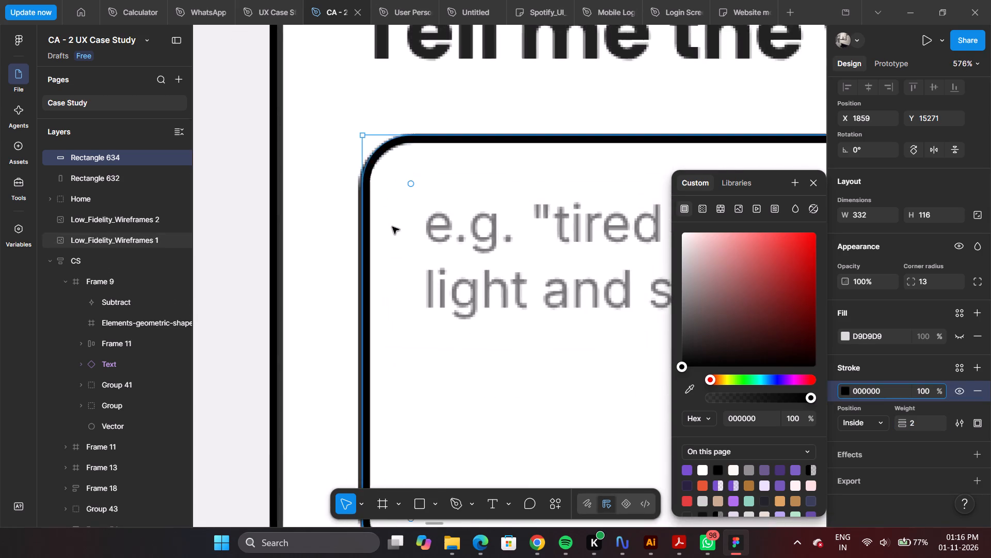
{"action": "scroll", "coordinate": [392, 227], "scroll_direction": "up", "scroll_amount": 4, "text": "ctrl"}
{"action": "left_click_drag", "start_coordinate": [340, 248], "coordinate": [334, 248]}
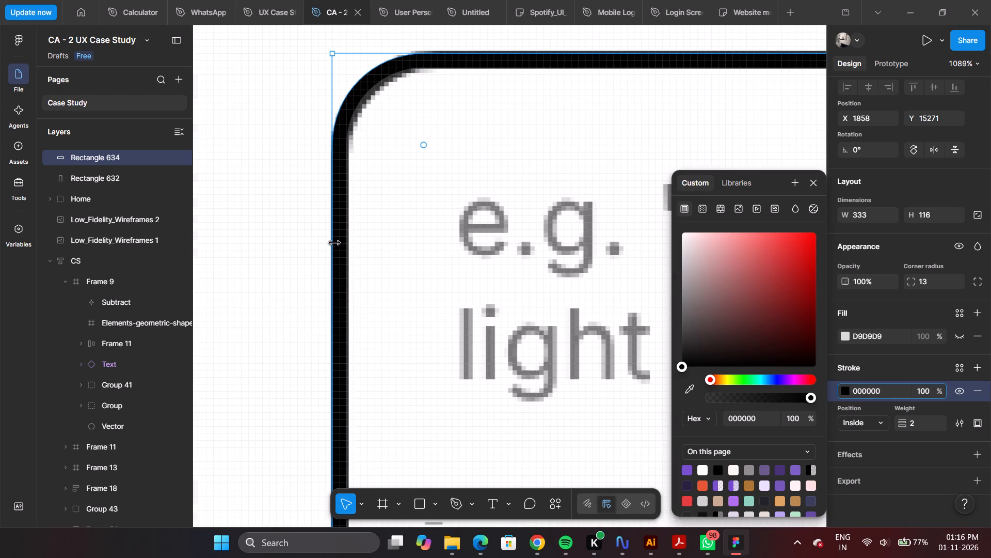
Examine the finished prompt box outline against the rest of the Mood & Context wireframe.
{"action": "scroll", "coordinate": [334, 242], "scroll_direction": "down", "scroll_amount": 15, "text": "ctrl"}
{"action": "scroll", "coordinate": [580, 234], "scroll_direction": "down", "scroll_amount": 3, "text": "ctrl"}
{"action": "scroll", "coordinate": [665, 237], "scroll_direction": "up", "scroll_amount": 4, "text": "ctrl"}
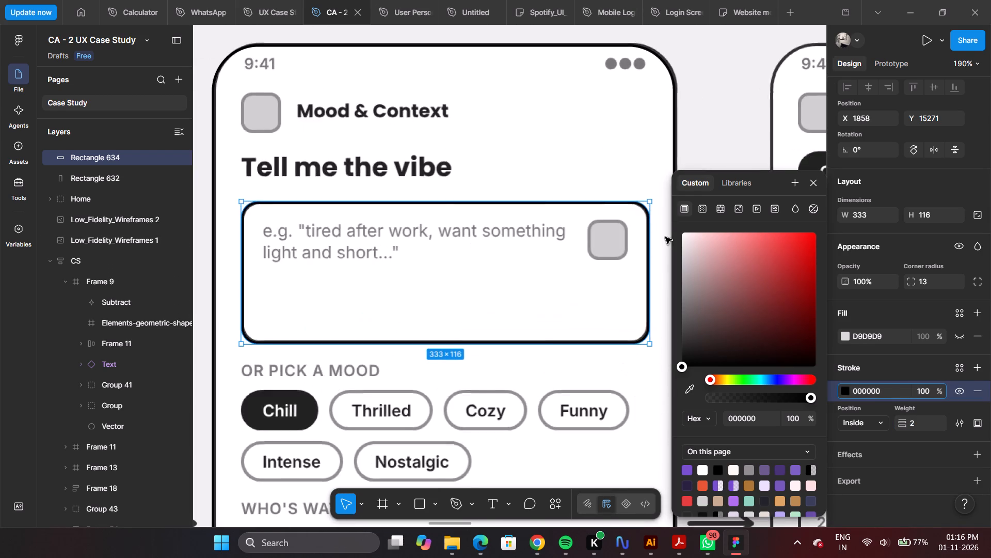
{"action": "scroll", "coordinate": [609, 224], "scroll_direction": "down", "scroll_amount": 4, "text": "ctrl"}
{"action": "scroll", "coordinate": [536, 213], "scroll_direction": "up", "scroll_amount": 6, "text": "ctrl"}
{"action": "scroll", "coordinate": [533, 207], "scroll_direction": "down", "scroll_amount": 5, "text": "ctrl"}
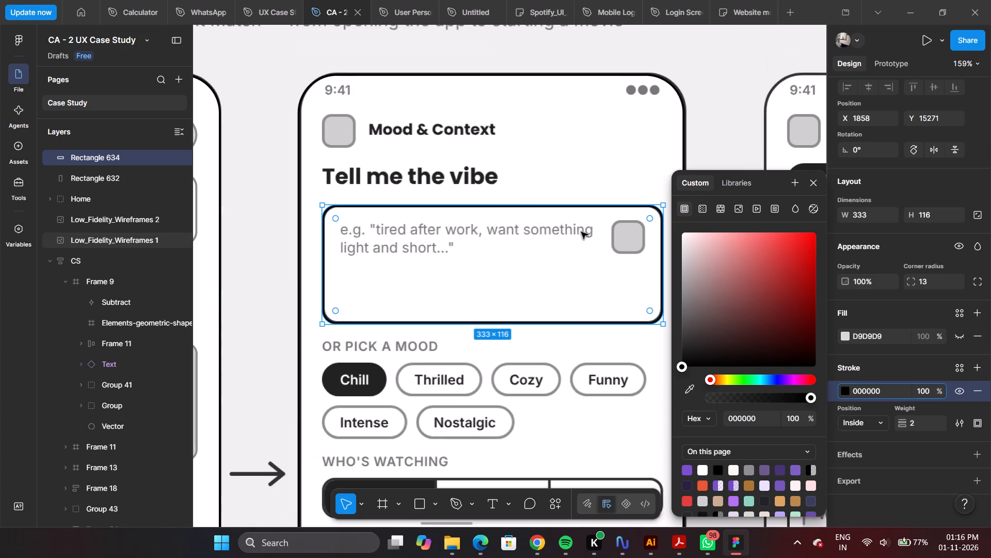
{"action": "scroll", "coordinate": [479, 190], "scroll_direction": "down", "scroll_amount": 3, "text": "ctrl"}
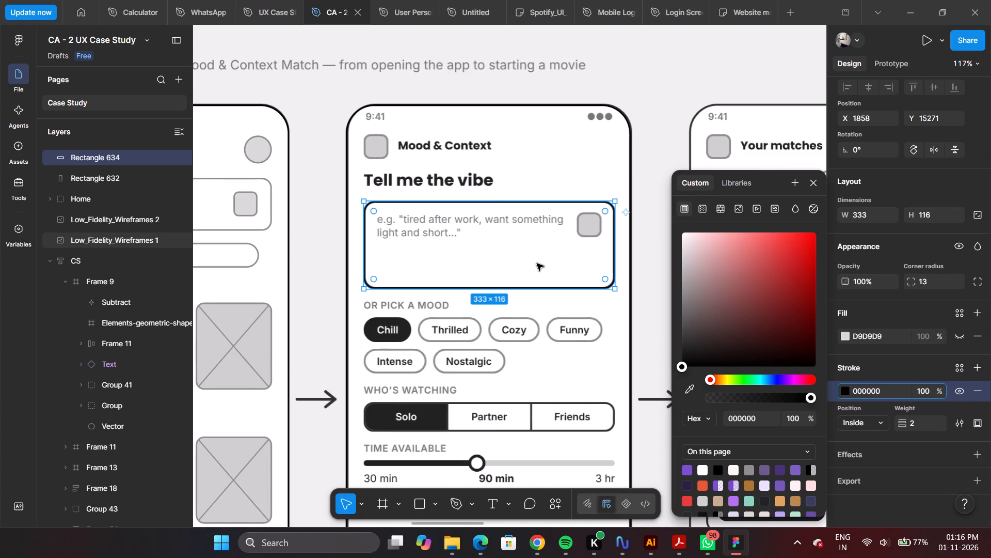
Compare the prompt box rectangle with the wireframe beneath it, moving it aside and undoing that move.
{"action": "left_click_drag", "start_coordinate": [533, 258], "coordinate": [551, 329]}
{"action": "key", "text": "ctrl+z"}
{"action": "scroll", "coordinate": [508, 252], "scroll_direction": "down", "scroll_amount": 3, "text": "ctrl"}
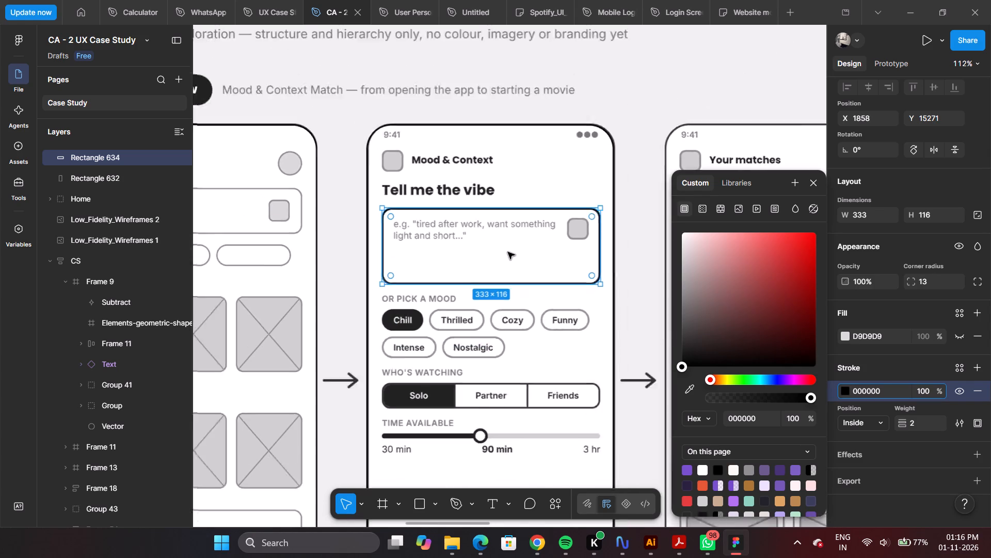
{"action": "scroll", "coordinate": [508, 252], "scroll_direction": "down", "scroll_amount": 2, "text": "ctrl"}
{"action": "scroll", "coordinate": [495, 245], "scroll_direction": "up", "scroll_amount": 10, "text": "ctrl"}
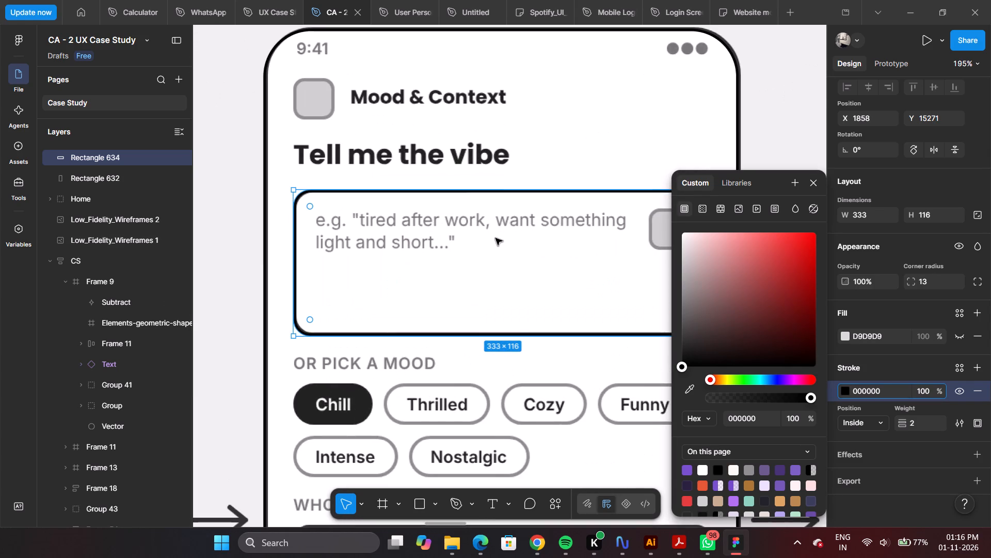
{"action": "scroll", "coordinate": [493, 233], "scroll_direction": "down", "scroll_amount": 3, "text": "ctrl"}
{"action": "scroll", "coordinate": [545, 213], "scroll_direction": "down", "scroll_amount": 4, "text": "ctrl"}
{"action": "scroll", "coordinate": [613, 203], "scroll_direction": "up", "scroll_amount": 5, "text": "ctrl"}
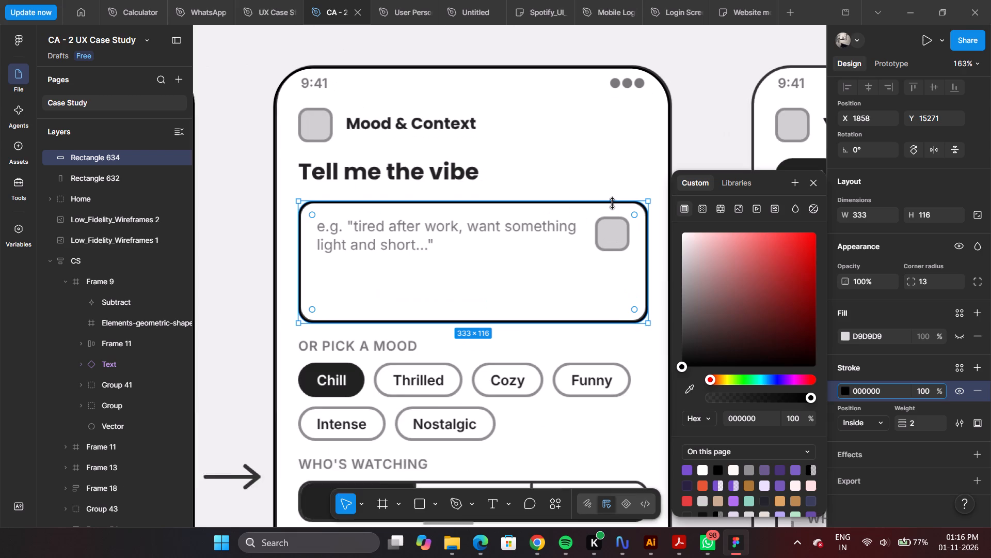
{"action": "scroll", "coordinate": [625, 235], "scroll_direction": "up", "scroll_amount": 1, "text": "ctrl"}
{"action": "scroll", "coordinate": [625, 235], "scroll_direction": "down", "scroll_amount": 5, "text": "ctrl"}
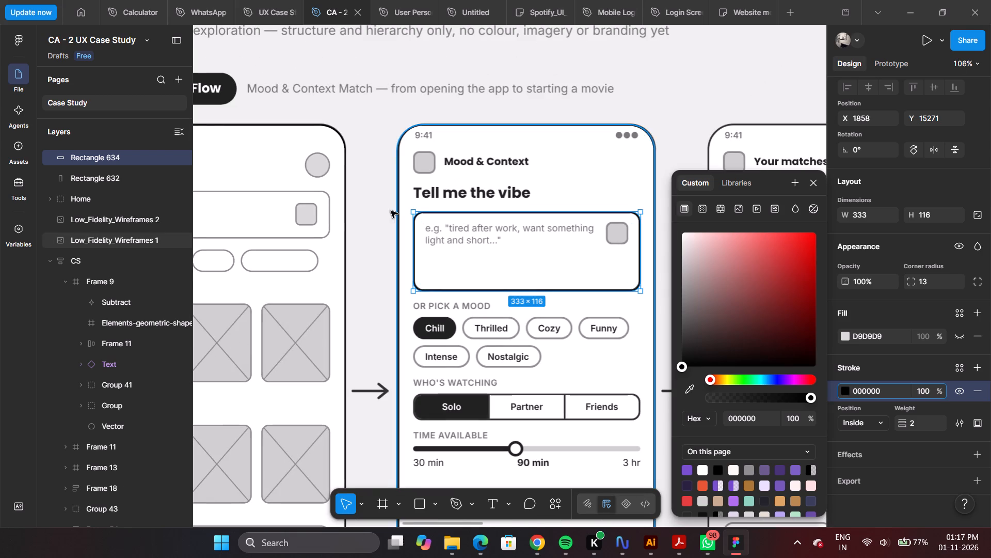
Set the width of the small grey square in the Home screen's prompt bar to 33.
{"action": "left_click", "coordinate": [305, 215]}
{"action": "left_click", "coordinate": [305, 215], "text": "ctrl"}
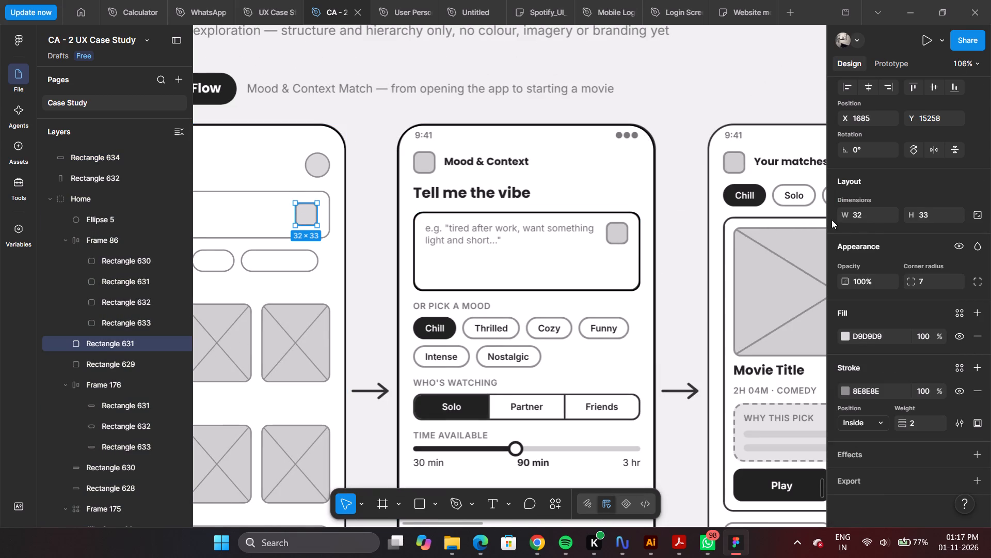
{"action": "left_click", "coordinate": [868, 216]}
{"action": "scroll", "coordinate": [267, 219], "scroll_direction": "up", "scroll_amount": 5, "text": "ctrl"}
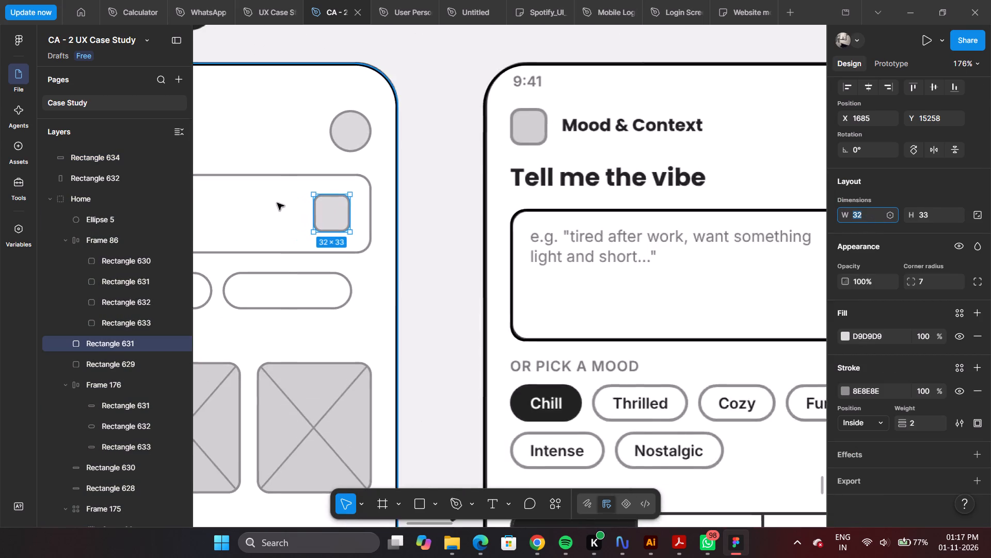
{"action": "scroll", "coordinate": [277, 203], "scroll_direction": "up", "scroll_amount": 3, "text": "ctrl"}
{"action": "left_click", "coordinate": [871, 217]}
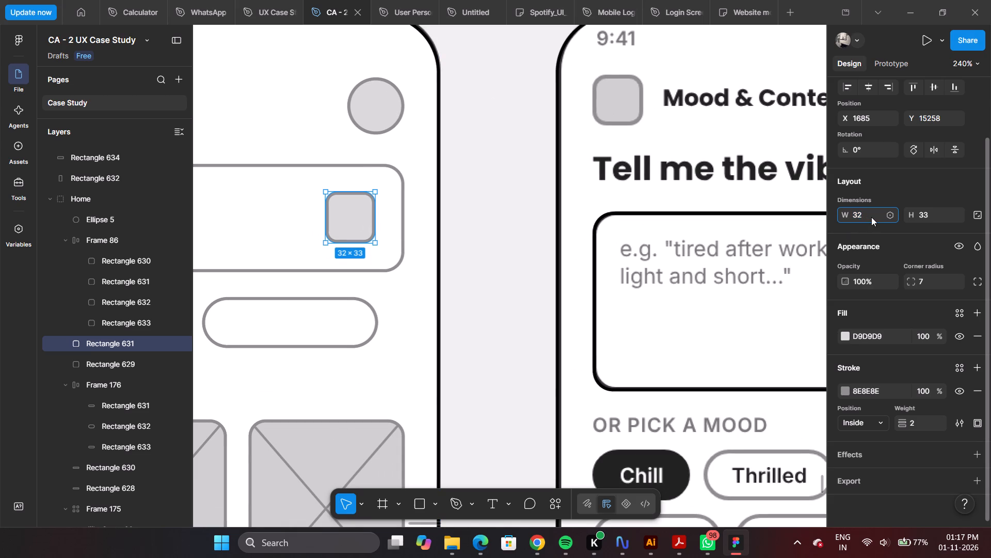
{"action": "key", "text": "BackSpace"}
{"action": "key", "text": "3"}
{"action": "key", "text": "Return"}
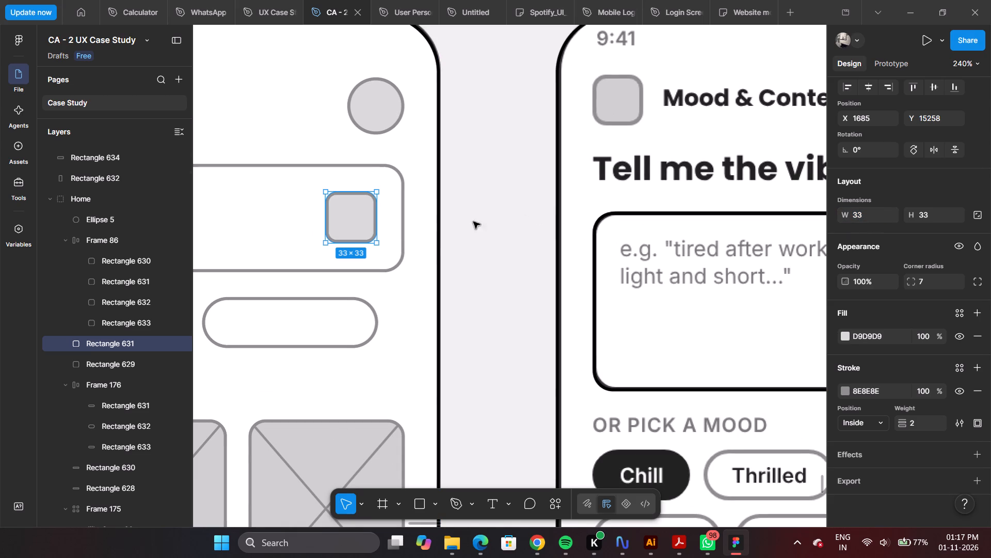
{"action": "left_click", "coordinate": [455, 237], "text": "ctrl"}
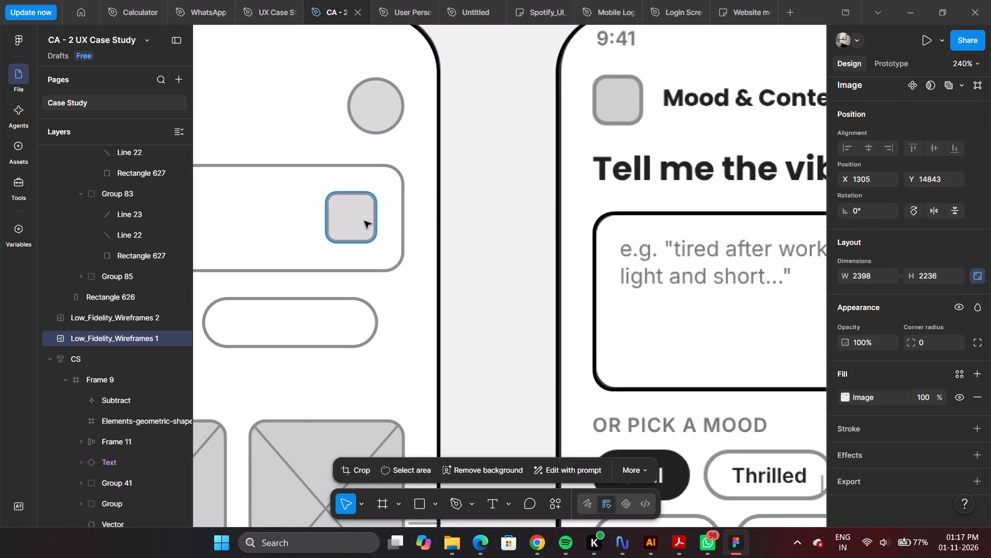
Set the width of the small grey square in the Home screen's bottom card to 33.
{"action": "scroll", "coordinate": [364, 220], "scroll_direction": "down", "scroll_amount": 4, "text": "ctrl"}
{"action": "scroll", "coordinate": [499, 227], "scroll_direction": "down", "scroll_amount": 3, "text": "ctrl"}
{"action": "scroll", "coordinate": [446, 227], "scroll_direction": "down", "scroll_amount": 5}
{"action": "scroll", "coordinate": [445, 226], "scroll_direction": "down", "scroll_amount": 5, "text": "ctrl"}
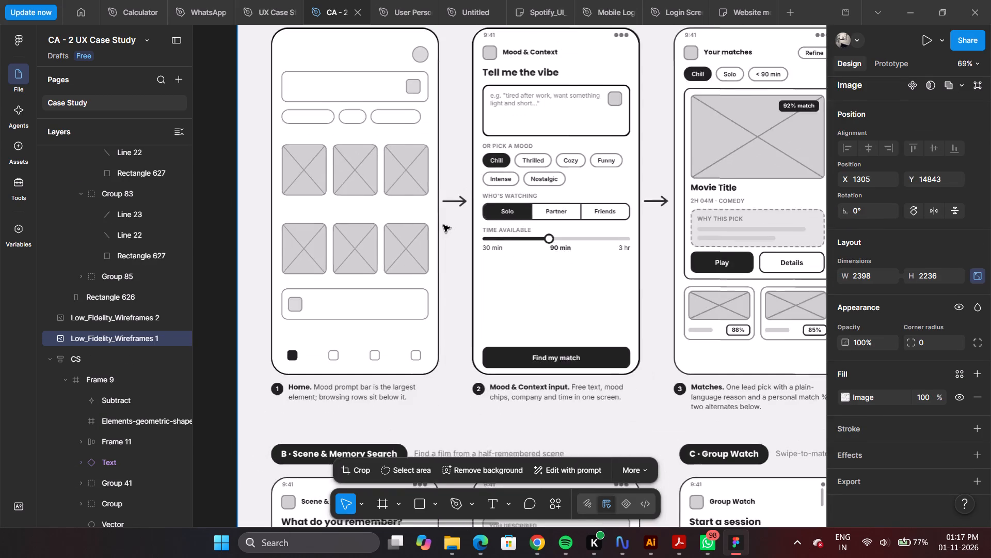
{"action": "scroll", "coordinate": [294, 299], "scroll_direction": "up", "scroll_amount": 5, "text": "ctrl"}
{"action": "left_click", "coordinate": [301, 306], "text": "ctrl"}
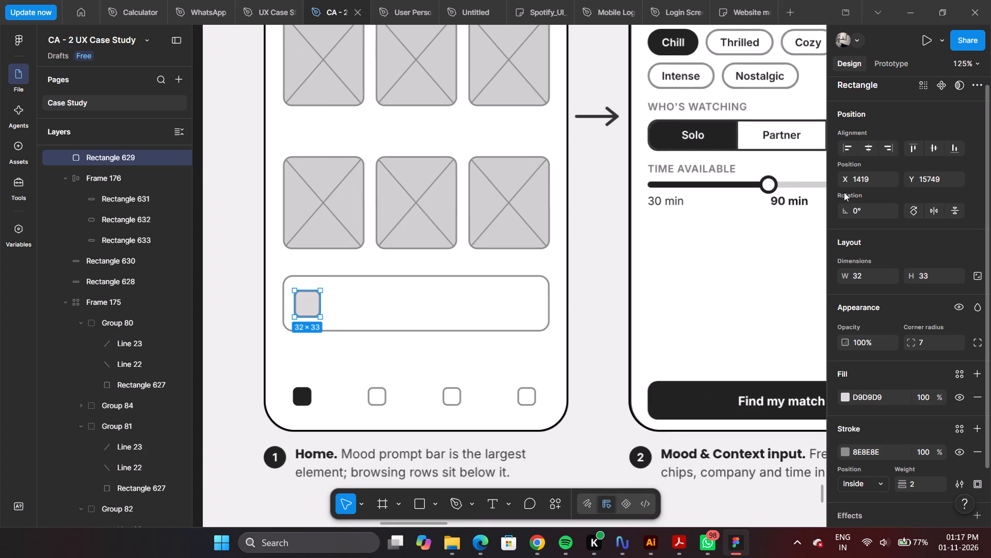
{"action": "left_click", "coordinate": [876, 273]}
{"action": "type", "text": "33"}
{"action": "key", "text": "Return"}
{"action": "scroll", "coordinate": [304, 315], "scroll_direction": "up", "scroll_amount": 5, "text": "ctrl"}
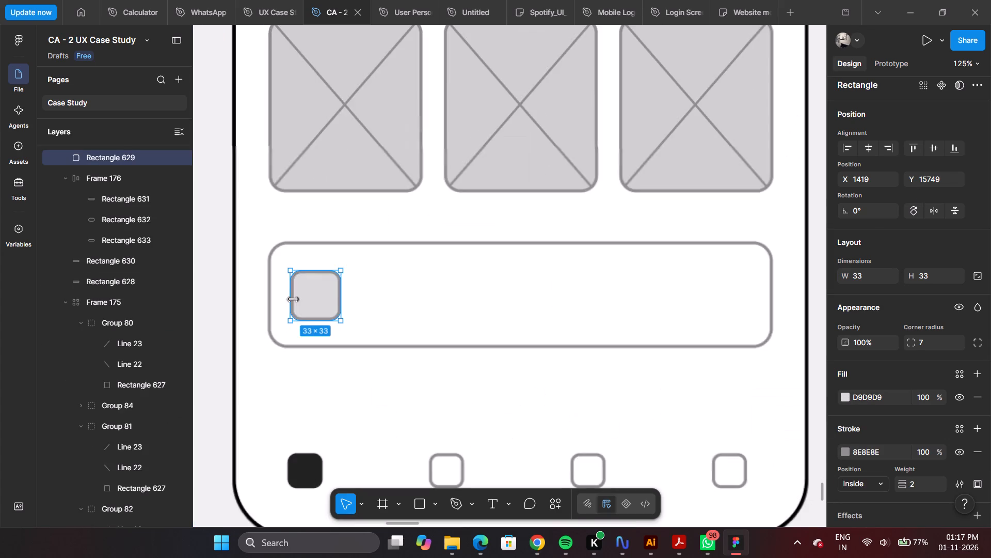
Add a 33 × 33 rectangle inside the Mood & Context prompt box for its icon placeholder.
{"action": "scroll", "coordinate": [293, 299], "scroll_direction": "down", "scroll_amount": 6, "text": "ctrl"}
{"action": "scroll", "coordinate": [648, 211], "scroll_direction": "down", "scroll_amount": 5, "text": "ctrl"}
{"action": "scroll", "coordinate": [786, 139], "scroll_direction": "up", "scroll_amount": 10, "text": "ctrl"}
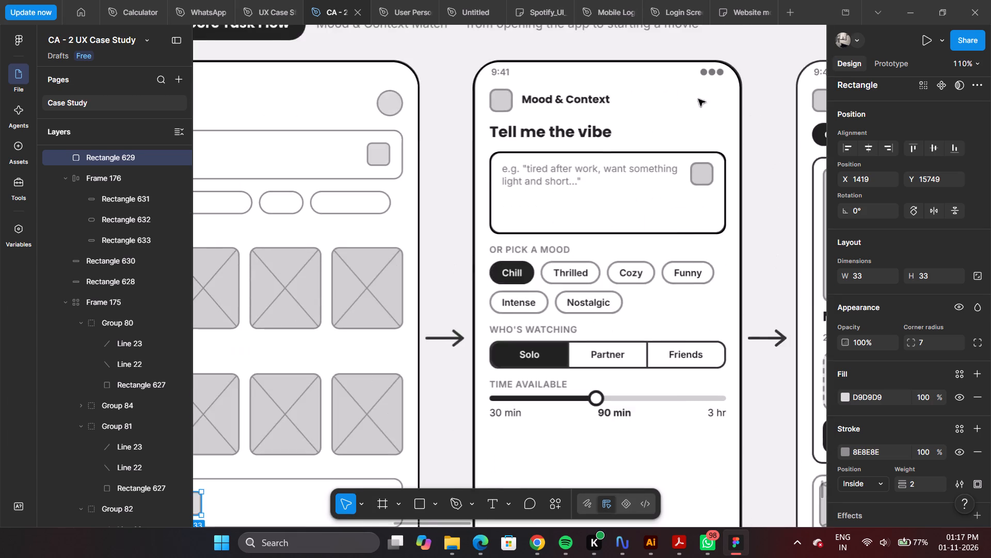
{"action": "scroll", "coordinate": [657, 102], "scroll_direction": "up", "scroll_amount": 5, "text": "ctrl"}
{"action": "scroll", "coordinate": [725, 203], "scroll_direction": "up", "scroll_amount": 5, "text": "ctrl"}
{"action": "scroll", "coordinate": [725, 202], "scroll_direction": "down", "scroll_amount": 3, "text": "ctrl"}
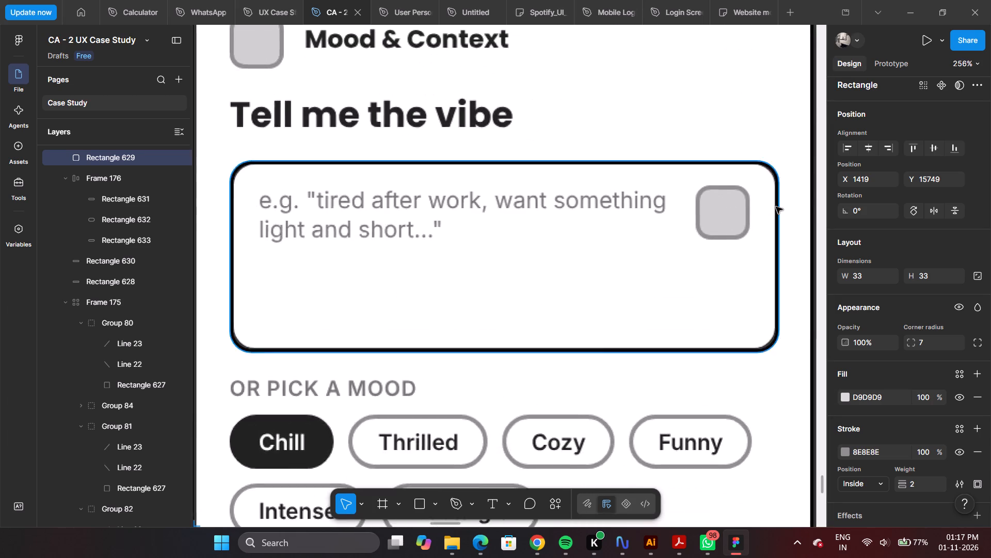
{"action": "scroll", "coordinate": [776, 207], "scroll_direction": "up", "scroll_amount": 3, "text": "ctrl"}
{"action": "left_click", "coordinate": [418, 502]}
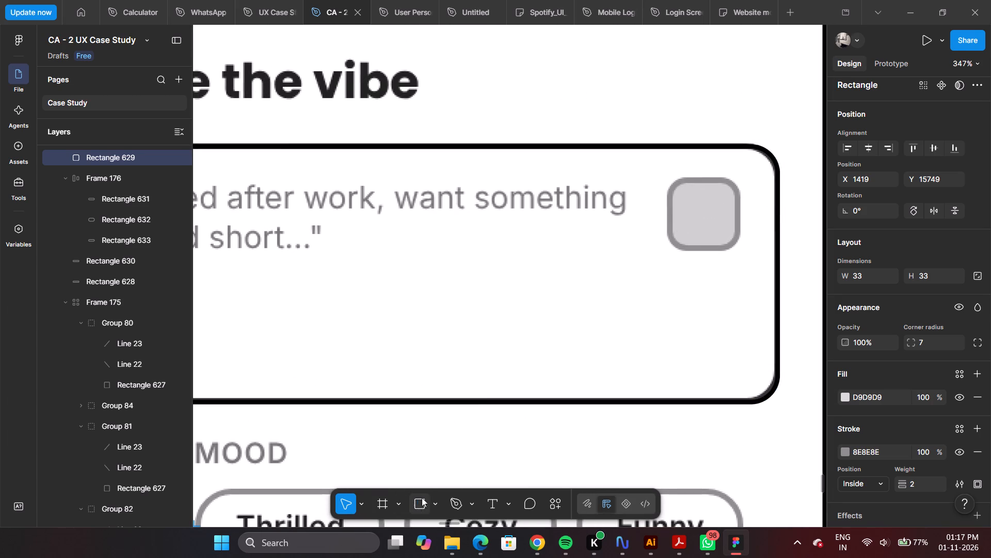
{"action": "left_click", "coordinate": [593, 271]}
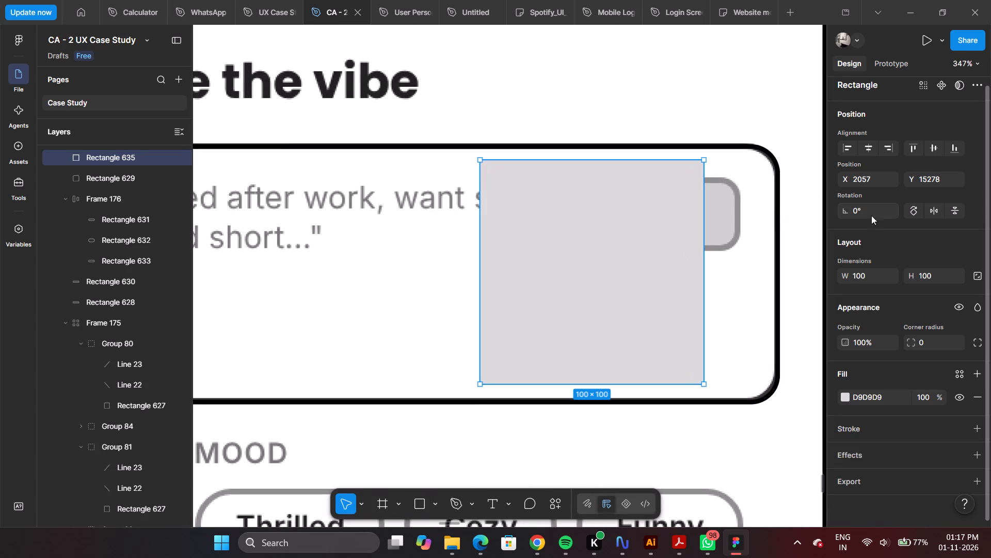
{"action": "left_click", "coordinate": [877, 276]}
{"action": "type", "text": "33"}
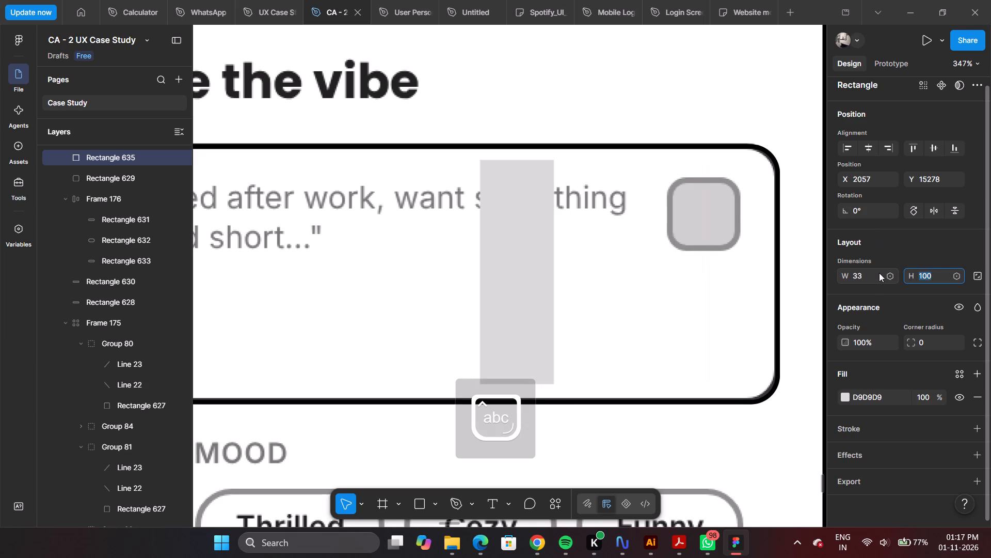
{"action": "type", "text": "33"}
{"action": "key", "text": "Return"}
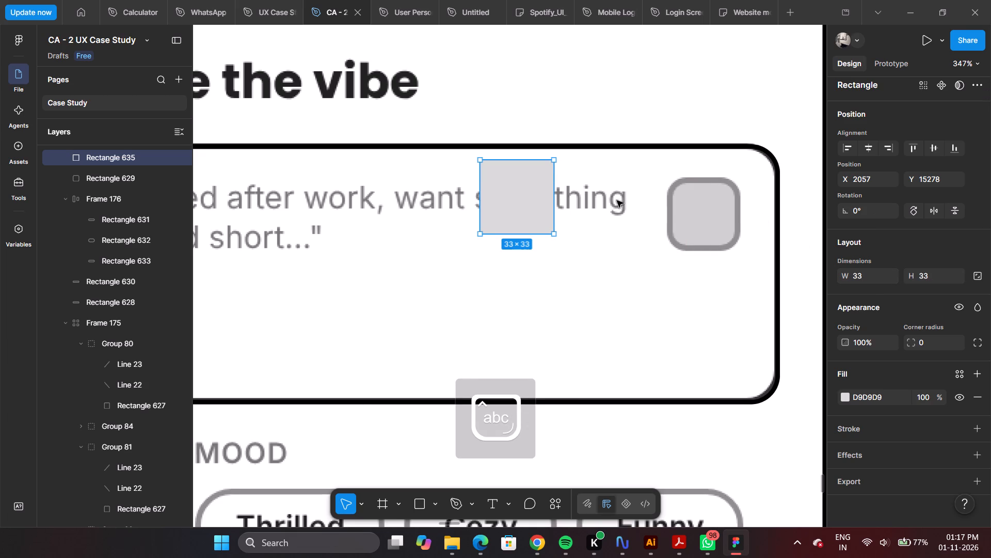
Round the new icon square's corners to radius 7, matching the square in the Home prompt bar.
{"action": "scroll", "coordinate": [557, 164], "scroll_direction": "up", "scroll_amount": 5, "text": "ctrl"}
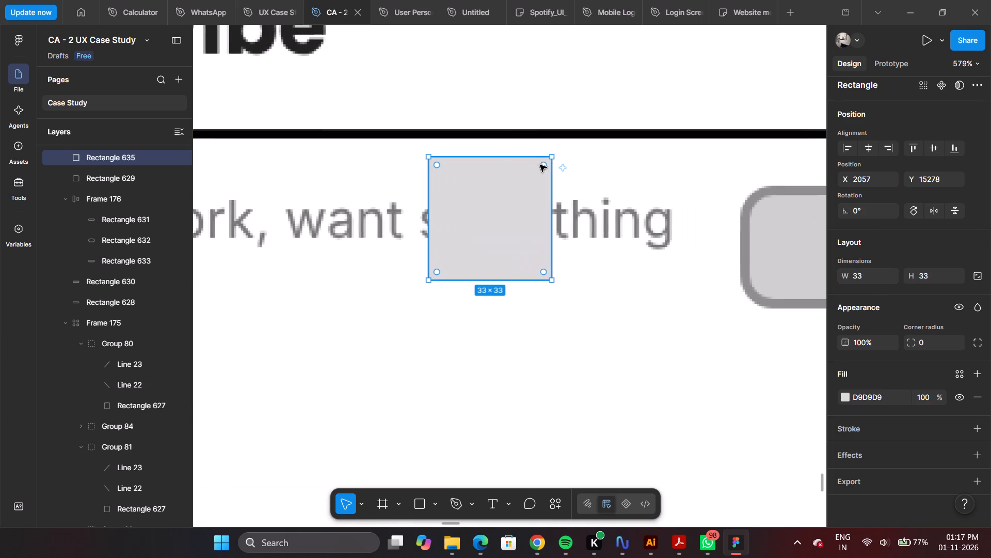
{"action": "left_click_drag", "start_coordinate": [543, 166], "coordinate": [531, 173]}
{"action": "scroll", "coordinate": [531, 173], "scroll_direction": "down", "scroll_amount": 6, "text": "ctrl"}
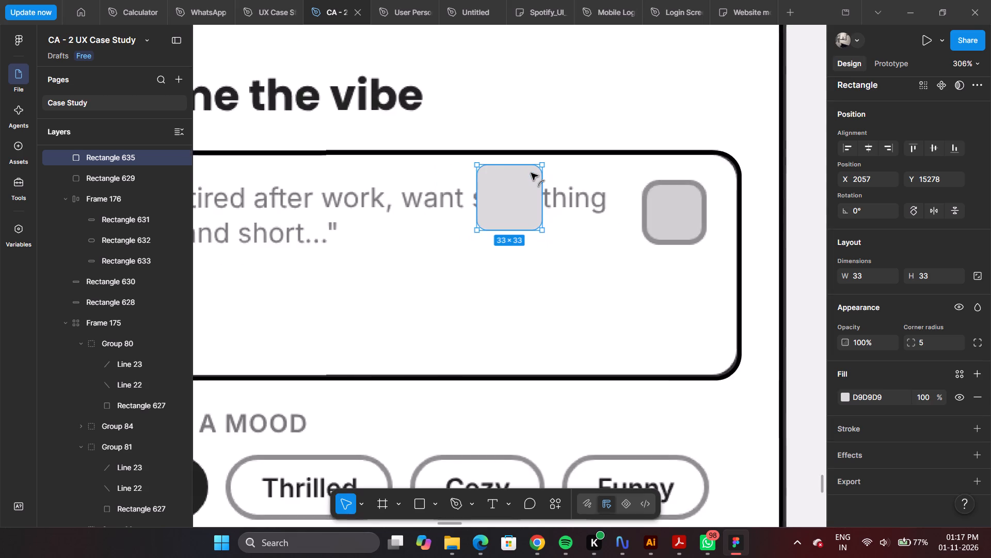
{"action": "scroll", "coordinate": [531, 173], "scroll_direction": "down", "scroll_amount": 9, "text": "ctrl"}
{"action": "left_click", "coordinate": [319, 172], "text": "ctrl"}
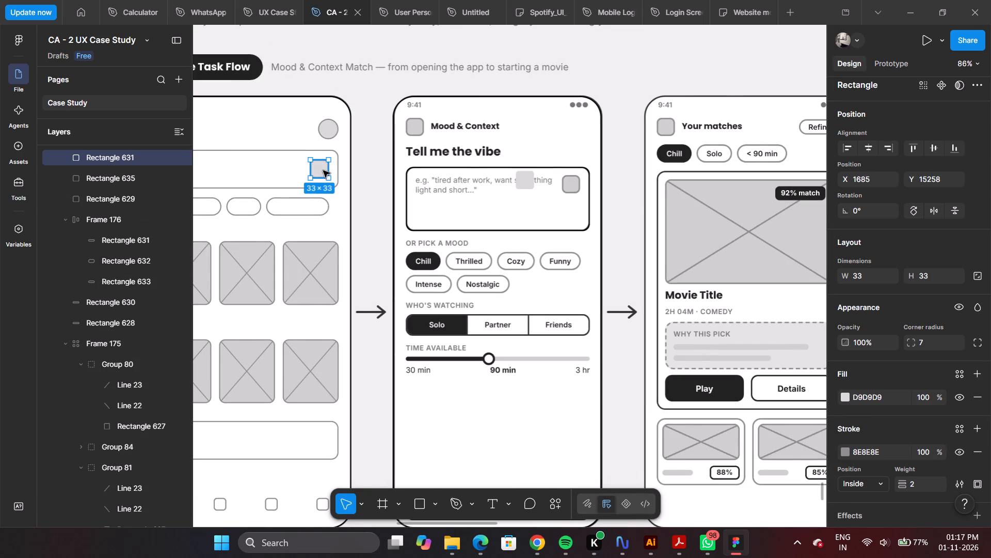
{"action": "scroll", "coordinate": [324, 171], "scroll_direction": "up", "scroll_amount": 15, "text": "ctrl"}
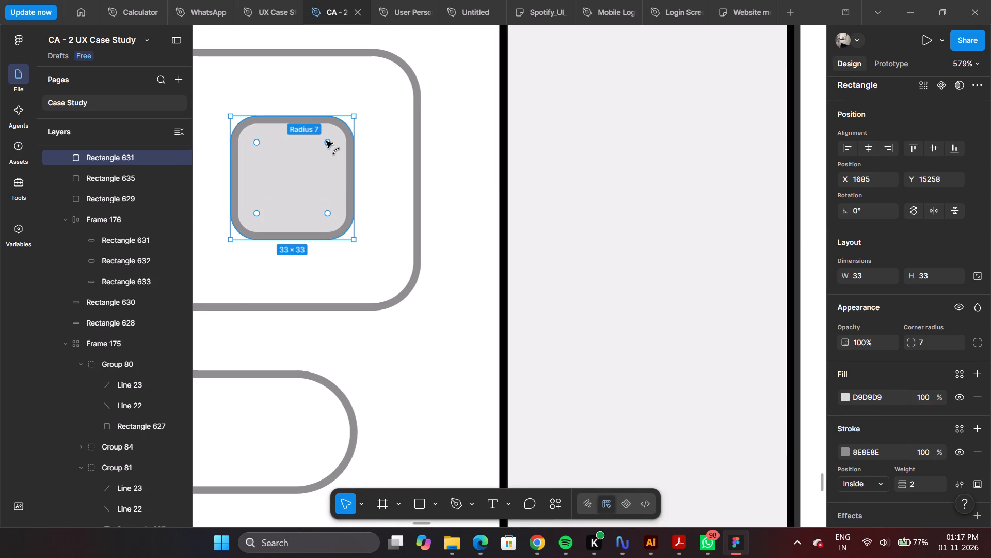
{"action": "scroll", "coordinate": [326, 143], "scroll_direction": "down", "scroll_amount": 5, "text": "ctrl"}
{"action": "scroll", "coordinate": [470, 227], "scroll_direction": "down", "scroll_amount": 6, "text": "ctrl"}
{"action": "scroll", "coordinate": [795, 216], "scroll_direction": "up", "scroll_amount": 9, "text": "ctrl"}
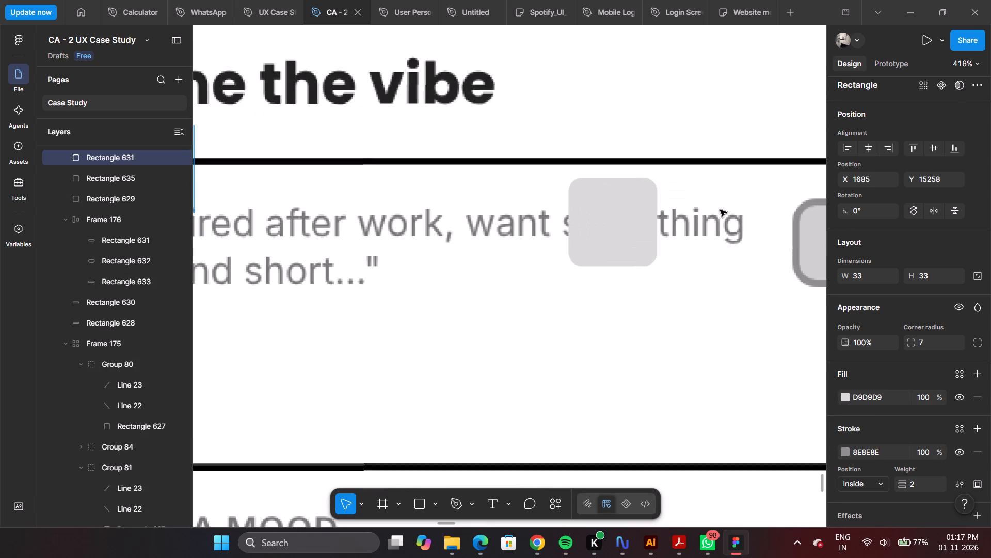
{"action": "left_click", "coordinate": [640, 191]}
{"action": "left_click_drag", "start_coordinate": [644, 191], "coordinate": [642, 192]}
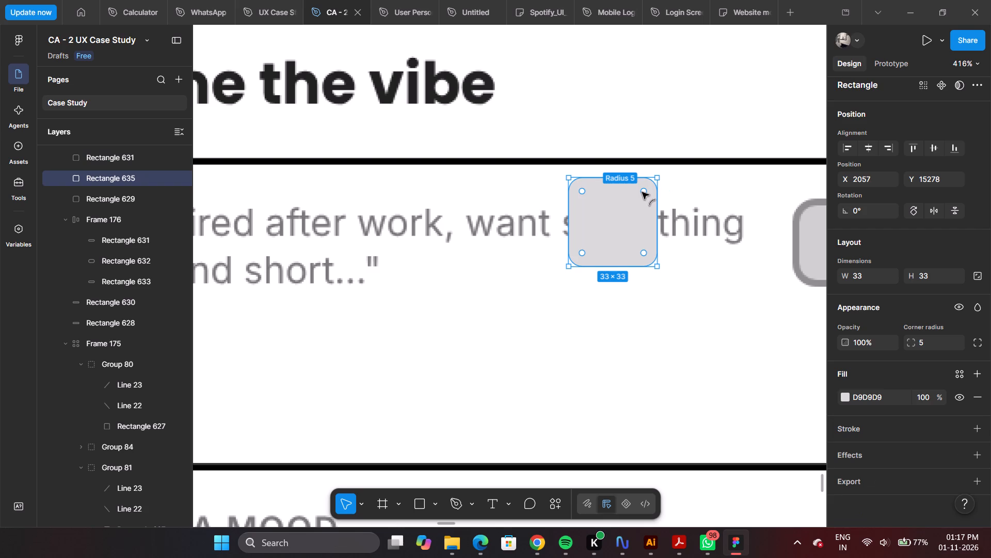
{"action": "left_click_drag", "start_coordinate": [642, 192], "coordinate": [641, 197]}
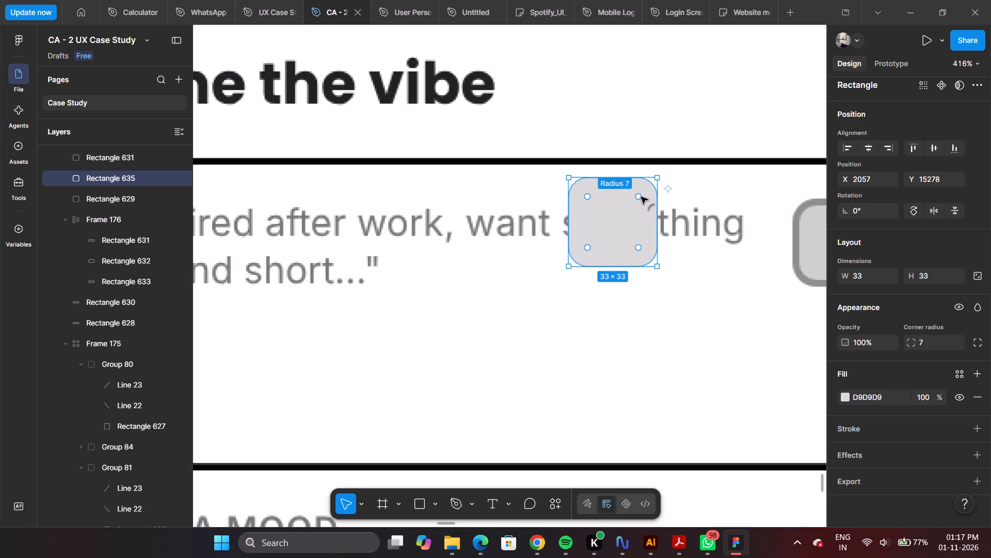
Move the rounded square over the wireframe's icon placeholder in the prompt box, at X 2141, Y 15286.
{"action": "scroll", "coordinate": [603, 208], "scroll_direction": "down", "scroll_amount": 4, "text": "ctrl"}
{"action": "scroll", "coordinate": [783, 234], "scroll_direction": "up", "scroll_amount": 4, "text": "ctrl"}
{"action": "left_click_drag", "start_coordinate": [526, 203], "coordinate": [685, 221]}
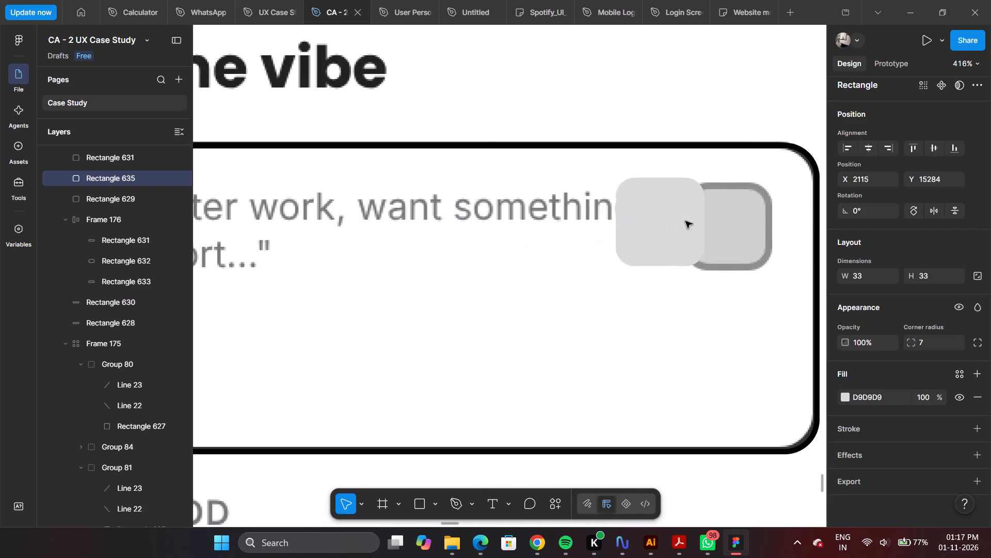
{"action": "left_click_drag", "start_coordinate": [685, 221], "coordinate": [750, 223]}
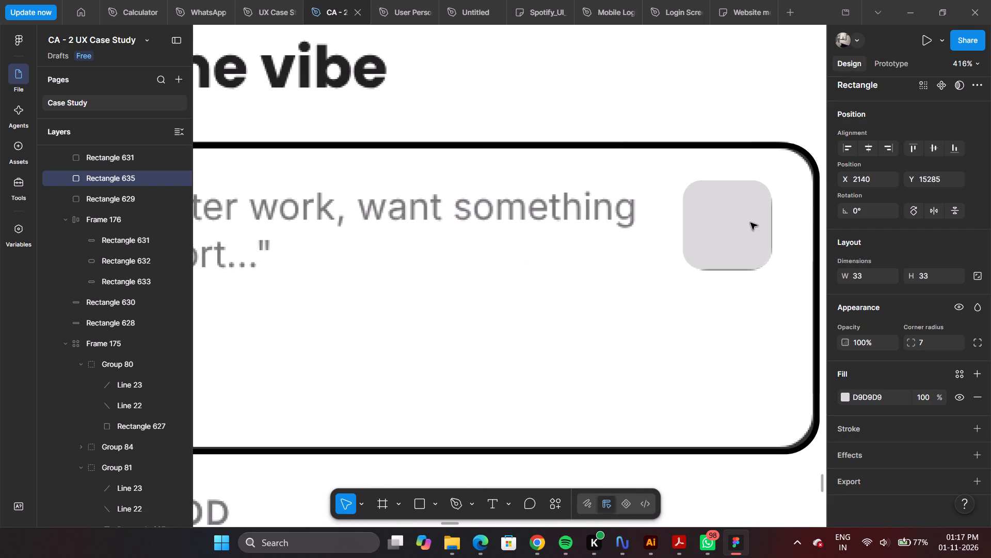
{"action": "left_click_drag", "start_coordinate": [750, 223], "coordinate": [750, 224]}
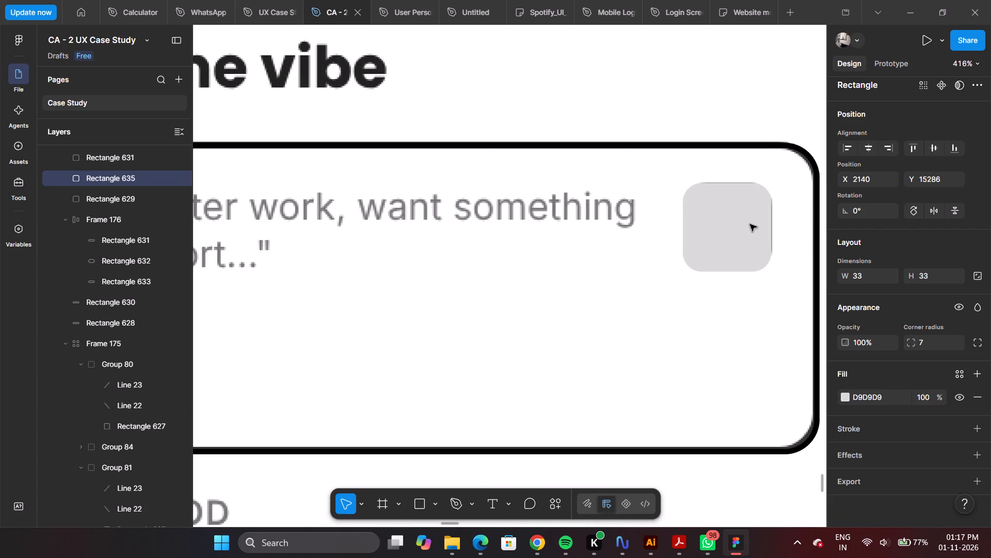
{"action": "left_click_drag", "start_coordinate": [750, 224], "coordinate": [751, 224]}
{"action": "scroll", "coordinate": [744, 233], "scroll_direction": "up", "scroll_amount": 5, "text": "ctrl"}
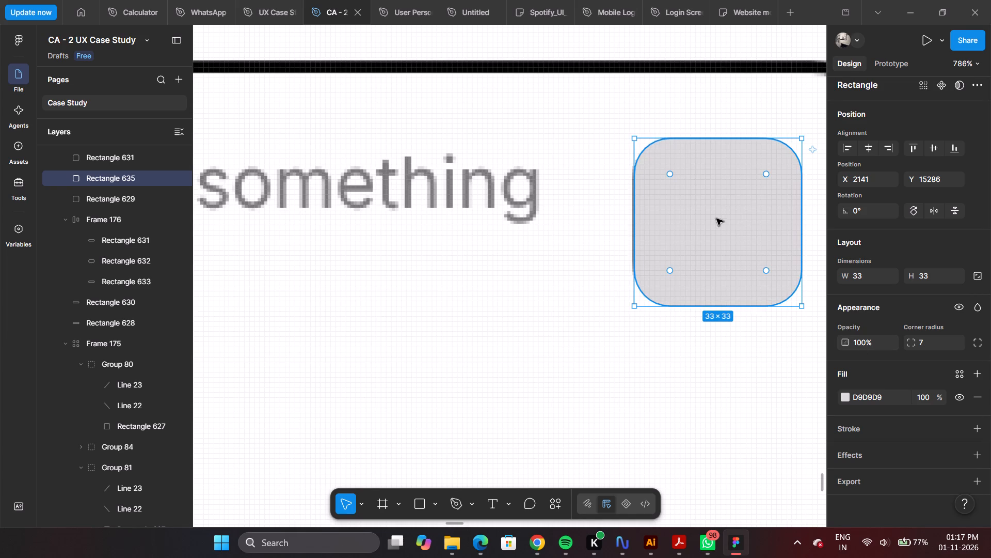
{"action": "left_click_drag", "start_coordinate": [716, 218], "coordinate": [723, 296]}
{"action": "key", "text": "ctrl+z"}
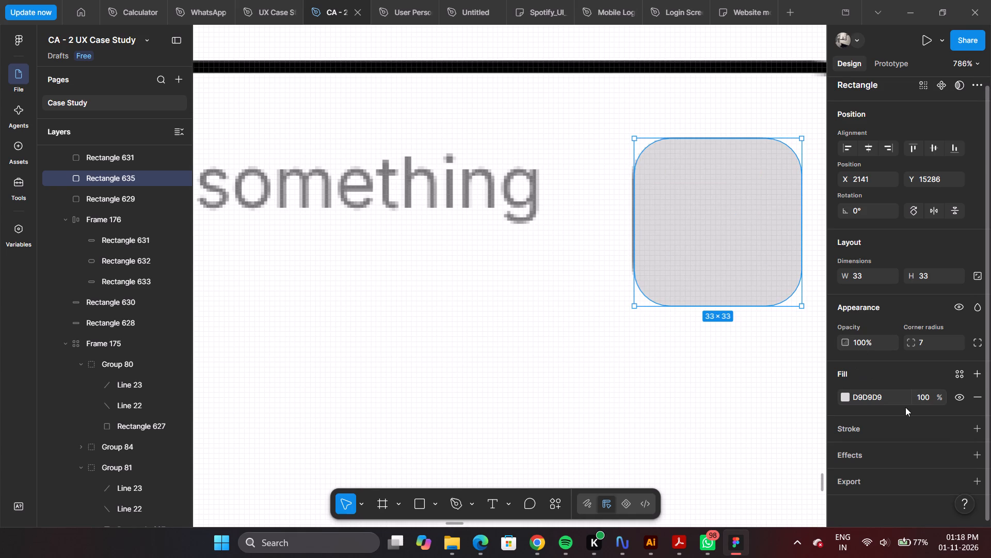
Add a black 000000 inside stroke of weight 1 to the prompt box's icon square.
{"action": "scroll", "coordinate": [906, 403], "scroll_direction": "down", "scroll_amount": 4}
{"action": "left_click", "coordinate": [977, 430]}
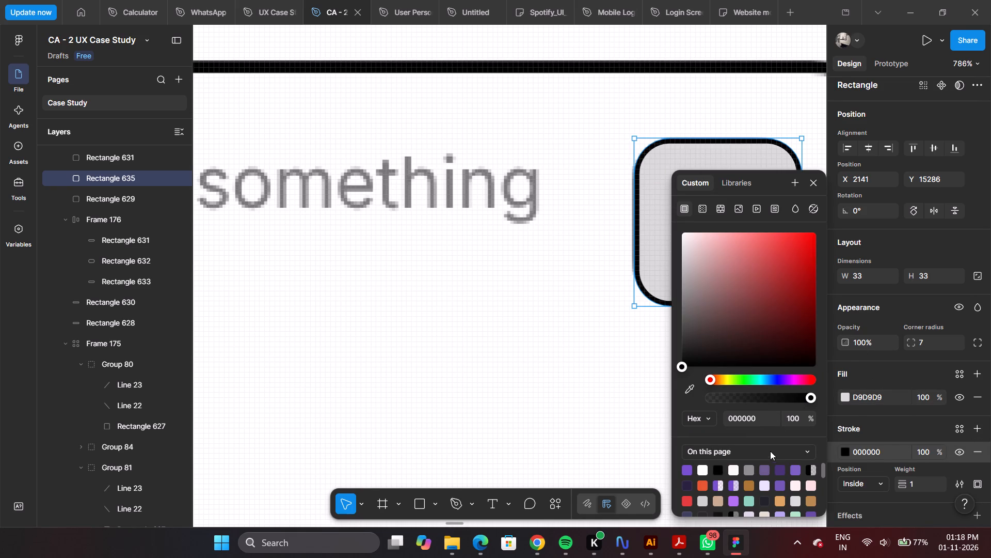
{"action": "left_click", "coordinate": [731, 138]}
{"action": "left_click", "coordinate": [736, 109]}
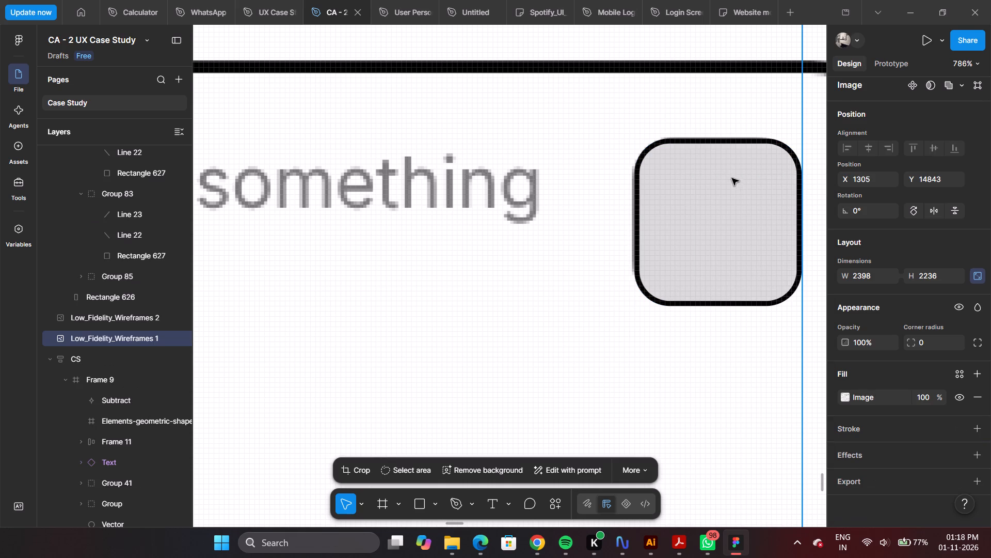
Move the prompt box's icon square aside and fill it with CFCFCF sampled from the wireframe's icon placeholder.
{"action": "left_click", "coordinate": [707, 144]}
{"action": "left_click", "coordinate": [697, 192]}
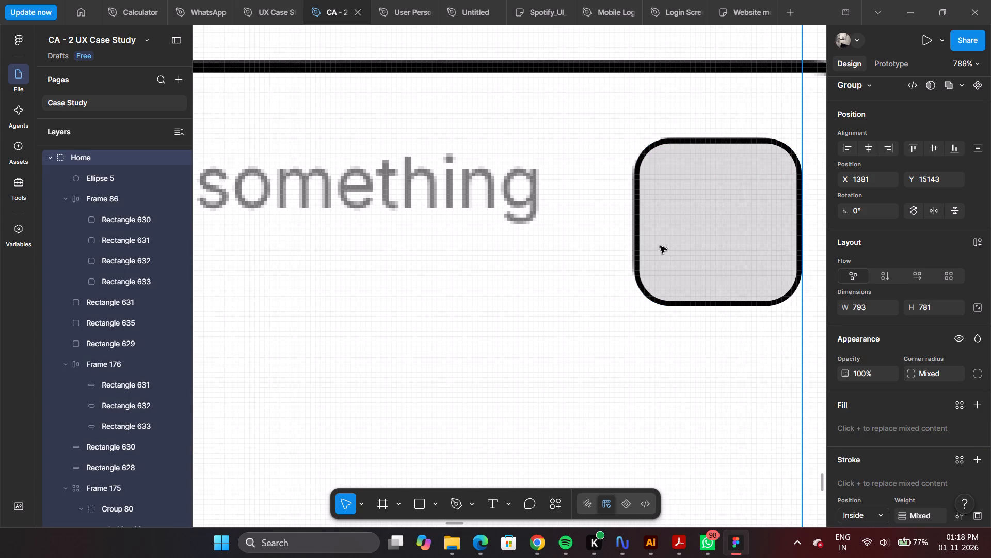
{"action": "left_click", "coordinate": [640, 276]}
{"action": "left_click", "coordinate": [639, 261], "text": "ctrl"}
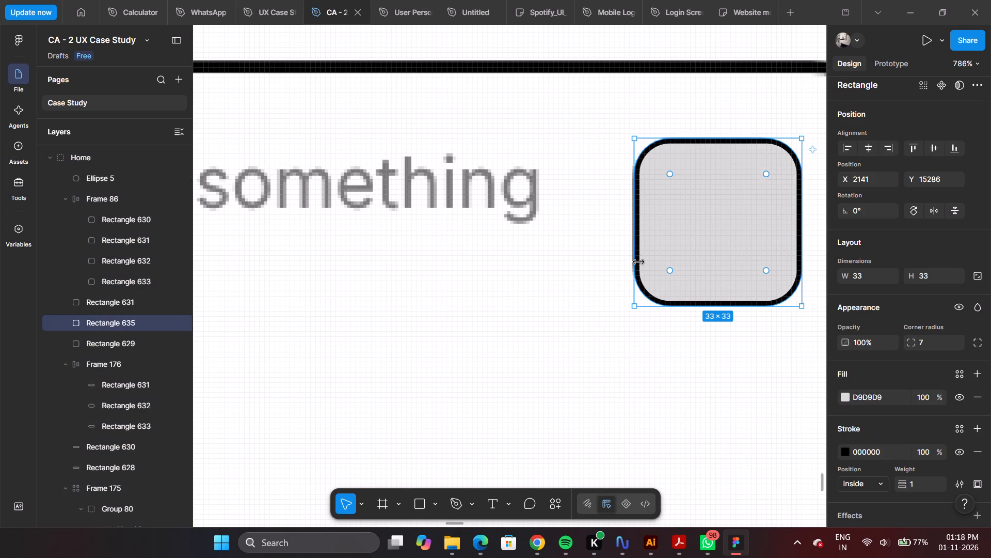
{"action": "left_click_drag", "start_coordinate": [702, 250], "coordinate": [521, 252]}
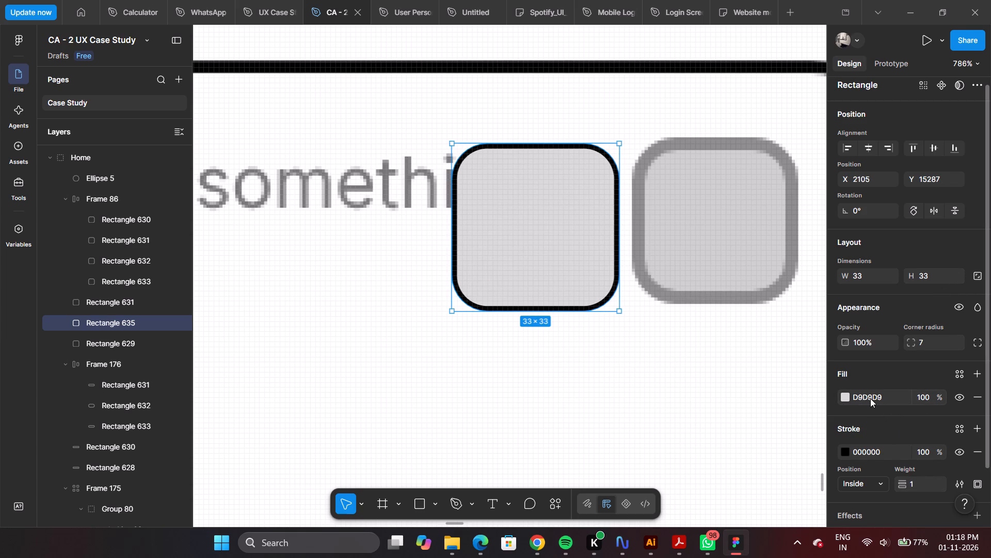
{"action": "left_click", "coordinate": [846, 398]}
{"action": "left_click", "coordinate": [690, 388]}
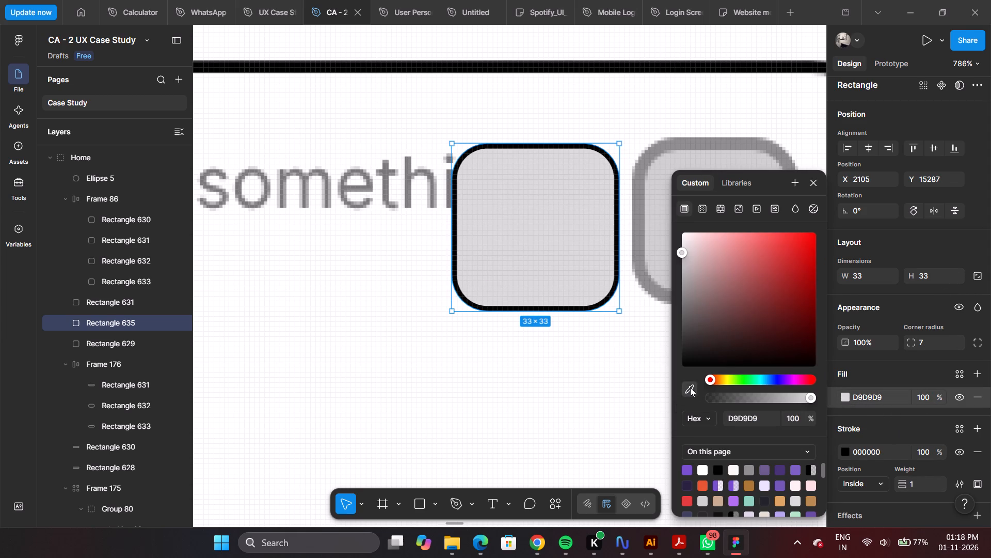
{"action": "left_click", "coordinate": [661, 215]}
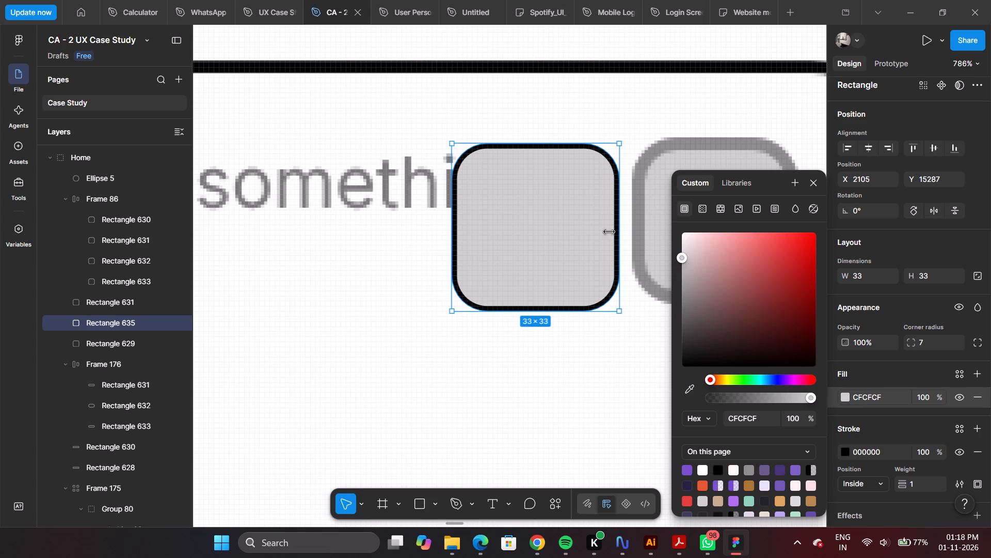
Recolour the icon square's stroke to 8E8E8E sampled from the wireframe placeholder's border, and set its weight to 2.
{"action": "left_click", "coordinate": [843, 453]}
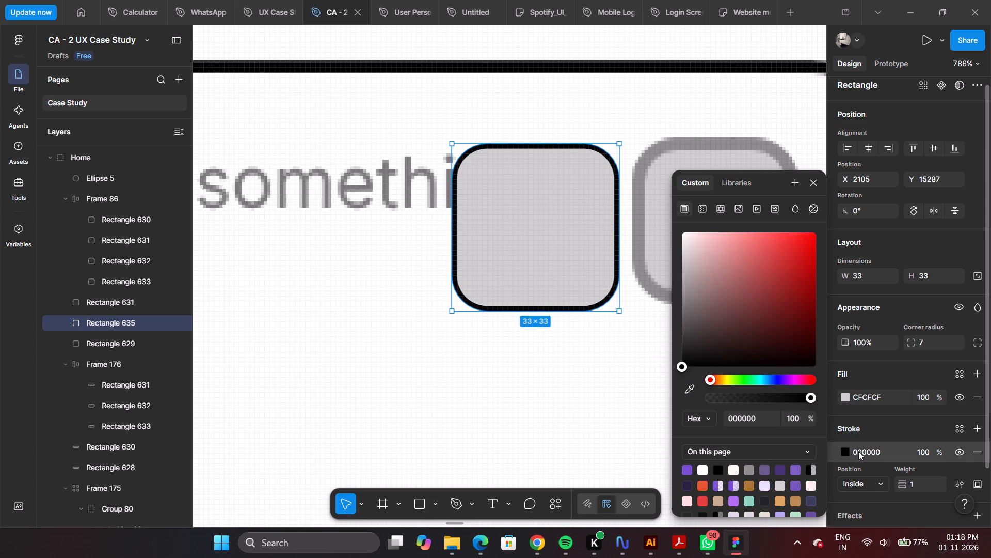
{"action": "left_click", "coordinate": [686, 391]}
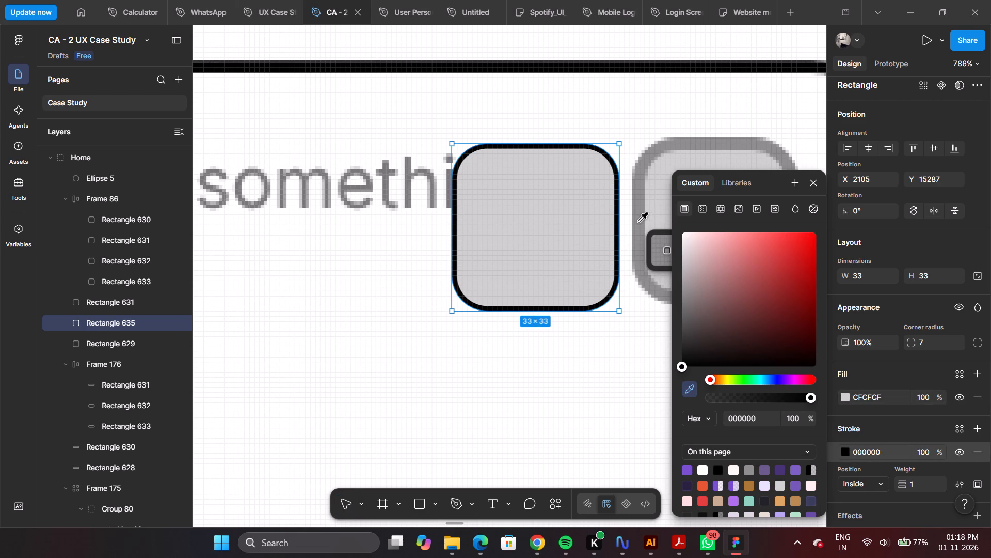
{"action": "left_click", "coordinate": [638, 222]}
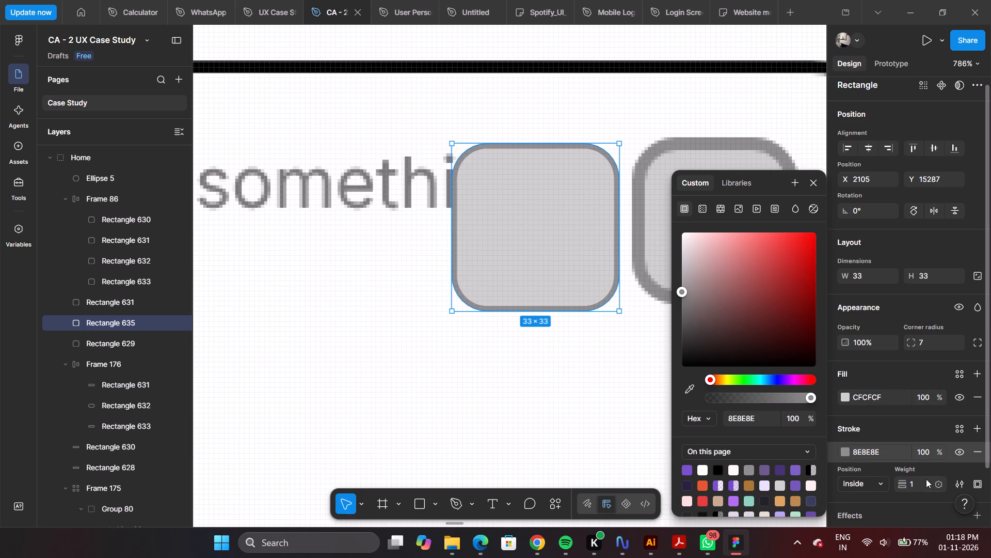
{"action": "left_click", "coordinate": [924, 482]}
{"action": "key", "text": "Up"}
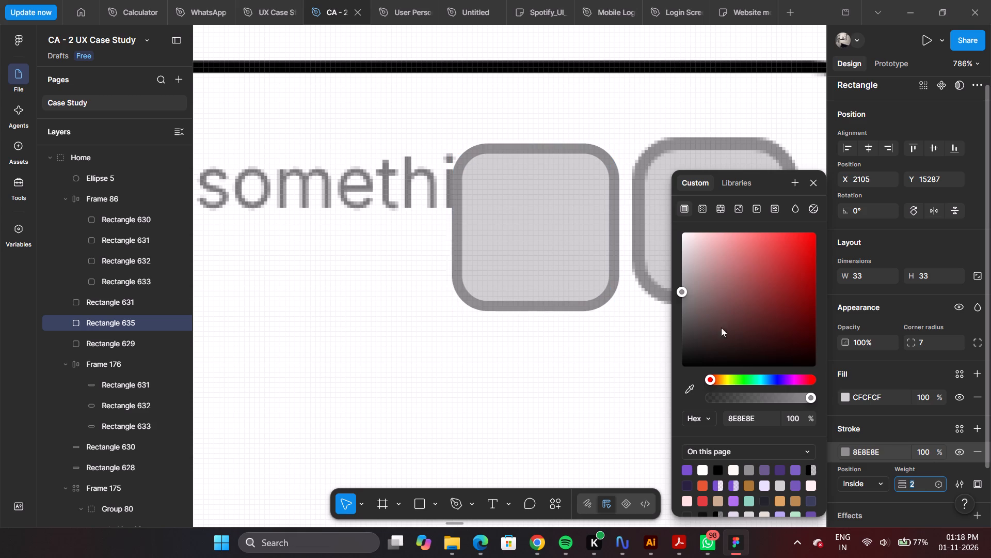
Move the recoloured square back over the prompt box's icon placeholder, at X 2140, Y 15286.
{"action": "left_click", "coordinate": [555, 105]}
{"action": "left_click", "coordinate": [561, 152]}
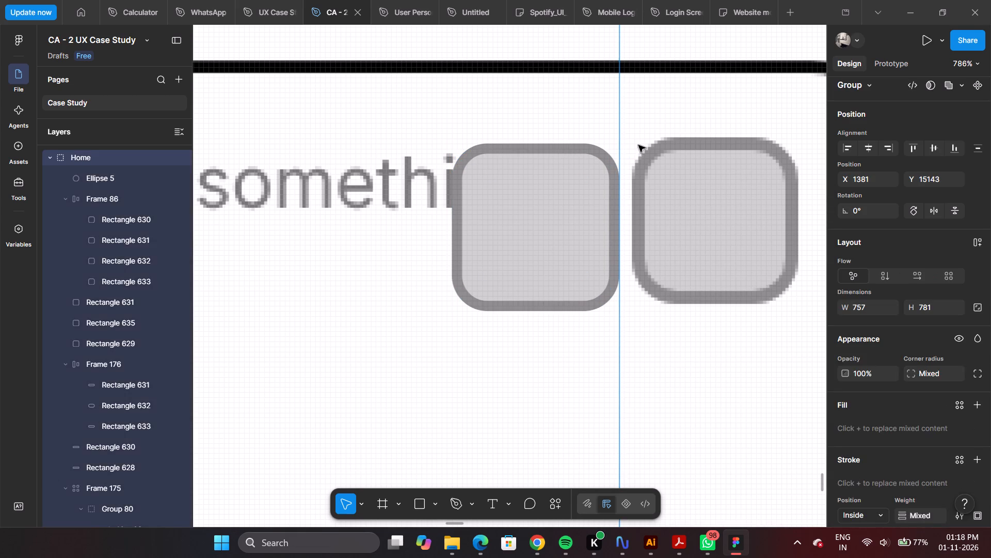
{"action": "left_click", "coordinate": [638, 145], "text": "ctrl"}
{"action": "left_click", "coordinate": [571, 162], "text": "ctrl"}
{"action": "left_click_drag", "start_coordinate": [564, 221], "coordinate": [736, 214]}
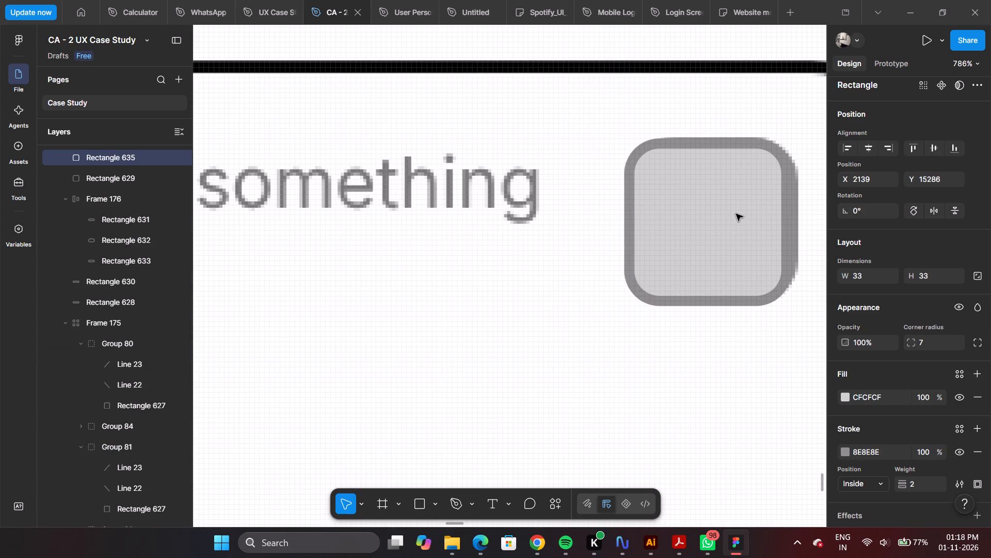
{"action": "left_click_drag", "start_coordinate": [736, 214], "coordinate": [744, 219]}
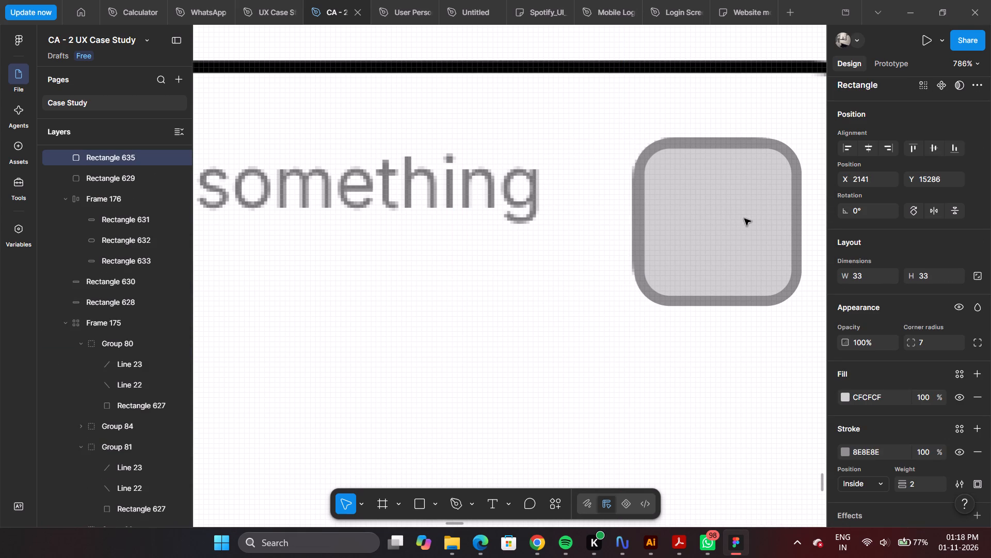
{"action": "left_click_drag", "start_coordinate": [744, 219], "coordinate": [744, 219]}
Duplicate the grey icon square onto the placeholder beside the Mood & Context heading, at X 1858, Y 15182.
{"action": "scroll", "coordinate": [743, 219], "scroll_direction": "down", "scroll_amount": 12, "text": "ctrl"}
{"action": "left_click", "coordinate": [653, 280]}
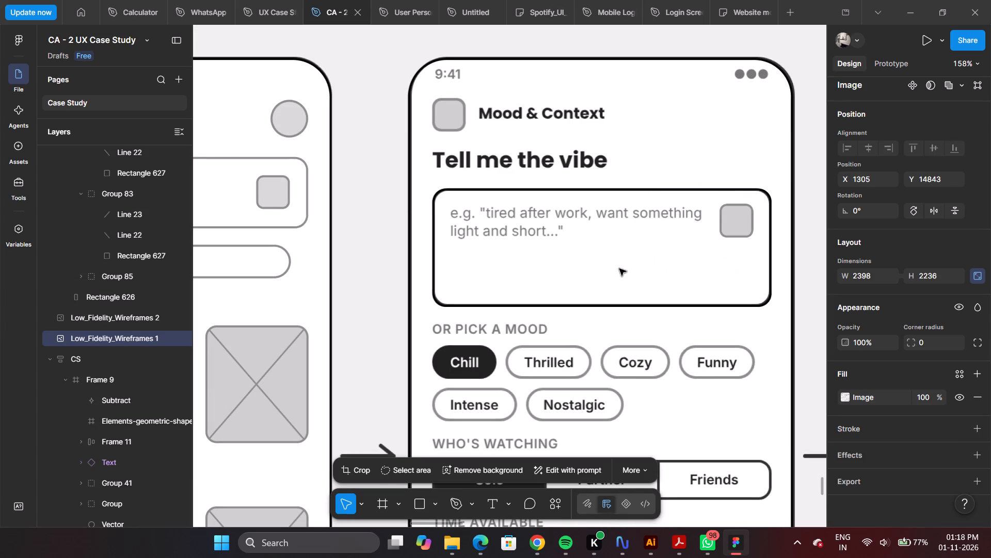
{"action": "scroll", "coordinate": [450, 110], "scroll_direction": "up", "scroll_amount": 4, "text": "ctrl"}
{"action": "scroll", "coordinate": [295, 153], "scroll_direction": "down", "scroll_amount": 4, "text": "ctrl"}
{"action": "scroll", "coordinate": [639, 225], "scroll_direction": "up", "scroll_amount": 2, "text": "ctrl"}
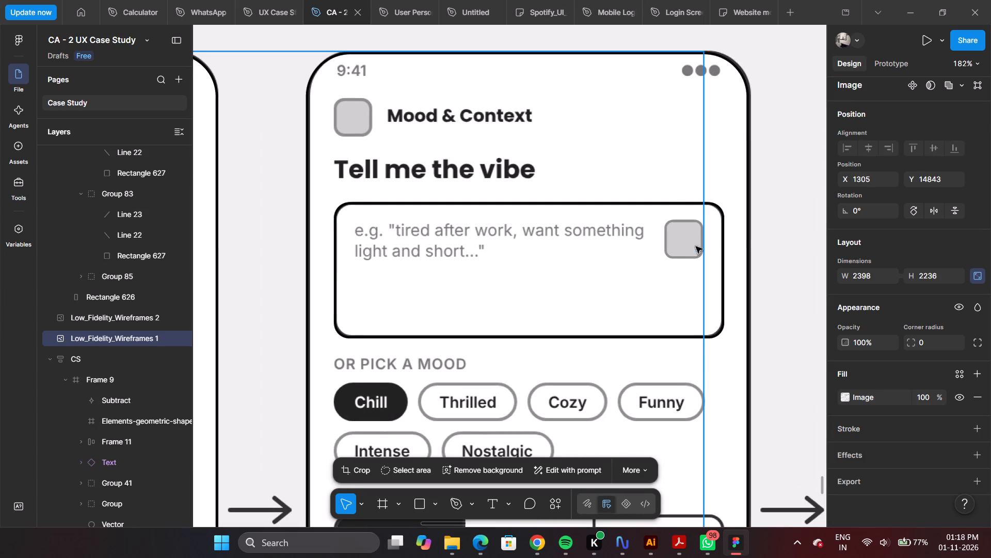
{"action": "left_click", "coordinate": [682, 240], "text": "ctrl"}
{"action": "left_click_drag", "start_coordinate": [682, 242], "coordinate": [344, 121]}
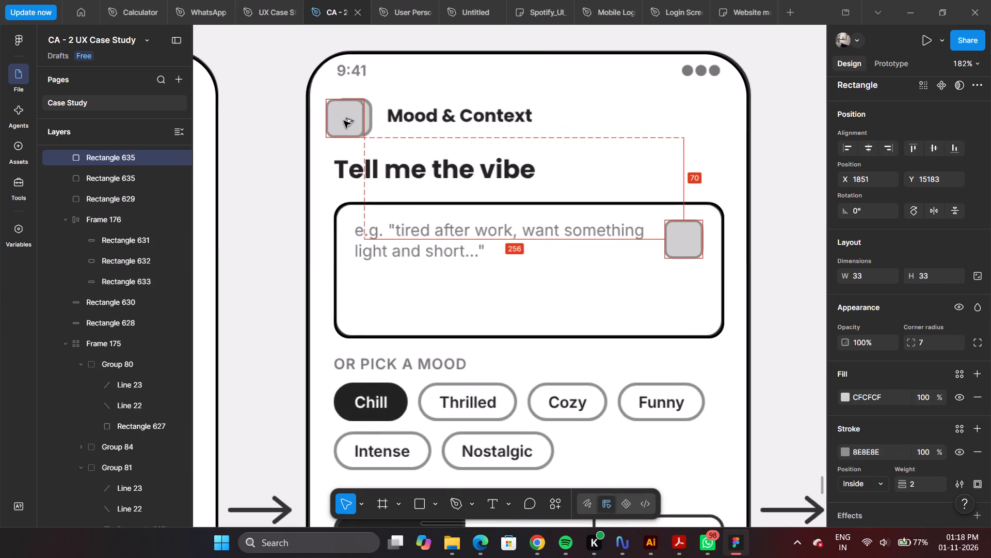
{"action": "left_click_drag", "start_coordinate": [344, 121], "coordinate": [351, 120]}
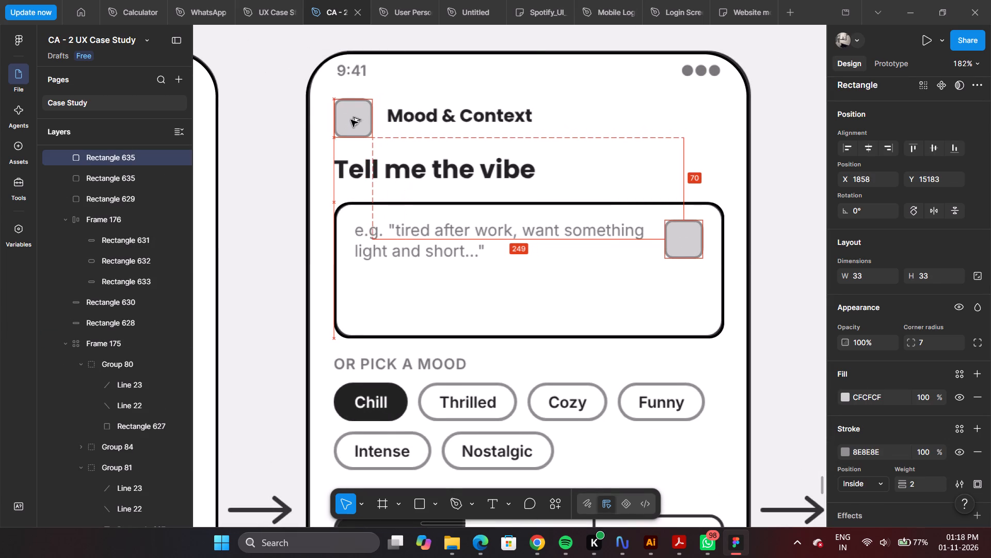
{"action": "left_click_drag", "start_coordinate": [351, 120], "coordinate": [351, 119]}
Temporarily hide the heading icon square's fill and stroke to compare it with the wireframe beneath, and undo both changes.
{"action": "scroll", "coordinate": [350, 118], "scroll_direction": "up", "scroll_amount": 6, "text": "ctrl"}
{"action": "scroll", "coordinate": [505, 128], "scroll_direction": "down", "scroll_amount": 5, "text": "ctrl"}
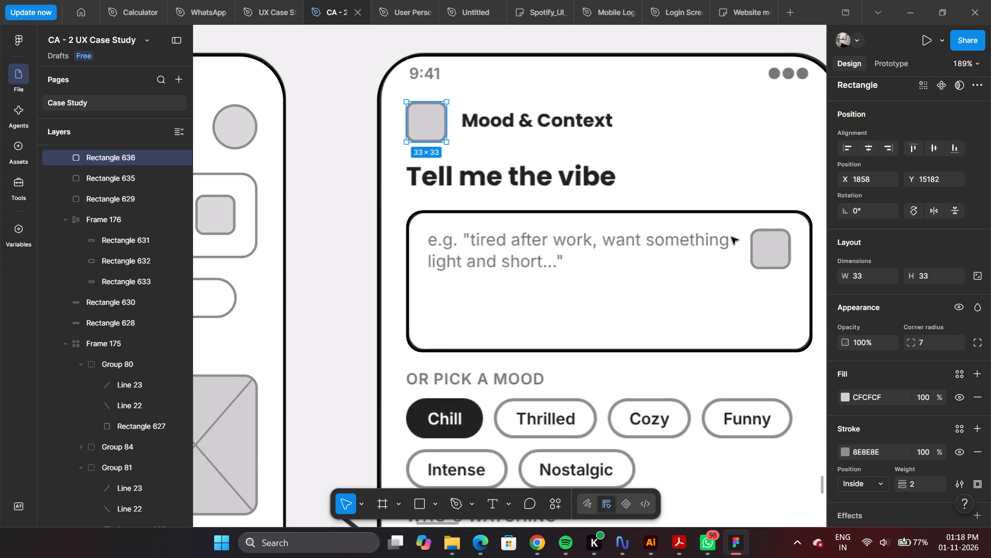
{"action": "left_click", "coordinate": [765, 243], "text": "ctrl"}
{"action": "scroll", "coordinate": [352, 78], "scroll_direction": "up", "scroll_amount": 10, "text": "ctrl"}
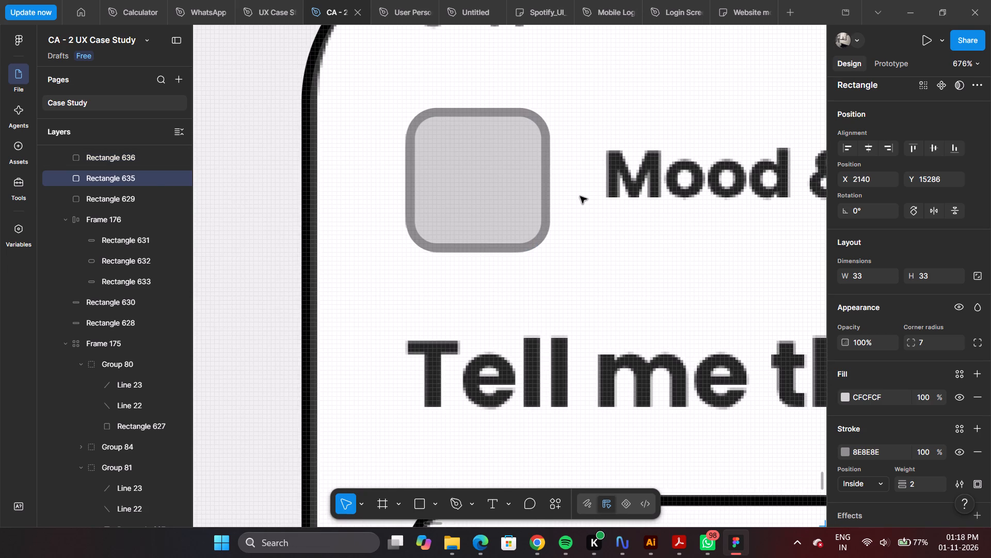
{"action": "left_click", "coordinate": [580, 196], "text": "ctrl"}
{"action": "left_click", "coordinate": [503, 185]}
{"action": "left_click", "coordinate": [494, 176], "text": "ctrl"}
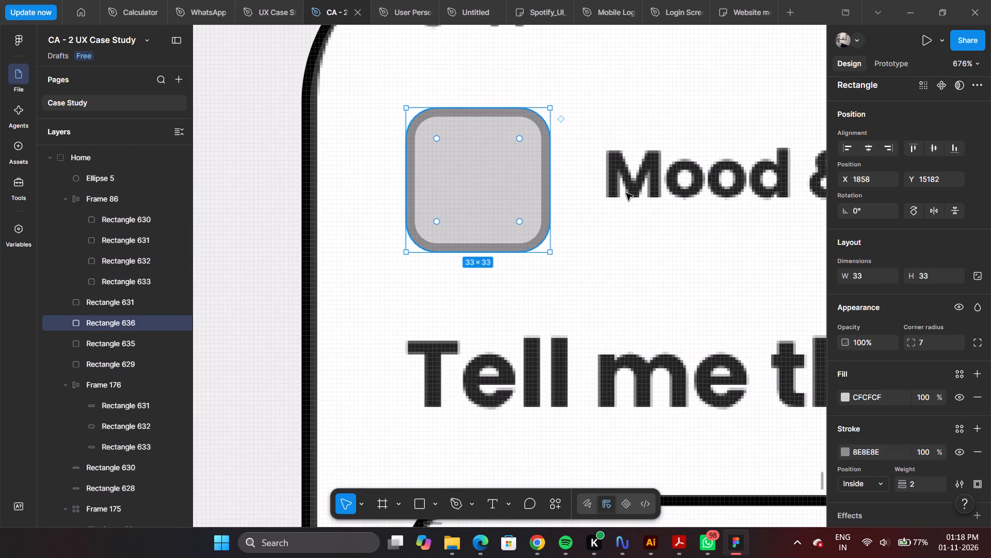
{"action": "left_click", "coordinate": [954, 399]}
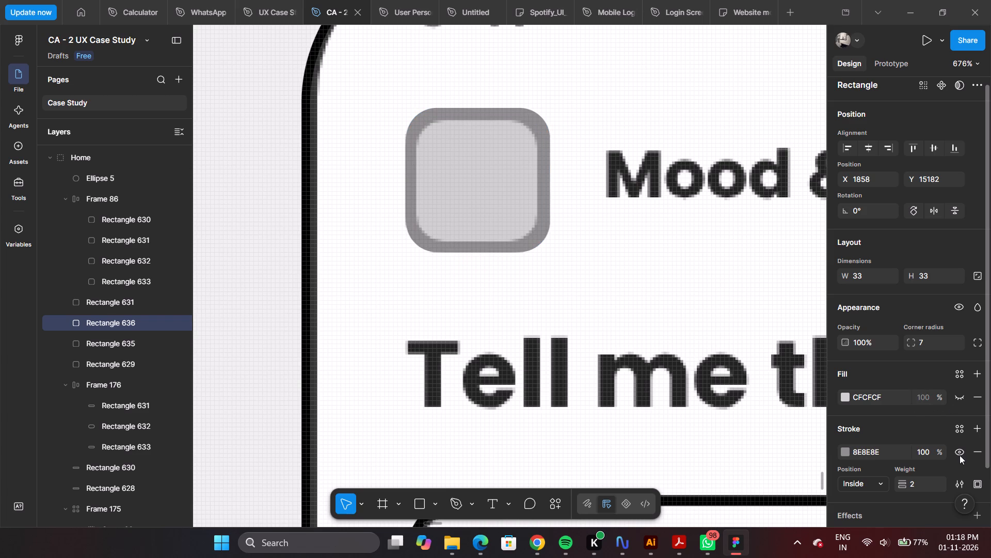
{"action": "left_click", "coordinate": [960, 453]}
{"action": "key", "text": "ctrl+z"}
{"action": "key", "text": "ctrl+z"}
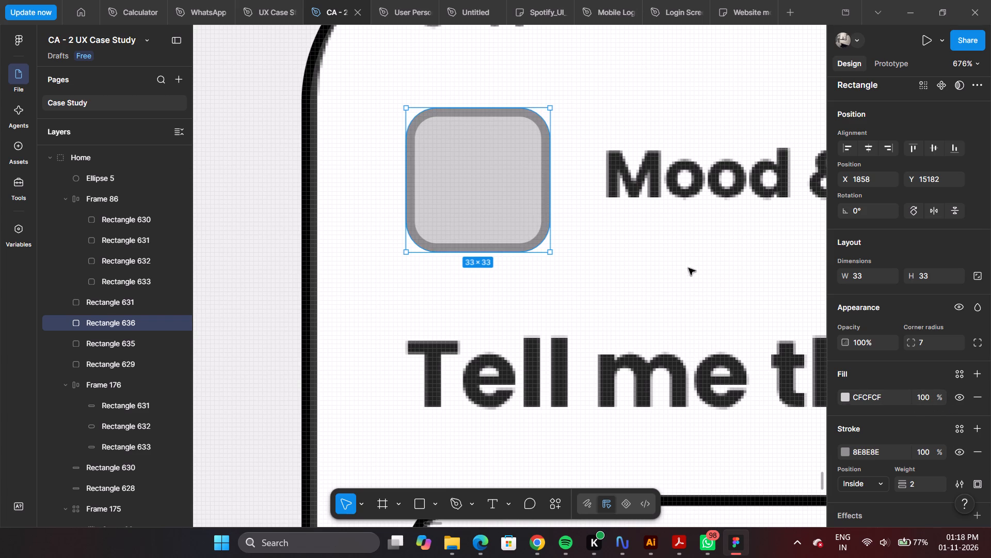
Examine the Mood & Context screen and its layers, checking the phone outline and prompt box shapes against the wireframe.
{"action": "scroll", "coordinate": [672, 265], "scroll_direction": "down", "scroll_amount": 10, "text": "ctrl"}
{"action": "scroll", "coordinate": [471, 249], "scroll_direction": "down", "scroll_amount": 5, "text": "ctrl"}
{"action": "scroll", "coordinate": [667, 346], "scroll_direction": "up", "scroll_amount": 5, "text": "ctrl"}
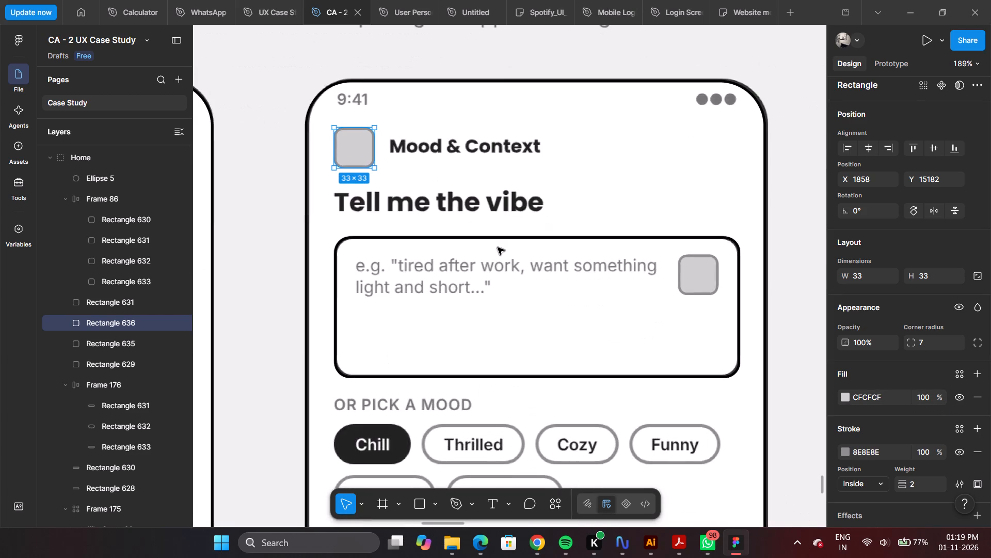
{"action": "scroll", "coordinate": [498, 247], "scroll_direction": "down", "scroll_amount": 5, "text": "ctrl"}
{"action": "scroll", "coordinate": [554, 245], "scroll_direction": "down", "scroll_amount": 3, "text": "ctrl"}
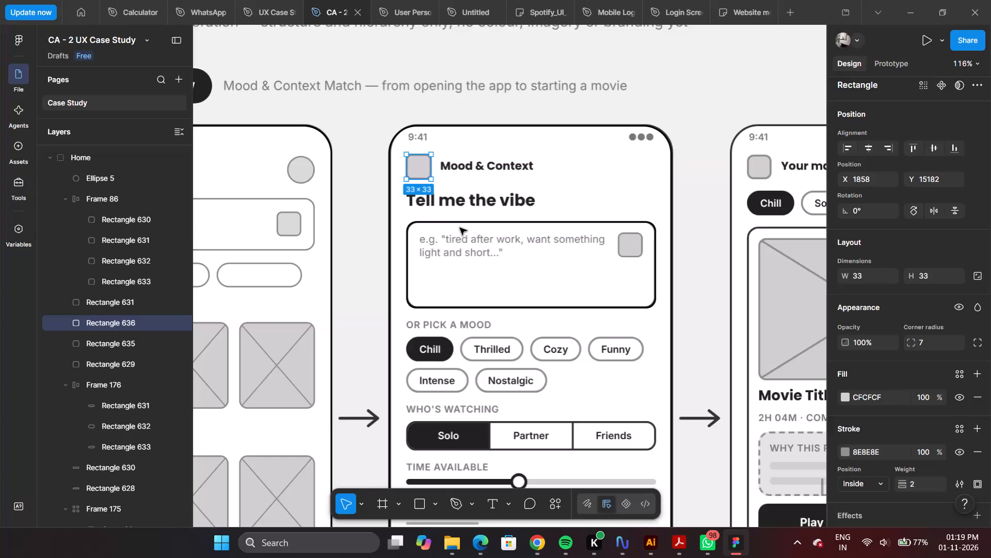
{"action": "scroll", "coordinate": [140, 238], "scroll_direction": "up", "scroll_amount": 9}
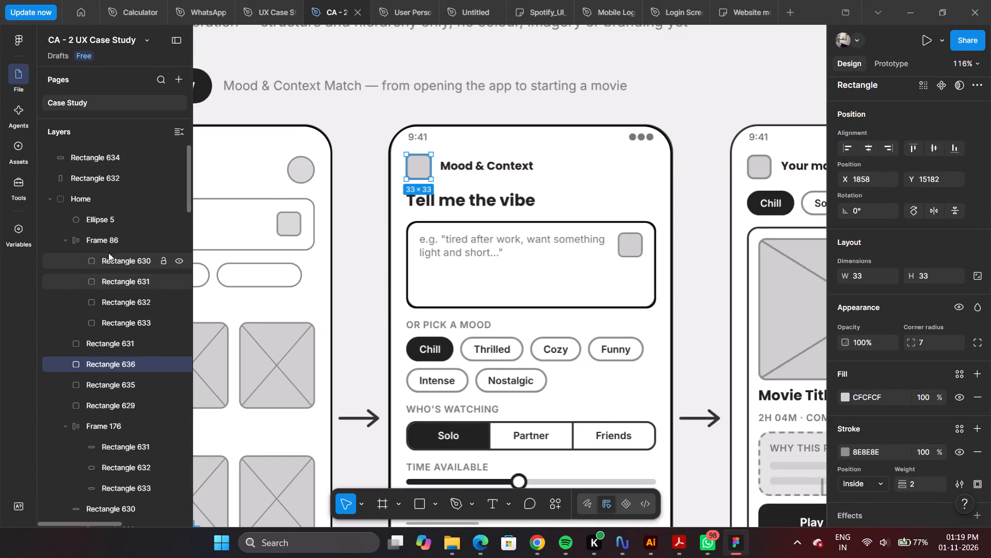
{"action": "scroll", "coordinate": [558, 181], "scroll_direction": "down", "scroll_amount": 7, "text": "ctrl"}
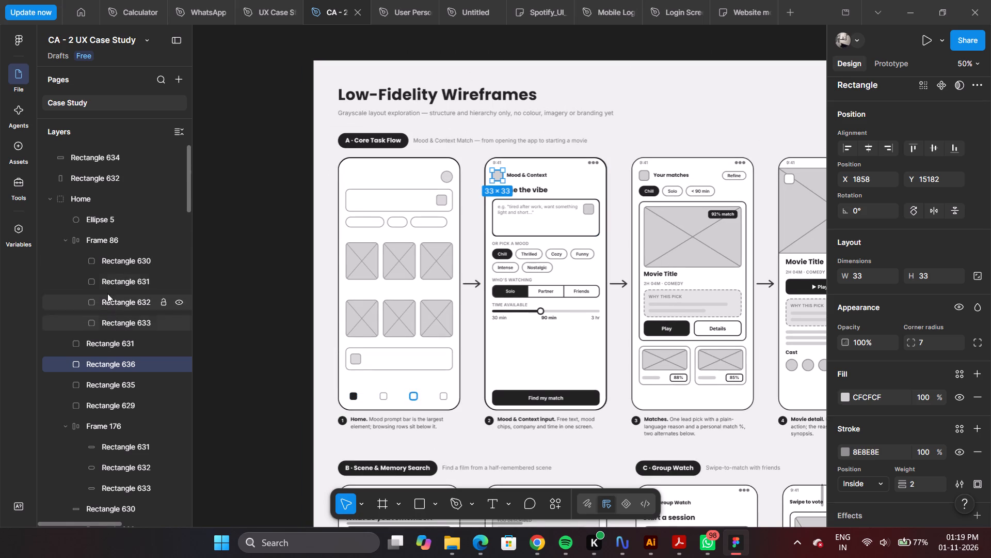
{"action": "scroll", "coordinate": [501, 174], "scroll_direction": "up", "scroll_amount": 6, "text": "ctrl"}
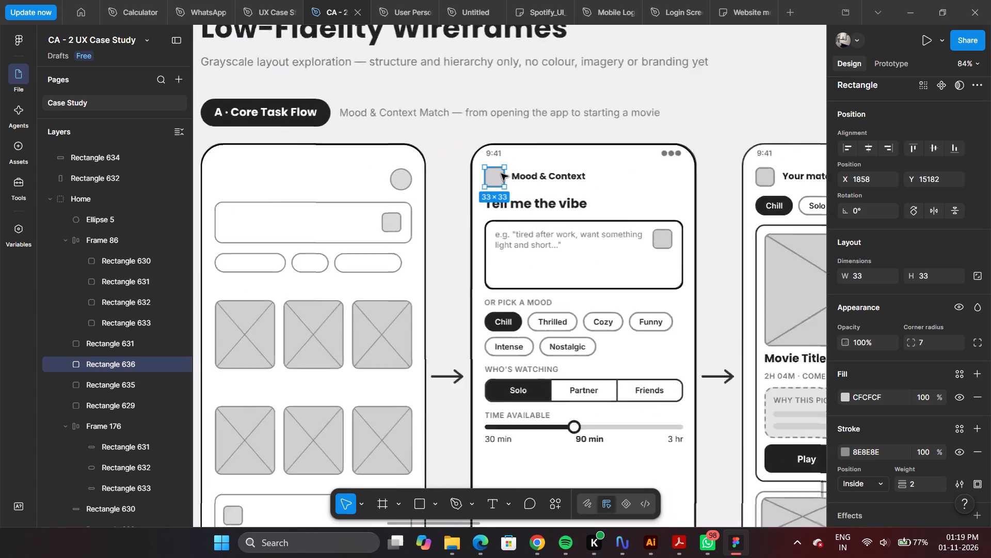
{"action": "scroll", "coordinate": [501, 174], "scroll_direction": "up", "scroll_amount": 2, "text": "ctrl"}
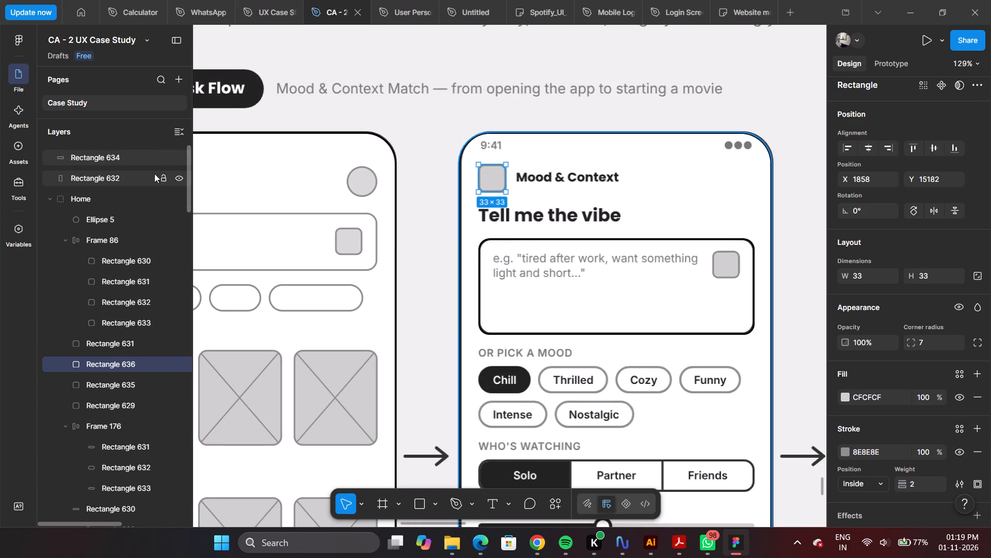
{"action": "left_click", "coordinate": [115, 177]}
{"action": "scroll", "coordinate": [118, 212], "scroll_direction": "down", "scroll_amount": 3, "text": "ctrl"}
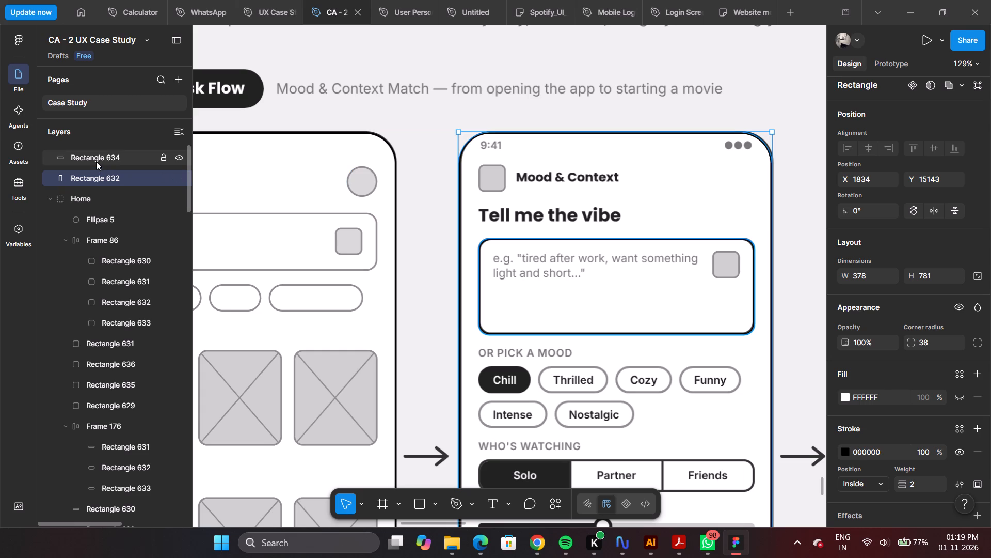
{"action": "left_click", "coordinate": [96, 161]}
{"action": "scroll", "coordinate": [636, 263], "scroll_direction": "down", "scroll_amount": 5, "text": "ctrl"}
{"action": "scroll", "coordinate": [600, 179], "scroll_direction": "down", "scroll_amount": 4, "text": "ctrl"}
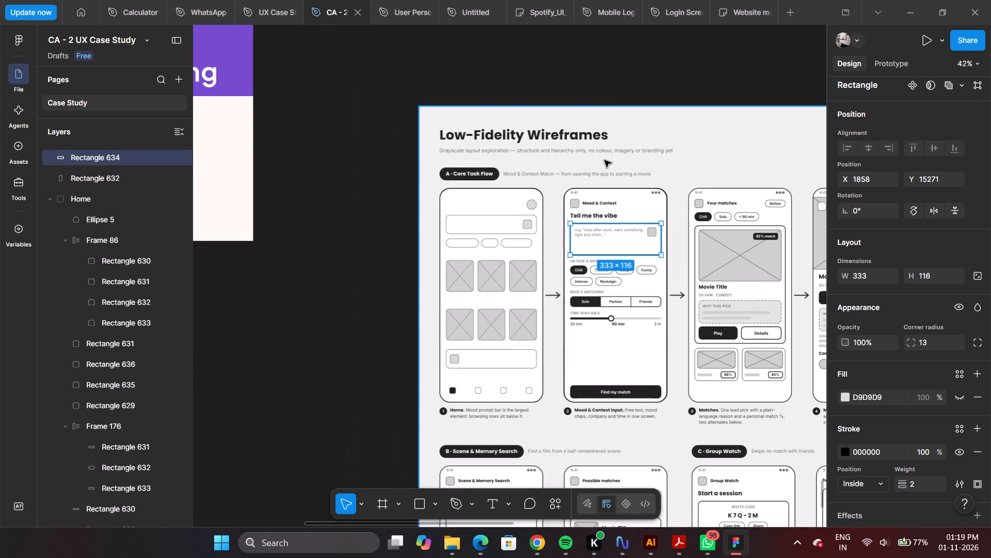
{"action": "left_click", "coordinate": [614, 95]}
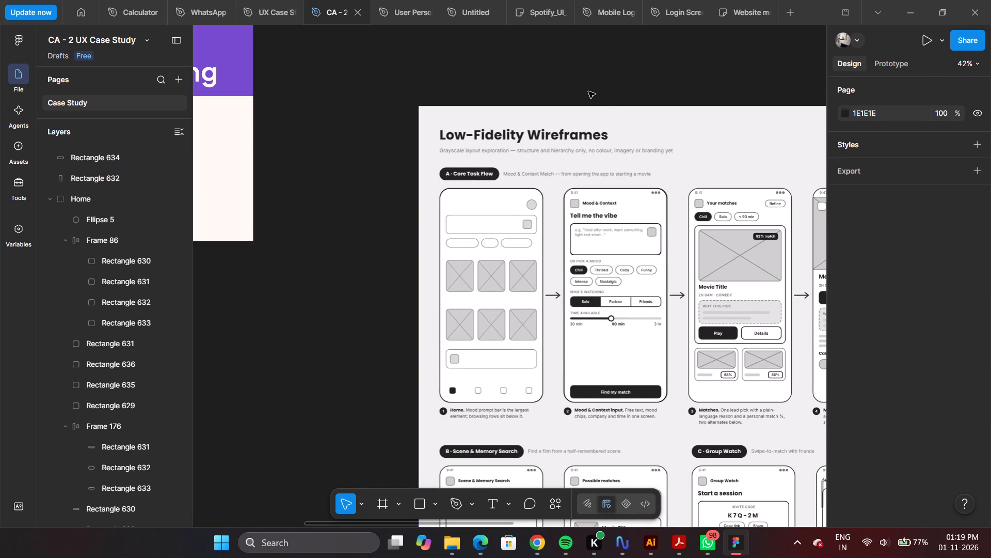
{"action": "scroll", "coordinate": [670, 311], "scroll_direction": "up", "scroll_amount": 5, "text": "ctrl"}
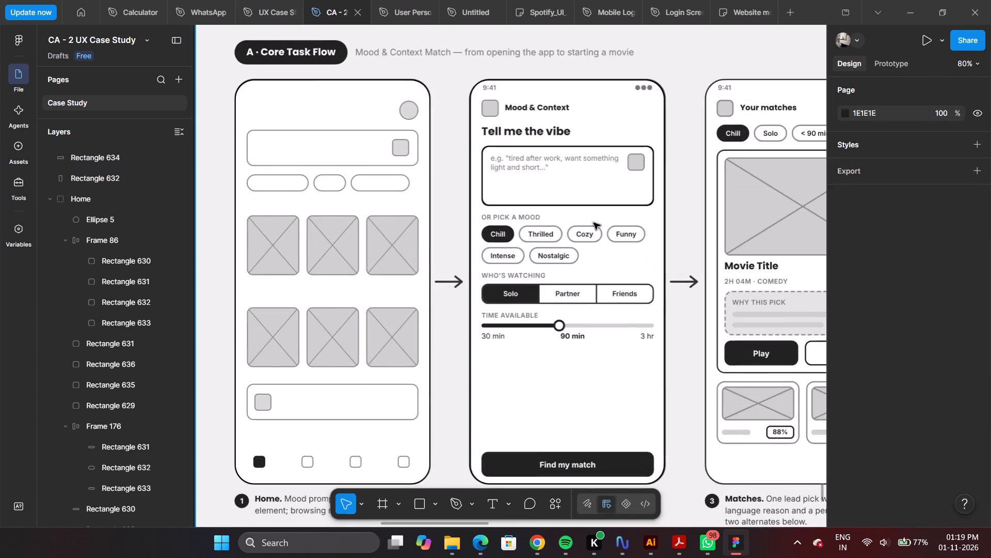
{"action": "scroll", "coordinate": [534, 189], "scroll_direction": "up", "scroll_amount": 4, "text": "ctrl"}
{"action": "left_click", "coordinate": [477, 75]}
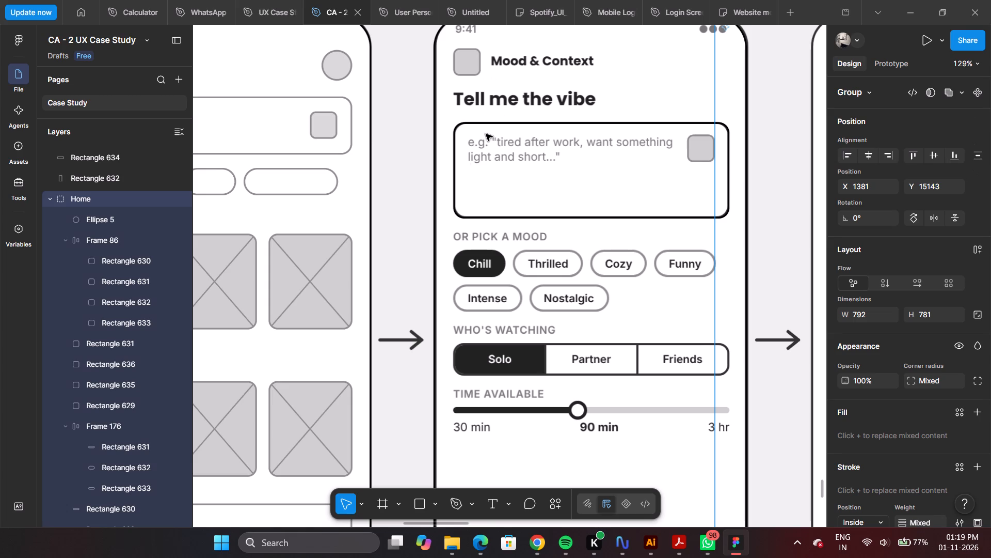
{"action": "left_click", "coordinate": [110, 178]}
{"action": "left_click", "coordinate": [624, 175]}
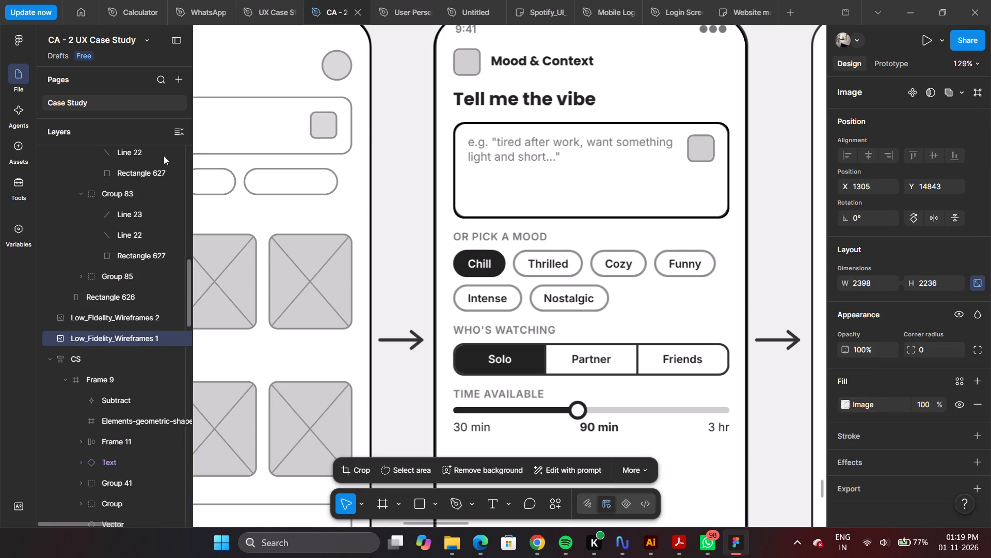
{"action": "scroll", "coordinate": [149, 208], "scroll_direction": "up", "scroll_amount": 13}
{"action": "left_click", "coordinate": [514, 125]}
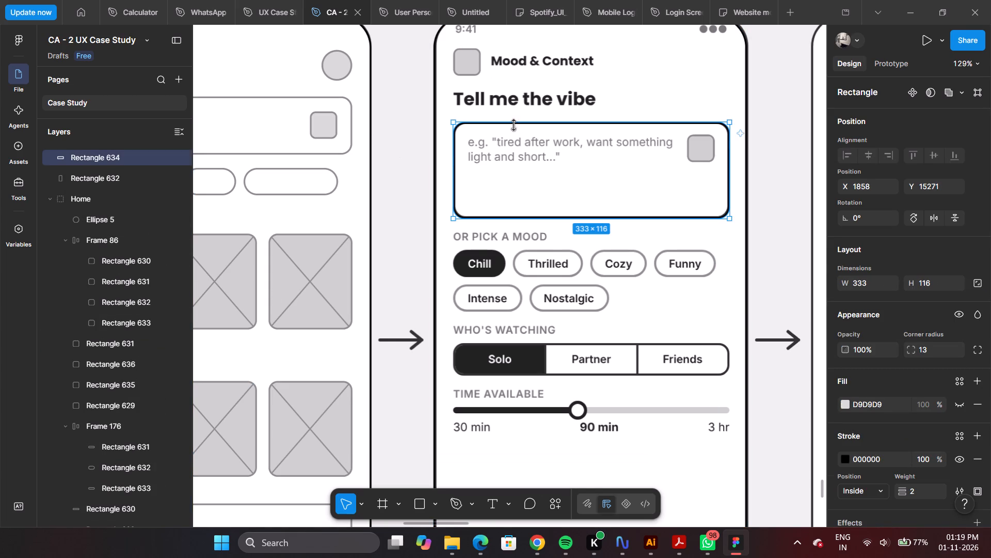
{"action": "scroll", "coordinate": [81, 201], "scroll_direction": "up", "scroll_amount": 6}
{"action": "scroll", "coordinate": [682, 148], "scroll_direction": "up", "scroll_amount": 2, "text": "ctrl"}
{"action": "scroll", "coordinate": [675, 152], "scroll_direction": "down", "scroll_amount": 4}
{"action": "scroll", "coordinate": [578, 195], "scroll_direction": "up", "scroll_amount": 4, "text": "ctrl"}
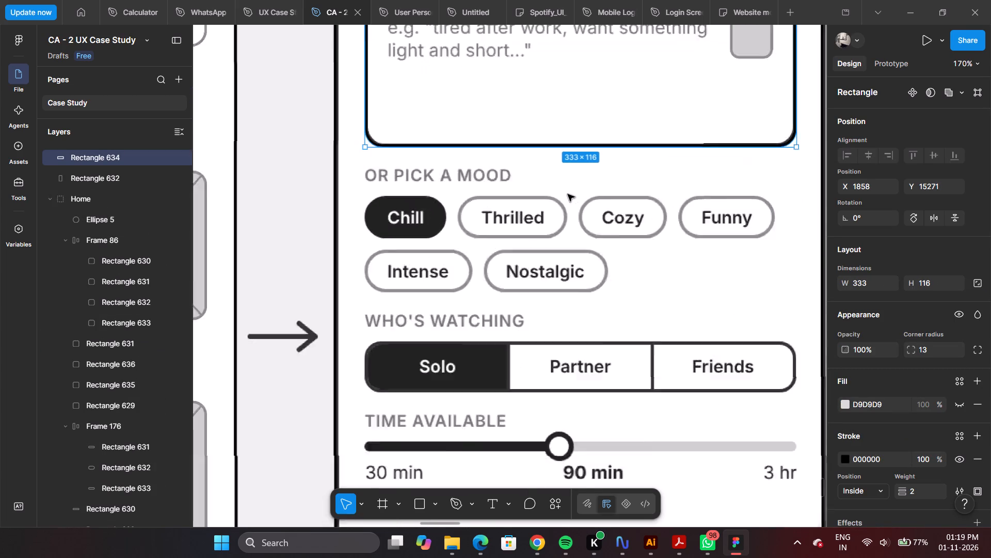
Draw a 54 × 30 rectangle over the Chill mood chip, add a black inside stroke of weight 1, and hide its fill.
{"action": "scroll", "coordinate": [568, 194], "scroll_direction": "up", "scroll_amount": 1, "text": "ctrl"}
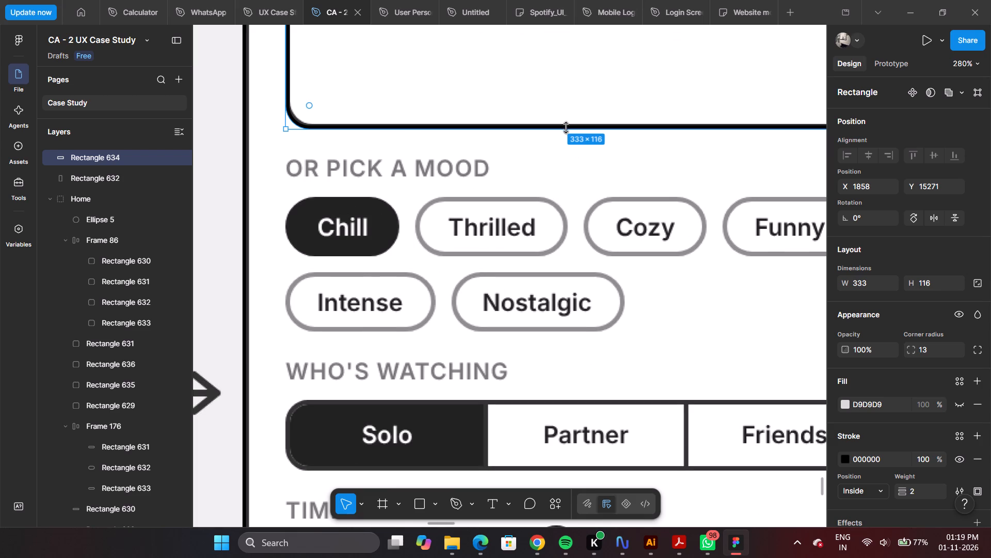
{"action": "left_click", "coordinate": [411, 509]}
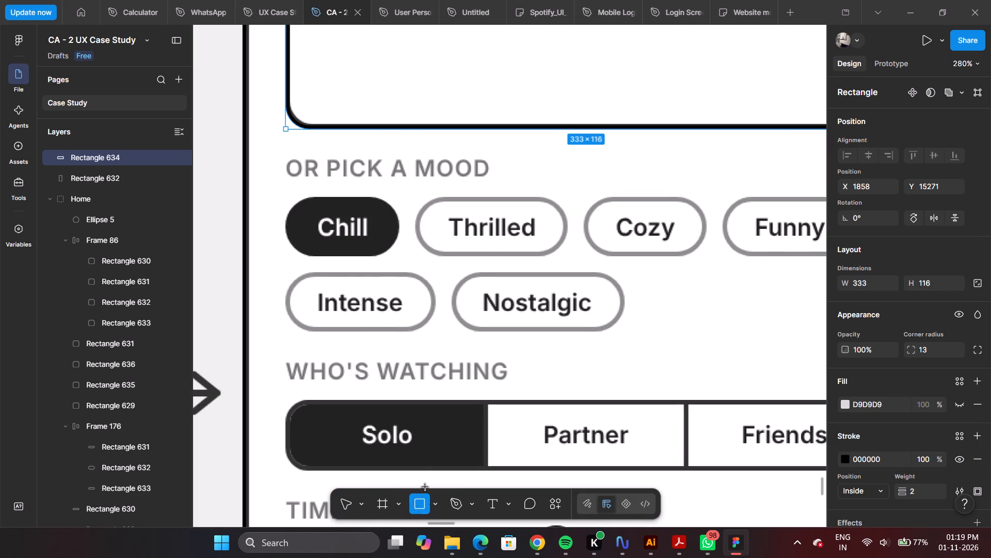
{"action": "left_click_drag", "start_coordinate": [315, 214], "coordinate": [337, 219], "text": "alt+shift"}
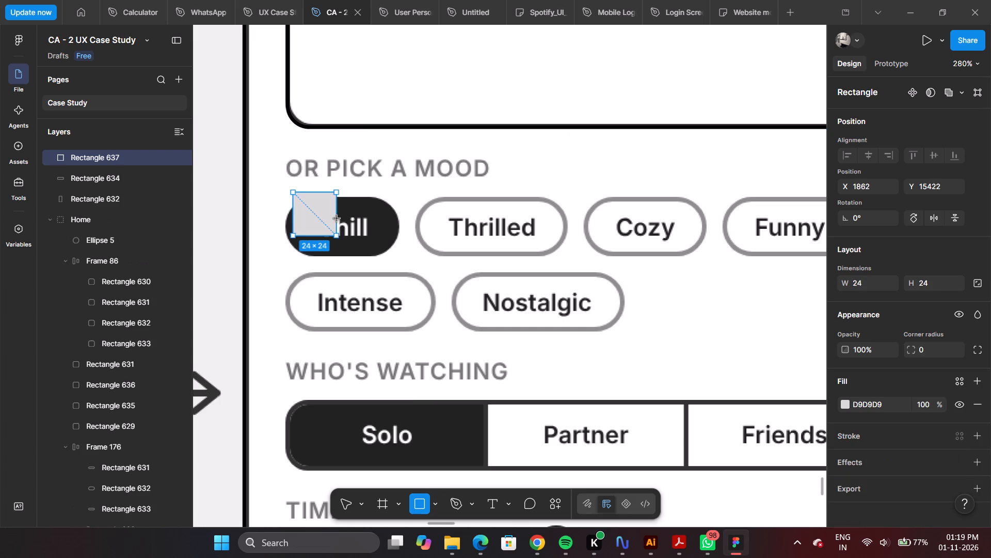
{"action": "left_click_drag", "start_coordinate": [337, 219], "coordinate": [364, 241], "text": "alt+shift"}
{"action": "scroll", "coordinate": [319, 220], "scroll_direction": "up", "scroll_amount": 4, "text": "ctrl"}
{"action": "scroll", "coordinate": [914, 463], "scroll_direction": "down", "scroll_amount": 1}
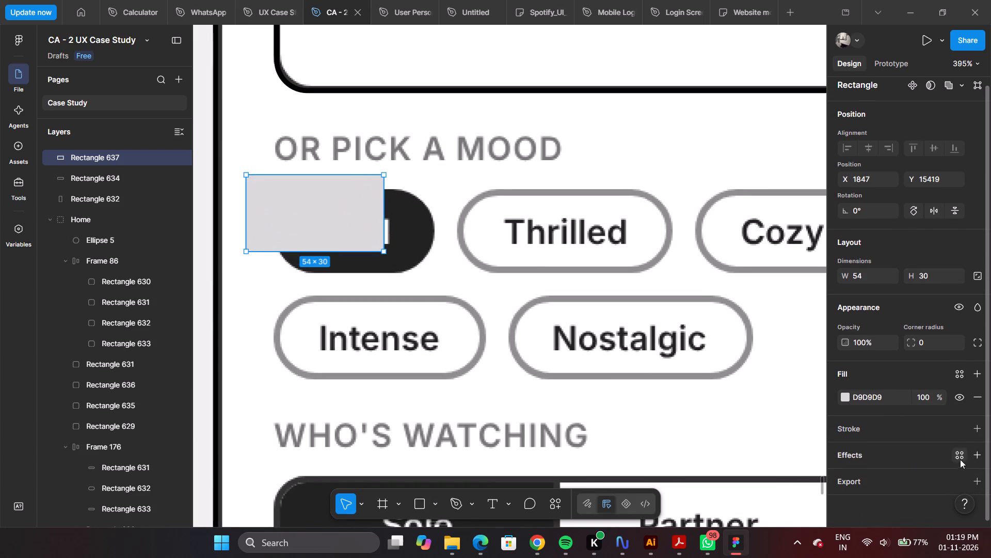
{"action": "left_click", "coordinate": [975, 429]}
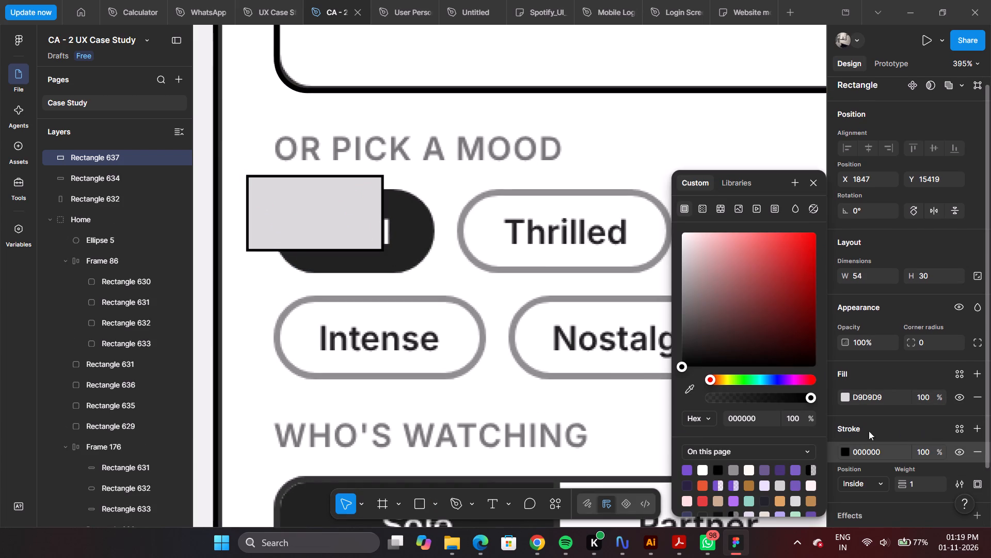
{"action": "left_click_drag", "start_coordinate": [324, 218], "coordinate": [364, 233]}
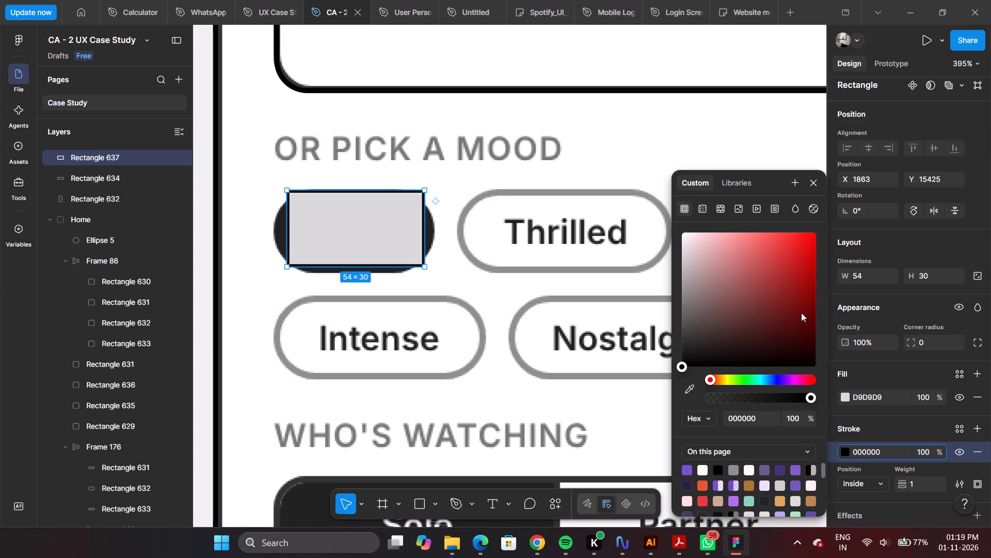
{"action": "left_click", "coordinate": [893, 400]}
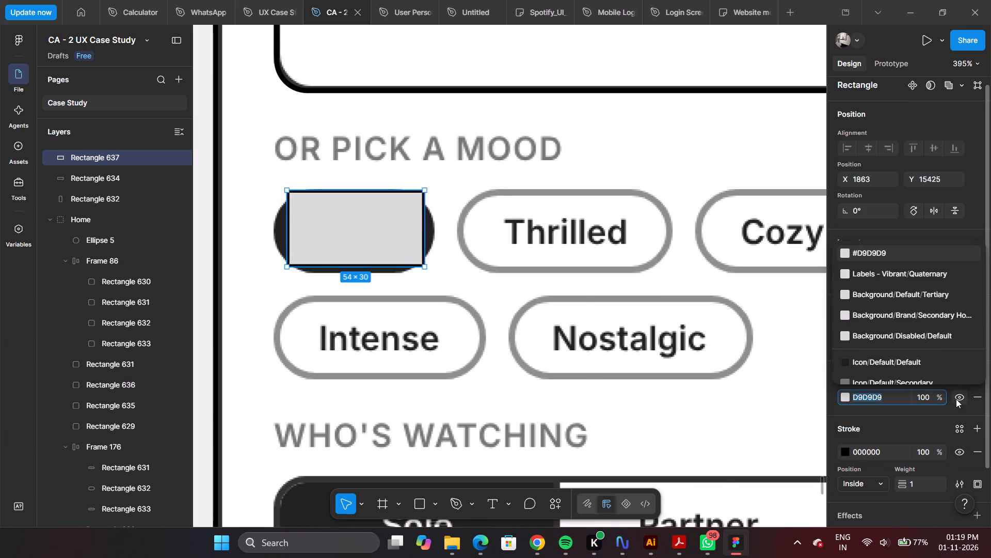
{"action": "left_click", "coordinate": [956, 399]}
Fit the rectangle's edges to the Chill chip, making it 63 × 33 at X 1858, Y 15424.
{"action": "scroll", "coordinate": [327, 217], "scroll_direction": "up", "scroll_amount": 4, "text": "ctrl"}
{"action": "scroll", "coordinate": [385, 183], "scroll_direction": "up", "scroll_amount": 1}
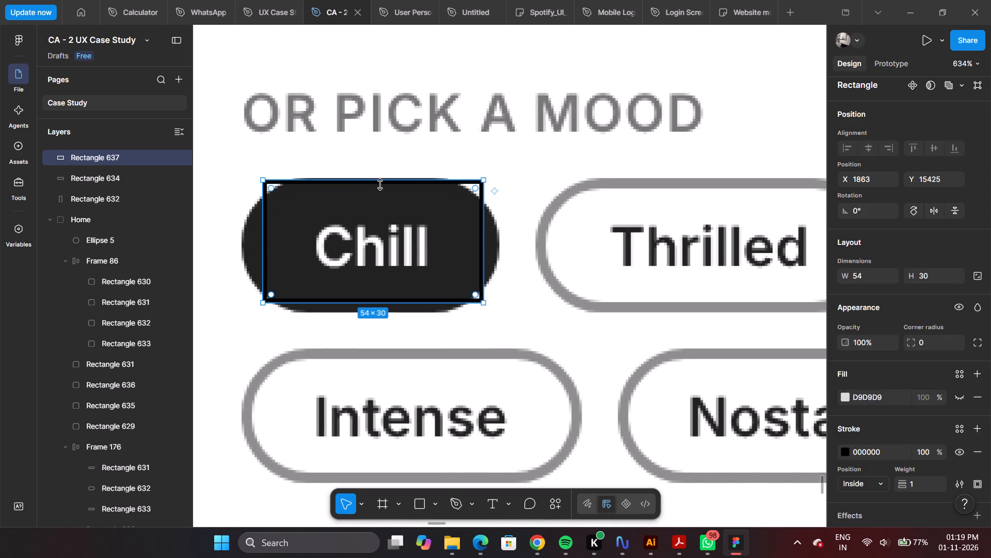
{"action": "scroll", "coordinate": [344, 192], "scroll_direction": "up", "scroll_amount": 2, "text": "ctrl"}
{"action": "left_click", "coordinate": [339, 231]}
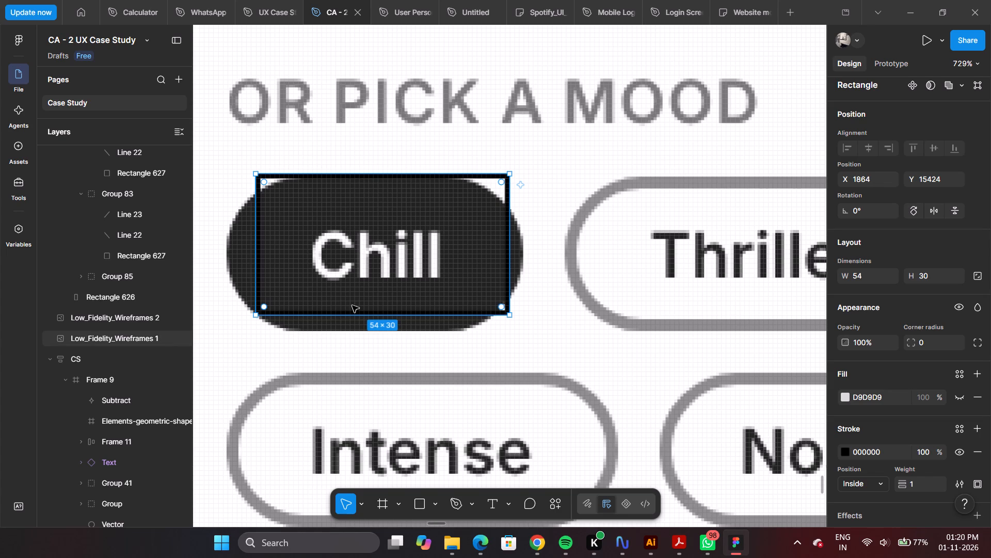
{"action": "left_click_drag", "start_coordinate": [353, 312], "coordinate": [351, 328]}
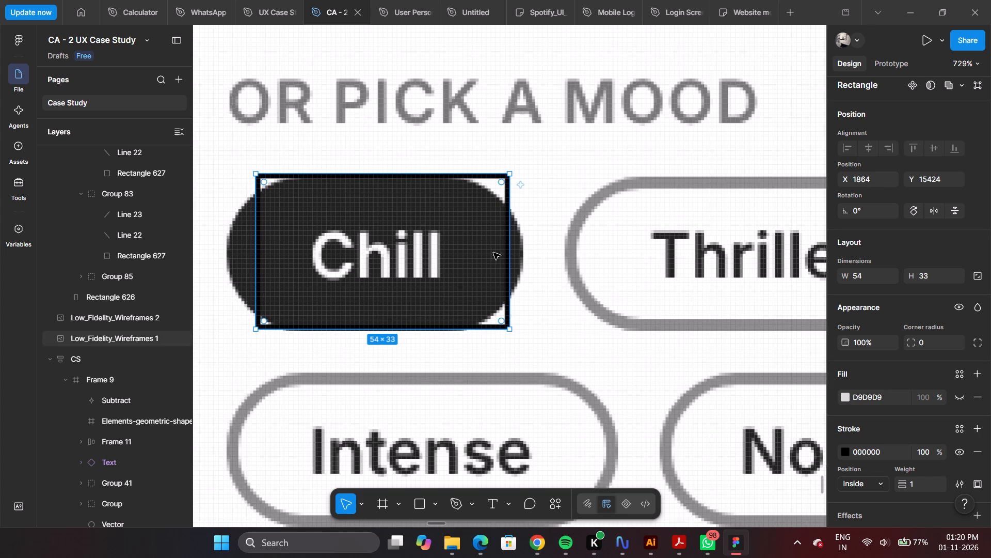
{"action": "left_click_drag", "start_coordinate": [510, 252], "coordinate": [523, 253]}
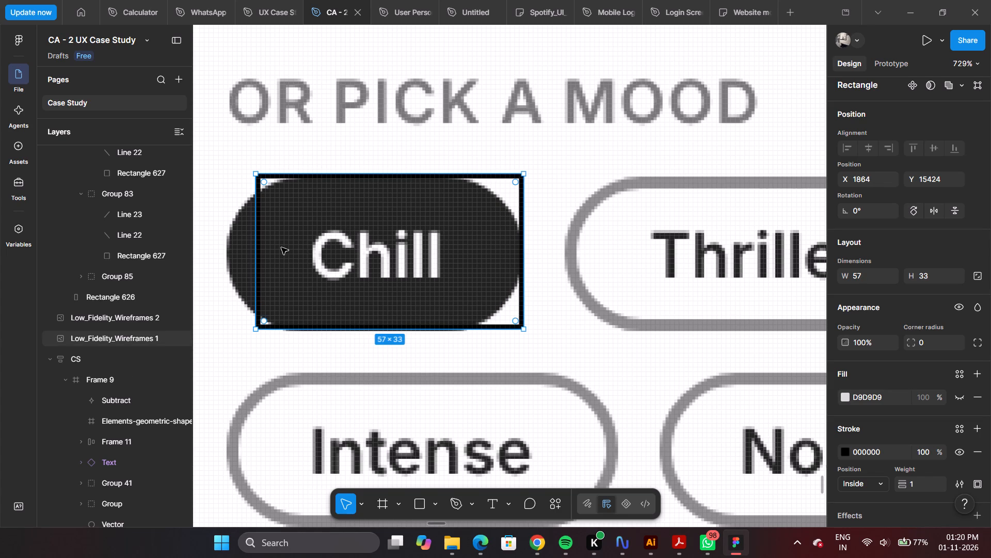
{"action": "left_click_drag", "start_coordinate": [257, 244], "coordinate": [227, 244]}
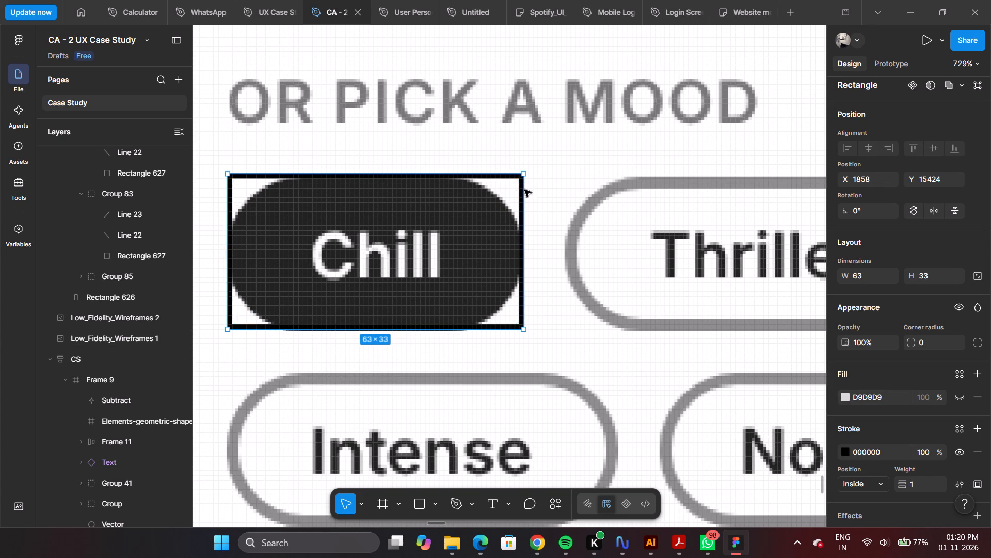
Round the Chill outline into a pill with corner radius 17 and a height of 34.
{"action": "left_click_drag", "start_coordinate": [516, 183], "coordinate": [426, 231]}
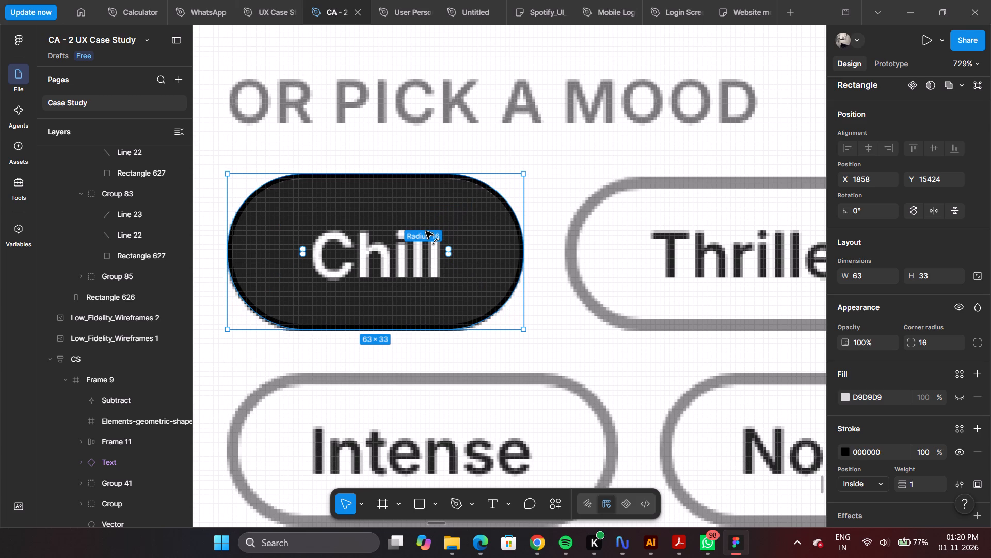
{"action": "left_click_drag", "start_coordinate": [426, 231], "coordinate": [423, 234]}
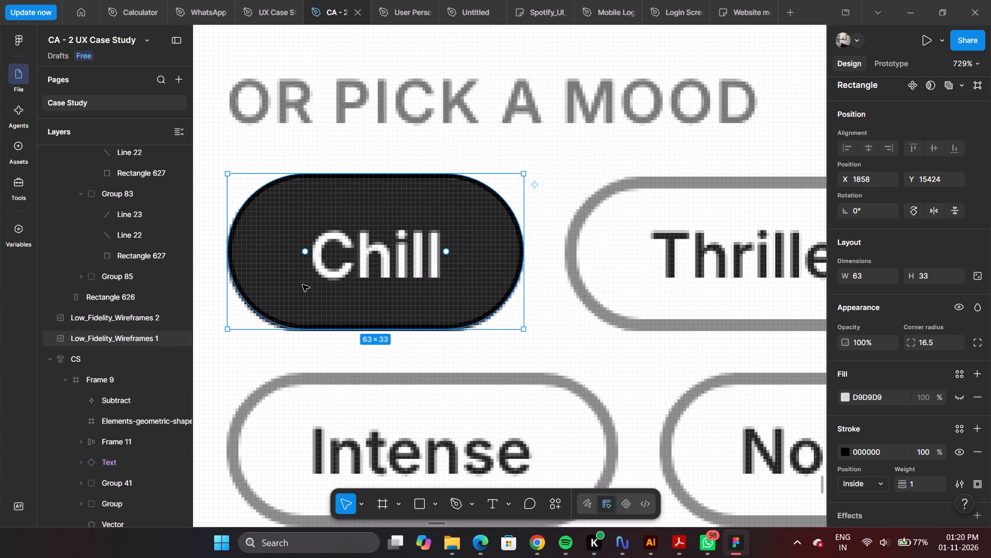
{"action": "left_click", "coordinate": [336, 330]}
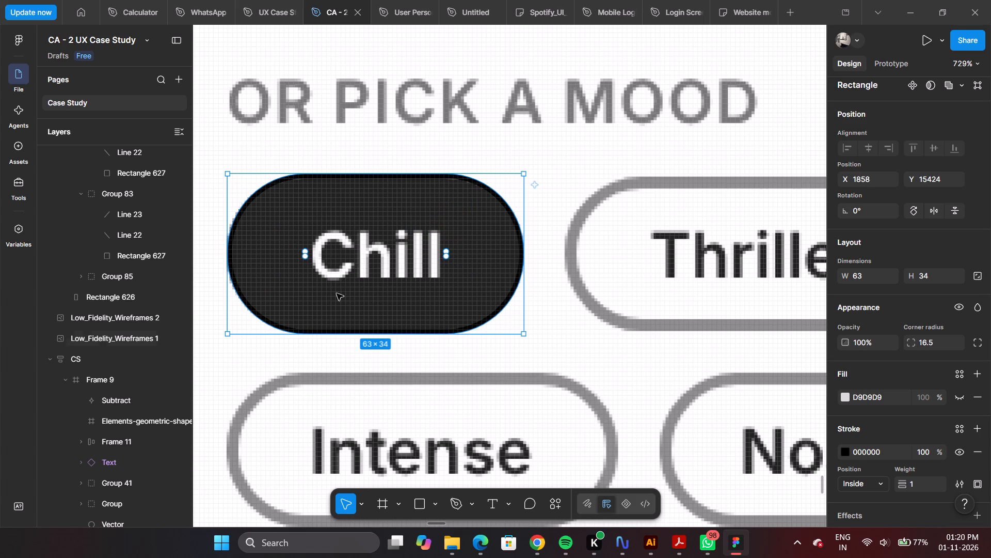
{"action": "scroll", "coordinate": [212, 200], "scroll_direction": "up", "scroll_amount": 1, "text": "ctrl"}
{"action": "scroll", "coordinate": [361, 234], "scroll_direction": "down", "scroll_amount": 3, "text": "ctrl"}
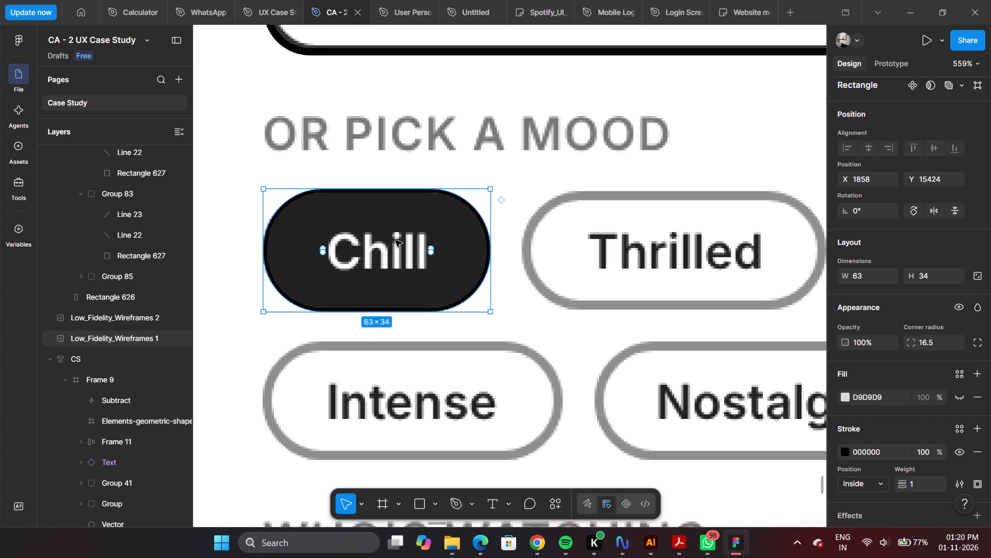
{"action": "scroll", "coordinate": [369, 259], "scroll_direction": "up", "scroll_amount": 6, "text": "ctrl"}
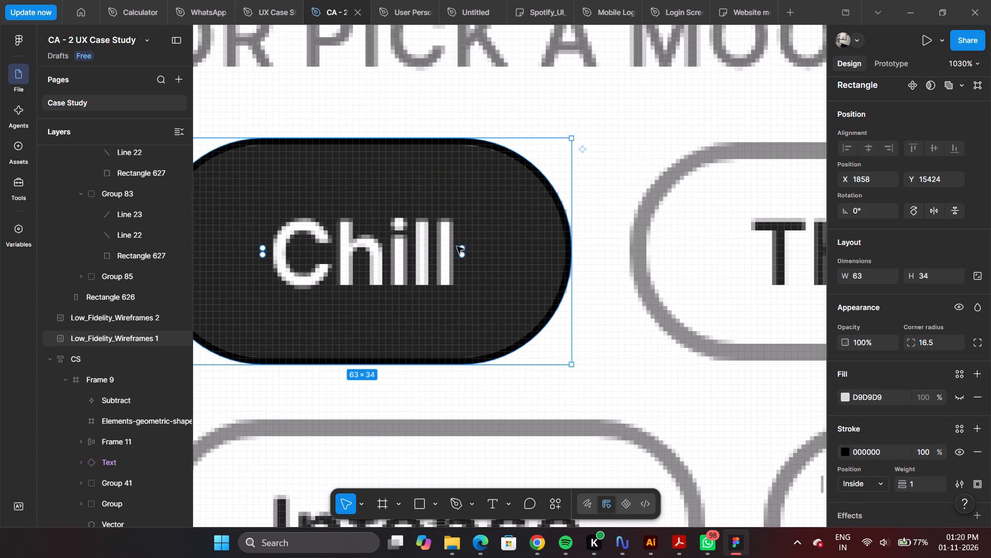
{"action": "left_click_drag", "start_coordinate": [460, 247], "coordinate": [378, 275]}
Duplicate the Chill pill outline onto the Thrilled chip, at X 1930, Y 15425.
{"action": "scroll", "coordinate": [483, 215], "scroll_direction": "down", "scroll_amount": 5, "text": "ctrl"}
{"action": "scroll", "coordinate": [548, 244], "scroll_direction": "down", "scroll_amount": 2, "text": "ctrl"}
{"action": "scroll", "coordinate": [800, 247], "scroll_direction": "up", "scroll_amount": 3, "text": "ctrl"}
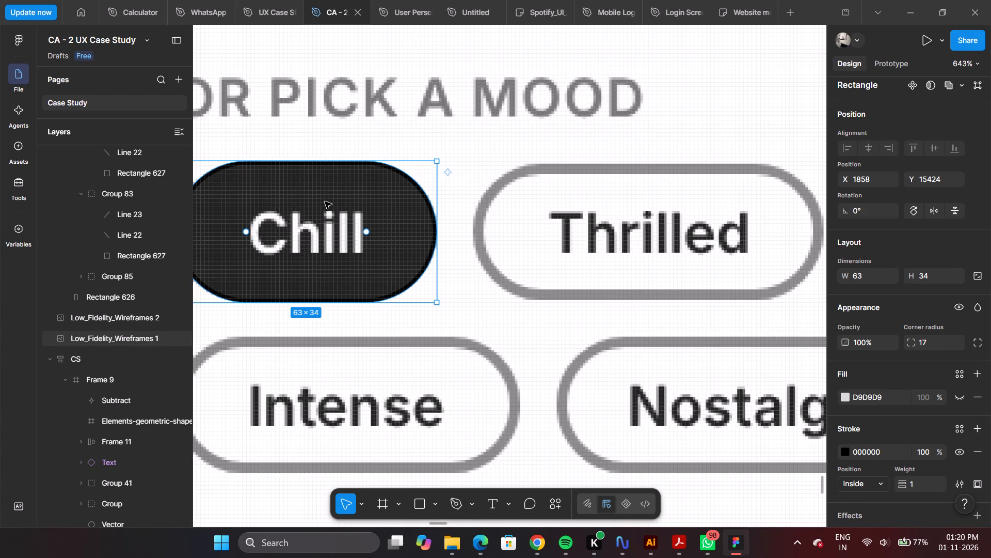
{"action": "left_click_drag", "start_coordinate": [325, 202], "coordinate": [622, 204], "text": "alt"}
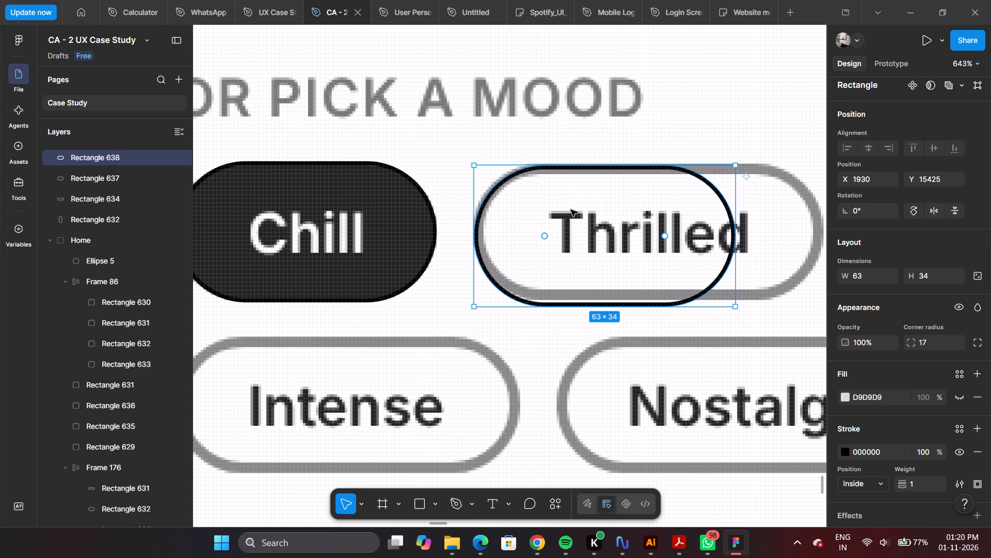
Delete the original pill outline over the Chill chip.
{"action": "left_click", "coordinate": [386, 297]}
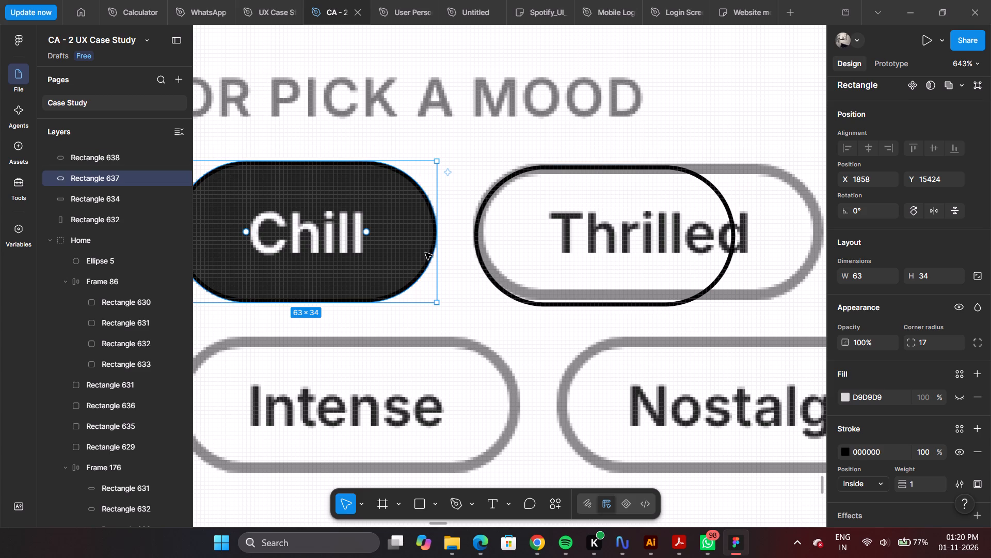
{"action": "key", "text": "BackSpace"}
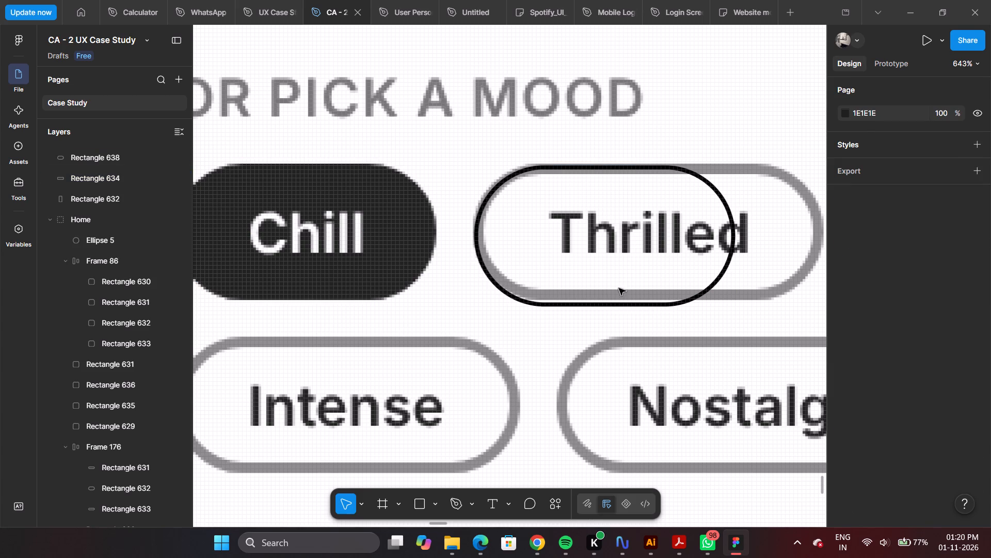
Resize the Thrilled outline to 84 × 32 to match its chip, and set its stroke weight to 2.
{"action": "left_click", "coordinate": [616, 305]}
{"action": "scroll", "coordinate": [615, 305], "scroll_direction": "up", "scroll_amount": 4, "text": "ctrl"}
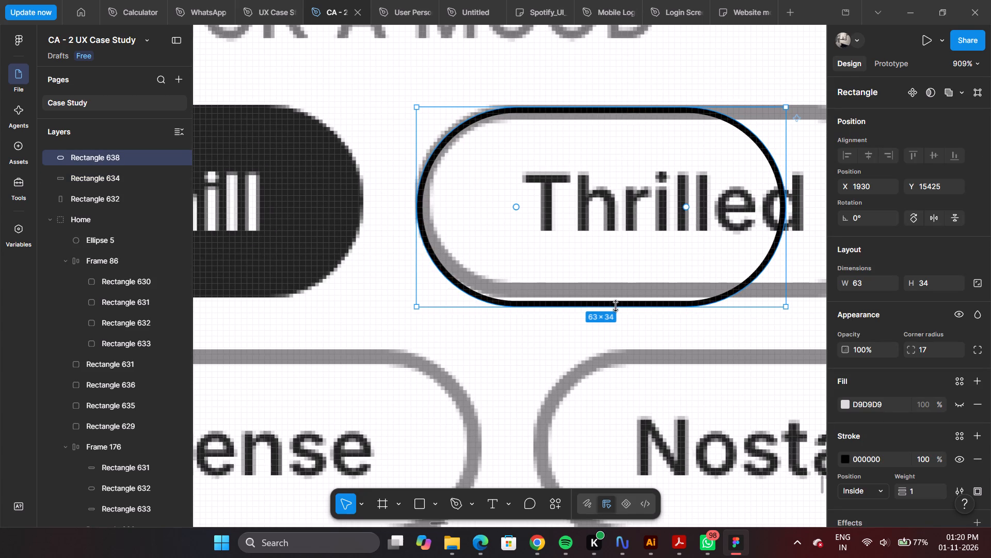
{"action": "left_click_drag", "start_coordinate": [615, 306], "coordinate": [613, 296]}
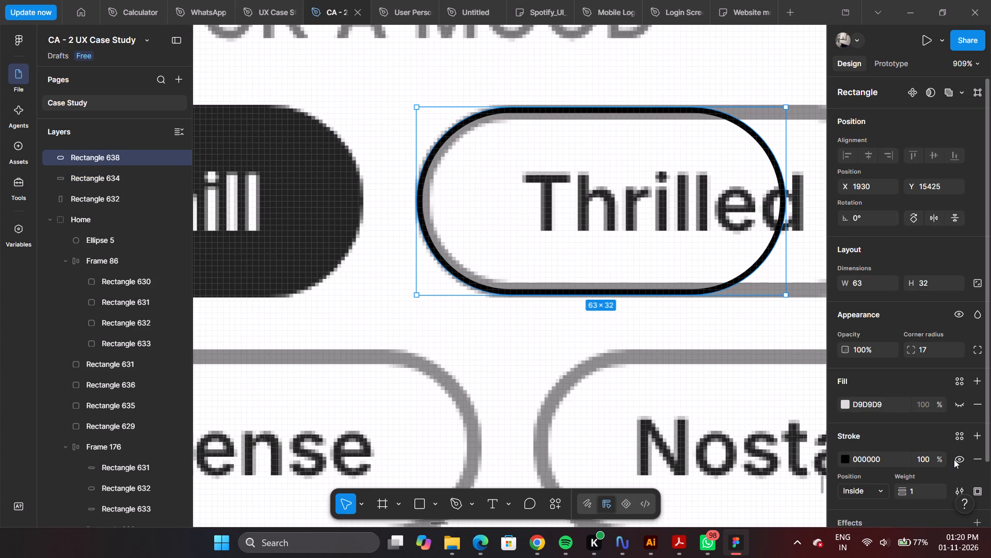
{"action": "left_click", "coordinate": [882, 457]}
{"action": "left_click", "coordinate": [916, 491]}
{"action": "key", "text": "Up"}
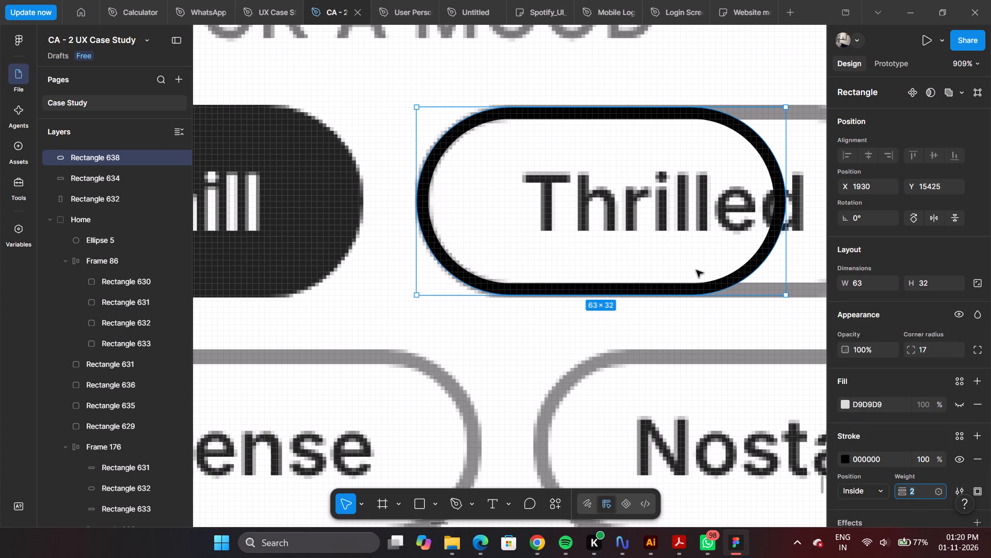
{"action": "left_click", "coordinate": [510, 205]}
{"action": "scroll", "coordinate": [545, 204], "scroll_direction": "down", "scroll_amount": 5, "text": "ctrl"}
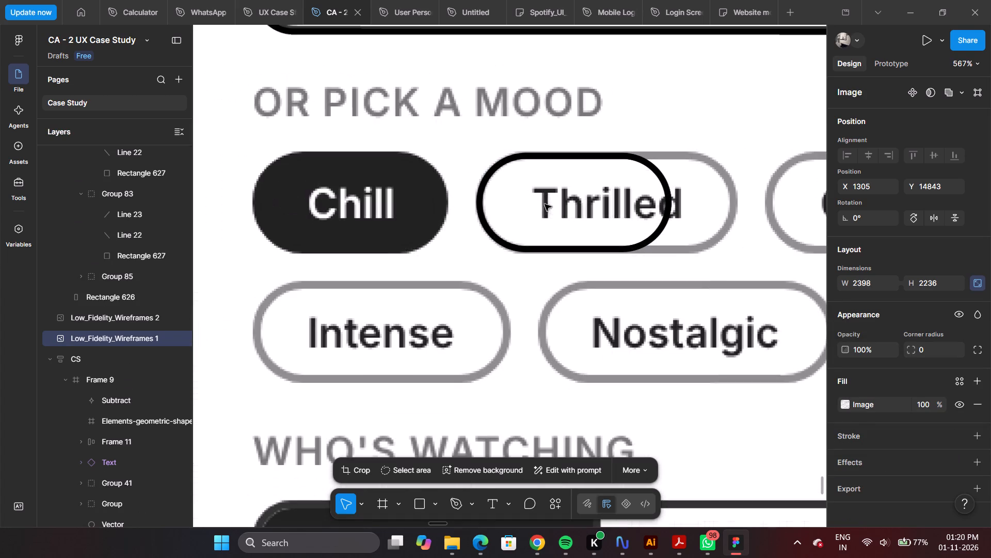
{"action": "scroll", "coordinate": [648, 171], "scroll_direction": "up", "scroll_amount": 3, "text": "ctrl"}
{"action": "left_click", "coordinate": [675, 200]}
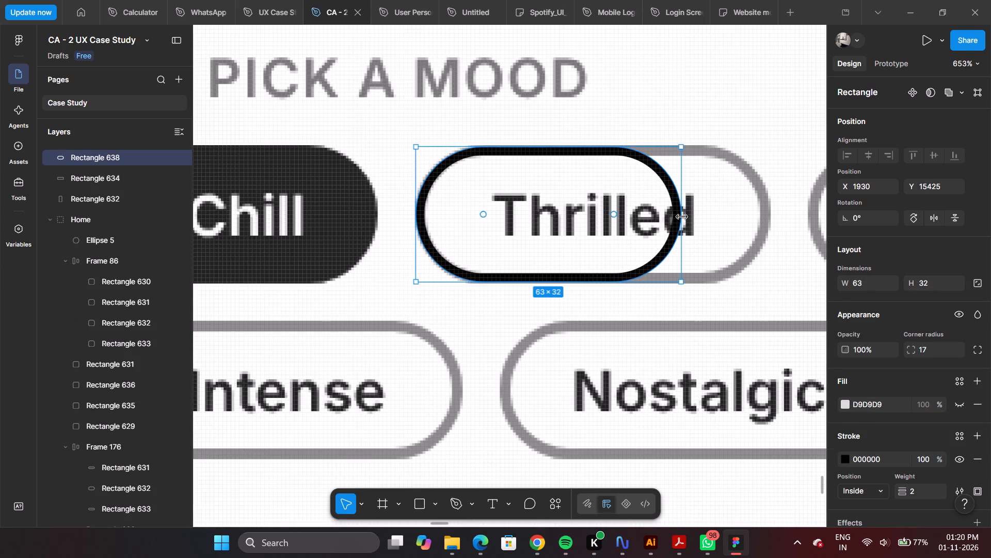
{"action": "left_click_drag", "start_coordinate": [682, 217], "coordinate": [769, 221]}
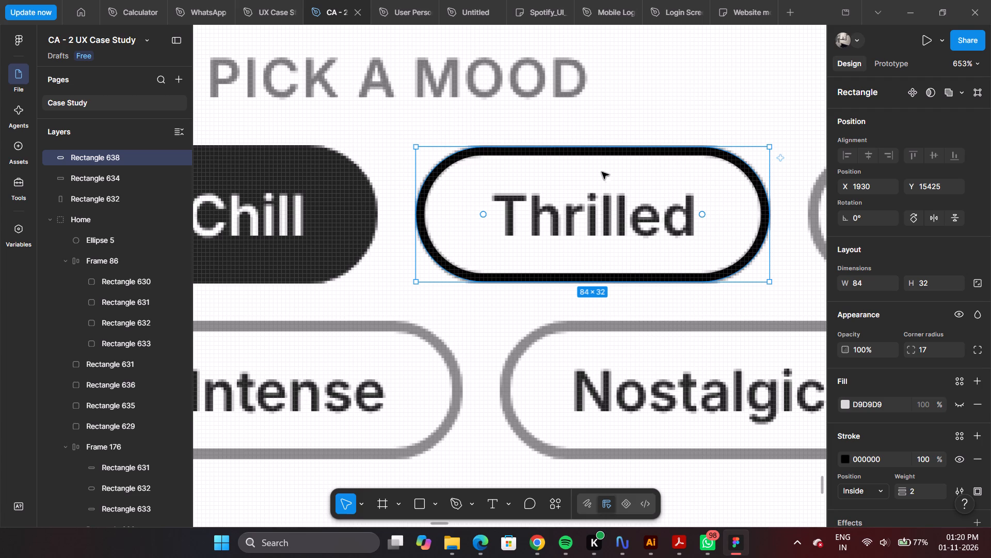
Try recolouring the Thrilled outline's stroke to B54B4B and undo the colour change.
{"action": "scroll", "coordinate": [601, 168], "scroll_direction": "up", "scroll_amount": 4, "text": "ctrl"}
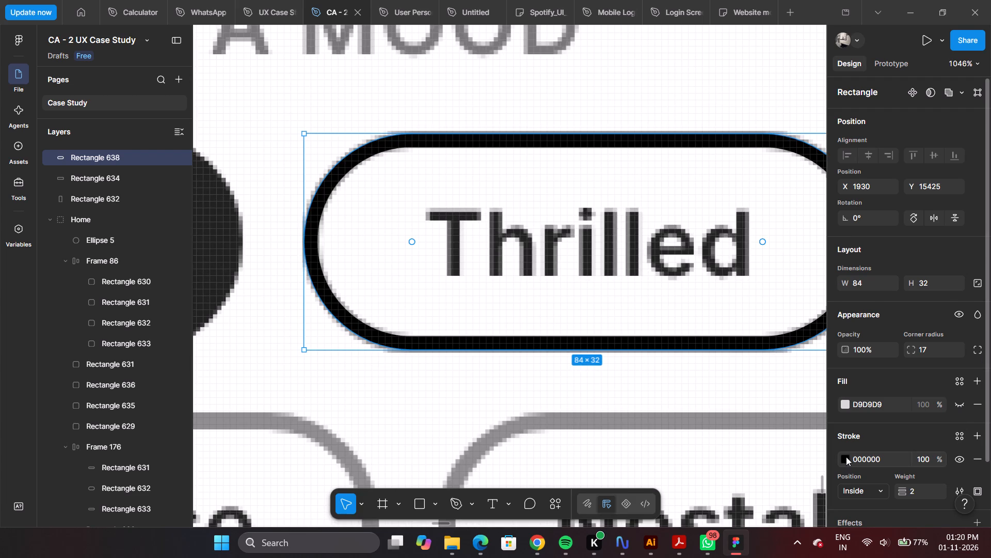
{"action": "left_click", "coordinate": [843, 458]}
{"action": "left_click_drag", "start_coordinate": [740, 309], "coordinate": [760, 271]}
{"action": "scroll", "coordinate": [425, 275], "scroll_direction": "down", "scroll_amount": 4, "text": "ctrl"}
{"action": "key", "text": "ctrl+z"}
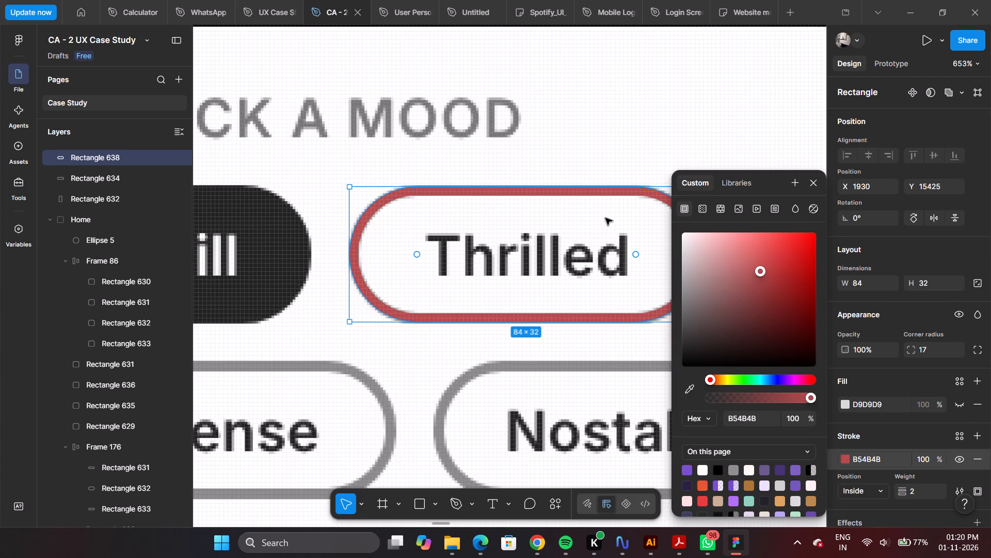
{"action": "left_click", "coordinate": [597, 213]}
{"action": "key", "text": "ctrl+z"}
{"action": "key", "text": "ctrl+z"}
Duplicate the Thrilled outline onto the Chill chip at X 1858, Y 15425, and narrow the copy to 63 wide.
{"action": "scroll", "coordinate": [625, 219], "scroll_direction": "down", "scroll_amount": 4, "text": "ctrl"}
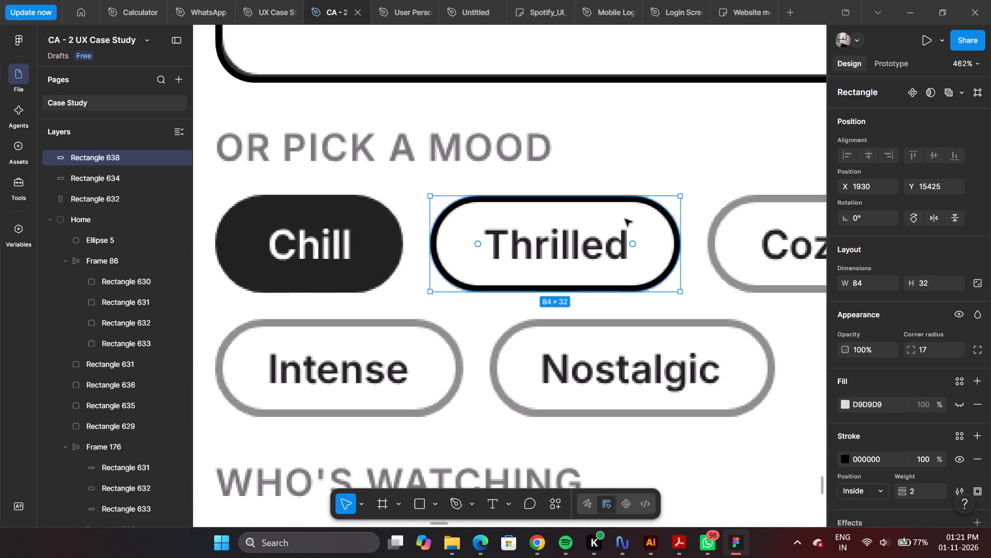
{"action": "scroll", "coordinate": [561, 208], "scroll_direction": "down", "scroll_amount": 5, "text": "ctrl"}
{"action": "scroll", "coordinate": [684, 235], "scroll_direction": "up", "scroll_amount": 3, "text": "ctrl"}
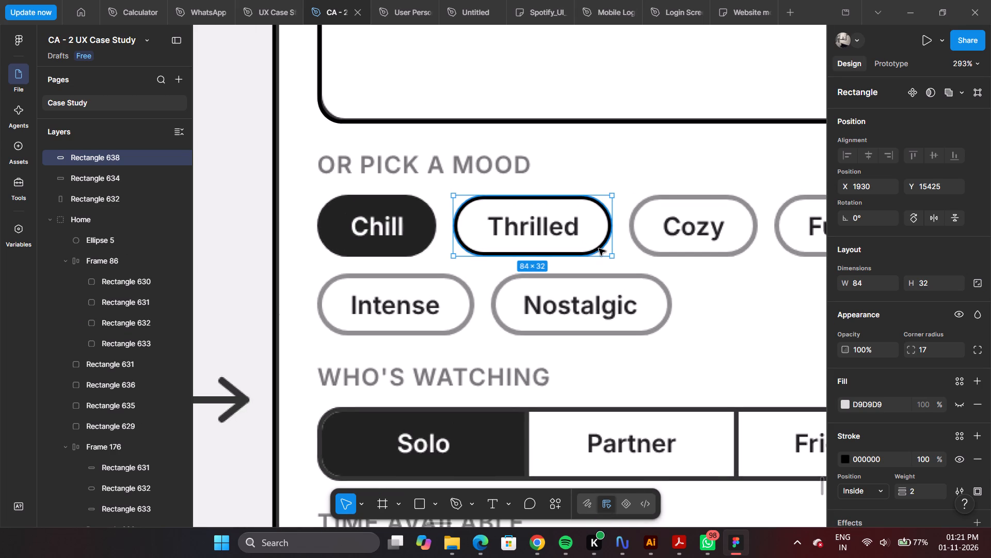
{"action": "left_click_drag", "start_coordinate": [599, 249], "coordinate": [445, 241], "text": "alt"}
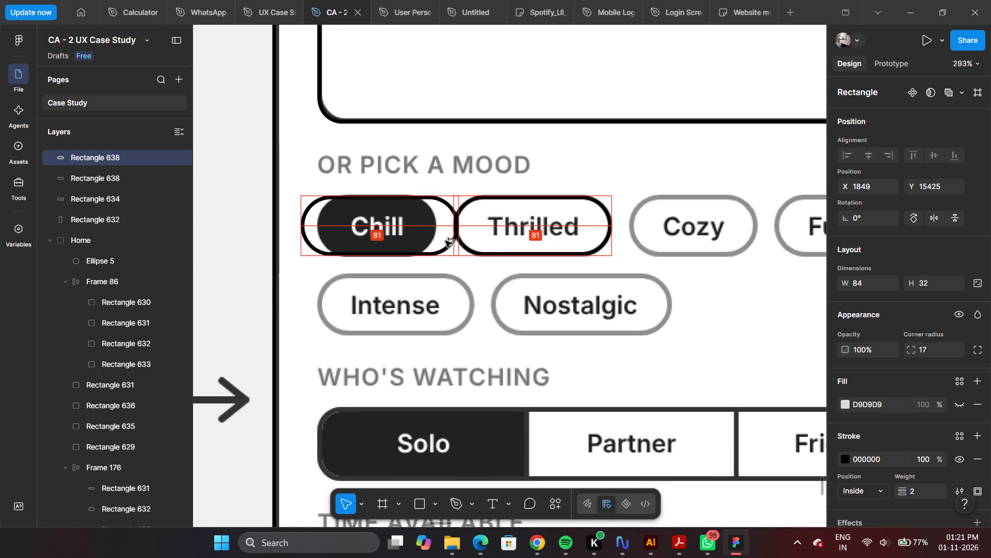
{"action": "left_click_drag", "start_coordinate": [445, 241], "coordinate": [461, 239], "text": "alt"}
{"action": "scroll", "coordinate": [409, 215], "scroll_direction": "up", "scroll_amount": 5, "text": "ctrl"}
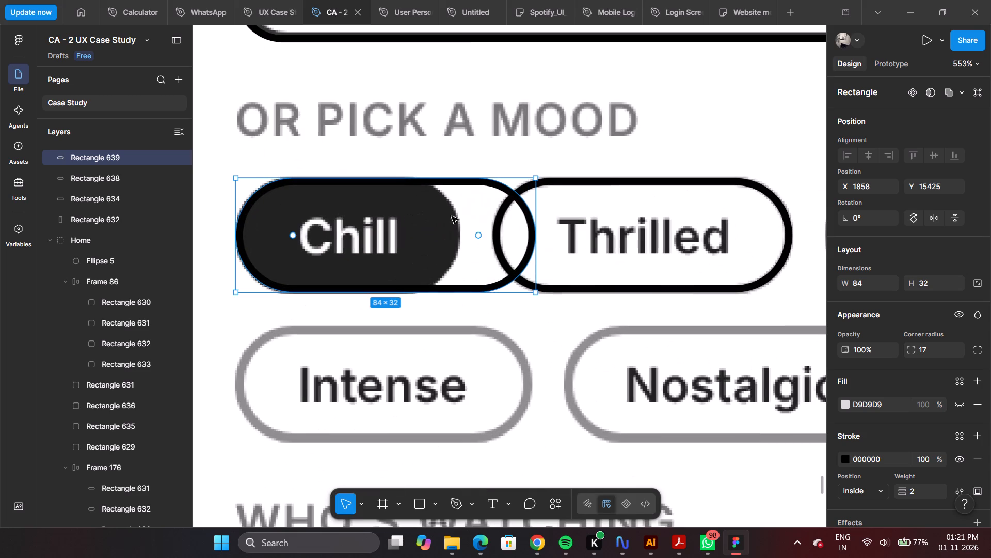
{"action": "left_click_drag", "start_coordinate": [538, 230], "coordinate": [461, 226]}
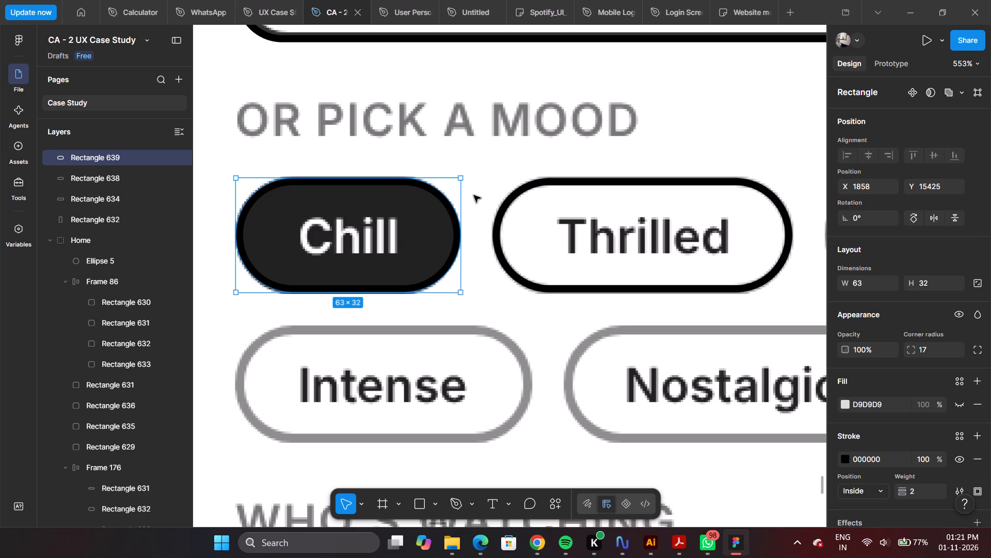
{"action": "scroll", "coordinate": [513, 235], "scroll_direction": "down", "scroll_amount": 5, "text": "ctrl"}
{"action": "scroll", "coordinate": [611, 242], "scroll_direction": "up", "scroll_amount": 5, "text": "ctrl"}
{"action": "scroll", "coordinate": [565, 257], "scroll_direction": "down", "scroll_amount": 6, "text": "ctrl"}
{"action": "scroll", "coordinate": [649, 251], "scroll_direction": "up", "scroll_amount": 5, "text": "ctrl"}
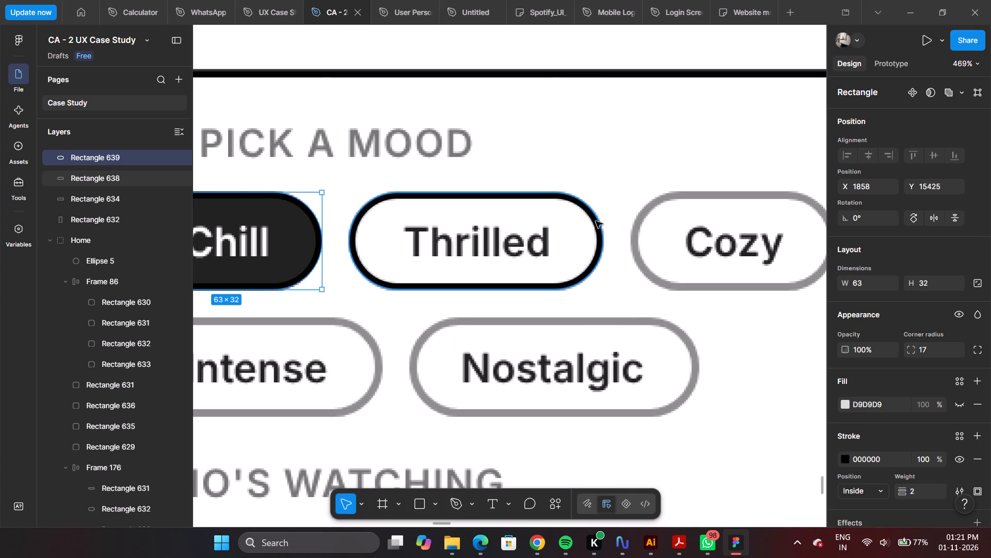
Recolour the Thrilled outline's stroke to 8E8E8E by sampling the grey border of the Cozy chip.
{"action": "left_click", "coordinate": [596, 221]}
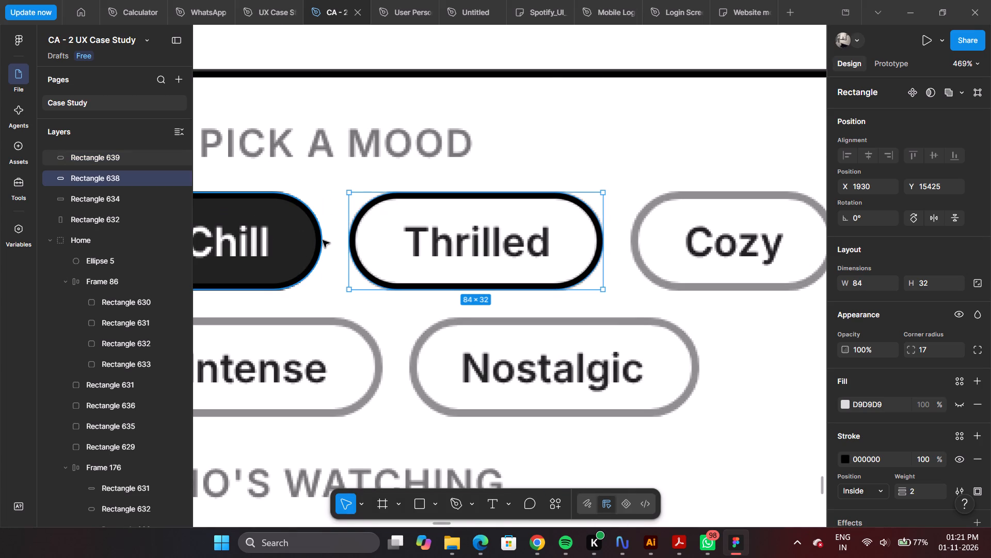
{"action": "left_click", "coordinate": [846, 458]}
{"action": "left_click", "coordinate": [691, 390]}
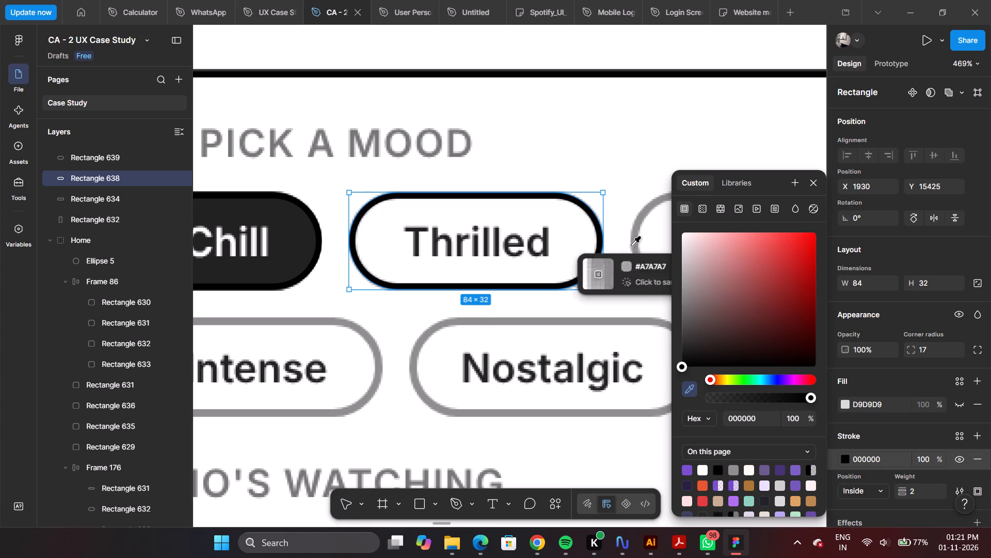
{"action": "left_click", "coordinate": [635, 232]}
Set both the fill and the stroke of the Chill pill to the sampled dark colour 222222.
{"action": "scroll", "coordinate": [635, 232], "scroll_direction": "down", "scroll_amount": 5, "text": "ctrl"}
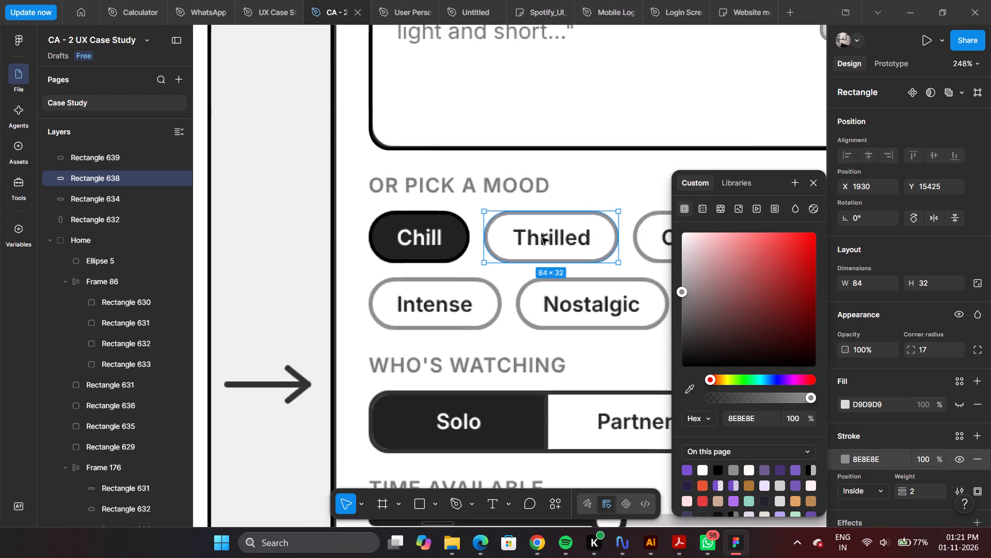
{"action": "scroll", "coordinate": [541, 234], "scroll_direction": "up", "scroll_amount": 4, "text": "ctrl"}
{"action": "scroll", "coordinate": [349, 256], "scroll_direction": "down", "scroll_amount": 4, "text": "ctrl"}
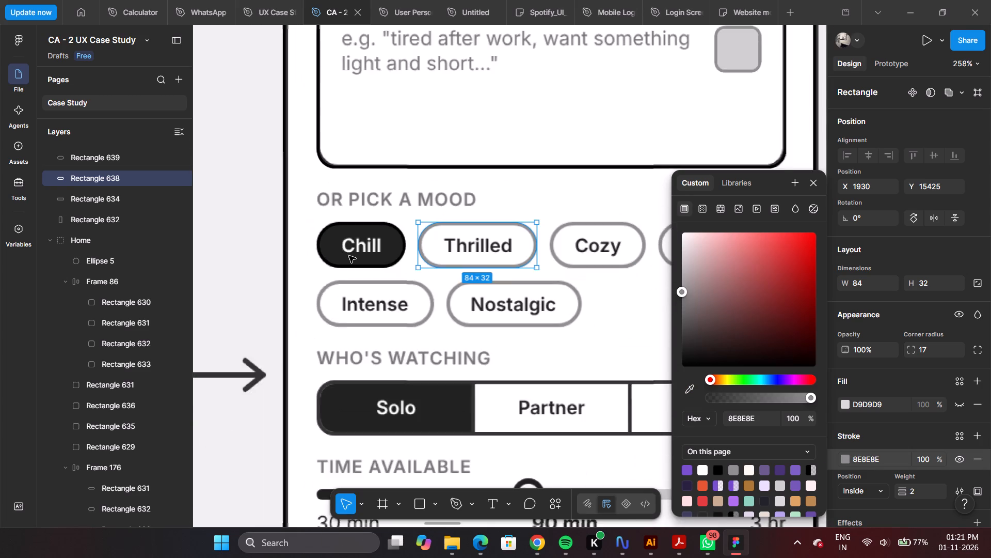
{"action": "scroll", "coordinate": [392, 256], "scroll_direction": "up", "scroll_amount": 3, "text": "ctrl"}
{"action": "left_click", "coordinate": [402, 260]}
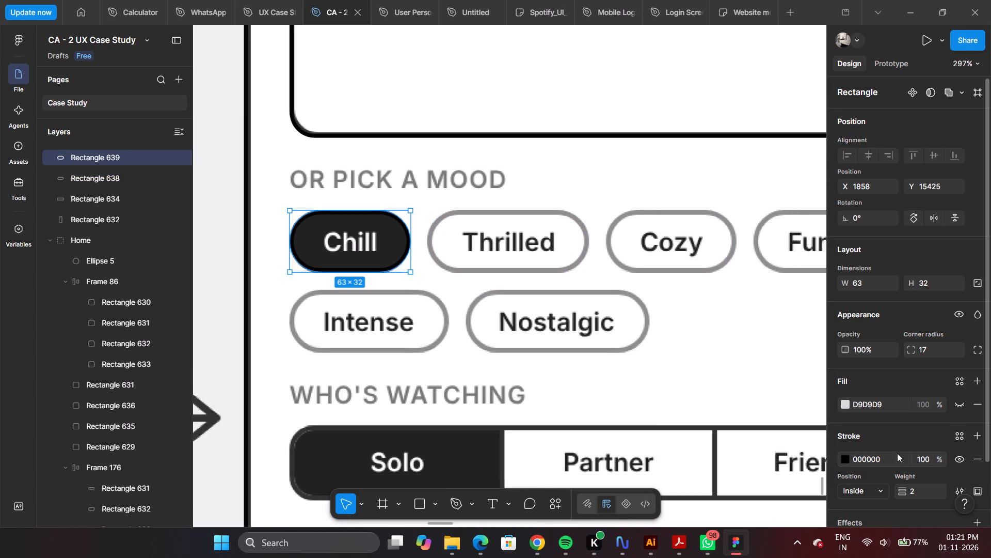
{"action": "left_click", "coordinate": [955, 407]}
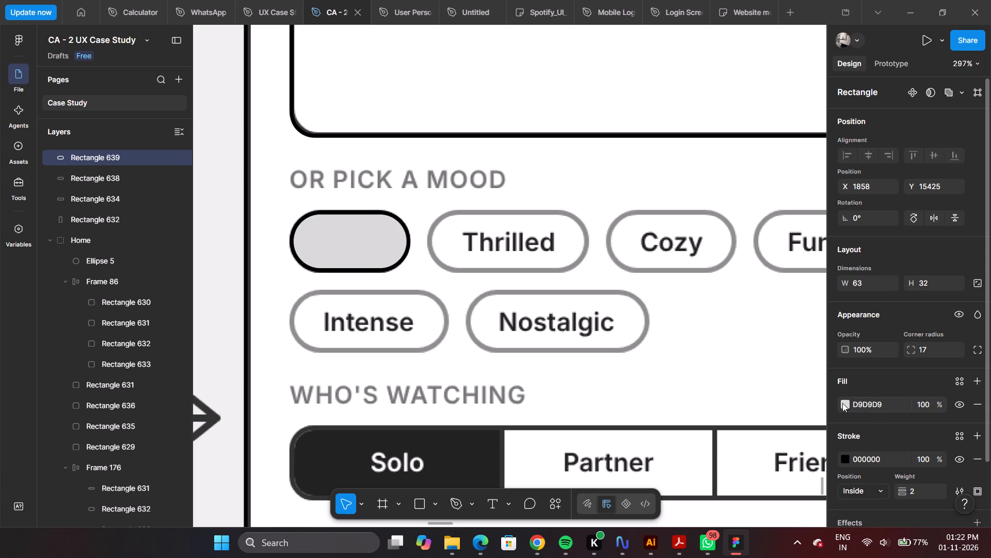
{"action": "key", "text": "ctrl+z"}
{"action": "left_click", "coordinate": [845, 407]}
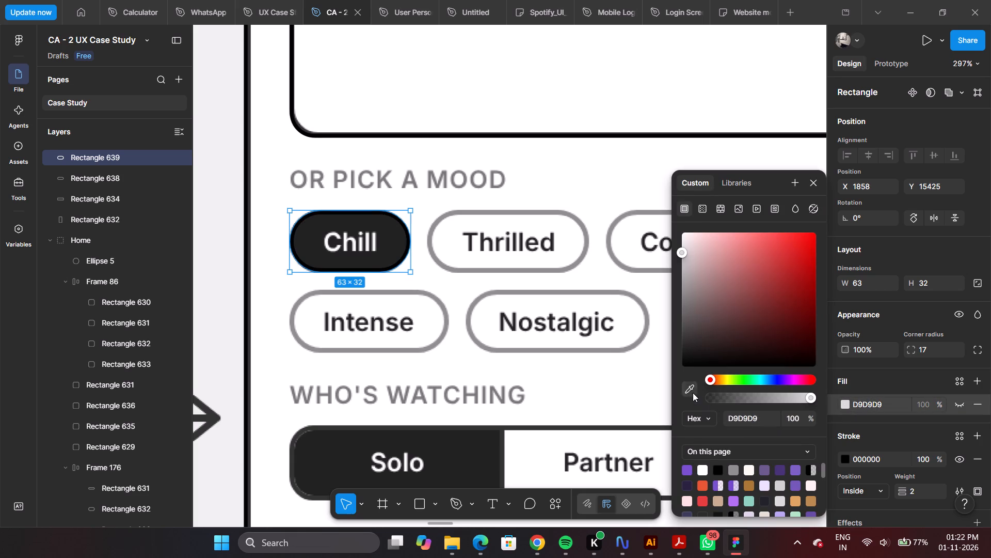
{"action": "left_click", "coordinate": [693, 393]}
{"action": "left_click", "coordinate": [391, 255]}
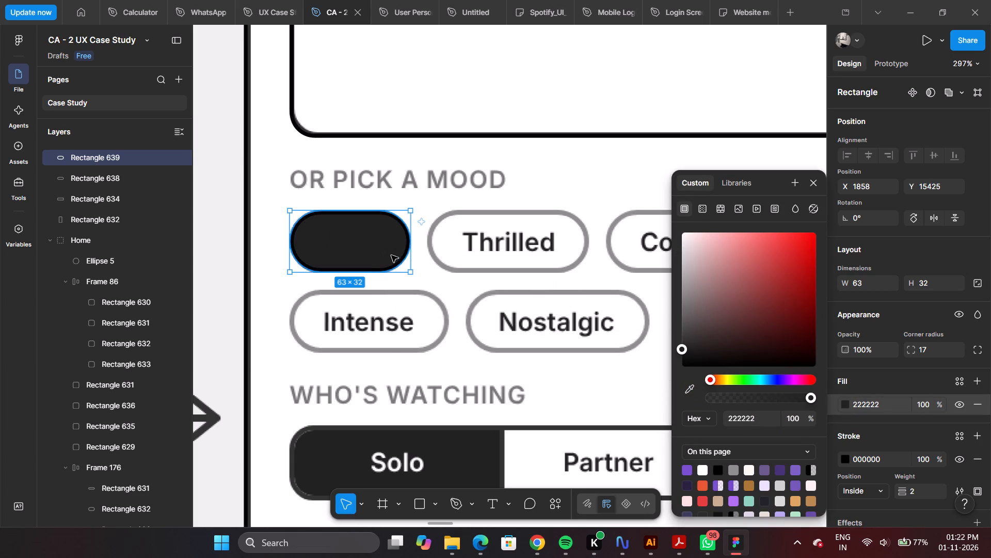
{"action": "scroll", "coordinate": [350, 236], "scroll_direction": "up", "scroll_amount": 9, "text": "ctrl"}
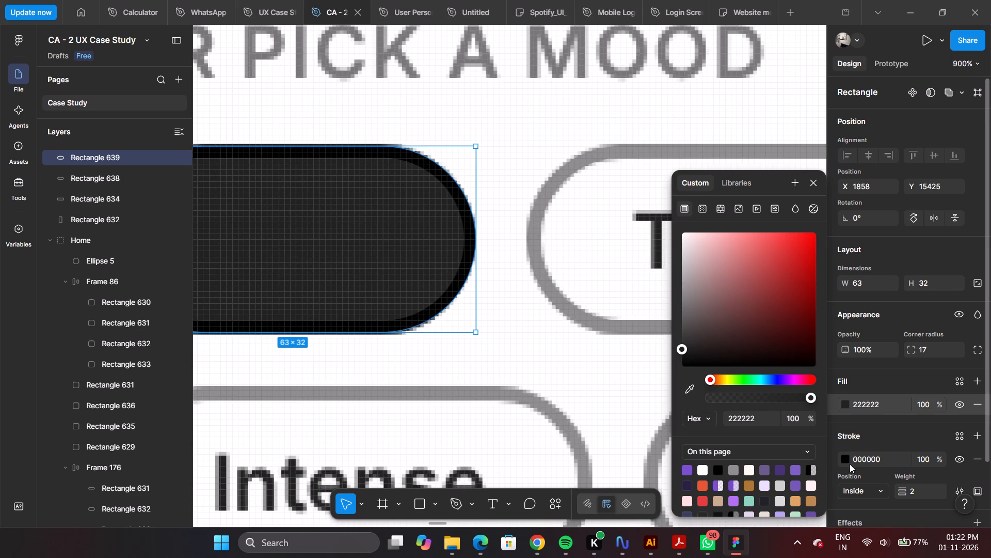
{"action": "left_click", "coordinate": [848, 462]}
{"action": "left_click", "coordinate": [689, 384]}
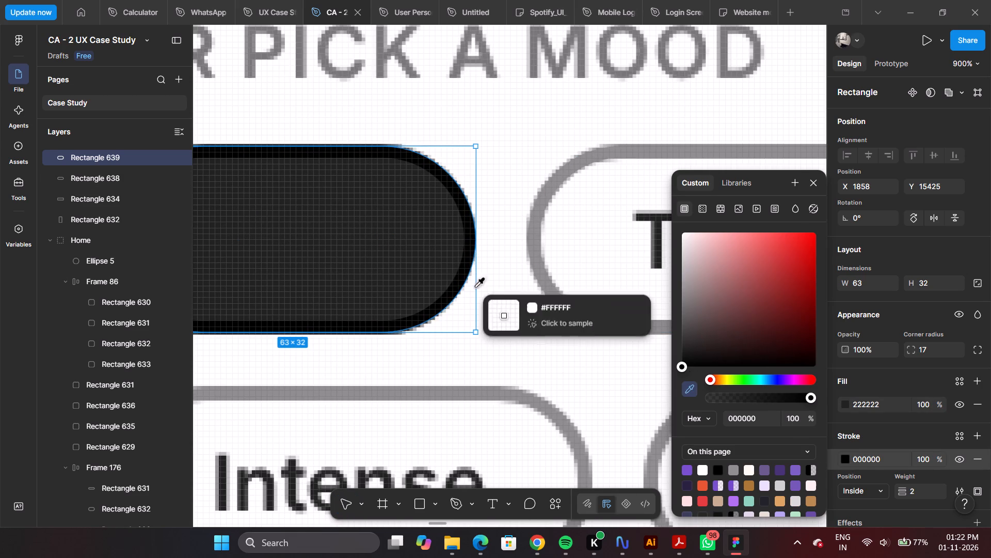
{"action": "left_click", "coordinate": [426, 262]}
Duplicate the Thrilled outline onto the Cozy chip at X 2023, Y 15425, and narrow the copy to 68 wide.
{"action": "scroll", "coordinate": [426, 262], "scroll_direction": "down", "scroll_amount": 5, "text": "ctrl"}
{"action": "left_click", "coordinate": [469, 240], "text": "ctrl"}
{"action": "scroll", "coordinate": [456, 241], "scroll_direction": "down", "scroll_amount": 7, "text": "ctrl"}
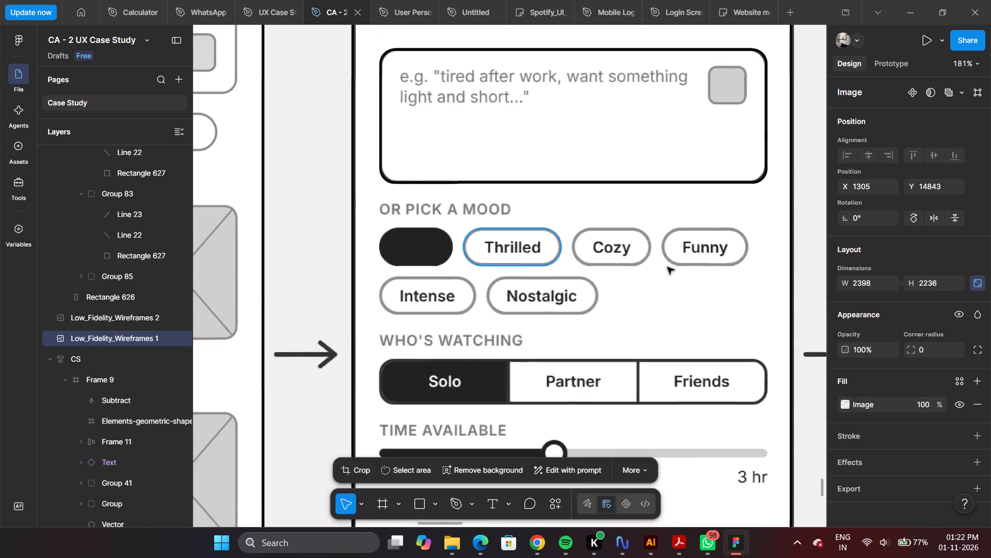
{"action": "scroll", "coordinate": [678, 269], "scroll_direction": "up", "scroll_amount": 5, "text": "ctrl"}
{"action": "left_click", "coordinate": [473, 253]}
{"action": "left_click_drag", "start_coordinate": [473, 253], "coordinate": [474, 253], "text": "alt+shift"}
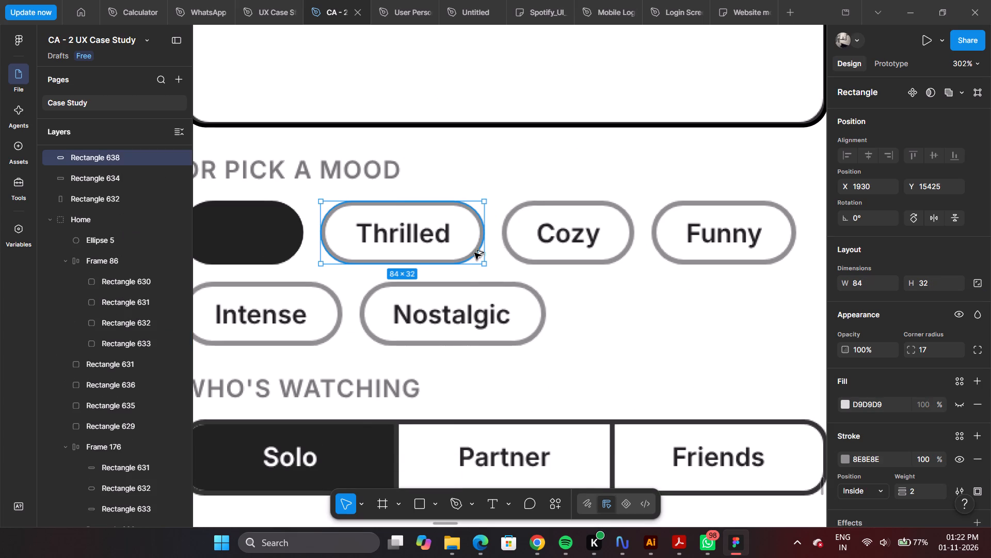
{"action": "left_click_drag", "start_coordinate": [474, 253], "coordinate": [653, 256], "text": "alt+shift"}
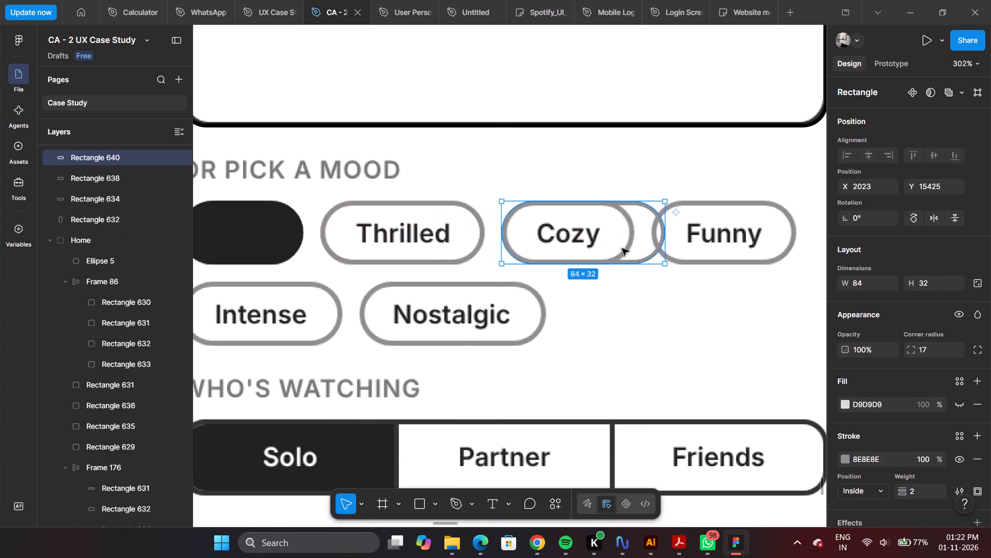
{"action": "scroll", "coordinate": [620, 244], "scroll_direction": "up", "scroll_amount": 5, "text": "ctrl"}
{"action": "left_click_drag", "start_coordinate": [695, 229], "coordinate": [644, 226]}
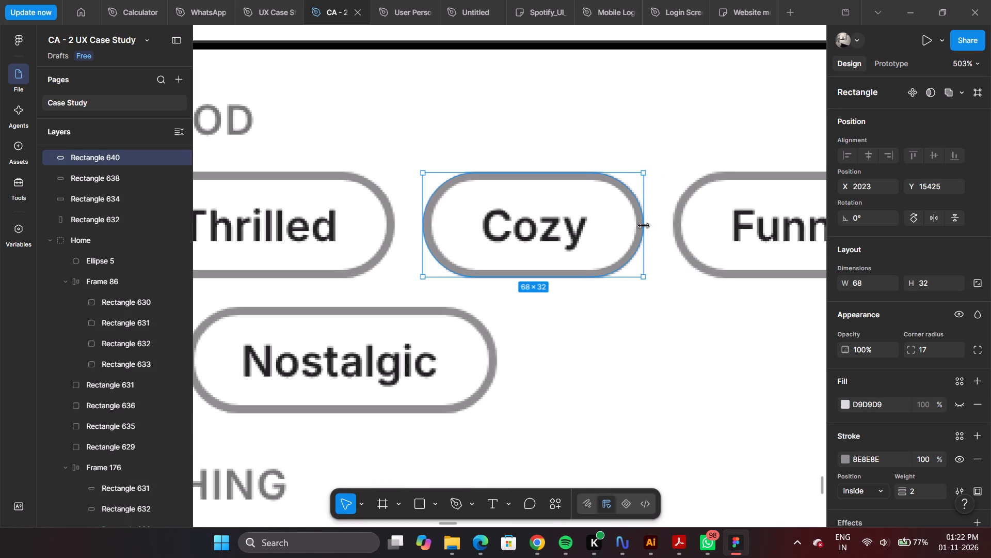
{"action": "left_click_drag", "start_coordinate": [644, 226], "coordinate": [645, 226]}
{"action": "scroll", "coordinate": [487, 252], "scroll_direction": "down", "scroll_amount": 5, "text": "ctrl"}
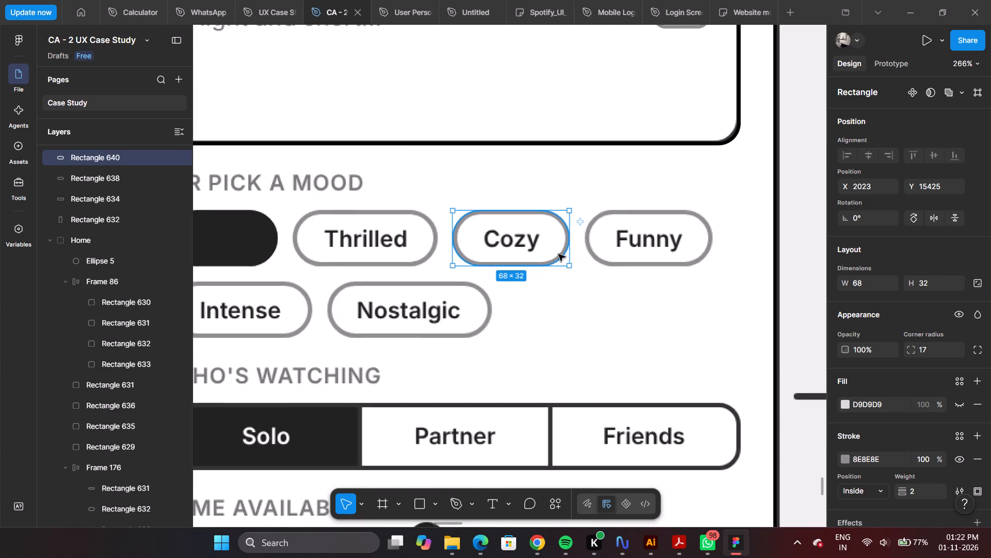
Duplicate the Cozy outline onto the Funny chip at X 2100, Y 15425, and widen the copy to 74.
{"action": "left_click_drag", "start_coordinate": [561, 252], "coordinate": [693, 252], "text": "alt"}
{"action": "scroll", "coordinate": [701, 246], "scroll_direction": "up", "scroll_amount": 9, "text": "ctrl"}
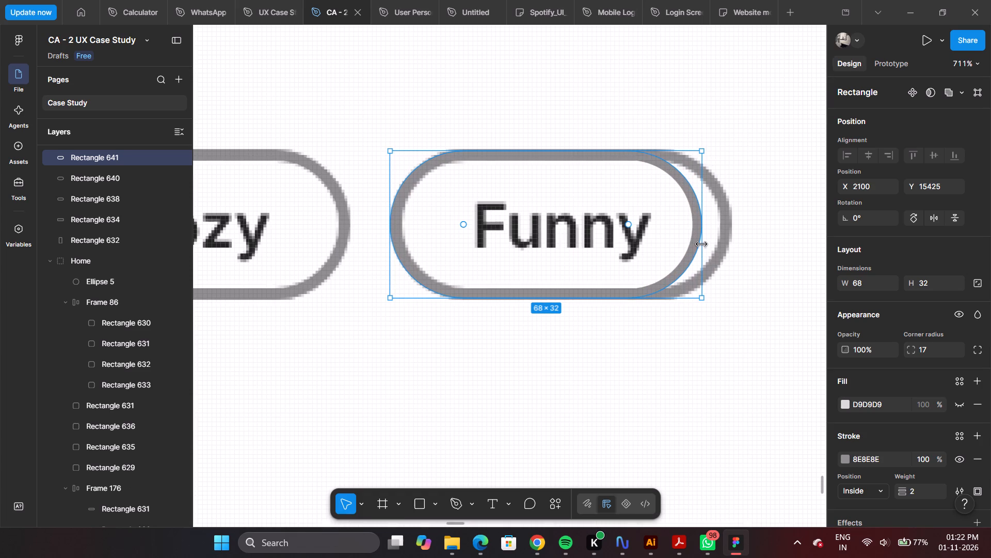
{"action": "left_click_drag", "start_coordinate": [701, 243], "coordinate": [730, 242]}
{"action": "scroll", "coordinate": [728, 242], "scroll_direction": "down", "scroll_amount": 11, "text": "ctrl"}
{"action": "scroll", "coordinate": [433, 302], "scroll_direction": "up", "scroll_amount": 4, "text": "ctrl"}
{"action": "scroll", "coordinate": [432, 273], "scroll_direction": "down", "scroll_amount": 4, "text": "ctrl"}
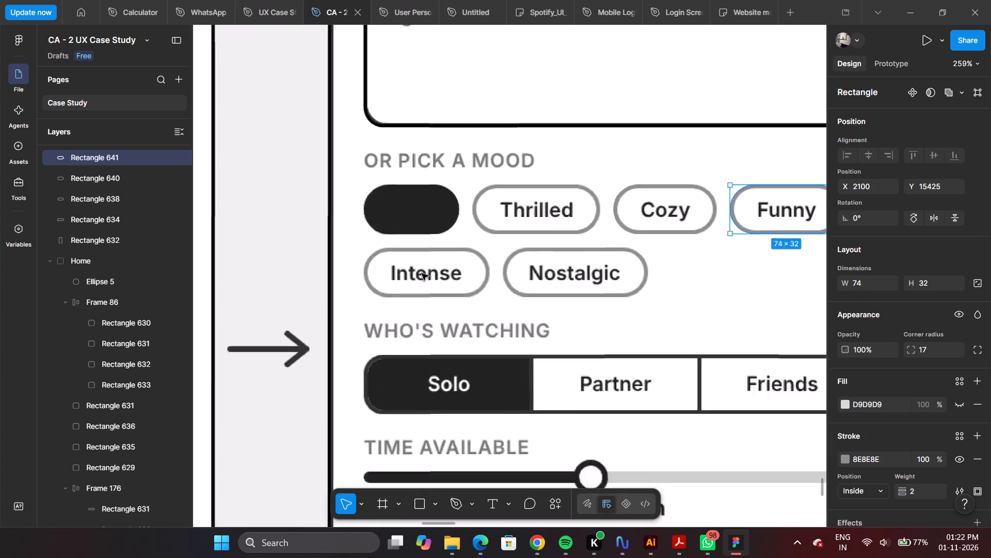
Duplicate the Funny outline onto the Intense chip at X 1858, Y 15467, and widen the copy to 83.
{"action": "scroll", "coordinate": [422, 273], "scroll_direction": "down", "scroll_amount": 1, "text": "ctrl"}
{"action": "scroll", "coordinate": [613, 268], "scroll_direction": "up", "scroll_amount": 4, "text": "ctrl"}
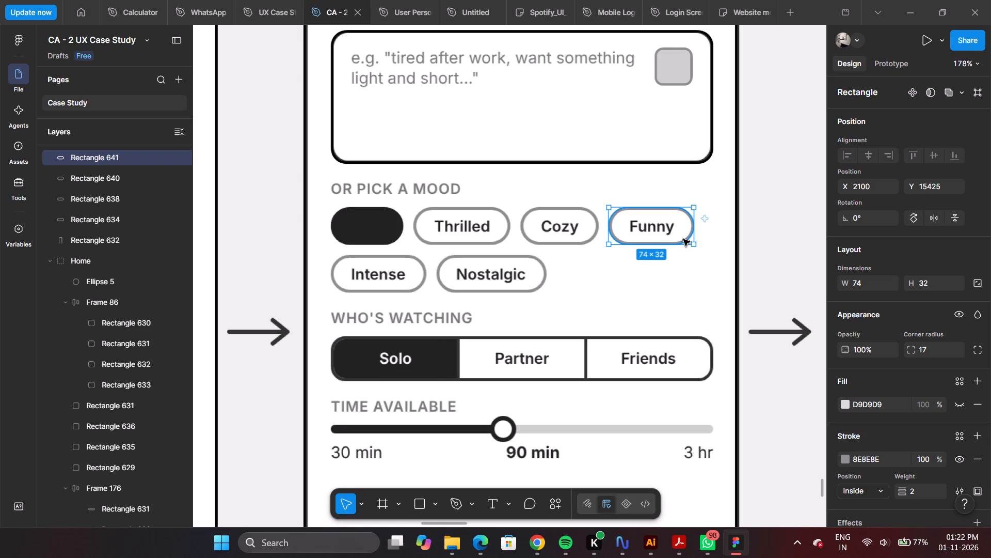
{"action": "left_click_drag", "start_coordinate": [685, 239], "coordinate": [407, 287]}
{"action": "scroll", "coordinate": [369, 265], "scroll_direction": "up", "scroll_amount": 10, "text": "ctrl"}
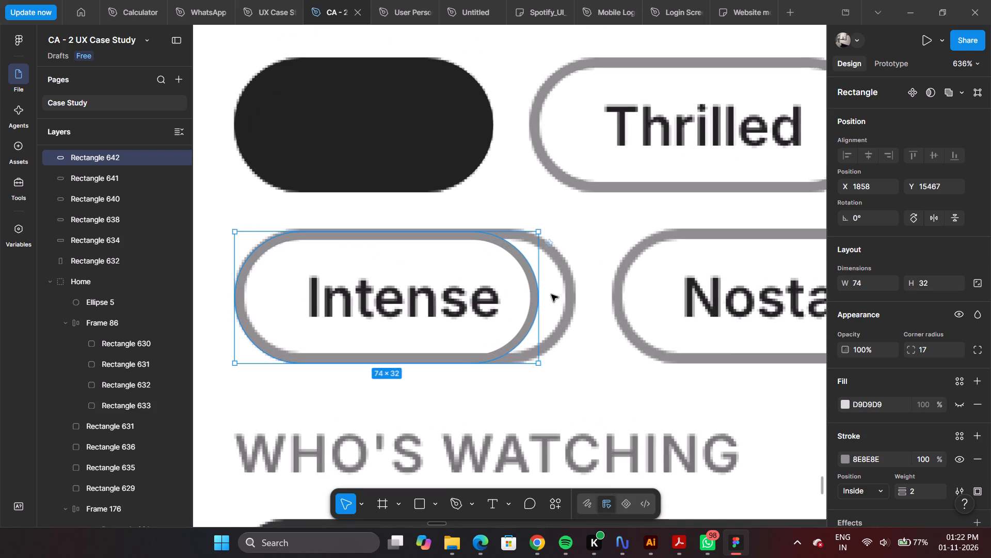
{"action": "left_click_drag", "start_coordinate": [544, 296], "coordinate": [572, 295]}
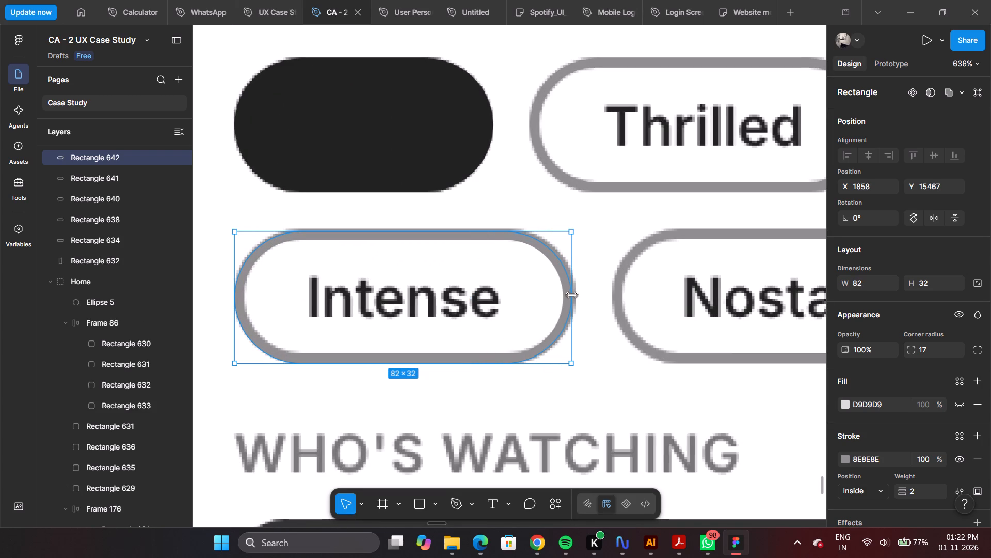
{"action": "left_click_drag", "start_coordinate": [572, 295], "coordinate": [573, 295]}
{"action": "scroll", "coordinate": [398, 290], "scroll_direction": "down", "scroll_amount": 5, "text": "ctrl"}
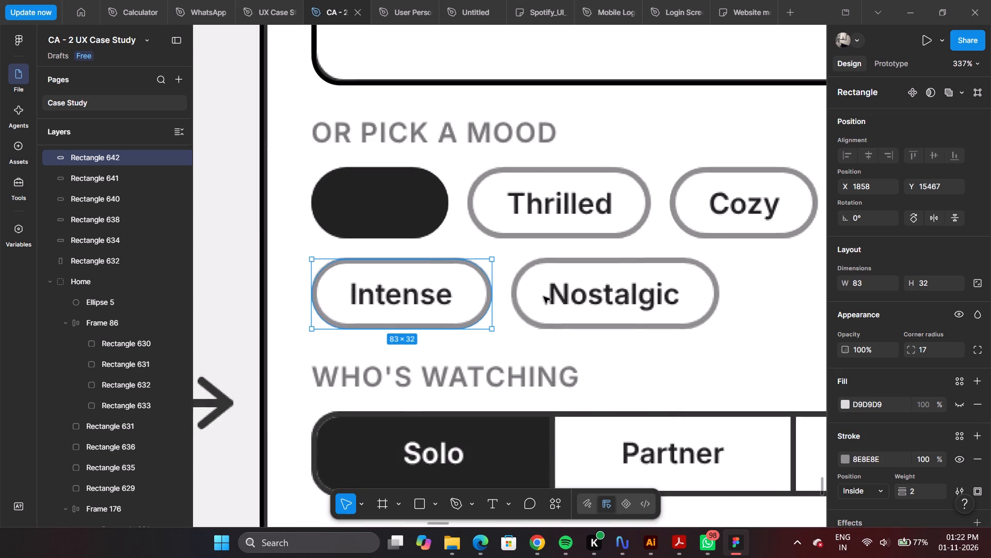
Duplicate the Intense outline onto the Nostalgic chip at X 1950, Y 15467, and widen the copy to 95.
{"action": "scroll", "coordinate": [544, 297], "scroll_direction": "up", "scroll_amount": 4, "text": "ctrl"}
{"action": "left_click_drag", "start_coordinate": [455, 288], "coordinate": [610, 291], "text": "alt"}
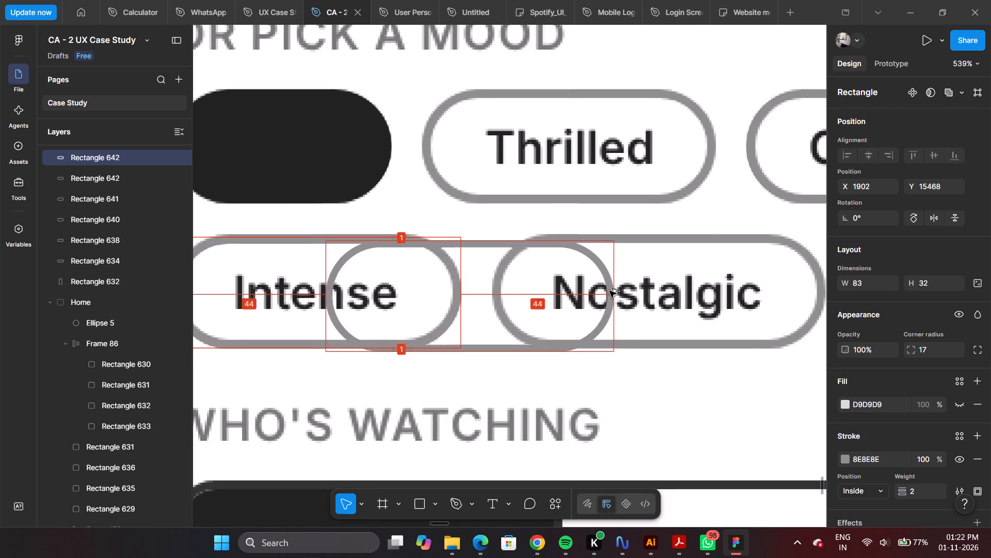
{"action": "left_click_drag", "start_coordinate": [610, 291], "coordinate": [776, 287], "text": "alt"}
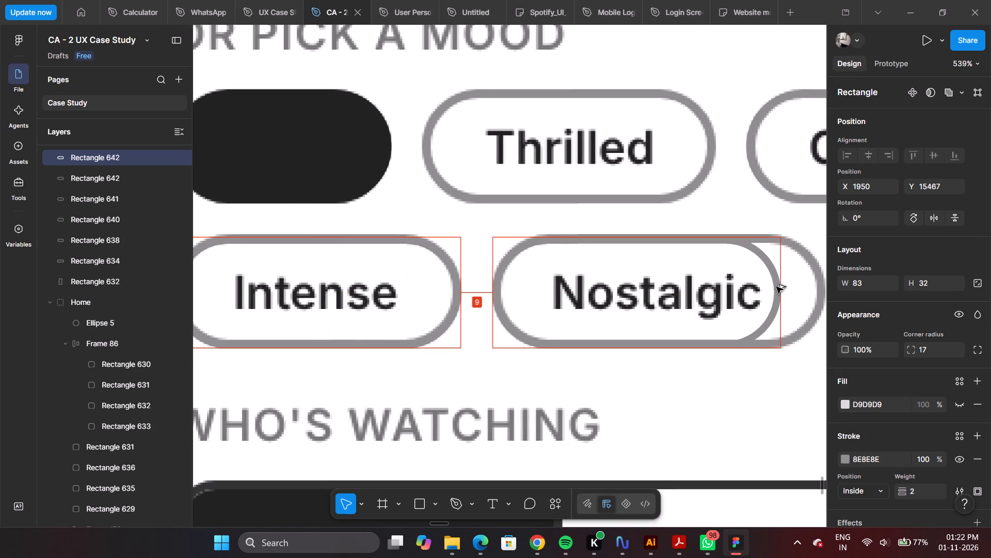
{"action": "left_click_drag", "start_coordinate": [776, 287], "coordinate": [777, 287], "text": "alt"}
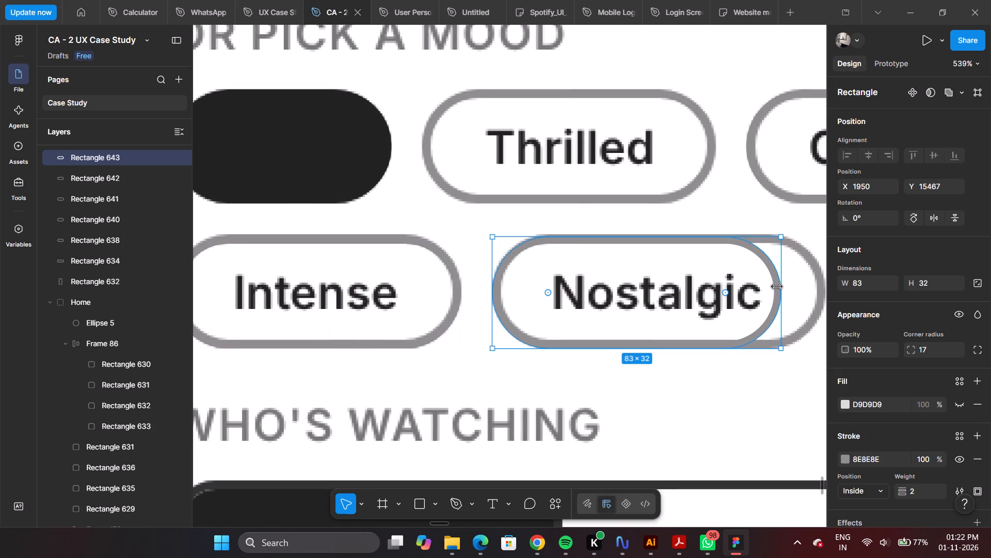
{"action": "left_click_drag", "start_coordinate": [780, 295], "coordinate": [803, 293]}
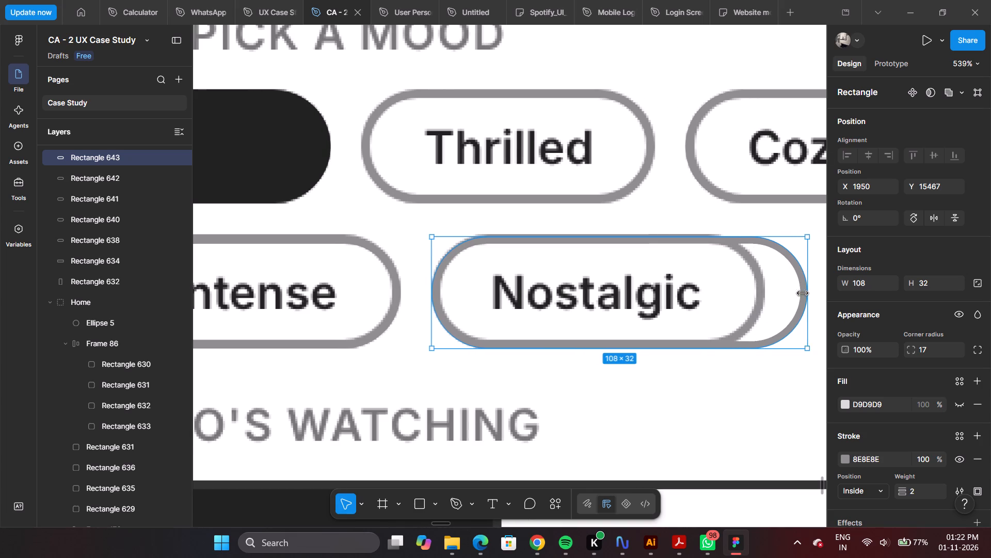
{"action": "left_click_drag", "start_coordinate": [803, 293], "coordinate": [763, 293]}
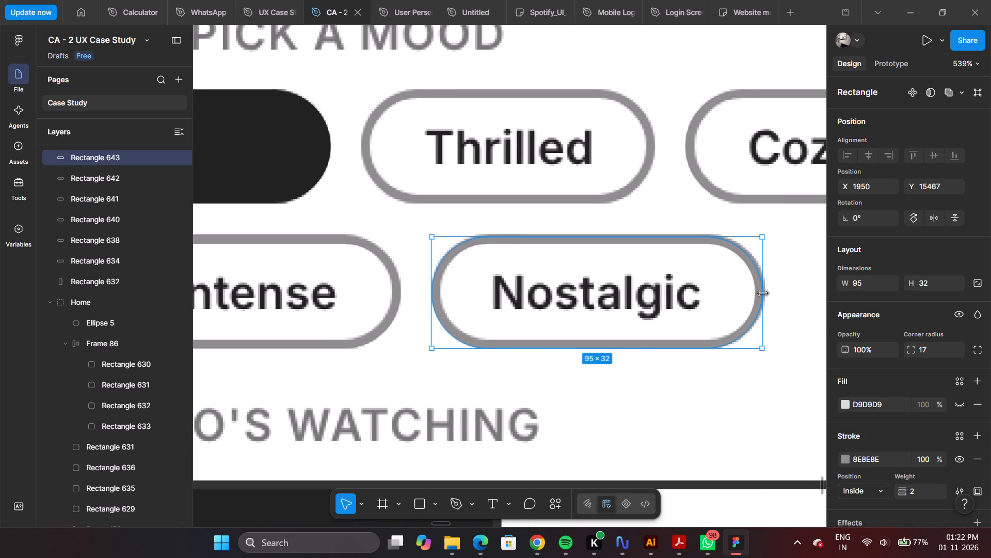
{"action": "left_click_drag", "start_coordinate": [763, 293], "coordinate": [763, 293]}
{"action": "scroll", "coordinate": [763, 293], "scroll_direction": "down", "scroll_amount": 5, "text": "ctrl"}
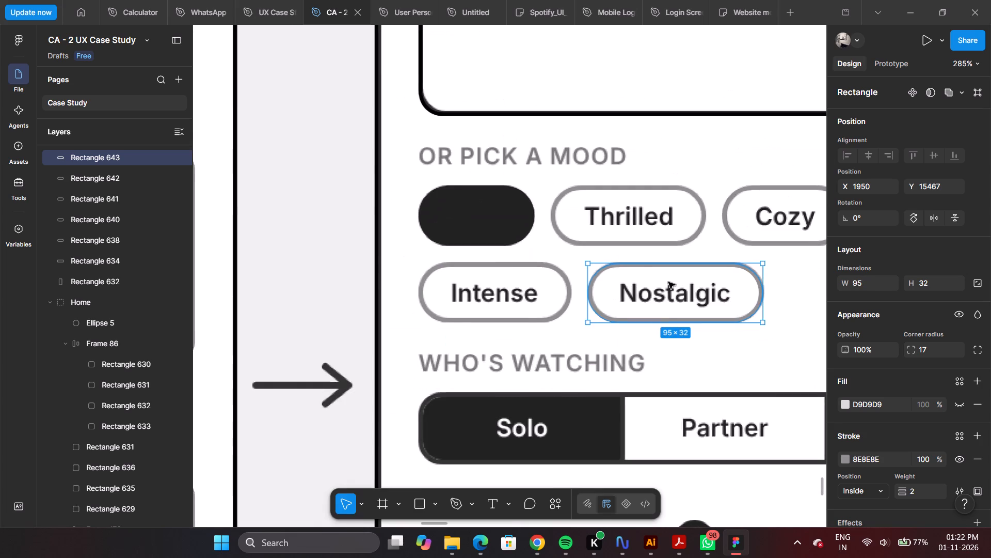
Group the six mood pills: Chill, Thrilled, Cozy, Funny, Intense and Nostalgic.
{"action": "scroll", "coordinate": [535, 247], "scroll_direction": "down", "scroll_amount": 4, "text": "ctrl"}
{"action": "left_click", "coordinate": [517, 236], "text": "ctrl"}
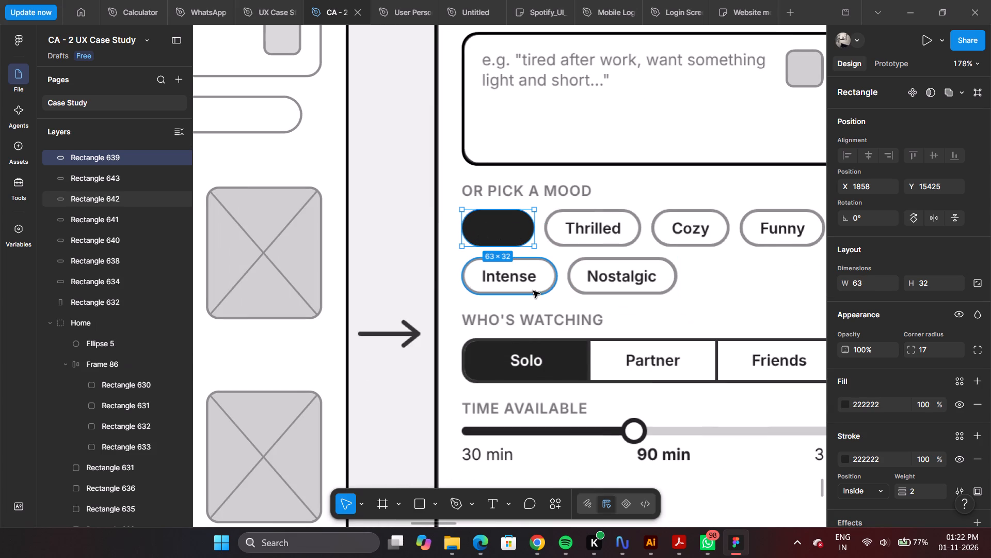
{"action": "left_click", "coordinate": [536, 295], "text": "shift"}
{"action": "left_click", "coordinate": [608, 246], "text": "shift"}
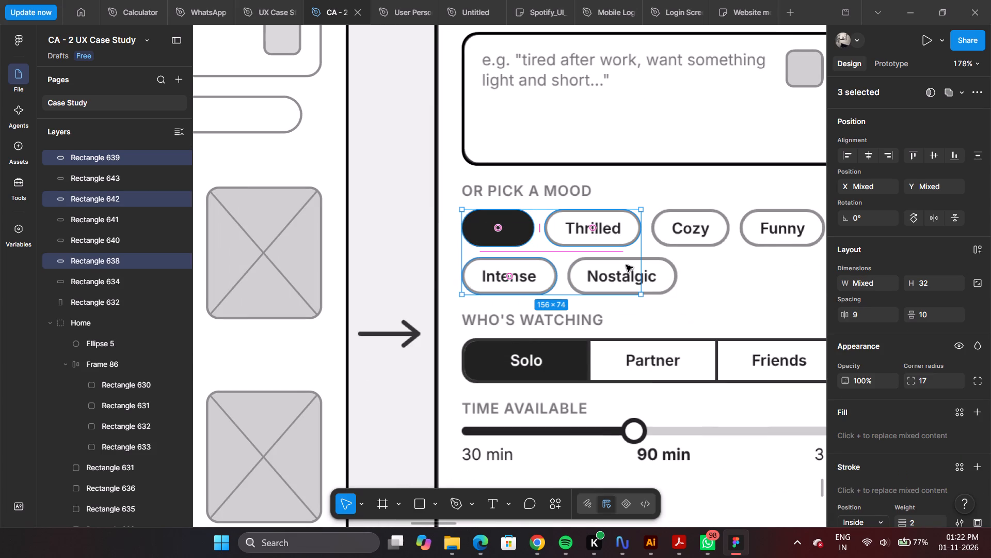
{"action": "left_click", "coordinate": [627, 259], "text": "shift"}
{"action": "left_click", "coordinate": [702, 244], "text": "shift"}
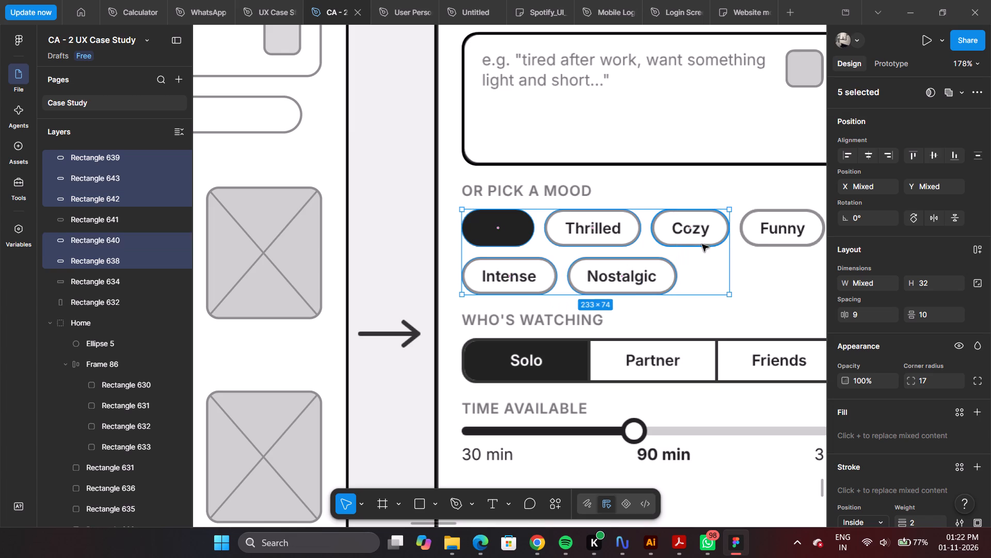
{"action": "left_click", "coordinate": [761, 244], "text": "shift"}
{"action": "scroll", "coordinate": [620, 244], "scroll_direction": "down", "scroll_amount": 6, "text": "ctrl"}
{"action": "scroll", "coordinate": [670, 254], "scroll_direction": "up", "scroll_amount": 5, "text": "shift"}
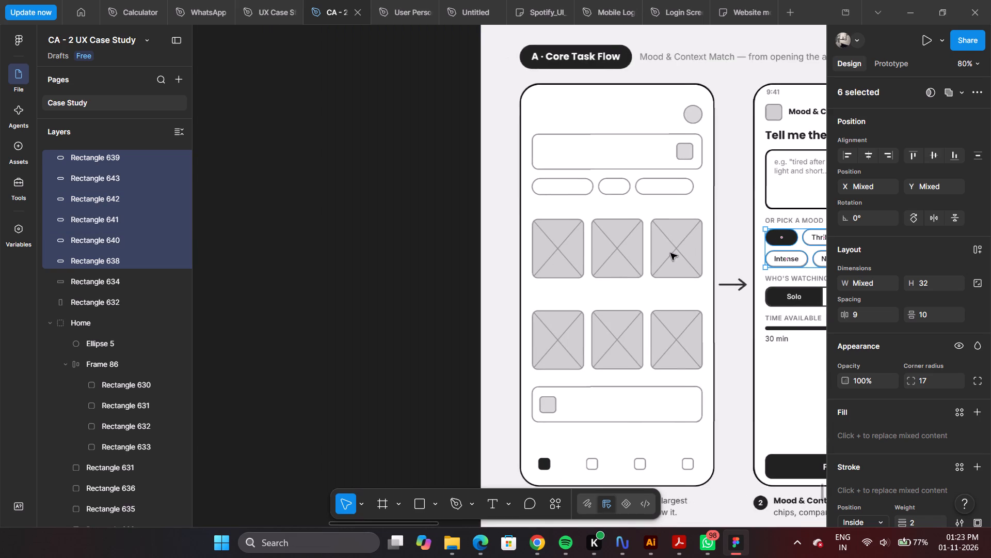
{"action": "scroll", "coordinate": [670, 253], "scroll_direction": "down", "scroll_amount": 5, "text": "shift"}
{"action": "scroll", "coordinate": [692, 236], "scroll_direction": "up", "scroll_amount": 5, "text": "ctrl"}
{"action": "key", "text": "ctrl+g"}
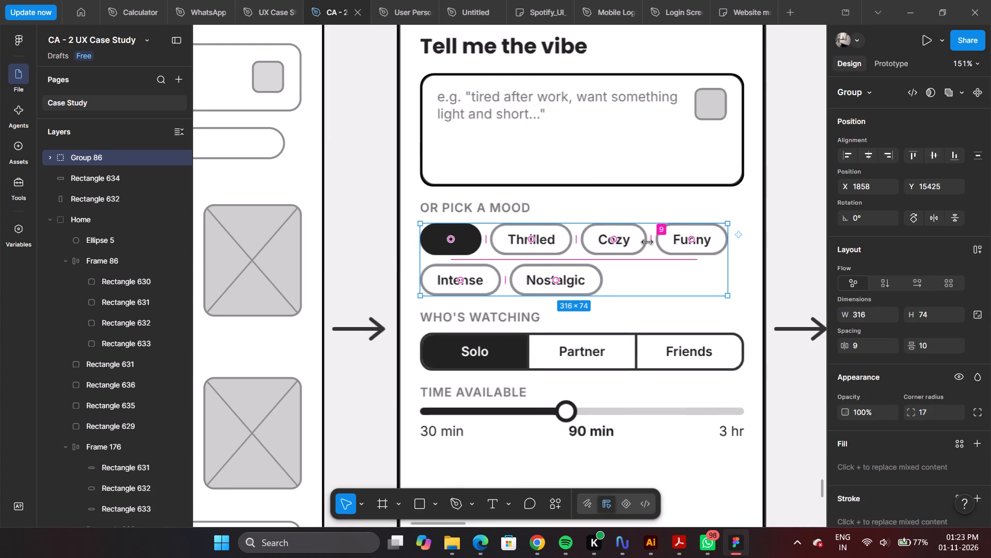
Add auto layout to the mood pill group and select the dark Chill pill inside it.
{"action": "right_click", "coordinate": [624, 270]}
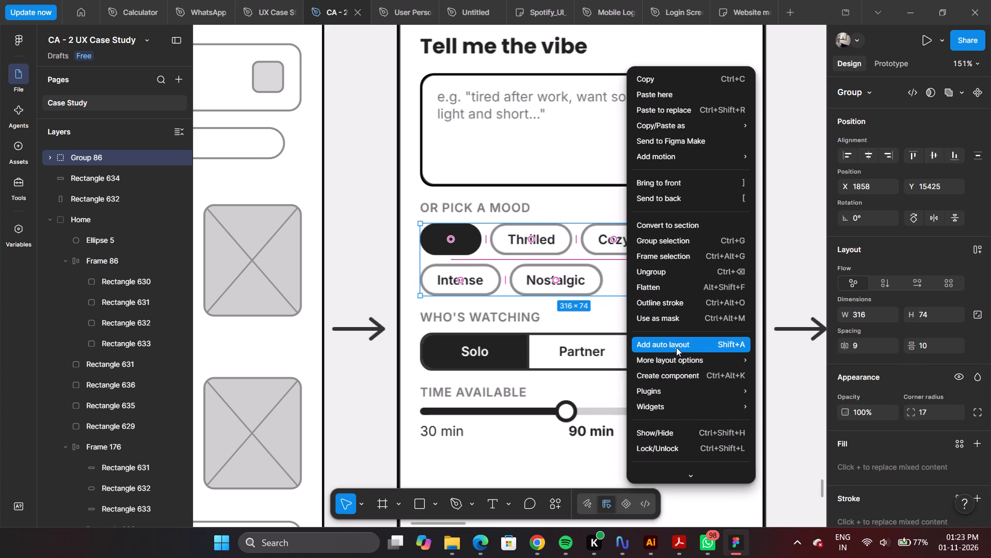
{"action": "left_click", "coordinate": [676, 347]}
{"action": "left_click", "coordinate": [636, 280]}
{"action": "left_click", "coordinate": [754, 274]}
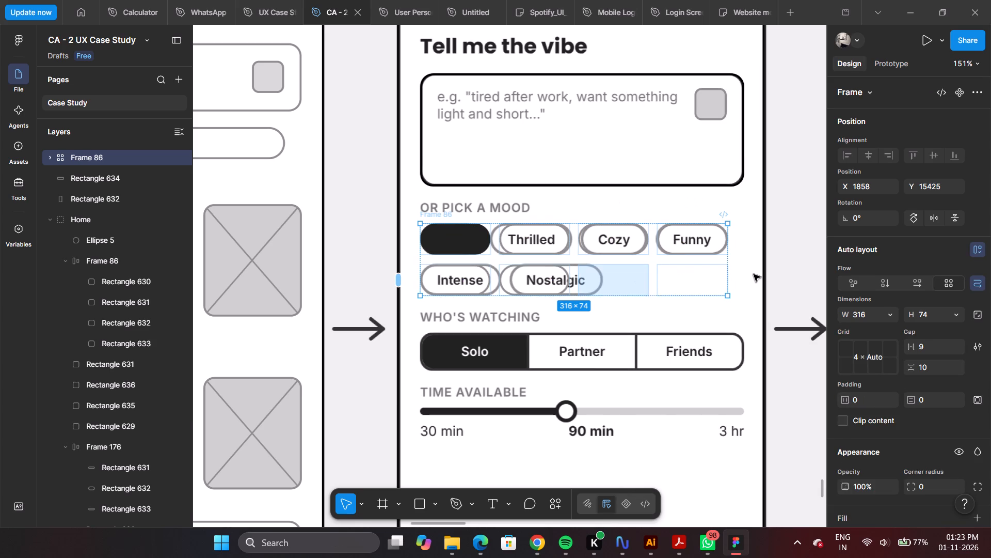
{"action": "scroll", "coordinate": [614, 269], "scroll_direction": "up", "scroll_amount": 4, "text": "ctrl"}
{"action": "left_click", "coordinate": [387, 224]}
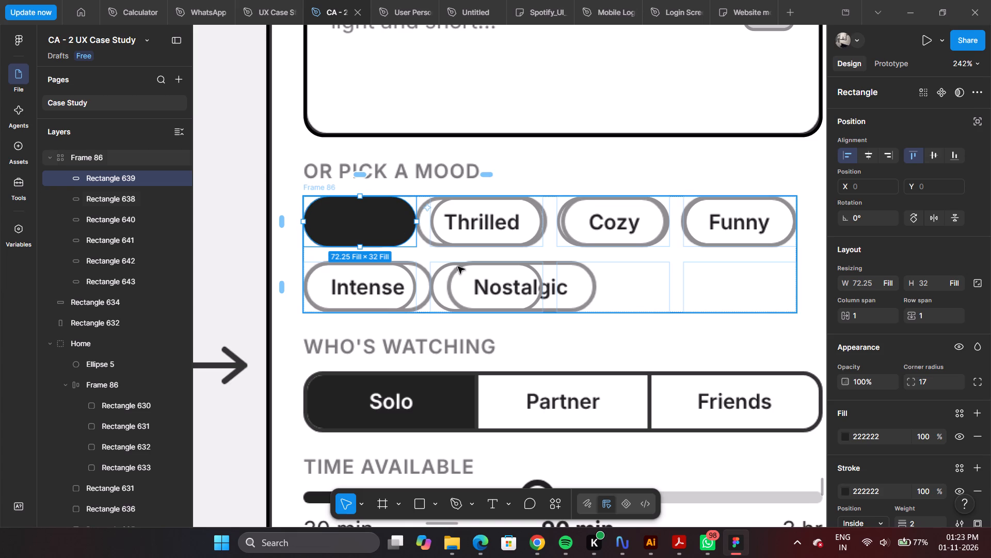
Undo the auto layout on the six mood pills, restoring the plain group, and deselect it.
{"action": "left_click", "coordinate": [675, 297]}
{"action": "key", "text": "ctrl+z"}
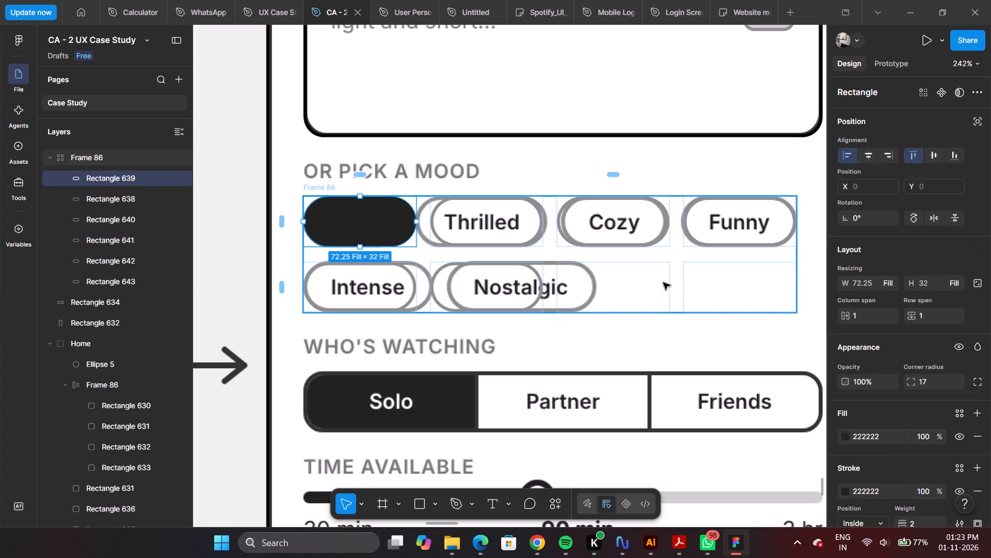
{"action": "key", "text": "ctrl+z"}
{"action": "key", "text": "ctrl+z"}
{"action": "key", "text": "ctrl+z"}
{"action": "key", "text": "ctrl+z"}
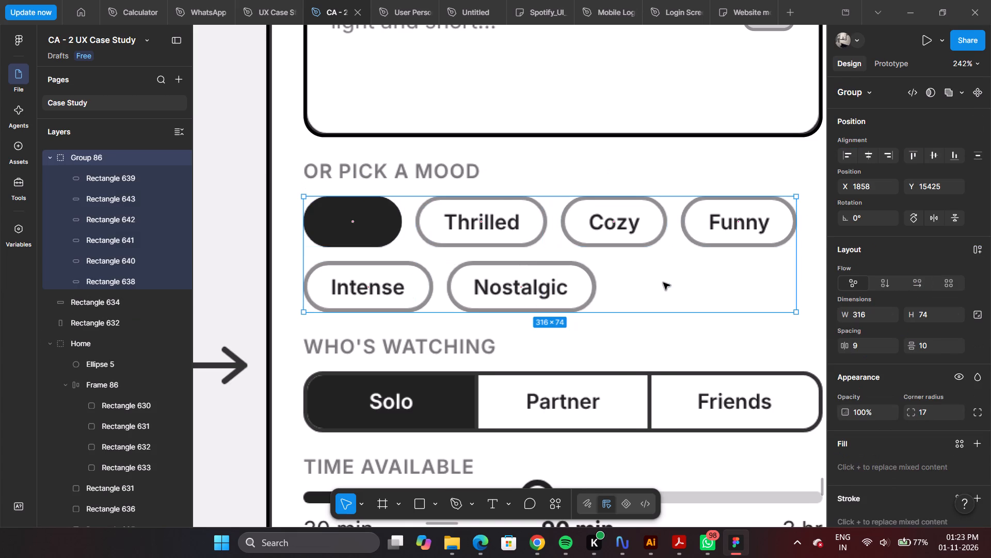
{"action": "left_click", "coordinate": [595, 293]}
{"action": "scroll", "coordinate": [653, 321], "scroll_direction": "down", "scroll_amount": 5, "text": "ctrl"}
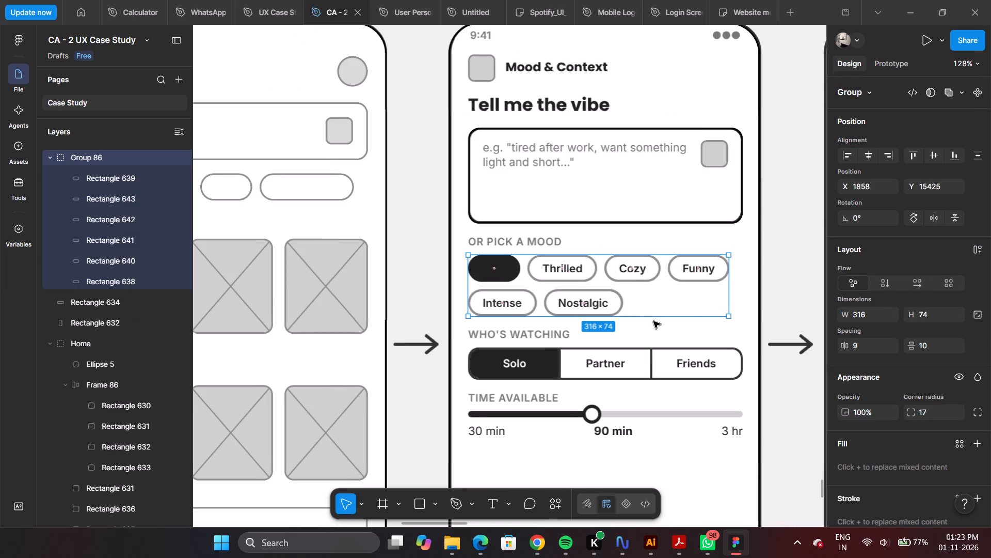
{"action": "left_click", "coordinate": [777, 303], "text": "ctrl"}
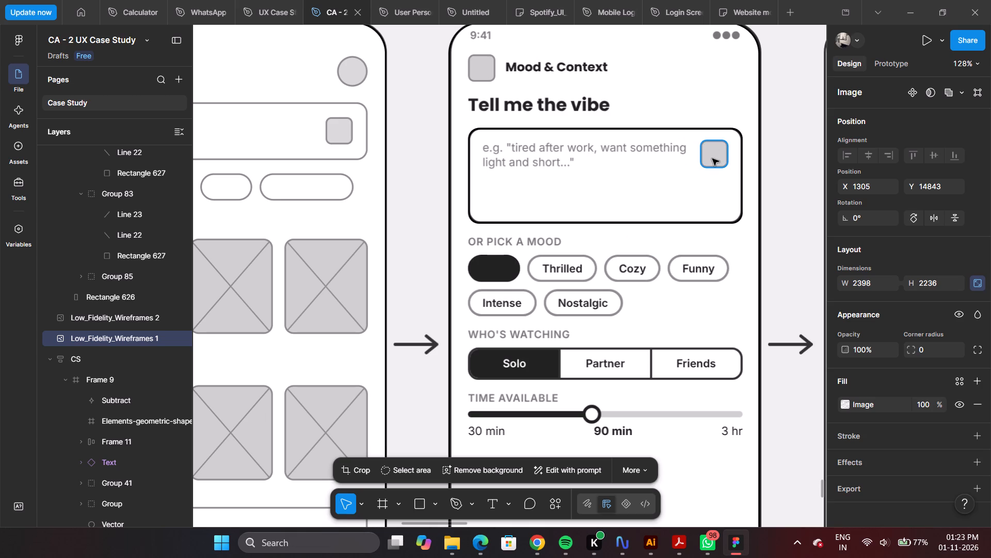
Draw a rectangle about 322 × 36 over the Solo/Partner/Friends control under Who's Watching.
{"action": "scroll", "coordinate": [597, 153], "scroll_direction": "down", "scroll_amount": 4, "text": "ctrl"}
{"action": "scroll", "coordinate": [658, 143], "scroll_direction": "up", "scroll_amount": 4, "text": "ctrl"}
{"action": "scroll", "coordinate": [602, 256], "scroll_direction": "down", "scroll_amount": 3, "text": "ctrl"}
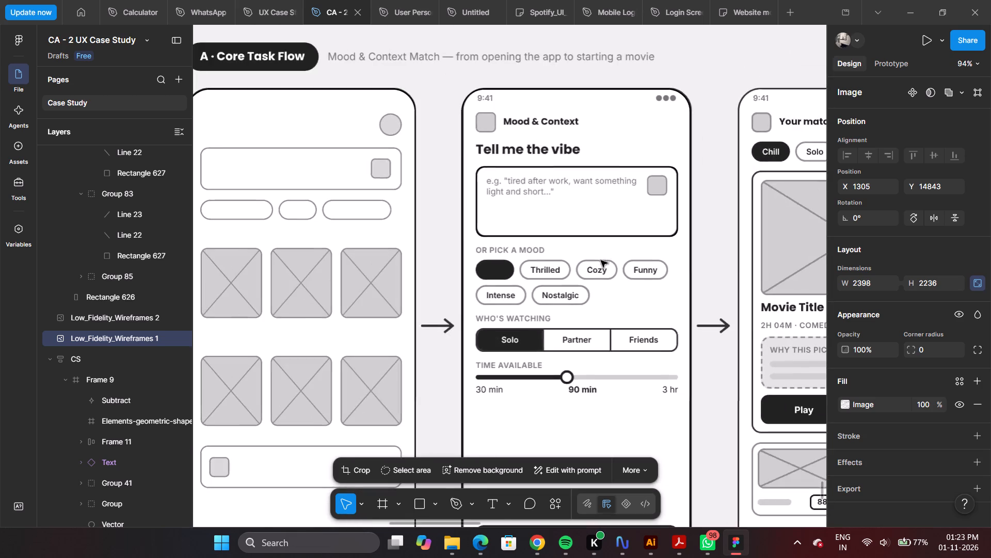
{"action": "scroll", "coordinate": [586, 369], "scroll_direction": "up", "scroll_amount": 5, "text": "ctrl"}
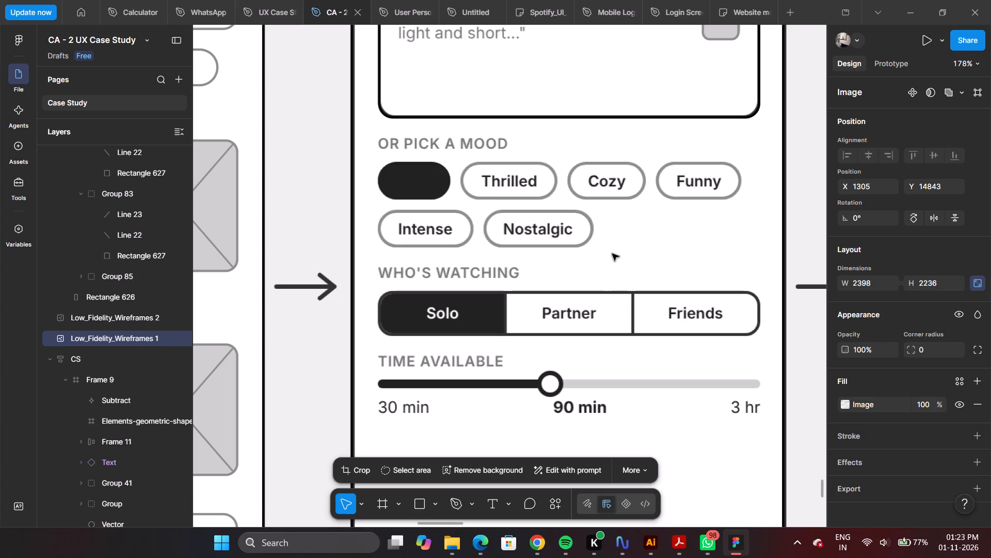
{"action": "scroll", "coordinate": [512, 295], "scroll_direction": "down", "scroll_amount": 4, "text": "ctrl"}
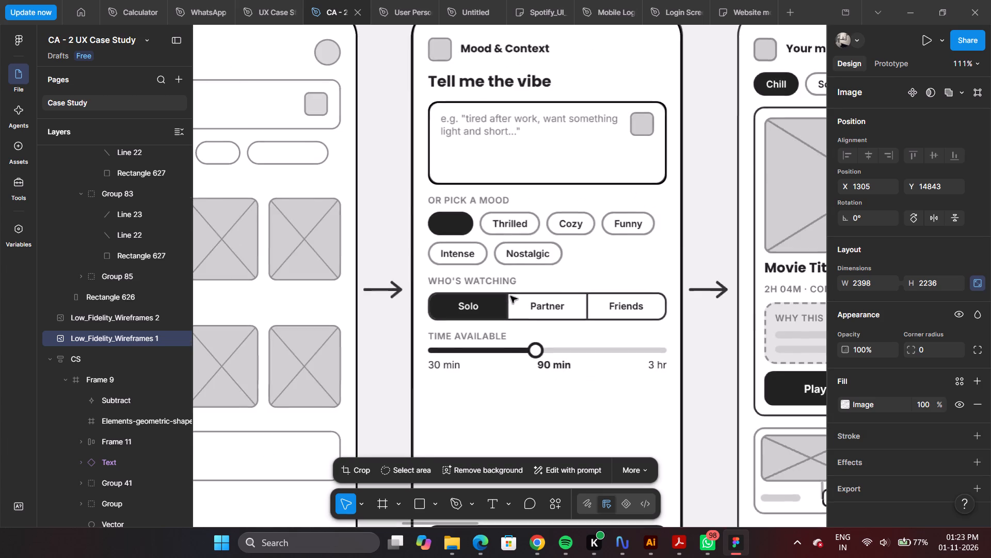
{"action": "scroll", "coordinate": [718, 329], "scroll_direction": "up", "scroll_amount": 4, "text": "ctrl"}
{"action": "scroll", "coordinate": [246, 288], "scroll_direction": "down", "scroll_amount": 3, "text": "ctrl"}
{"action": "scroll", "coordinate": [229, 296], "scroll_direction": "up", "scroll_amount": 4, "text": "ctrl"}
{"action": "scroll", "coordinate": [628, 275], "scroll_direction": "up", "scroll_amount": 1, "text": "ctrl"}
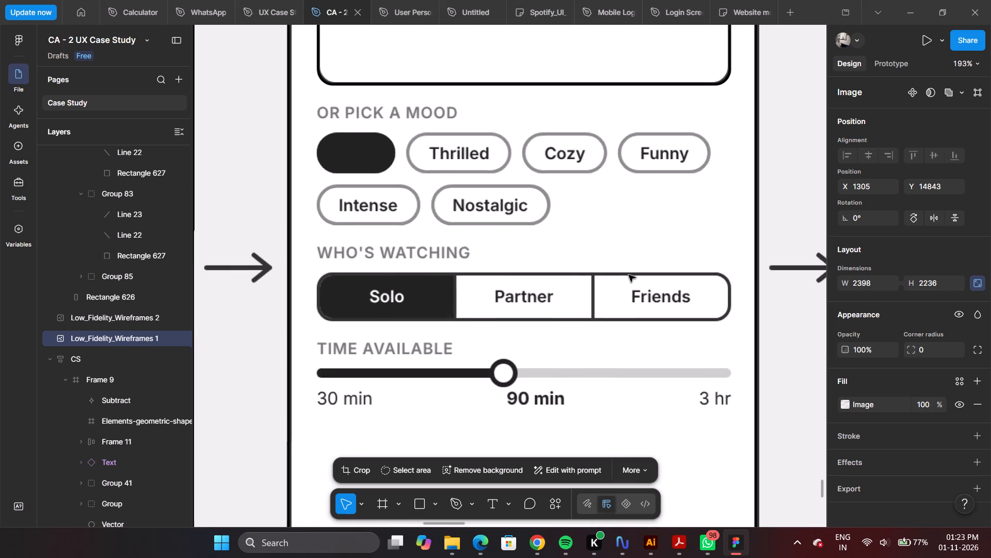
{"action": "left_click", "coordinate": [427, 505]}
{"action": "scroll", "coordinate": [418, 326], "scroll_direction": "up", "scroll_amount": 4, "text": "ctrl"}
{"action": "scroll", "coordinate": [268, 252], "scroll_direction": "down", "scroll_amount": 3, "text": "ctrl"}
{"action": "scroll", "coordinate": [693, 269], "scroll_direction": "up", "scroll_amount": 1, "text": "ctrl"}
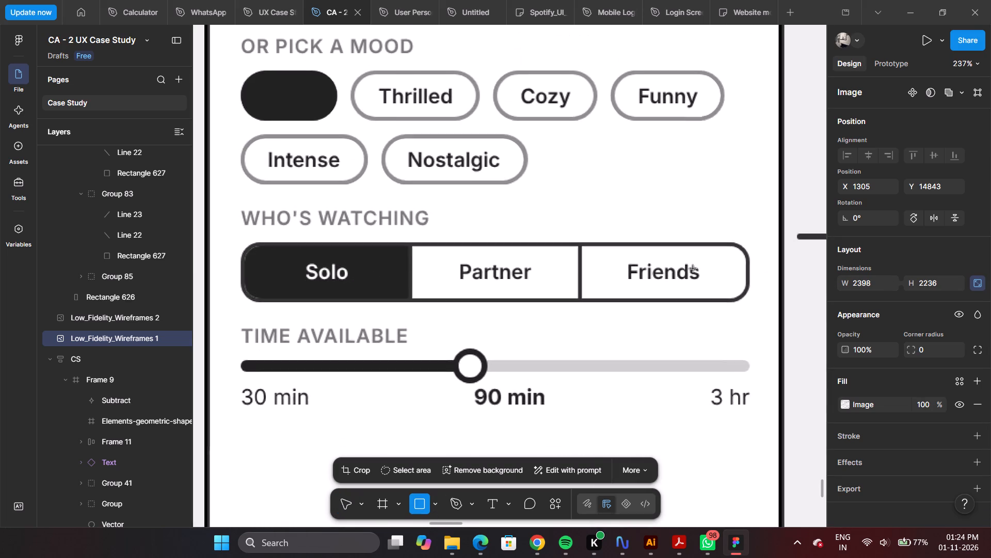
{"action": "scroll", "coordinate": [231, 249], "scroll_direction": "up", "scroll_amount": 2, "text": "ctrl"}
{"action": "left_click_drag", "start_coordinate": [254, 246], "coordinate": [715, 297]}
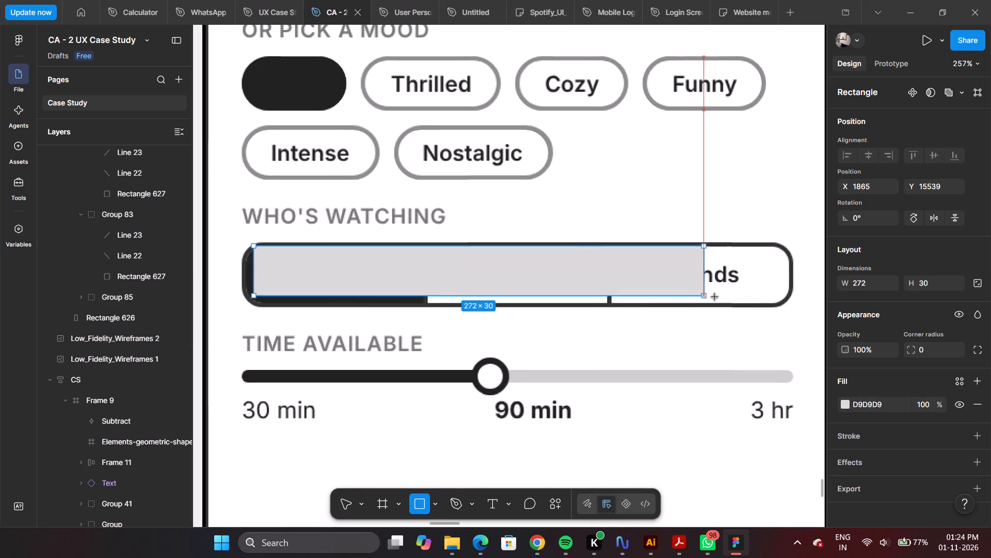
{"action": "left_click_drag", "start_coordinate": [715, 297], "coordinate": [787, 306]}
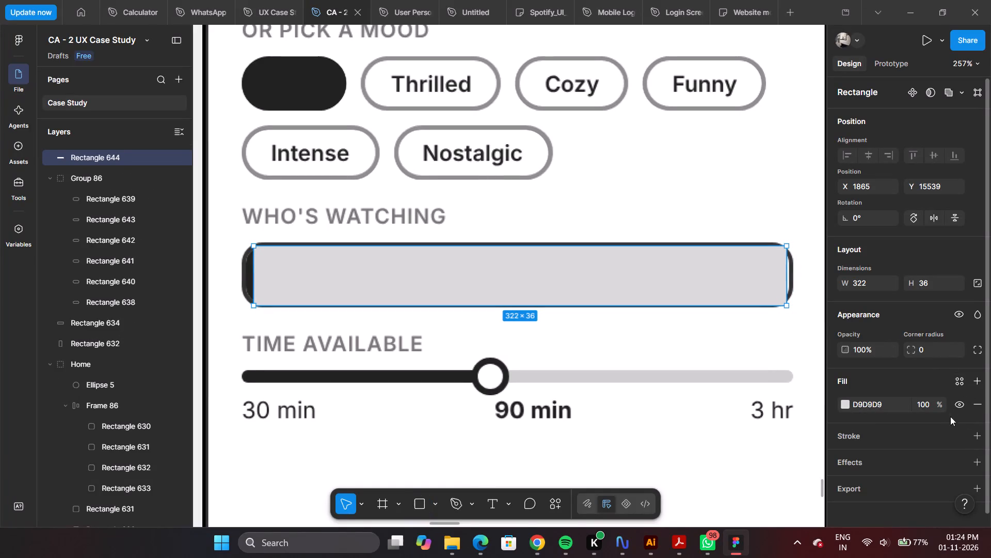
Hide the new rectangle's fill and give it a red B82525 stroke.
{"action": "left_click", "coordinate": [974, 435]}
{"action": "left_click", "coordinate": [961, 406]}
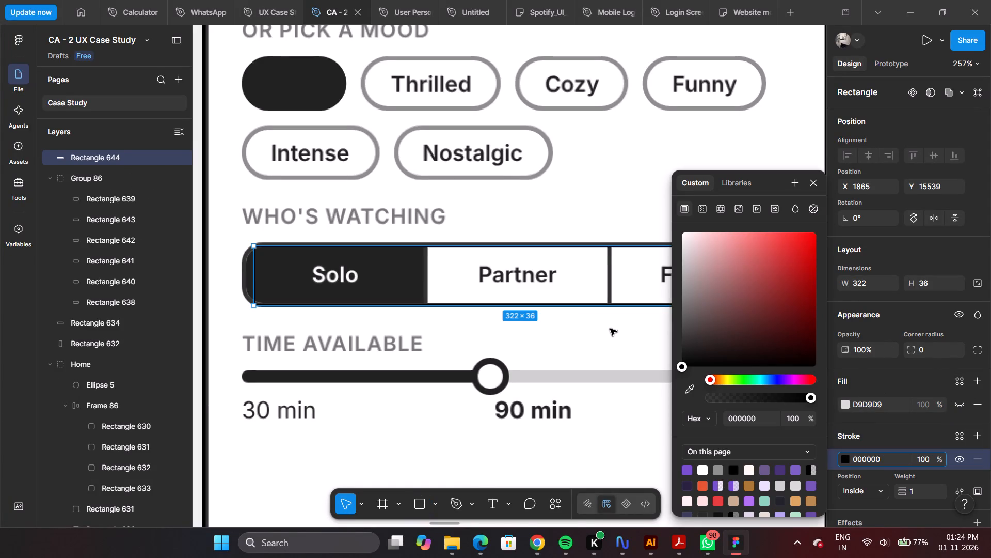
{"action": "scroll", "coordinate": [359, 261], "scroll_direction": "up", "scroll_amount": 3, "text": "ctrl"}
{"action": "left_click", "coordinate": [789, 270]}
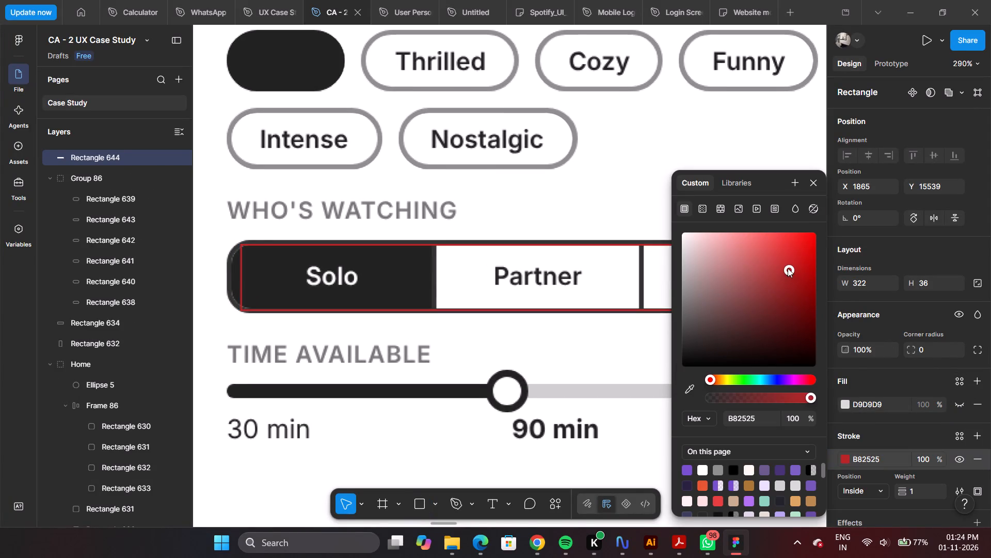
Extend the red outline's left edge to X 1858 and set its stroke weight to 2.
{"action": "scroll", "coordinate": [313, 245], "scroll_direction": "up", "scroll_amount": 2, "text": "ctrl"}
{"action": "scroll", "coordinate": [366, 233], "scroll_direction": "down", "scroll_amount": 3, "text": "ctrl"}
{"action": "scroll", "coordinate": [221, 252], "scroll_direction": "up", "scroll_amount": 3, "text": "ctrl"}
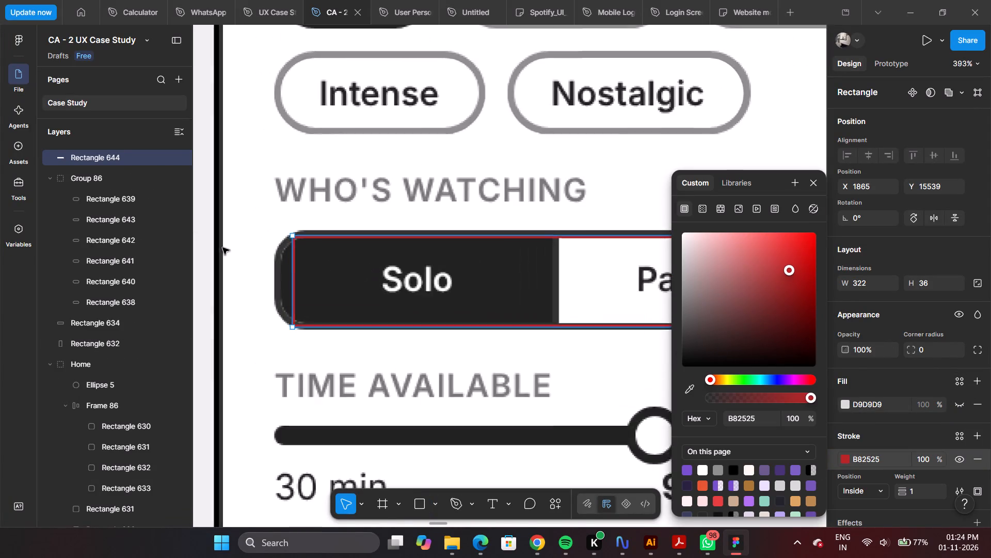
{"action": "scroll", "coordinate": [222, 247], "scroll_direction": "up", "scroll_amount": 5, "text": "ctrl"}
{"action": "left_click_drag", "start_coordinate": [305, 280], "coordinate": [279, 280]}
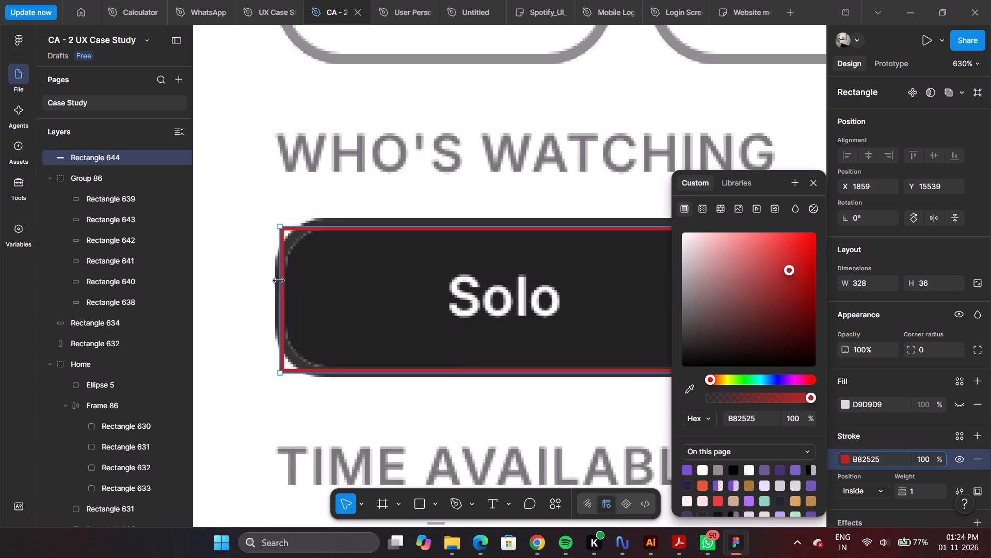
{"action": "left_click_drag", "start_coordinate": [279, 280], "coordinate": [277, 280]}
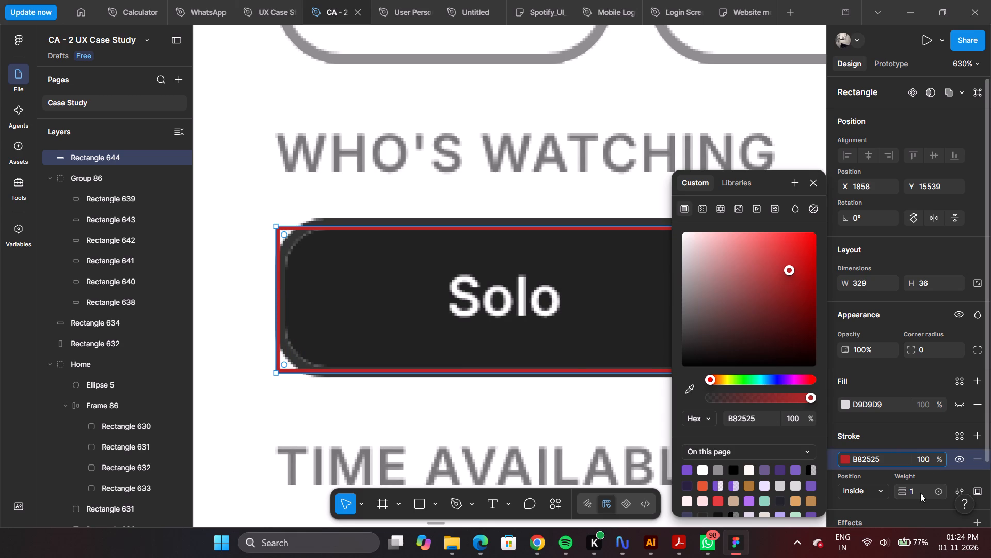
{"action": "left_click", "coordinate": [920, 493]}
{"action": "key", "text": "Up"}
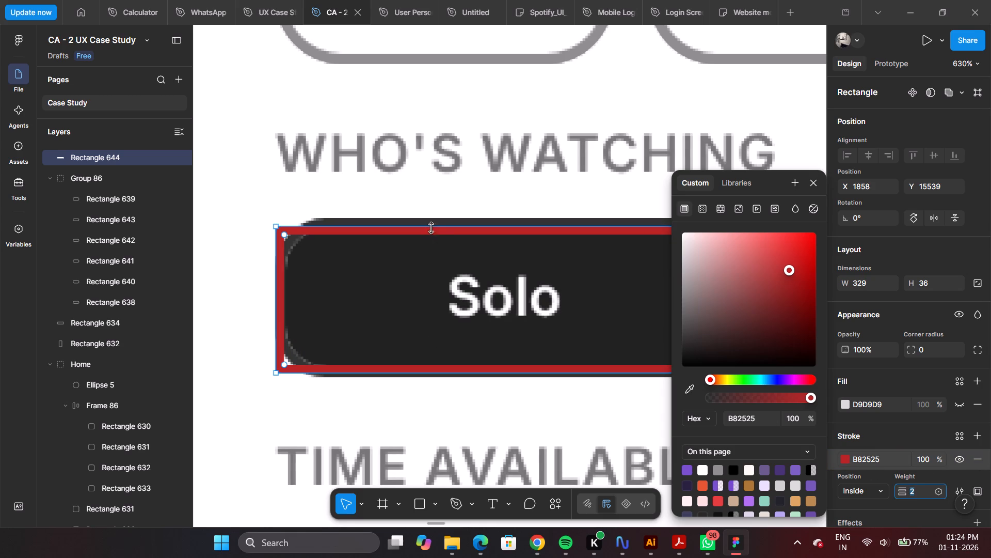
Fit the outline's remaining edges to the Who's Watching control, at Y 15537 and 333 × 39 in size.
{"action": "left_click_drag", "start_coordinate": [431, 227], "coordinate": [429, 219]}
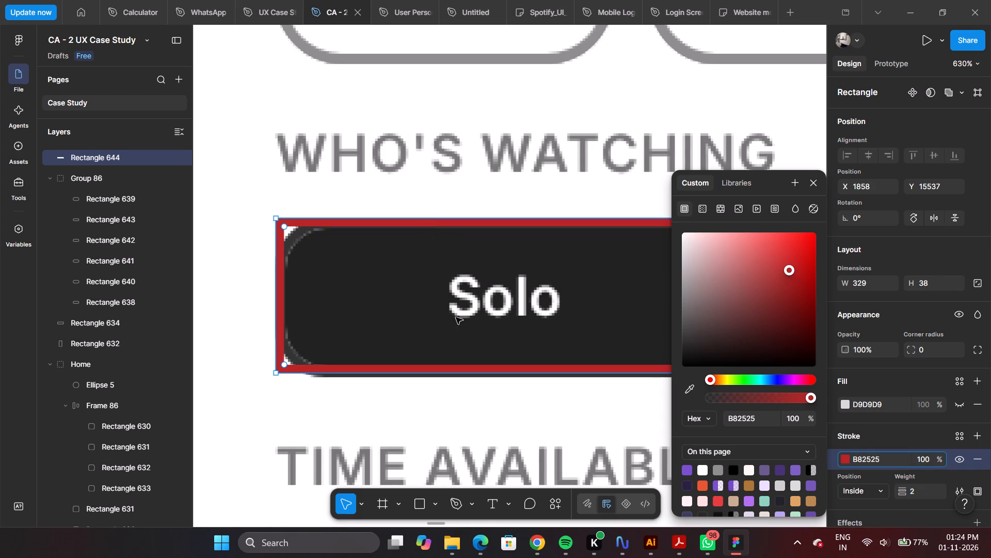
{"action": "left_click", "coordinate": [456, 374]}
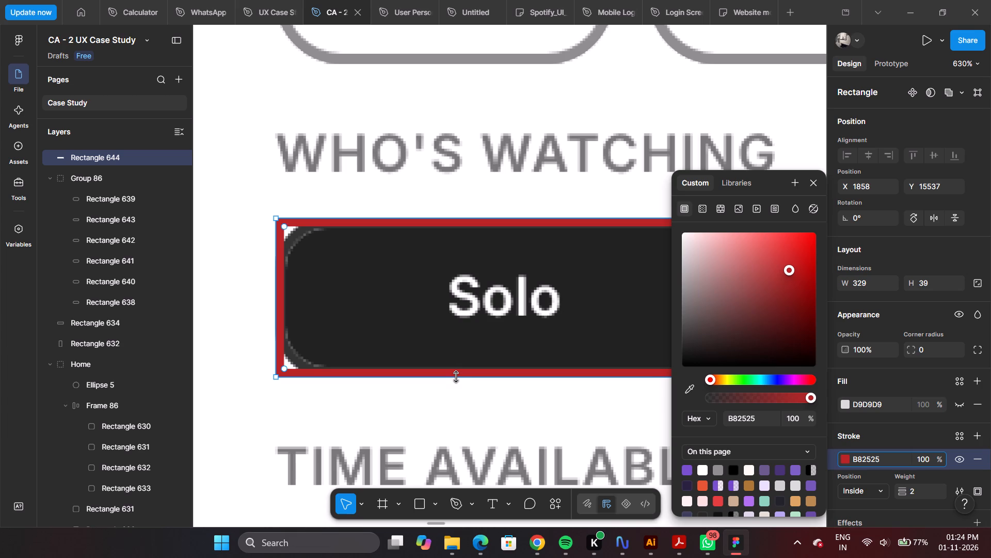
{"action": "scroll", "coordinate": [235, 277], "scroll_direction": "down", "scroll_amount": 10, "text": "ctrl"}
{"action": "scroll", "coordinate": [444, 300], "scroll_direction": "down", "scroll_amount": 1, "text": "ctrl"}
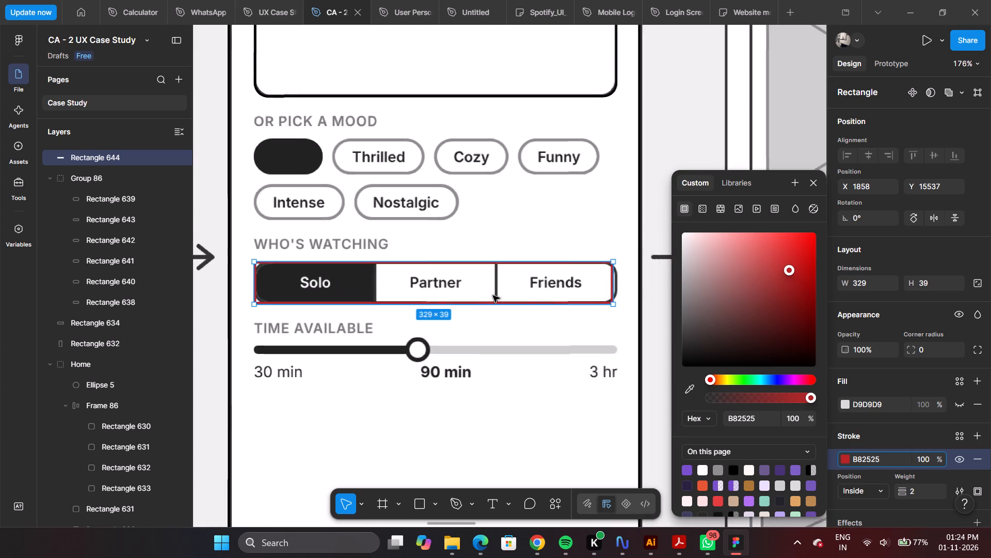
{"action": "scroll", "coordinate": [580, 285], "scroll_direction": "up", "scroll_amount": 13, "text": "ctrl"}
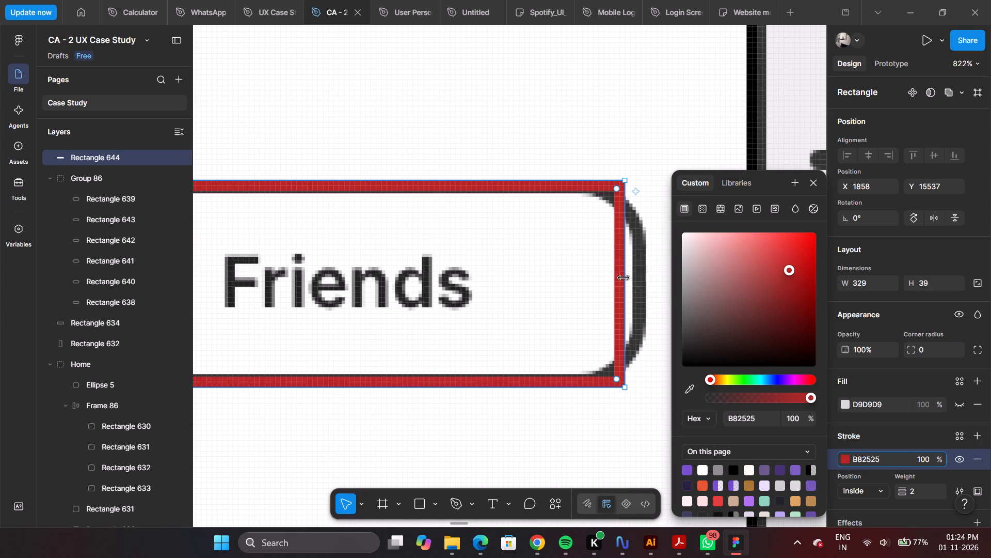
{"action": "left_click_drag", "start_coordinate": [624, 278], "coordinate": [644, 278]}
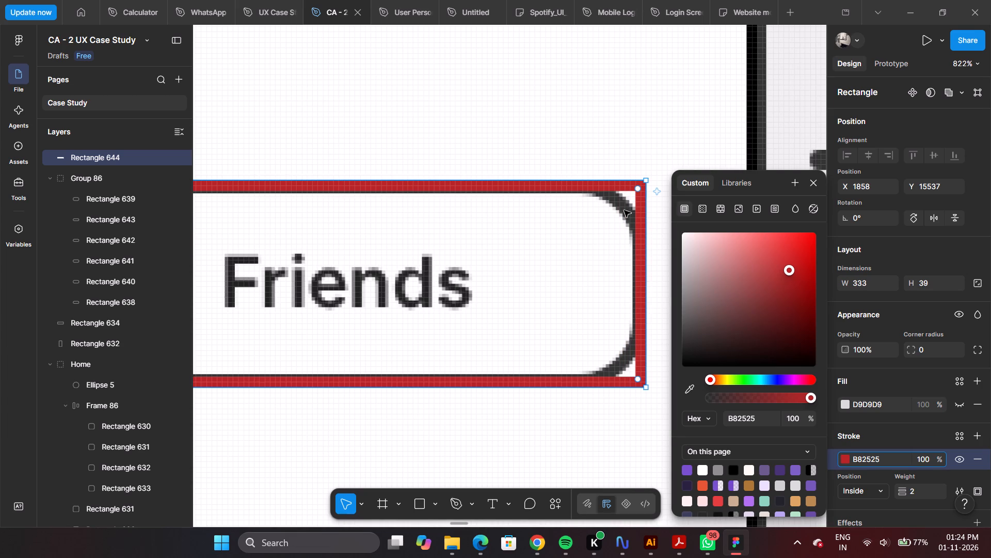
Round the Who's Watching outline's corners to a radius of 12.
{"action": "left_click_drag", "start_coordinate": [635, 190], "coordinate": [572, 235]}
Check how the rounded red outline fits the corners at the Solo and Friends ends of the control.
{"action": "scroll", "coordinate": [581, 238], "scroll_direction": "down", "scroll_amount": 9, "text": "ctrl"}
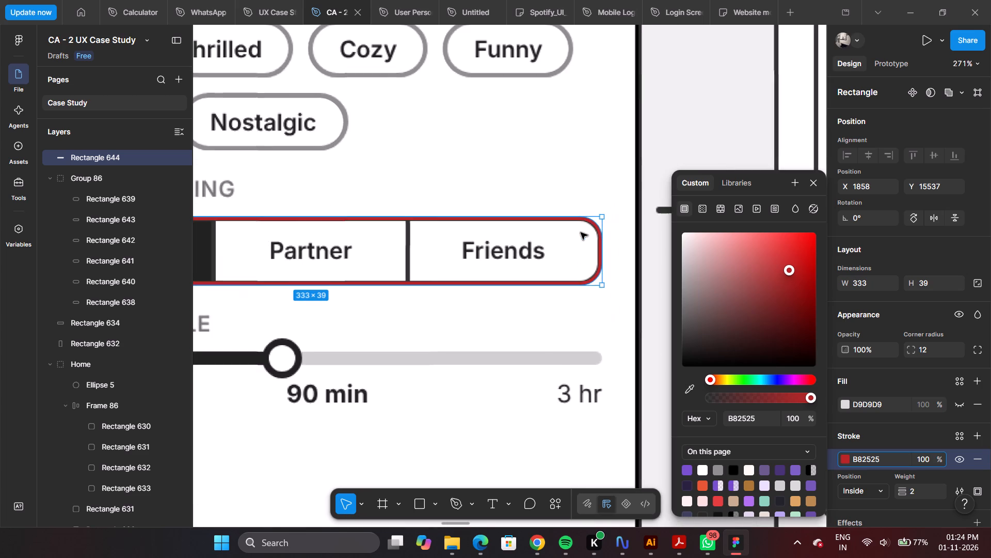
{"action": "scroll", "coordinate": [471, 259], "scroll_direction": "down", "scroll_amount": 7, "text": "ctrl"}
{"action": "scroll", "coordinate": [324, 243], "scroll_direction": "up", "scroll_amount": 5, "text": "ctrl"}
{"action": "scroll", "coordinate": [400, 268], "scroll_direction": "down", "scroll_amount": 3, "text": "ctrl"}
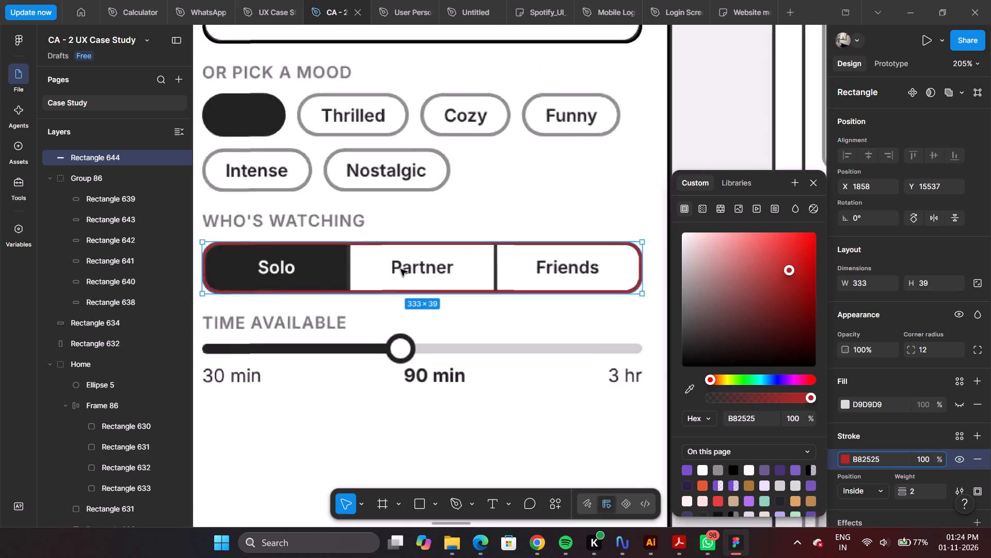
{"action": "scroll", "coordinate": [296, 253], "scroll_direction": "up", "scroll_amount": 4, "text": "ctrl"}
{"action": "scroll", "coordinate": [233, 263], "scroll_direction": "up", "scroll_amount": 6, "text": "ctrl"}
{"action": "scroll", "coordinate": [238, 265], "scroll_direction": "down", "scroll_amount": 6, "text": "ctrl"}
{"action": "scroll", "coordinate": [198, 260], "scroll_direction": "up", "scroll_amount": 5, "text": "ctrl"}
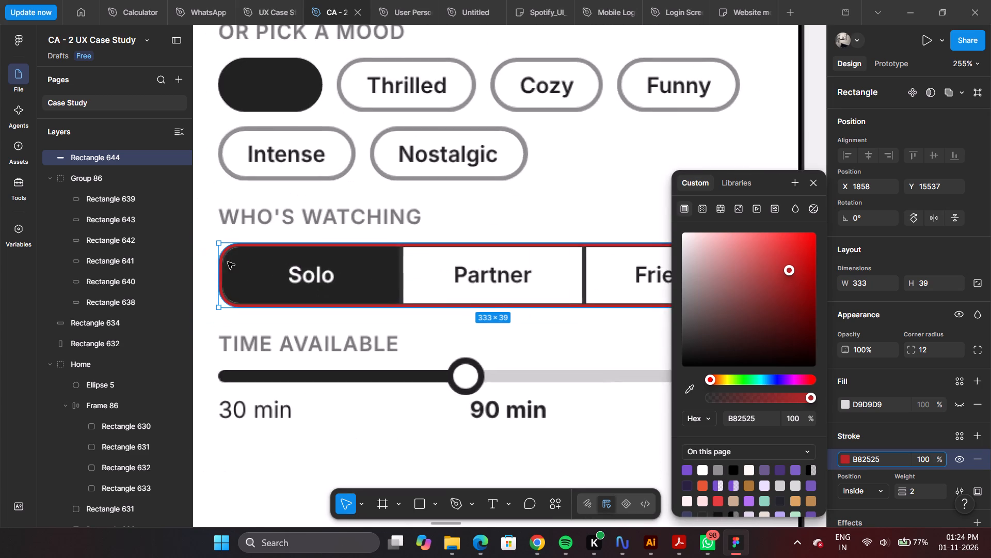
{"action": "scroll", "coordinate": [287, 272], "scroll_direction": "up", "scroll_amount": 5, "text": "ctrl"}
{"action": "scroll", "coordinate": [329, 258], "scroll_direction": "down", "scroll_amount": 4, "text": "ctrl"}
{"action": "scroll", "coordinate": [225, 250], "scroll_direction": "up", "scroll_amount": 11, "text": "ctrl"}
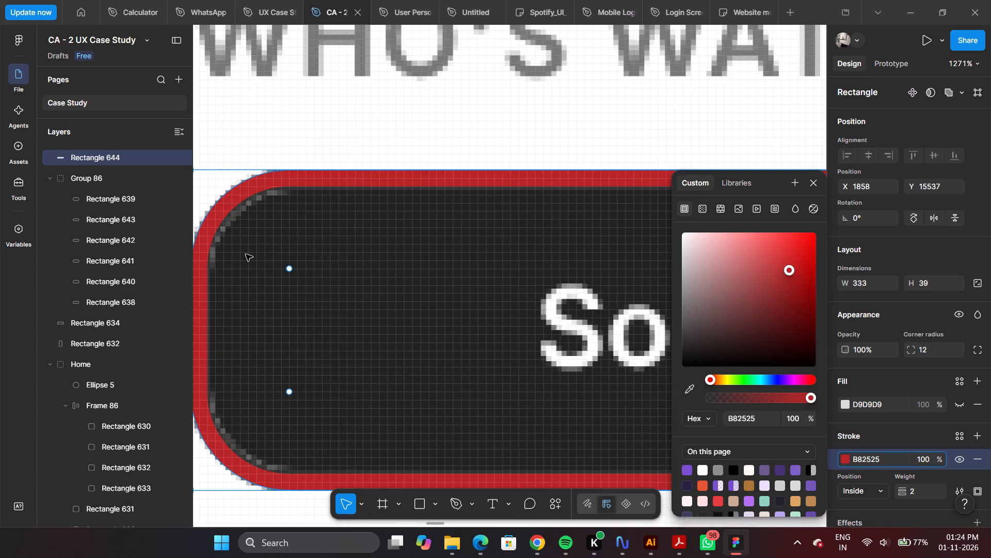
{"action": "scroll", "coordinate": [246, 254], "scroll_direction": "down", "scroll_amount": 6, "text": "ctrl"}
{"action": "scroll", "coordinate": [246, 254], "scroll_direction": "up", "scroll_amount": 5, "text": "ctrl"}
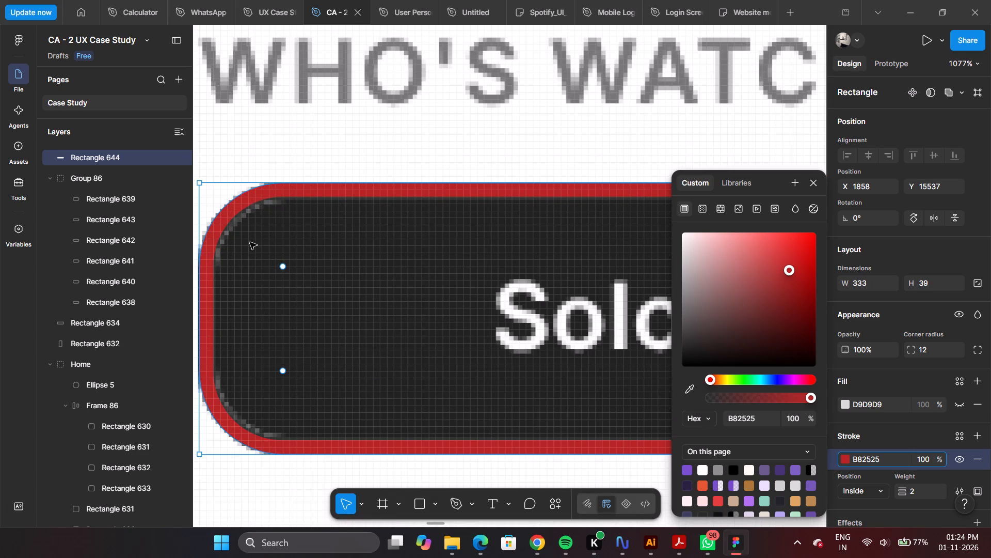
{"action": "scroll", "coordinate": [250, 242], "scroll_direction": "down", "scroll_amount": 16, "text": "ctrl"}
{"action": "scroll", "coordinate": [519, 236], "scroll_direction": "up", "scroll_amount": 10, "text": "ctrl"}
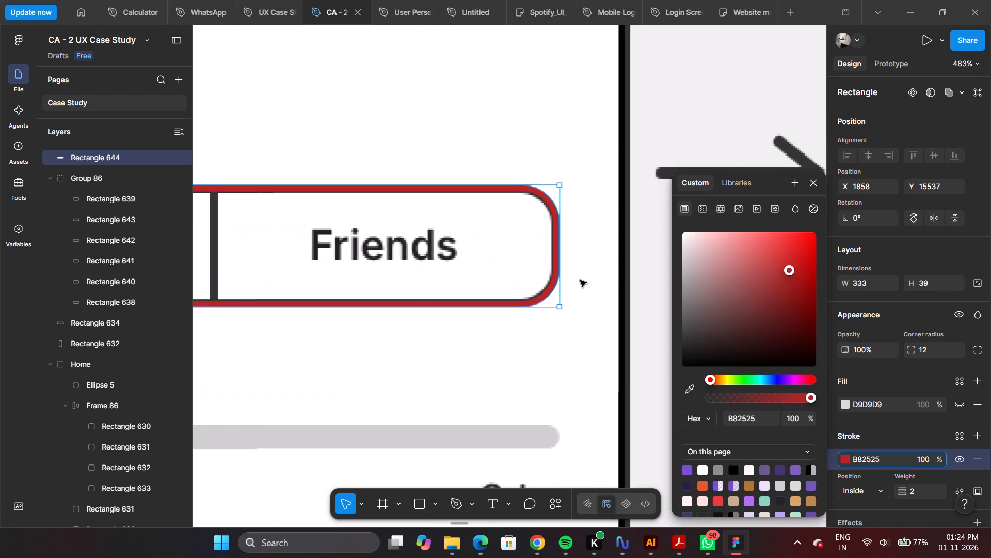
{"action": "scroll", "coordinate": [545, 251], "scroll_direction": "up", "scroll_amount": 1, "text": "ctrl"}
{"action": "scroll", "coordinate": [549, 251], "scroll_direction": "down", "scroll_amount": 9, "text": "ctrl"}
{"action": "scroll", "coordinate": [351, 239], "scroll_direction": "up", "scroll_amount": 4, "text": "ctrl"}
{"action": "scroll", "coordinate": [496, 238], "scroll_direction": "down", "scroll_amount": 4, "text": "ctrl"}
Examine the Solo and Partner segments and the divider between them inside the outline.
{"action": "scroll", "coordinate": [386, 243], "scroll_direction": "up", "scroll_amount": 3, "text": "ctrl"}
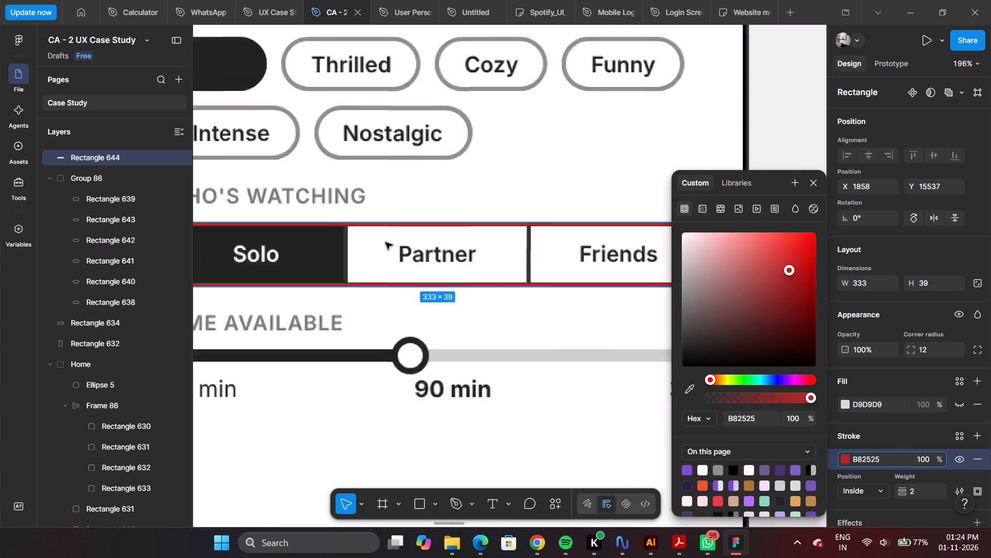
{"action": "scroll", "coordinate": [386, 242], "scroll_direction": "up", "scroll_amount": 2, "text": "ctrl"}
{"action": "scroll", "coordinate": [379, 240], "scroll_direction": "down", "scroll_amount": 4, "text": "ctrl"}
{"action": "scroll", "coordinate": [358, 265], "scroll_direction": "up", "scroll_amount": 5, "text": "ctrl"}
{"action": "scroll", "coordinate": [414, 254], "scroll_direction": "down", "scroll_amount": 5, "text": "ctrl"}
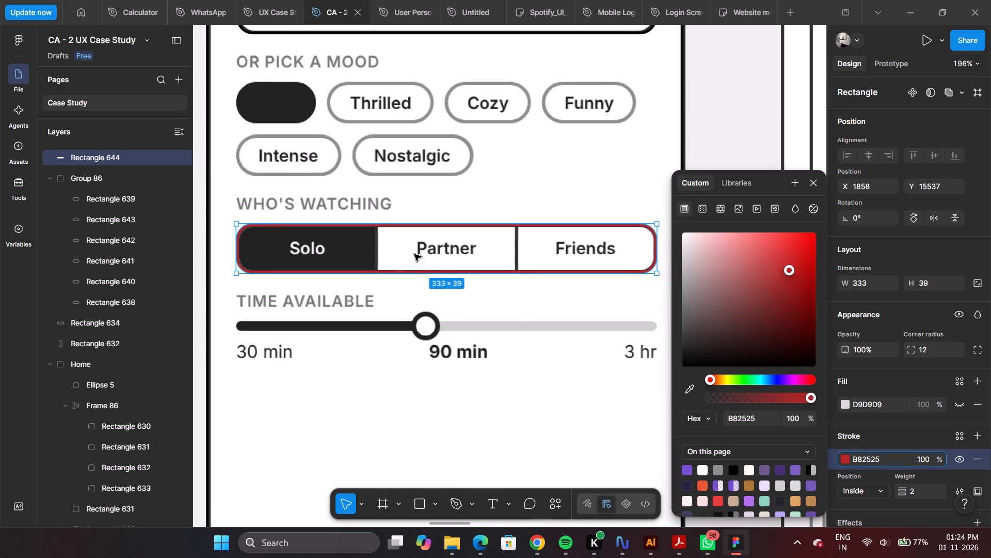
{"action": "scroll", "coordinate": [333, 238], "scroll_direction": "up", "scroll_amount": 4, "text": "ctrl"}
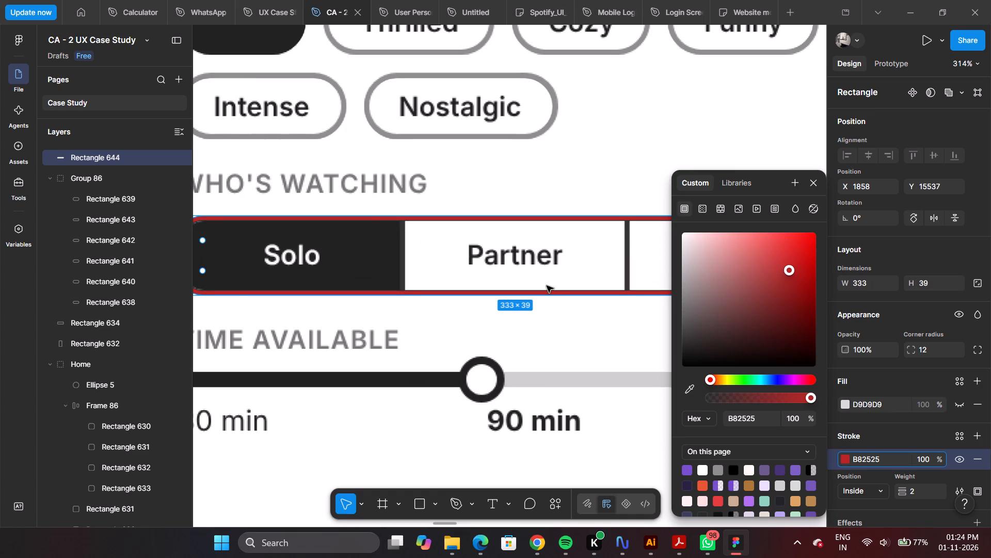
{"action": "scroll", "coordinate": [400, 251], "scroll_direction": "up", "scroll_amount": 7, "text": "ctrl"}
{"action": "scroll", "coordinate": [392, 252], "scroll_direction": "down", "scroll_amount": 7, "text": "ctrl"}
{"action": "scroll", "coordinate": [392, 252], "scroll_direction": "up", "scroll_amount": 8, "text": "ctrl"}
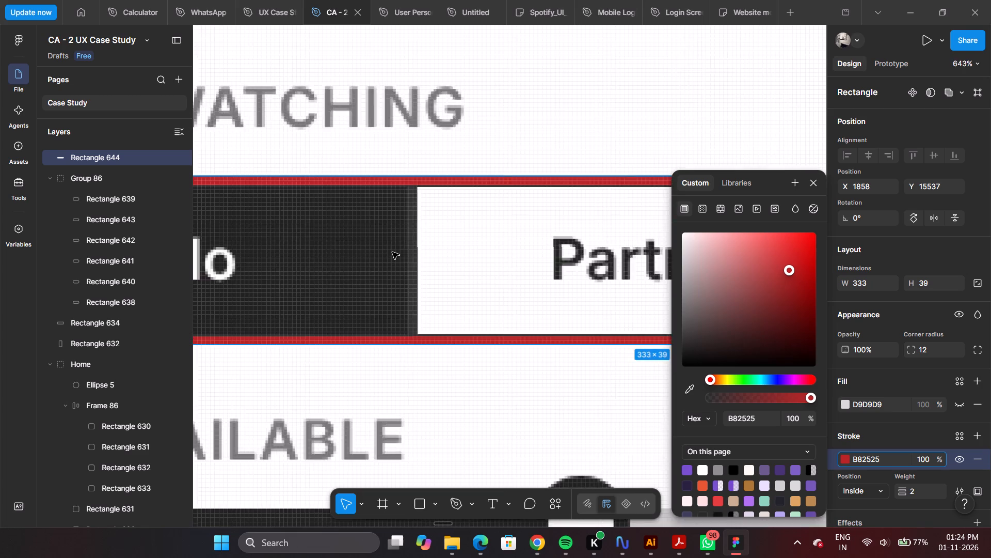
{"action": "scroll", "coordinate": [392, 252], "scroll_direction": "down", "scroll_amount": 8, "text": "ctrl"}
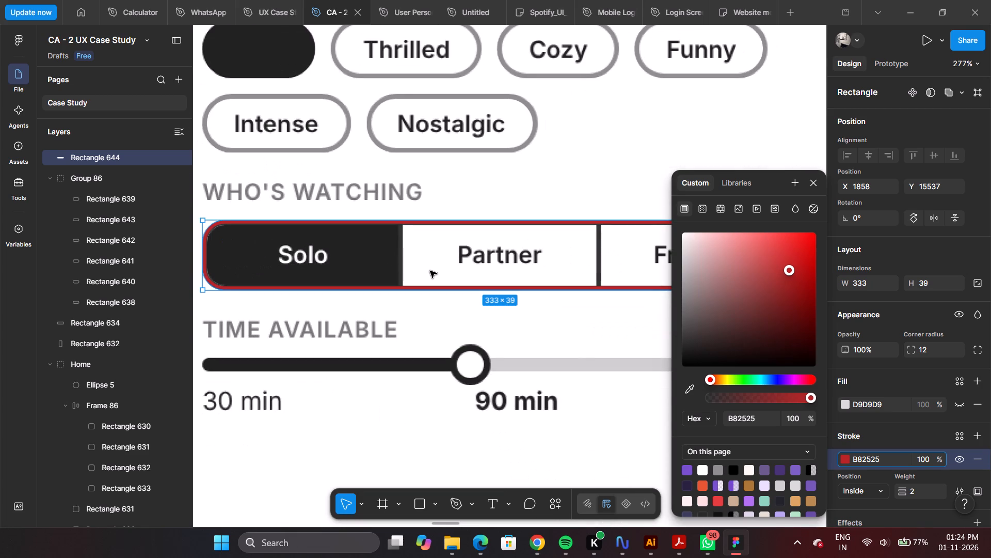
{"action": "scroll", "coordinate": [423, 264], "scroll_direction": "down", "scroll_amount": 6, "text": "ctrl"}
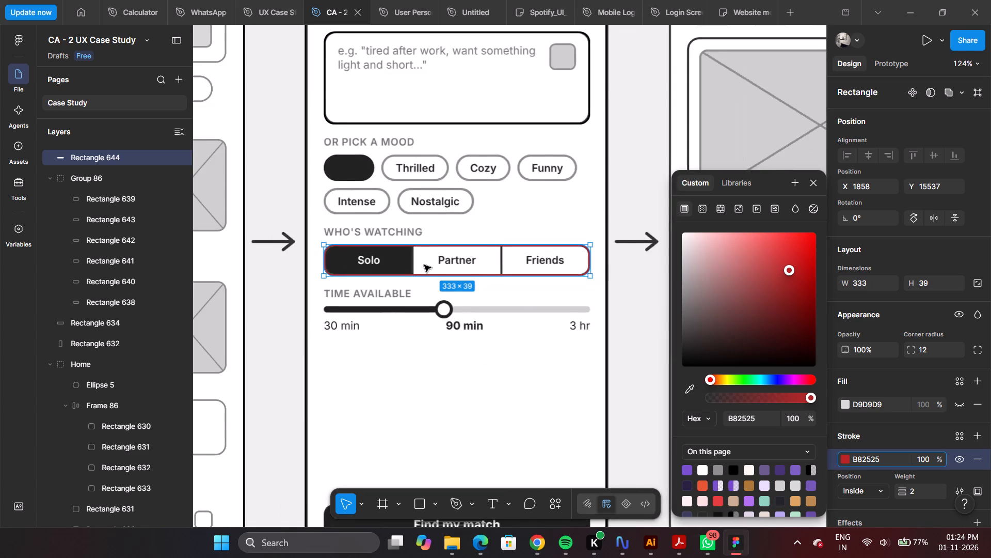
{"action": "scroll", "coordinate": [426, 265], "scroll_direction": "up", "scroll_amount": 4, "text": "ctrl"}
{"action": "scroll", "coordinate": [348, 257], "scroll_direction": "up", "scroll_amount": 5, "text": "ctrl"}
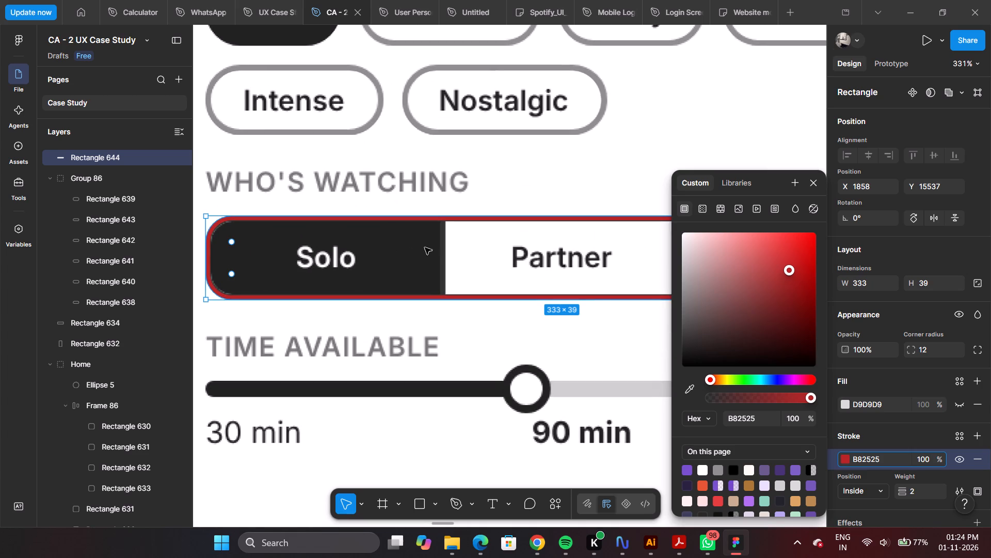
Recolour the Who's Watching outline's stroke to 333333 by sampling the divider between the Solo and Partner segments.
{"action": "scroll", "coordinate": [424, 250], "scroll_direction": "up", "scroll_amount": 4, "text": "ctrl"}
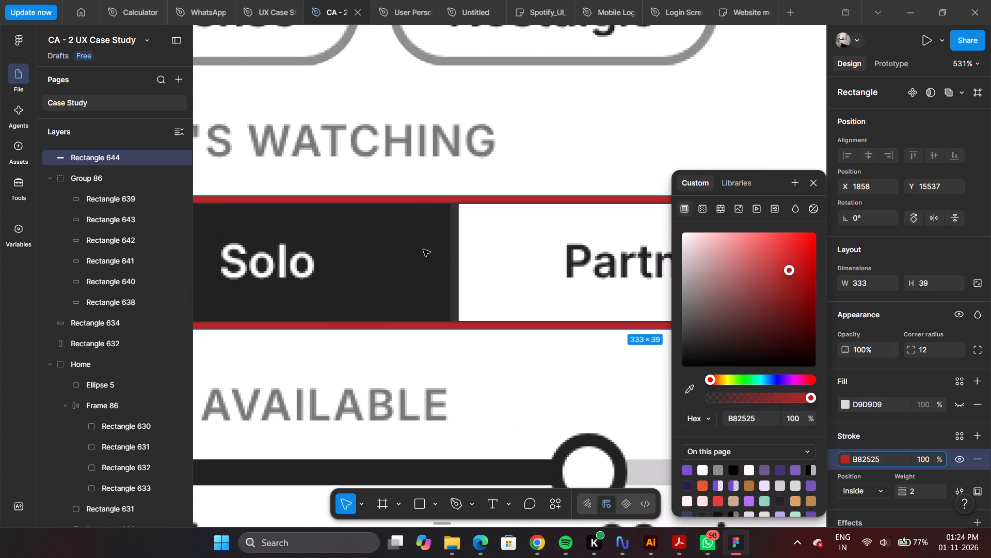
{"action": "left_click", "coordinate": [692, 391]}
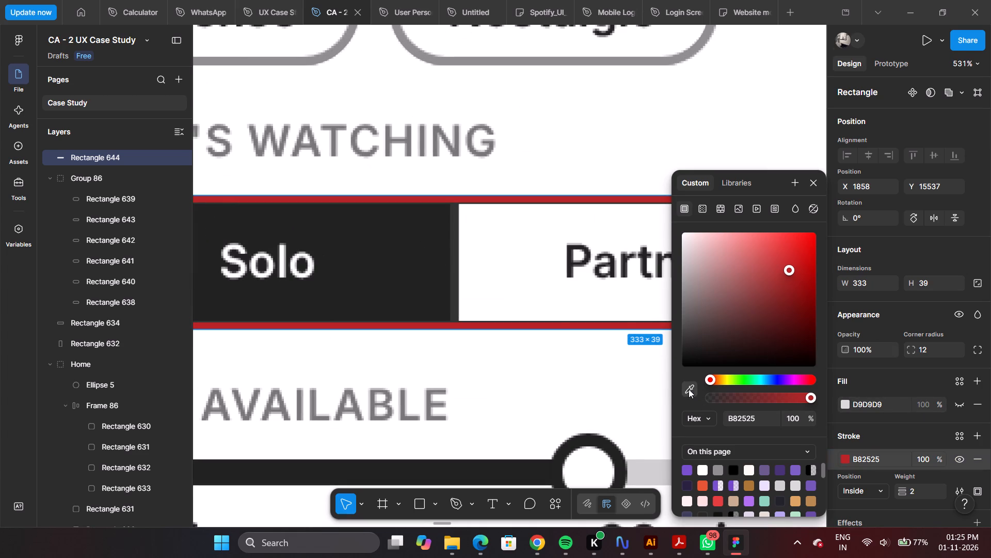
{"action": "scroll", "coordinate": [431, 285], "scroll_direction": "up", "scroll_amount": 9, "text": "ctrl"}
{"action": "left_click", "coordinate": [466, 257]}
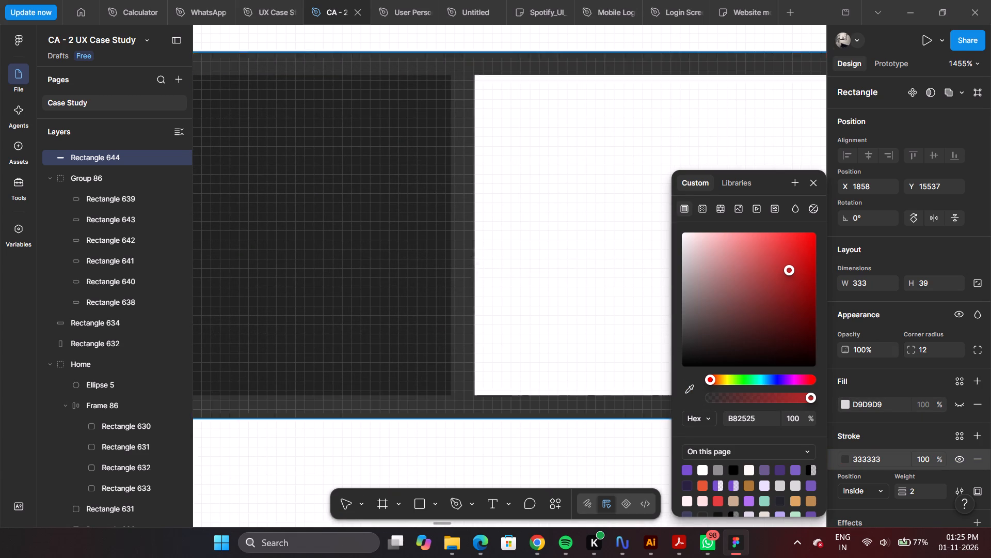
Check how the recoloured outline fits the Solo end and the rest of the Who's Watching control.
{"action": "scroll", "coordinate": [466, 257], "scroll_direction": "down", "scroll_amount": 14, "text": "ctrl"}
{"action": "scroll", "coordinate": [427, 253], "scroll_direction": "up", "scroll_amount": 4, "text": "ctrl"}
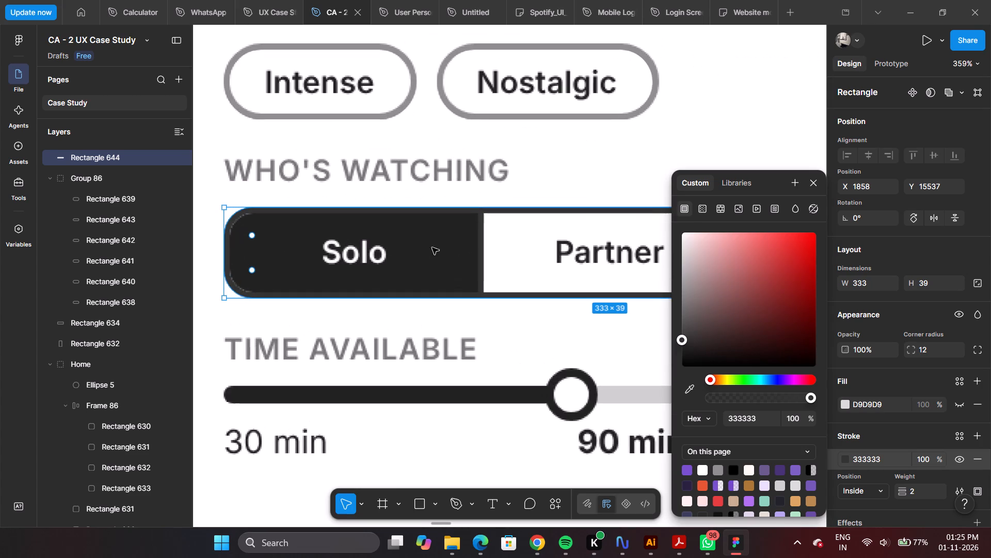
{"action": "scroll", "coordinate": [472, 258], "scroll_direction": "down", "scroll_amount": 5, "text": "ctrl"}
{"action": "scroll", "coordinate": [374, 256], "scroll_direction": "up", "scroll_amount": 11, "text": "ctrl"}
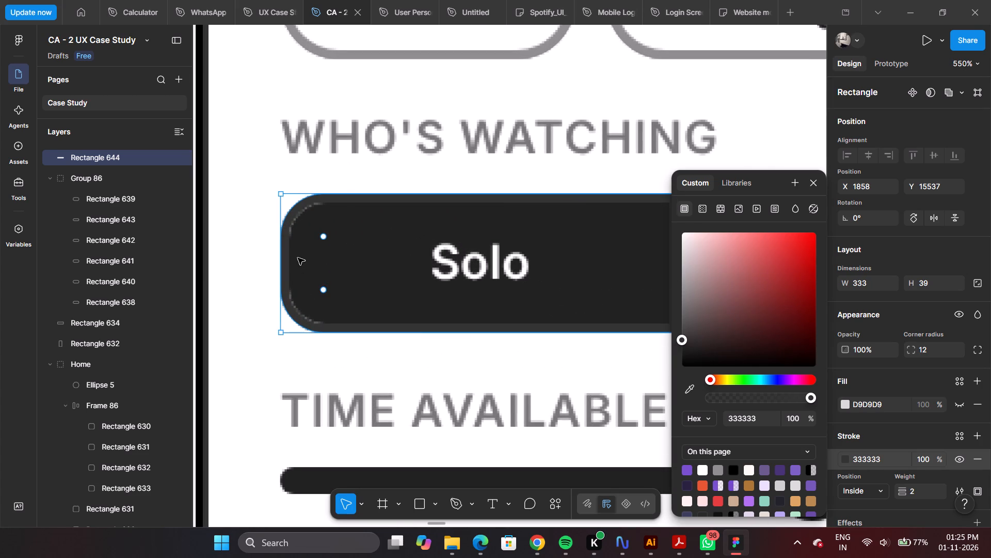
{"action": "scroll", "coordinate": [353, 218], "scroll_direction": "down", "scroll_amount": 8, "text": "ctrl"}
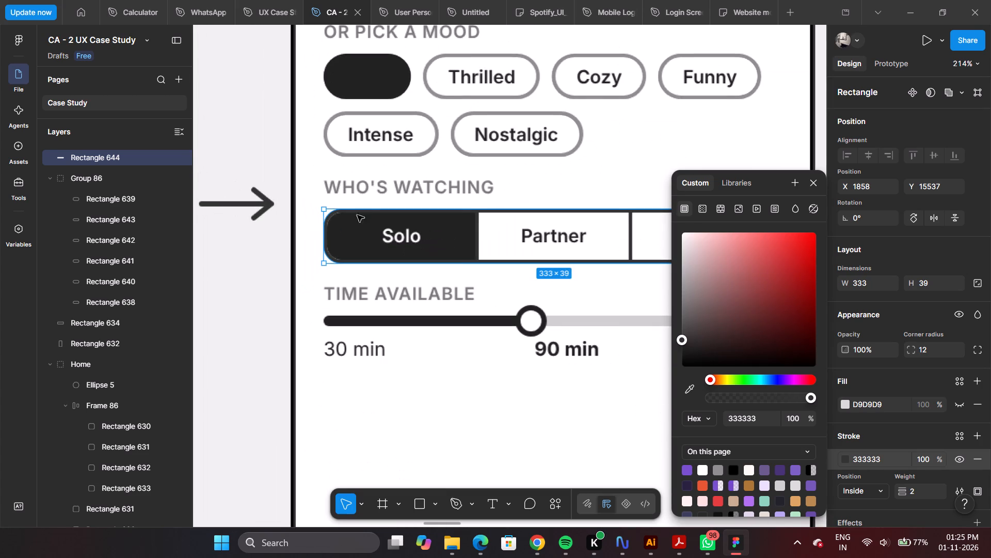
{"action": "scroll", "coordinate": [339, 212], "scroll_direction": "down", "scroll_amount": 5, "text": "ctrl"}
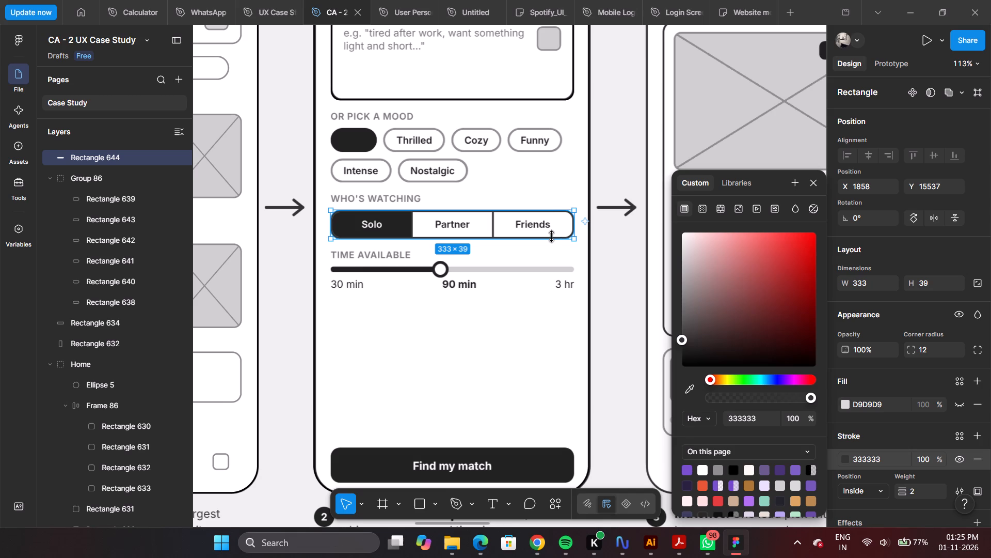
Duplicate the Who's Watching outline just below the original and narrow the copy to the Solo segment's width, 113 × 39.
{"action": "scroll", "coordinate": [543, 234], "scroll_direction": "up", "scroll_amount": 5, "text": "ctrl"}
{"action": "left_click_drag", "start_coordinate": [543, 223], "coordinate": [542, 245], "text": "alt"}
{"action": "left_click_drag", "start_coordinate": [602, 240], "coordinate": [493, 240]}
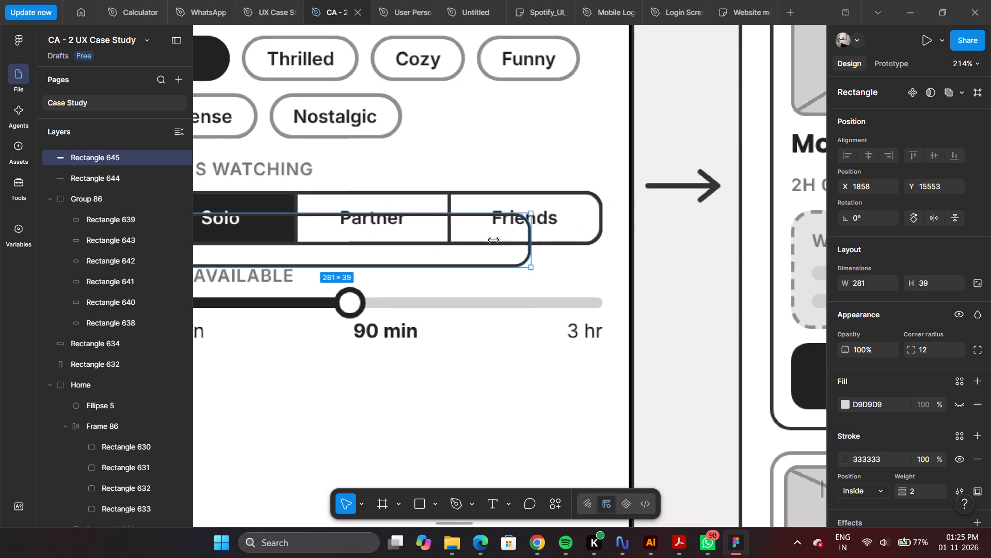
{"action": "left_click_drag", "start_coordinate": [493, 240], "coordinate": [299, 237]}
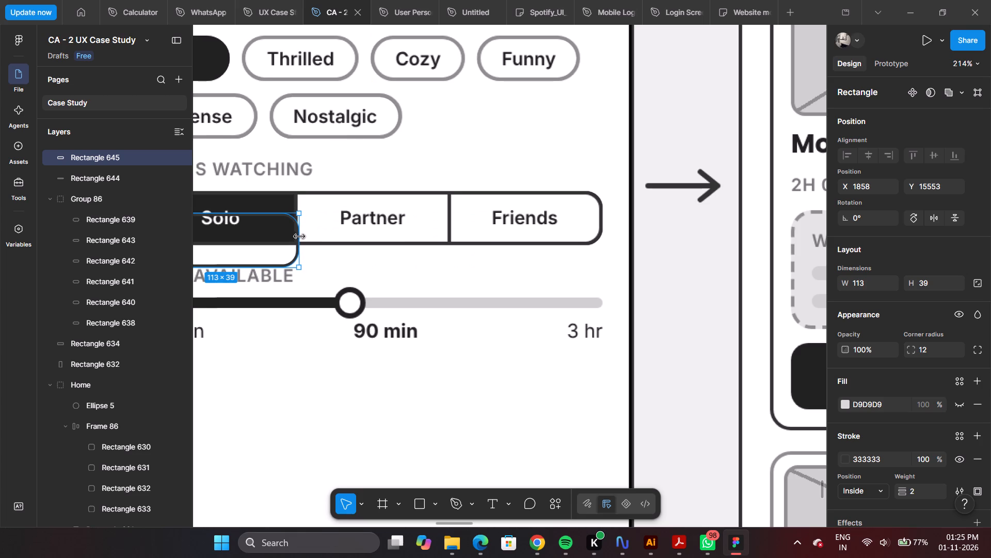
{"action": "left_click_drag", "start_coordinate": [299, 237], "coordinate": [298, 237]}
Move the narrowed copy up over the Solo segment, level with the outline at Y 15537.
{"action": "scroll", "coordinate": [391, 224], "scroll_direction": "down", "scroll_amount": 4, "text": "ctrl"}
{"action": "scroll", "coordinate": [231, 218], "scroll_direction": "up", "scroll_amount": 13, "text": "ctrl"}
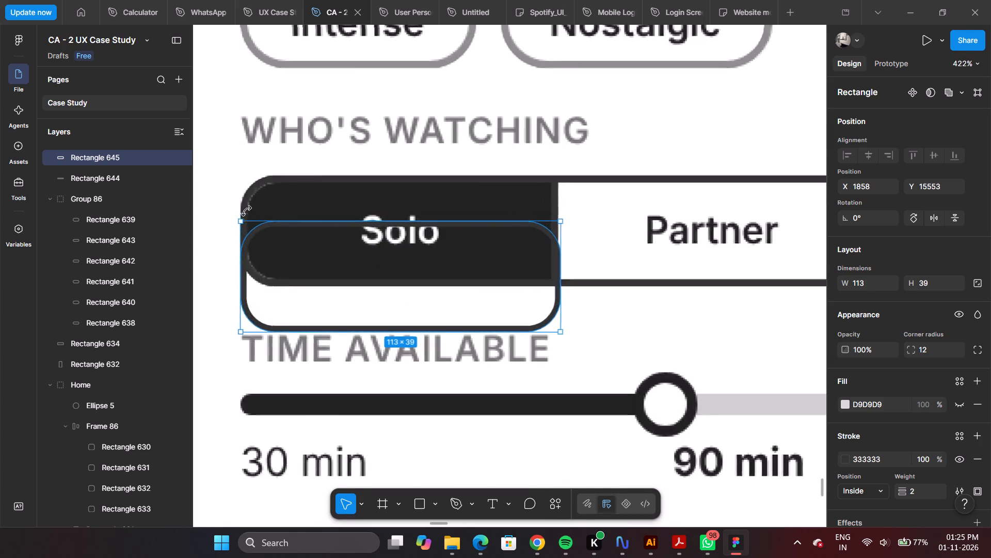
{"action": "scroll", "coordinate": [246, 211], "scroll_direction": "up", "scroll_amount": 2, "text": "ctrl"}
{"action": "scroll", "coordinate": [311, 218], "scroll_direction": "down", "scroll_amount": 4, "text": "ctrl"}
{"action": "scroll", "coordinate": [463, 246], "scroll_direction": "up", "scroll_amount": 3, "text": "ctrl"}
{"action": "scroll", "coordinate": [463, 226], "scroll_direction": "down", "scroll_amount": 1, "text": "ctrl"}
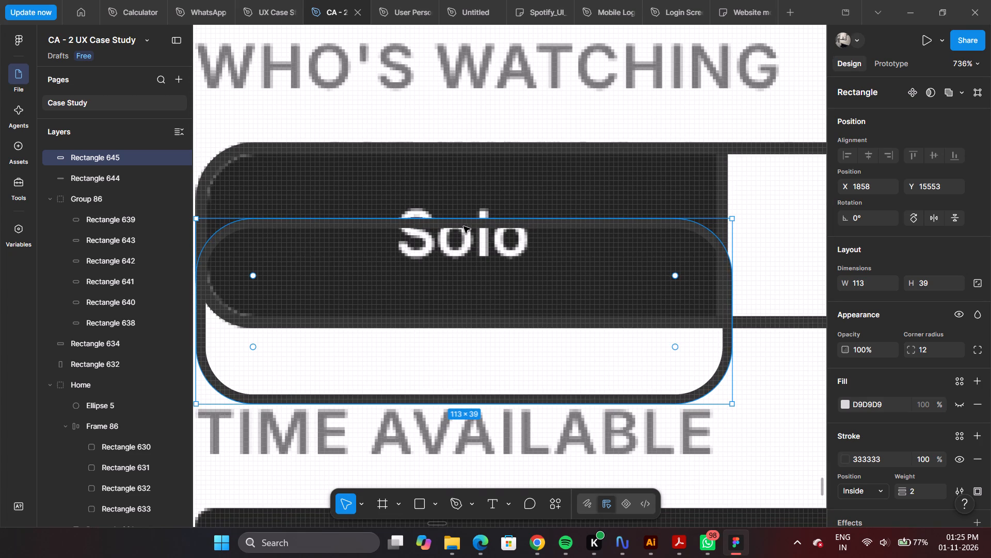
{"action": "left_click_drag", "start_coordinate": [468, 293], "coordinate": [468, 235]}
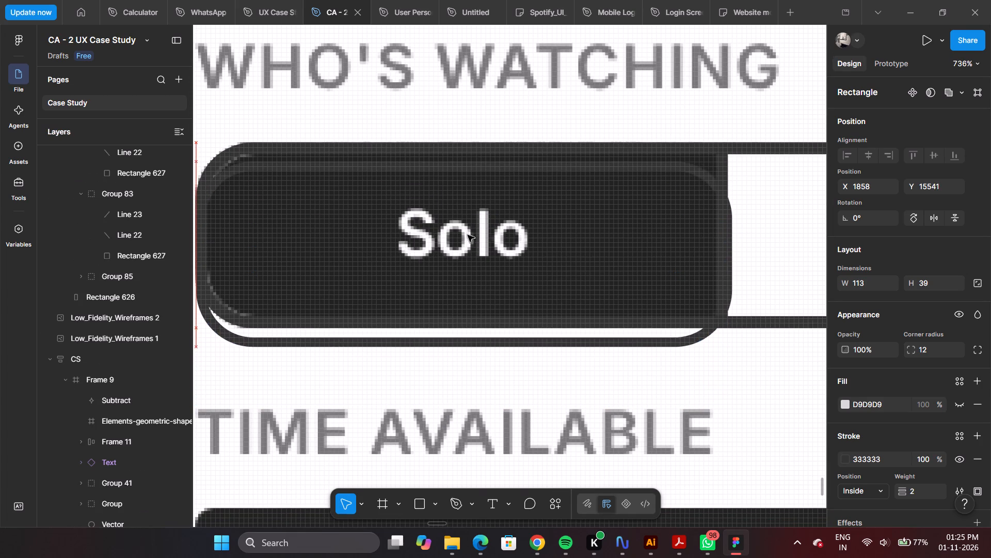
{"action": "left_click_drag", "start_coordinate": [468, 235], "coordinate": [468, 218]}
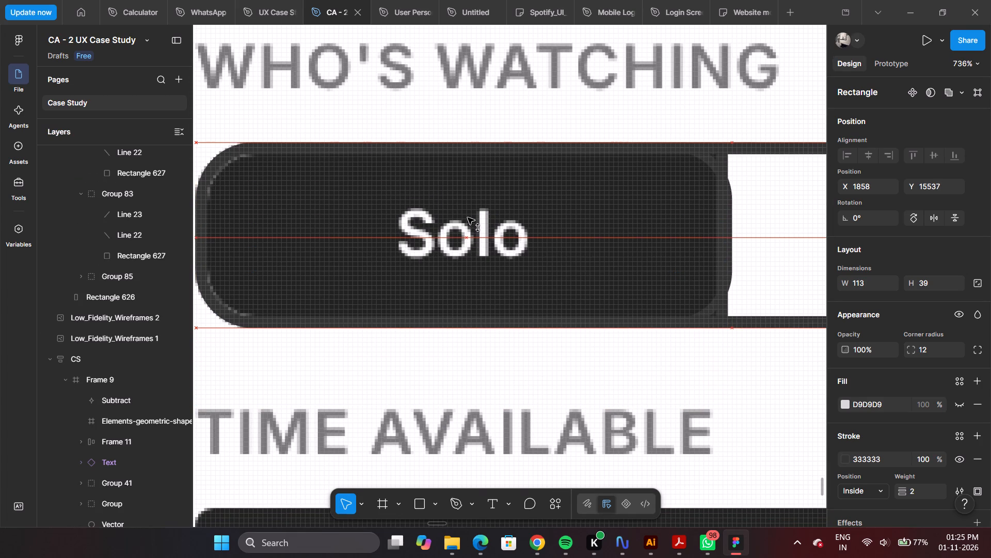
{"action": "left_click_drag", "start_coordinate": [468, 218], "coordinate": [468, 215]}
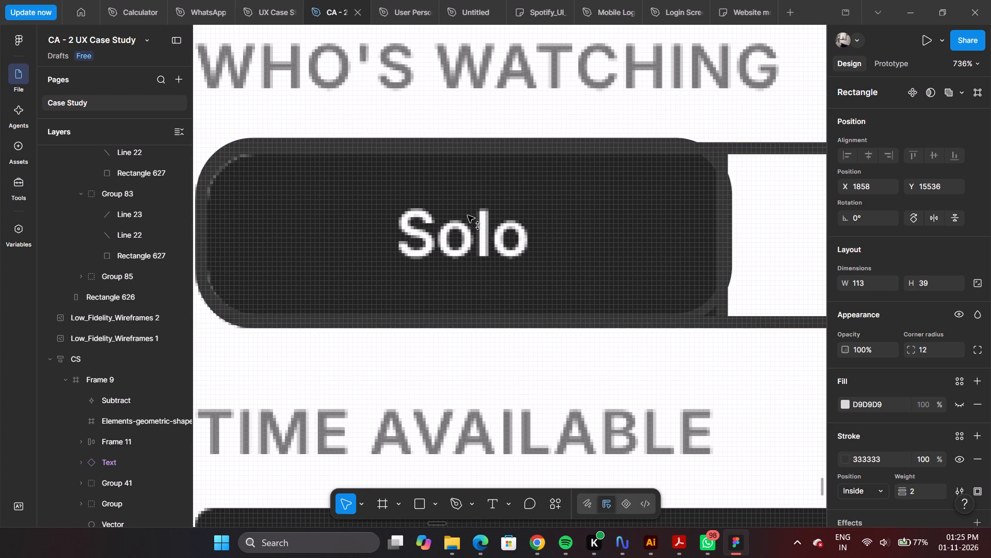
{"action": "left_click_drag", "start_coordinate": [468, 215], "coordinate": [468, 216]}
Reduce the Solo rectangle's corner radius to 10.
{"action": "scroll", "coordinate": [721, 230], "scroll_direction": "up", "scroll_amount": 3, "text": "ctrl"}
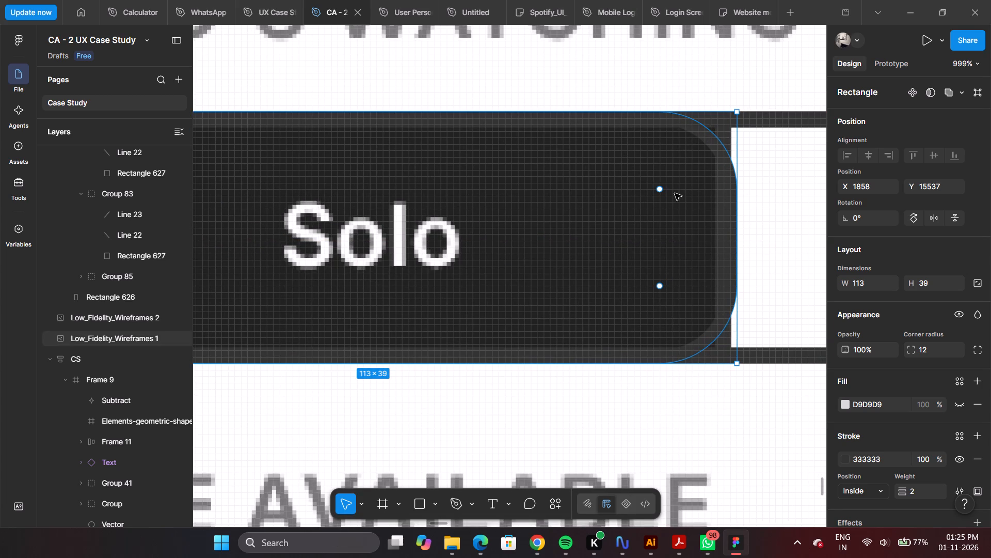
{"action": "left_click", "coordinate": [660, 189]}
{"action": "left_click", "coordinate": [660, 191], "text": "shift"}
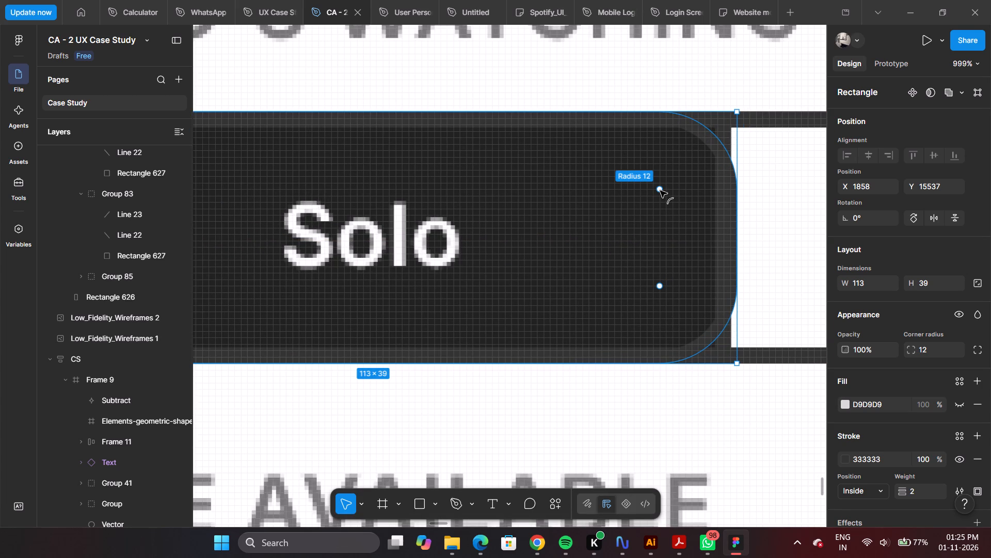
{"action": "left_click", "coordinate": [736, 262]}
{"action": "left_click", "coordinate": [662, 189]}
{"action": "left_click_drag", "start_coordinate": [661, 189], "coordinate": [679, 177]}
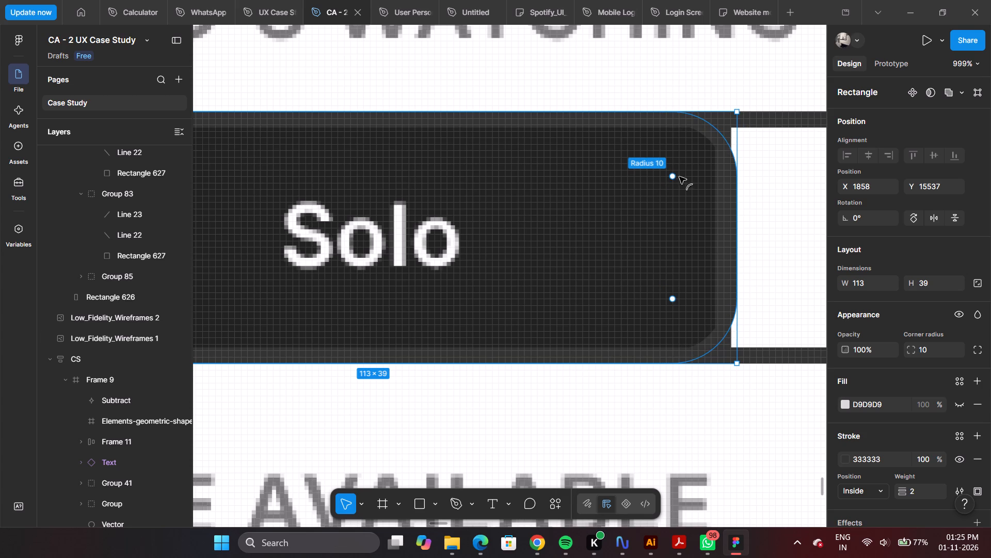
{"action": "left_click_drag", "start_coordinate": [679, 177], "coordinate": [666, 192]}
{"action": "left_click_drag", "start_coordinate": [673, 176], "coordinate": [657, 203], "text": "shift"}
{"action": "left_click_drag", "start_coordinate": [657, 203], "coordinate": [650, 209], "text": "shift"}
Square off only the Solo rectangle's two right-hand corners, where it meets the Partner segment.
{"action": "scroll", "coordinate": [656, 205], "scroll_direction": "down", "scroll_amount": 4, "text": "ctrl"}
{"action": "scroll", "coordinate": [657, 202], "scroll_direction": "up", "scroll_amount": 3, "text": "shift"}
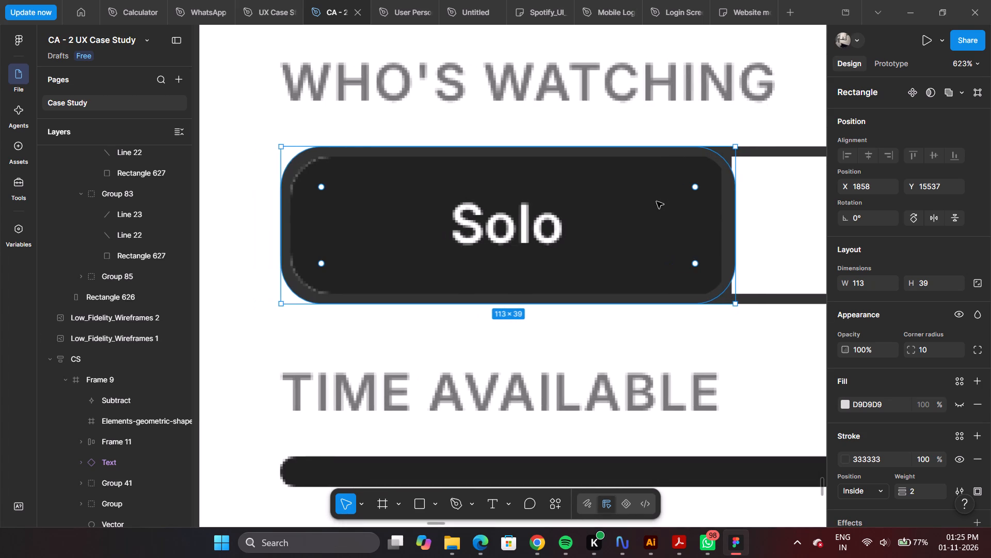
{"action": "scroll", "coordinate": [725, 208], "scroll_direction": "up", "scroll_amount": 3, "text": "ctrl"}
{"action": "scroll", "coordinate": [702, 190], "scroll_direction": "down", "scroll_amount": 2, "text": "ctrl"}
{"action": "left_click", "coordinate": [755, 219]}
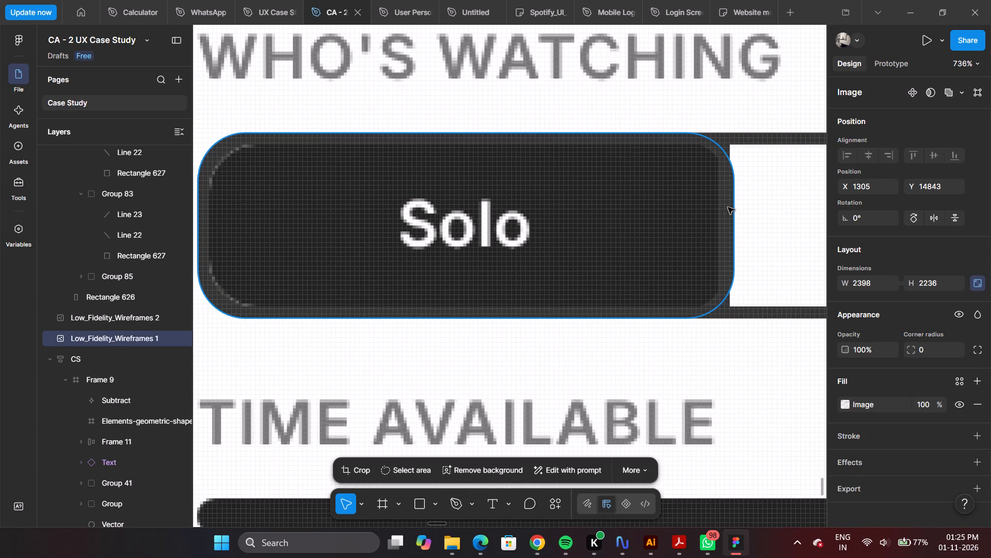
{"action": "left_click", "coordinate": [729, 210], "text": "ctrl"}
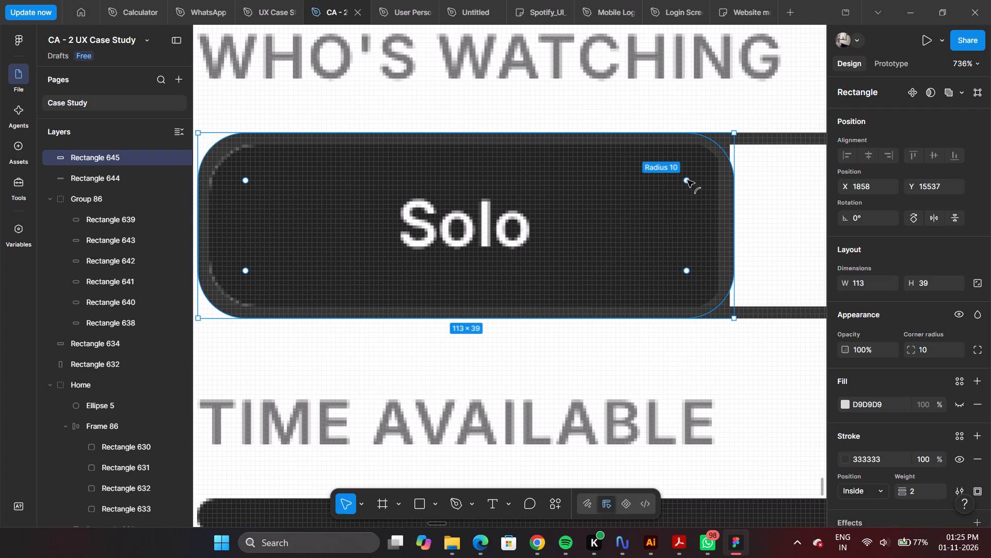
{"action": "left_click_drag", "start_coordinate": [686, 182], "coordinate": [693, 184], "text": "shift"}
{"action": "left_click_drag", "start_coordinate": [688, 181], "coordinate": [728, 142], "text": "alt"}
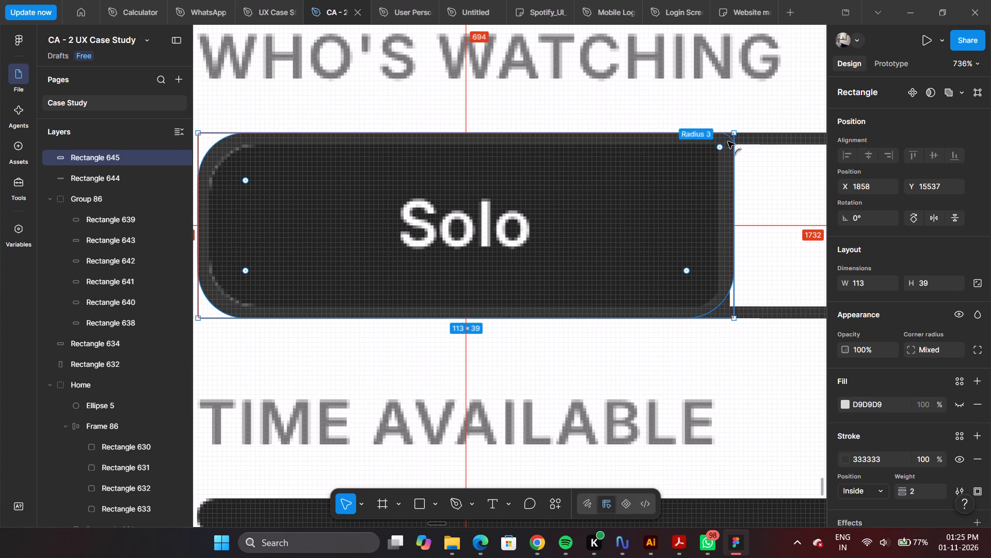
{"action": "left_click_drag", "start_coordinate": [728, 142], "coordinate": [750, 128], "text": "alt"}
{"action": "left_click_drag", "start_coordinate": [686, 269], "coordinate": [755, 316], "text": "alt"}
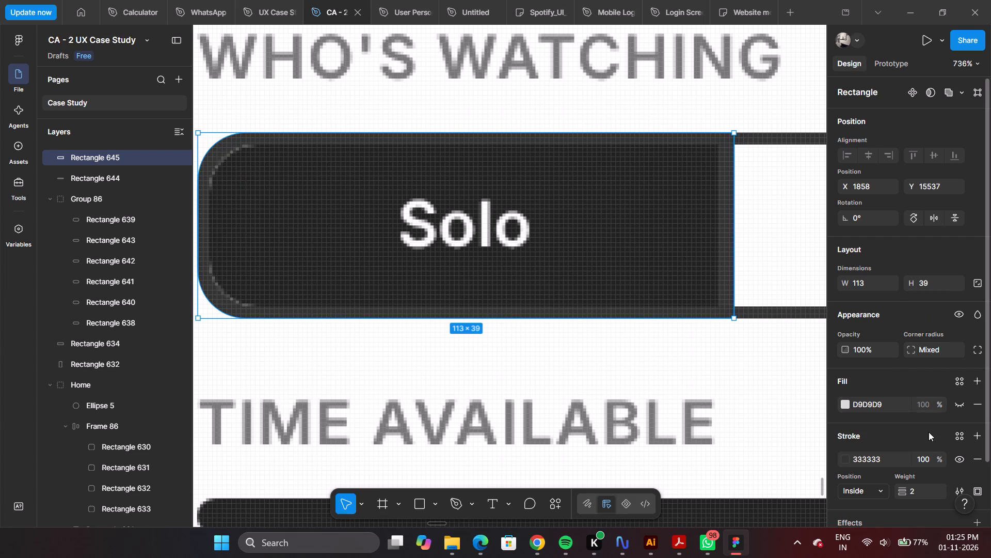
Set the Solo rectangle's stroke and fill to 222222, sampled from the segment's dark background.
{"action": "scroll", "coordinate": [929, 432], "scroll_direction": "down", "scroll_amount": 5}
{"action": "left_click", "coordinate": [849, 392]}
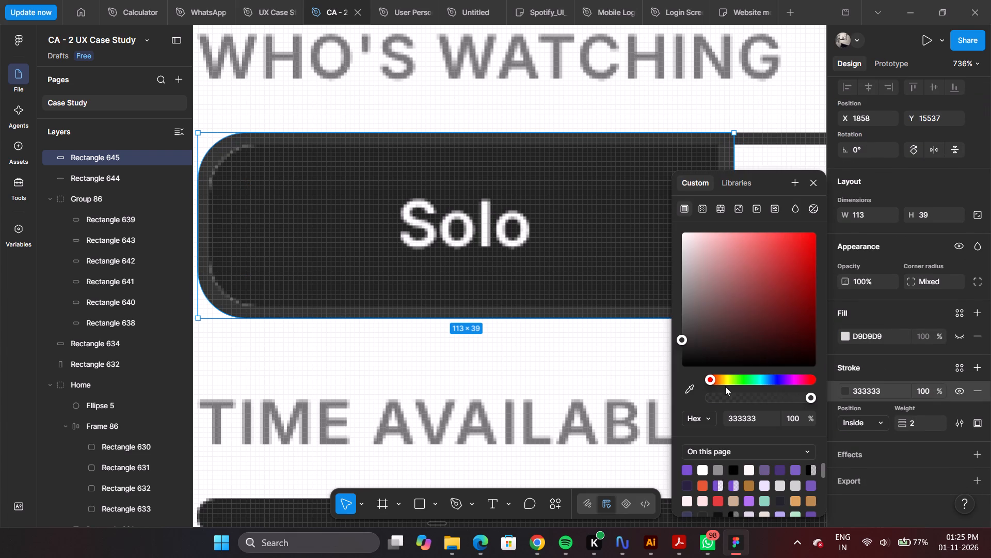
{"action": "left_click", "coordinate": [691, 386]}
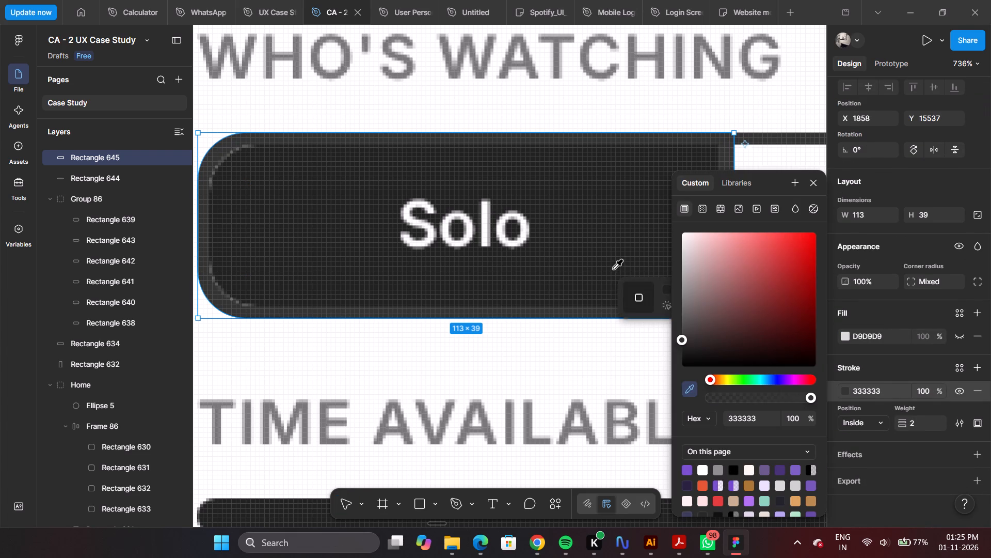
{"action": "left_click", "coordinate": [614, 269]}
{"action": "left_click", "coordinate": [845, 334]}
{"action": "left_click", "coordinate": [691, 386]}
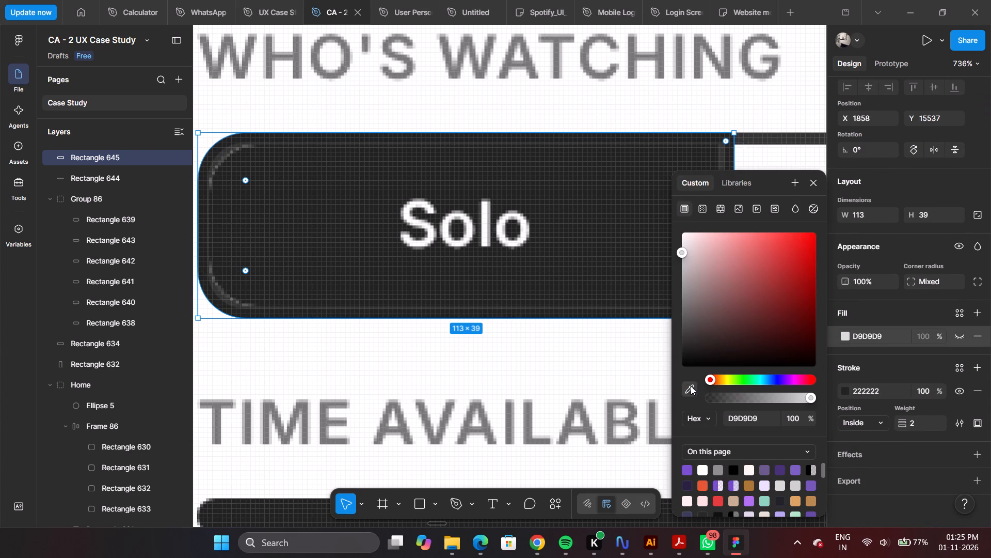
{"action": "left_click", "coordinate": [630, 266]}
Review the filled Solo segment against the rest of the Mood & Context wireframe.
{"action": "scroll", "coordinate": [567, 263], "scroll_direction": "down", "scroll_amount": 12, "text": "ctrl"}
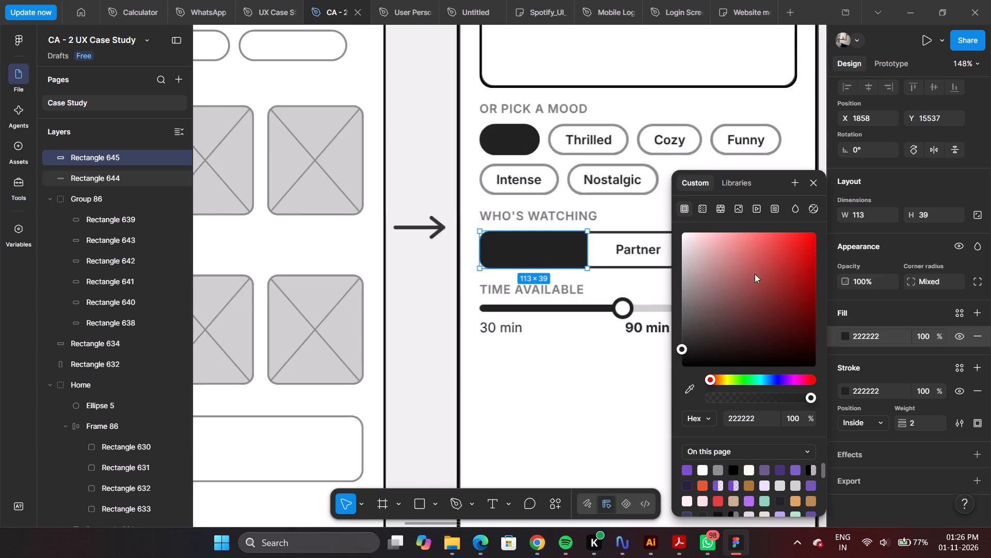
{"action": "scroll", "coordinate": [571, 240], "scroll_direction": "down", "scroll_amount": 4, "text": "ctrl"}
{"action": "scroll", "coordinate": [605, 285], "scroll_direction": "down", "scroll_amount": 5, "text": "ctrl"}
{"action": "left_click", "coordinate": [318, 247], "text": "ctrl"}
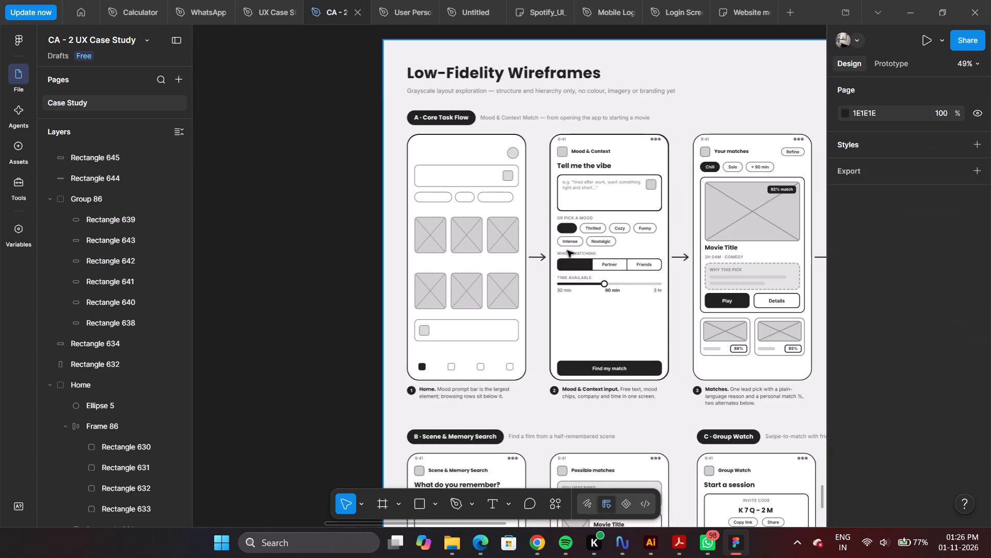
{"action": "scroll", "coordinate": [649, 253], "scroll_direction": "up", "scroll_amount": 5, "text": "alt"}
{"action": "scroll", "coordinate": [648, 298], "scroll_direction": "down", "scroll_amount": 5, "text": "alt"}
{"action": "scroll", "coordinate": [638, 258], "scroll_direction": "up", "scroll_amount": 11, "text": "ctrl"}
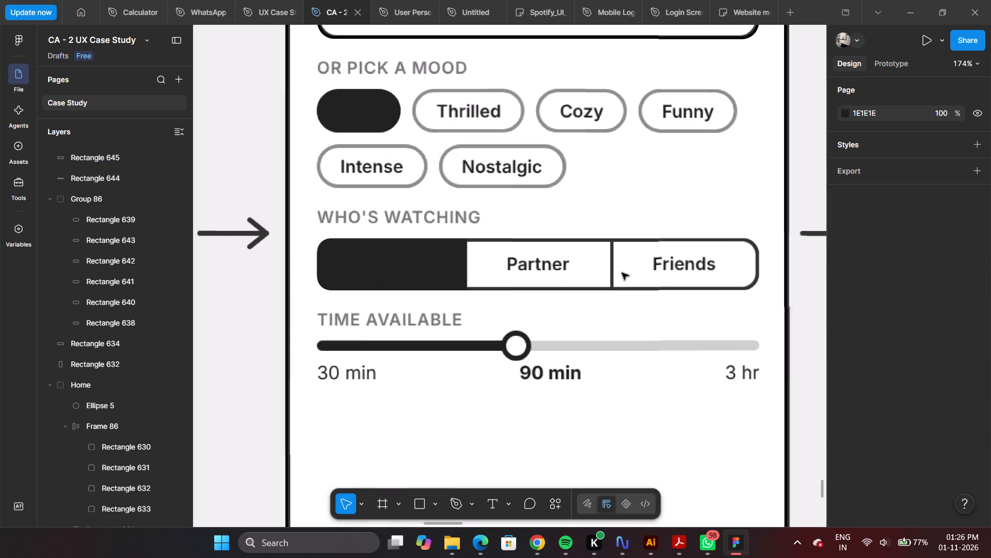
Draw a vertical line about 35 long over the divider between the Partner and Friends segments.
{"action": "scroll", "coordinate": [622, 272], "scroll_direction": "up", "scroll_amount": 4, "text": "ctrl"}
{"action": "scroll", "coordinate": [619, 273], "scroll_direction": "down", "scroll_amount": 2, "text": "ctrl"}
{"action": "scroll", "coordinate": [612, 267], "scroll_direction": "up", "scroll_amount": 2, "text": "ctrl"}
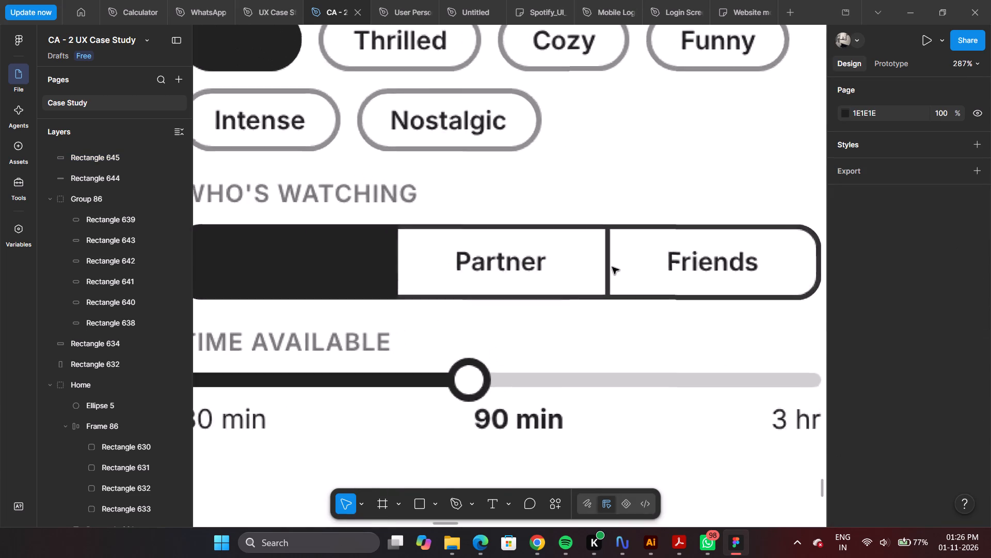
{"action": "scroll", "coordinate": [612, 267], "scroll_direction": "up", "scroll_amount": 2, "text": "ctrl"}
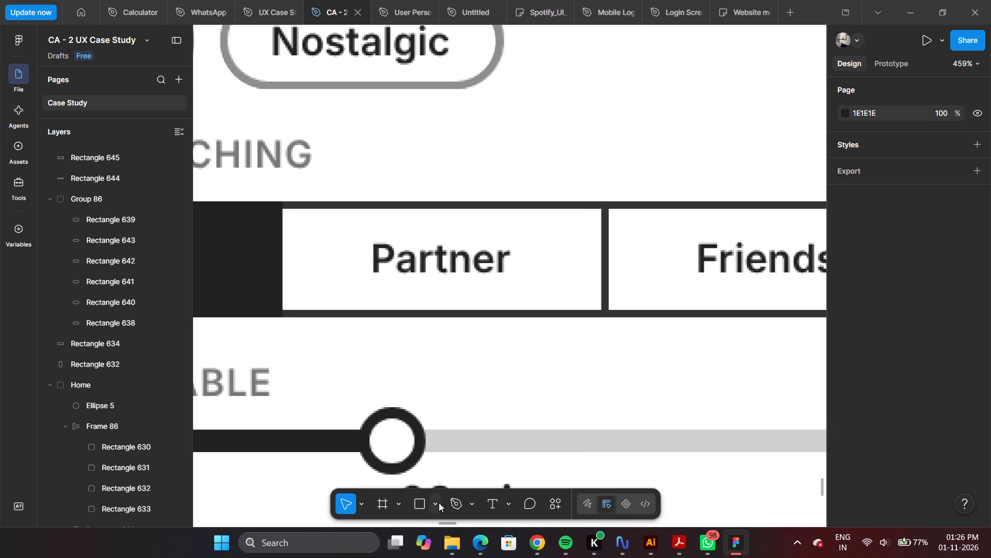
{"action": "left_click", "coordinate": [433, 502]}
{"action": "left_click", "coordinate": [471, 395]}
{"action": "scroll", "coordinate": [632, 298], "scroll_direction": "up", "scroll_amount": 5, "text": "ctrl"}
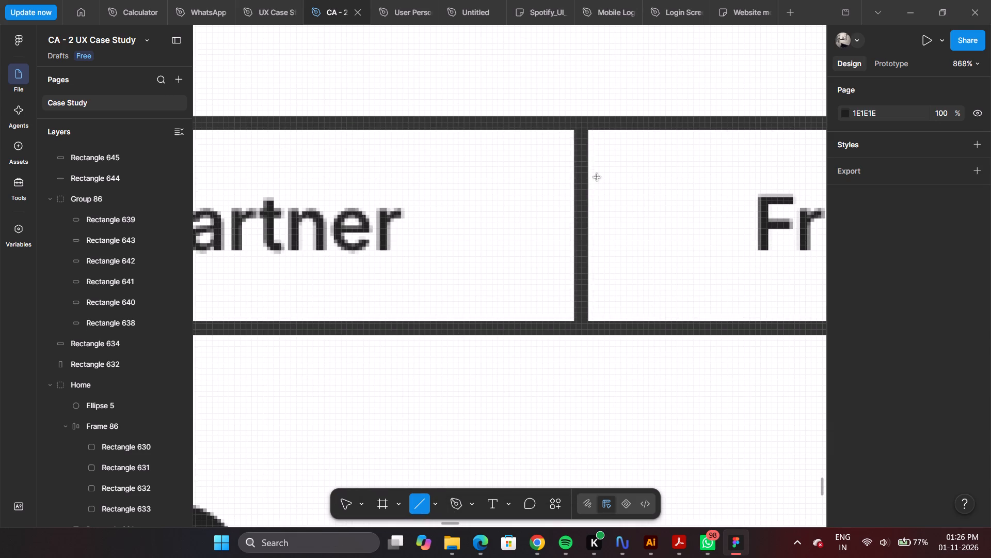
{"action": "left_click", "coordinate": [582, 124]}
{"action": "left_click_drag", "start_coordinate": [582, 126], "coordinate": [583, 301]}
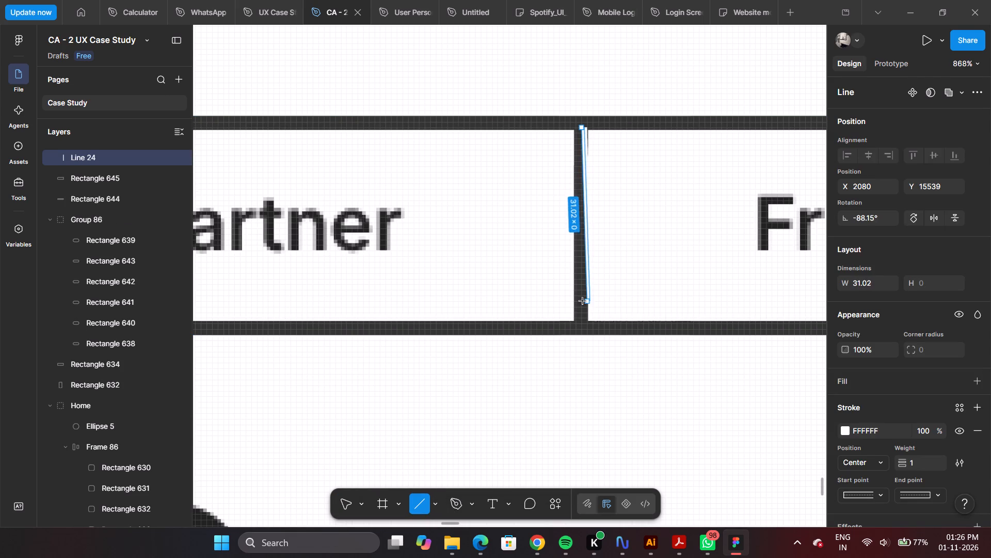
{"action": "left_click_drag", "start_coordinate": [583, 301], "coordinate": [582, 319]}
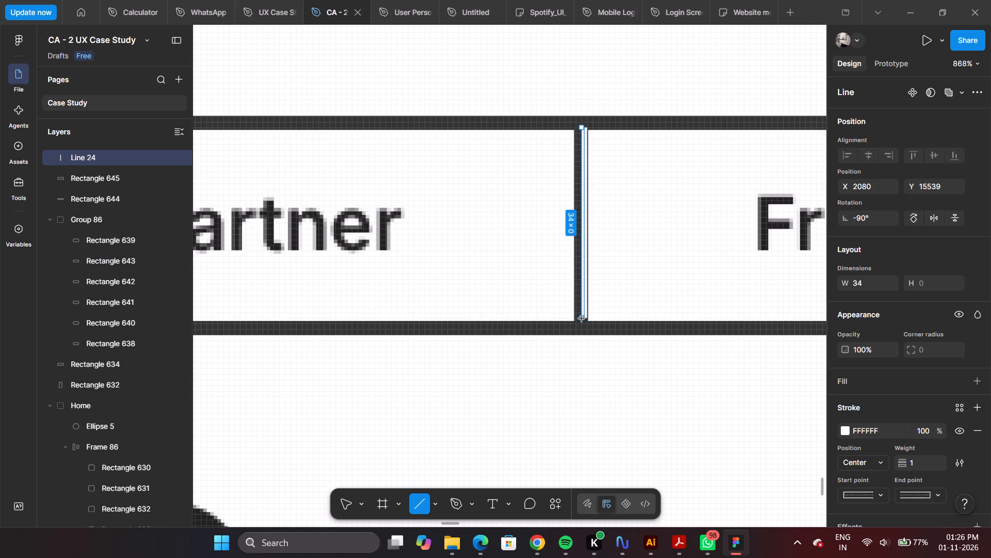
{"action": "left_click_drag", "start_coordinate": [582, 319], "coordinate": [583, 322]}
Set the divider line's stroke weight to 2 and shift it over the traced Partner–Friends divider.
{"action": "scroll", "coordinate": [592, 285], "scroll_direction": "up", "scroll_amount": 5, "text": "ctrl"}
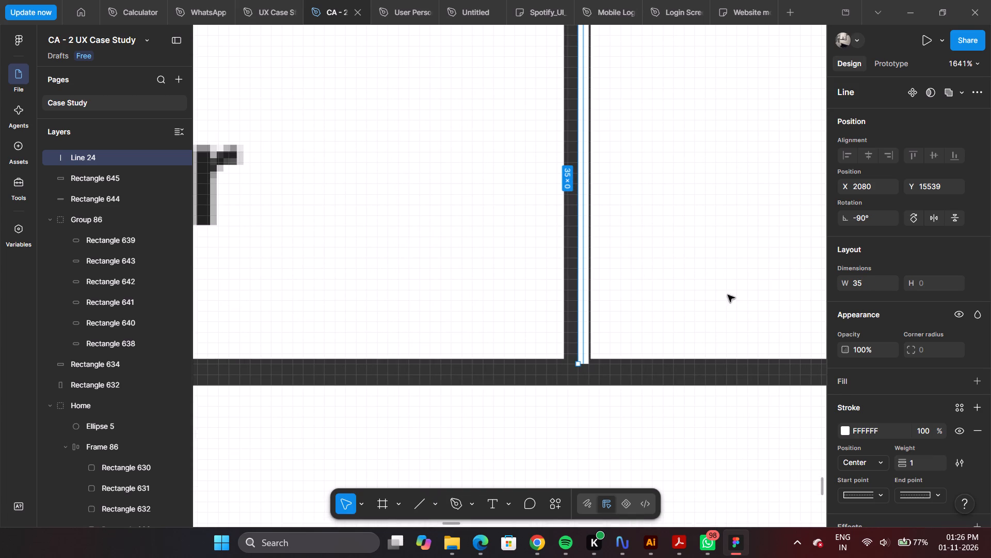
{"action": "left_click", "coordinate": [930, 463]}
{"action": "key", "text": "Up"}
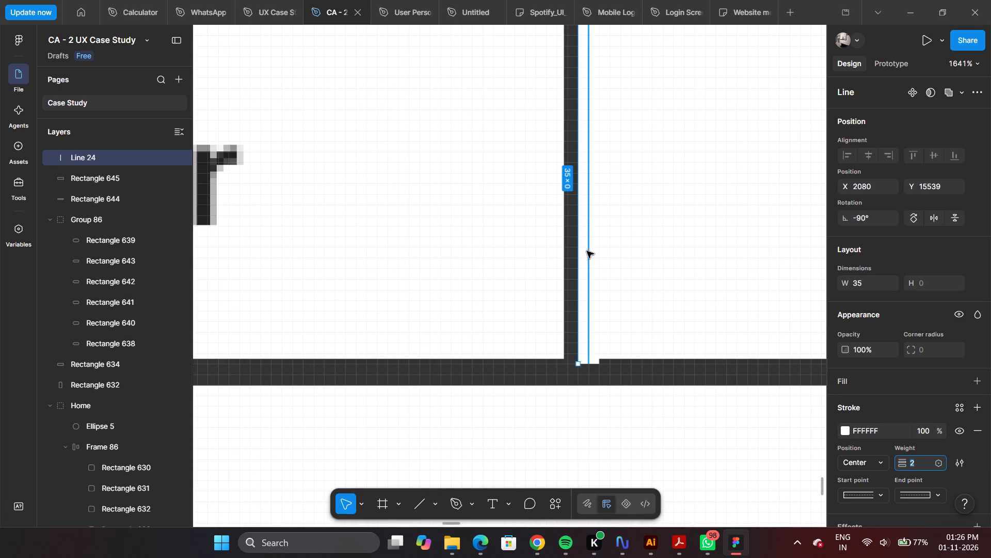
{"action": "left_click_drag", "start_coordinate": [587, 251], "coordinate": [578, 251]}
{"action": "scroll", "coordinate": [580, 244], "scroll_direction": "down", "scroll_amount": 9, "text": "ctrl"}
{"action": "scroll", "coordinate": [578, 211], "scroll_direction": "up", "scroll_amount": 4, "text": "ctrl"}
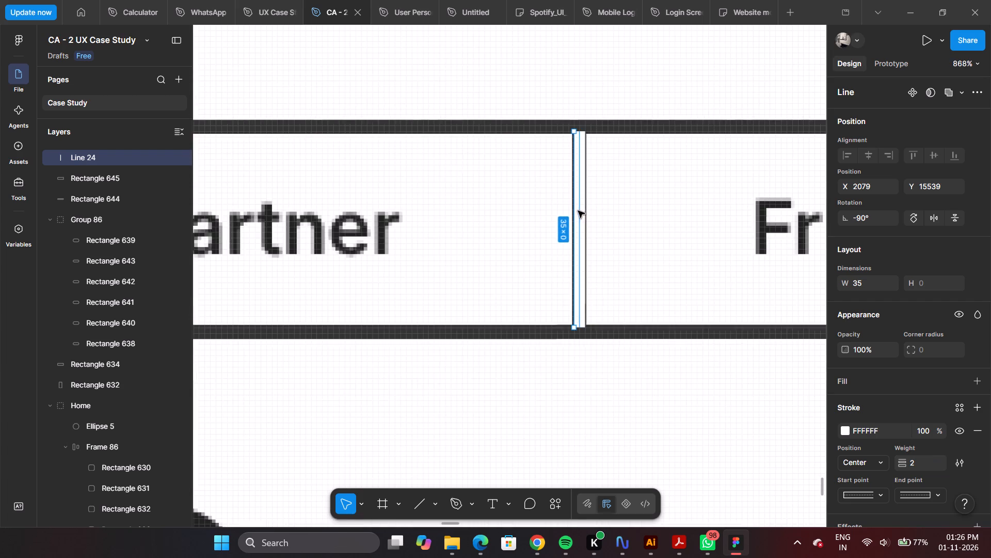
{"action": "scroll", "coordinate": [583, 130], "scroll_direction": "up", "scroll_amount": 7, "text": "ctrl"}
{"action": "scroll", "coordinate": [582, 130], "scroll_direction": "down", "scroll_amount": 8, "text": "ctrl"}
{"action": "scroll", "coordinate": [581, 185], "scroll_direction": "up", "scroll_amount": 4, "text": "ctrl"}
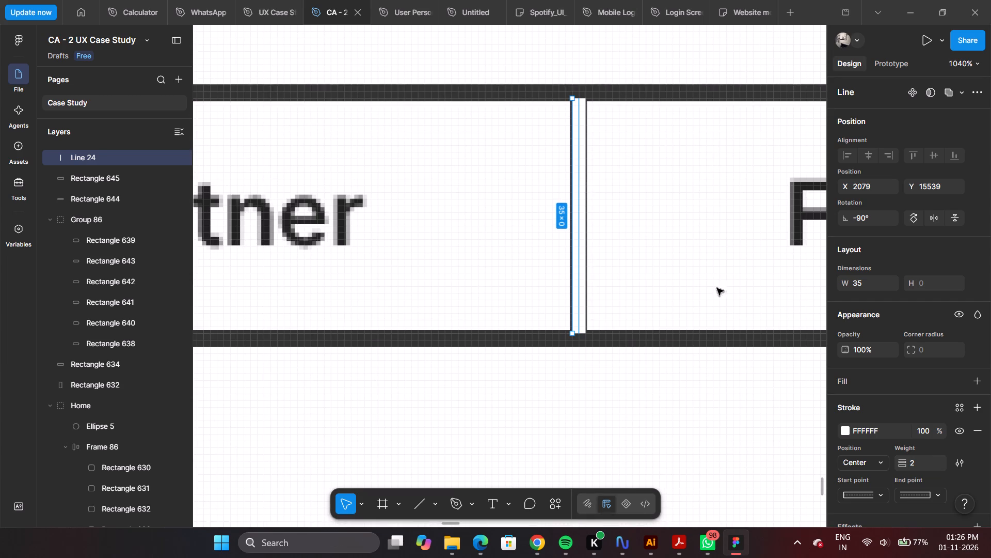
Set the divider line's stroke to 333333, sampled from the segment bar's dark border.
{"action": "left_click", "coordinate": [843, 432]}
{"action": "left_click", "coordinate": [688, 387]}
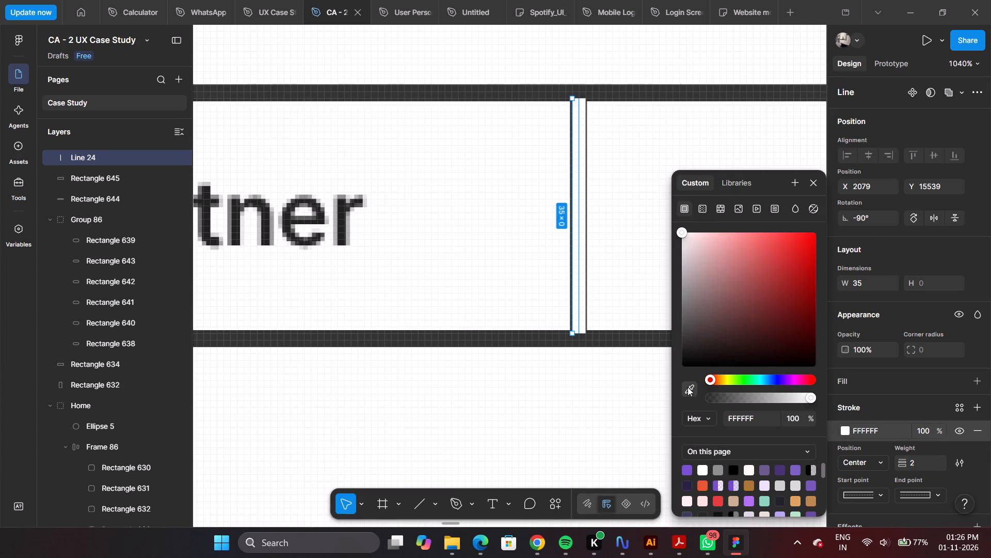
{"action": "left_click", "coordinate": [528, 338]}
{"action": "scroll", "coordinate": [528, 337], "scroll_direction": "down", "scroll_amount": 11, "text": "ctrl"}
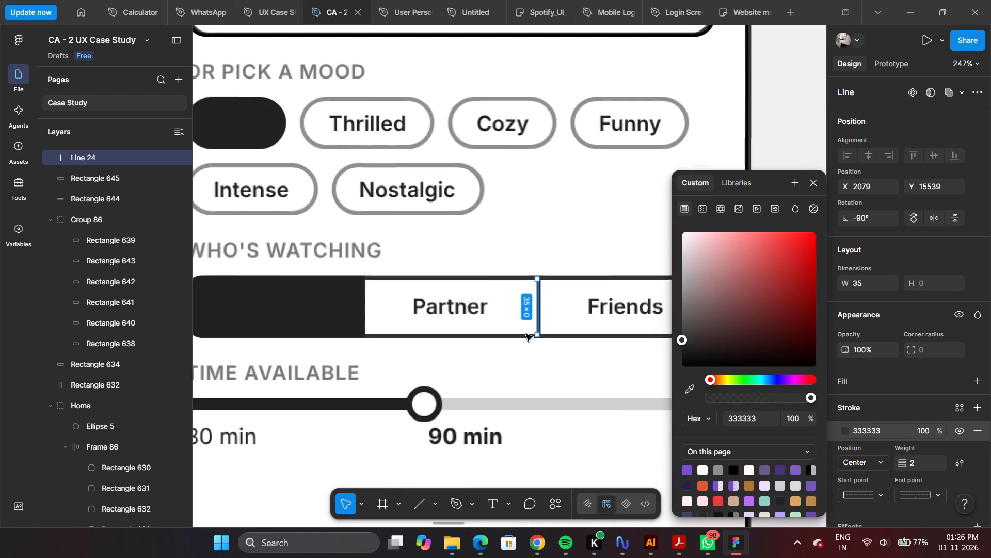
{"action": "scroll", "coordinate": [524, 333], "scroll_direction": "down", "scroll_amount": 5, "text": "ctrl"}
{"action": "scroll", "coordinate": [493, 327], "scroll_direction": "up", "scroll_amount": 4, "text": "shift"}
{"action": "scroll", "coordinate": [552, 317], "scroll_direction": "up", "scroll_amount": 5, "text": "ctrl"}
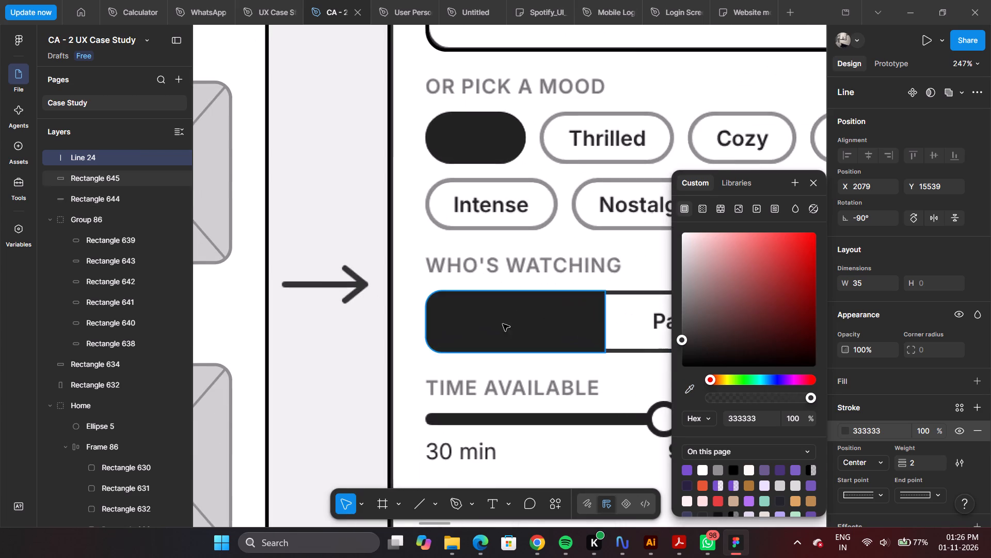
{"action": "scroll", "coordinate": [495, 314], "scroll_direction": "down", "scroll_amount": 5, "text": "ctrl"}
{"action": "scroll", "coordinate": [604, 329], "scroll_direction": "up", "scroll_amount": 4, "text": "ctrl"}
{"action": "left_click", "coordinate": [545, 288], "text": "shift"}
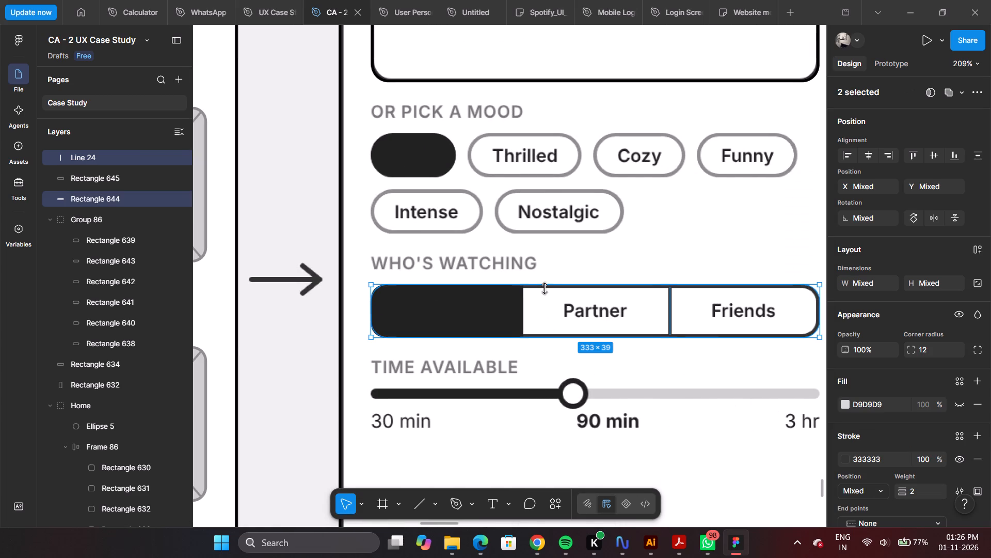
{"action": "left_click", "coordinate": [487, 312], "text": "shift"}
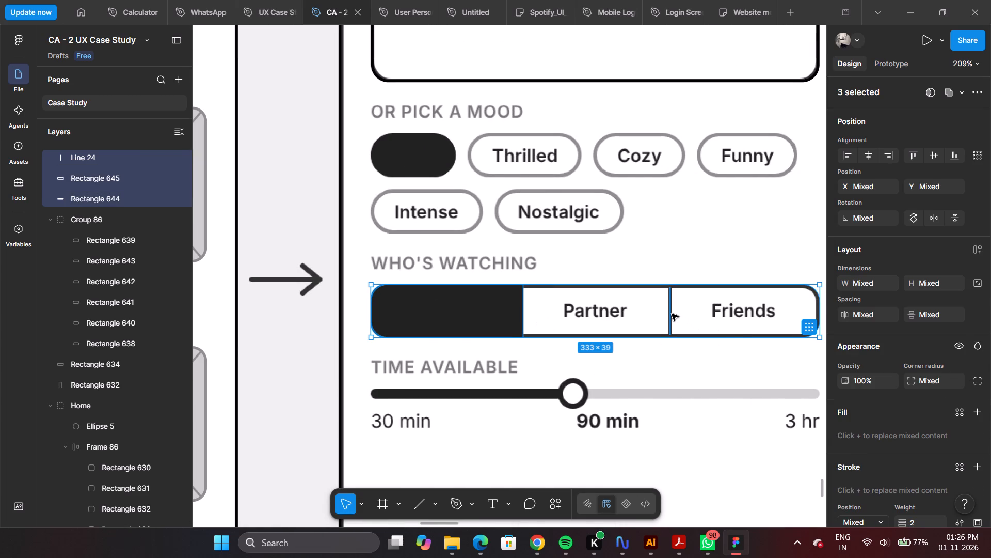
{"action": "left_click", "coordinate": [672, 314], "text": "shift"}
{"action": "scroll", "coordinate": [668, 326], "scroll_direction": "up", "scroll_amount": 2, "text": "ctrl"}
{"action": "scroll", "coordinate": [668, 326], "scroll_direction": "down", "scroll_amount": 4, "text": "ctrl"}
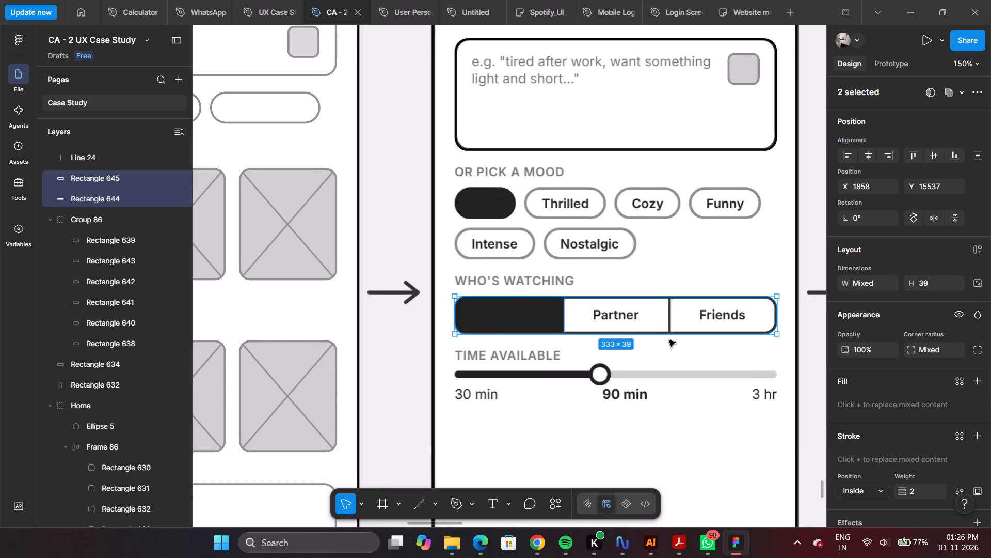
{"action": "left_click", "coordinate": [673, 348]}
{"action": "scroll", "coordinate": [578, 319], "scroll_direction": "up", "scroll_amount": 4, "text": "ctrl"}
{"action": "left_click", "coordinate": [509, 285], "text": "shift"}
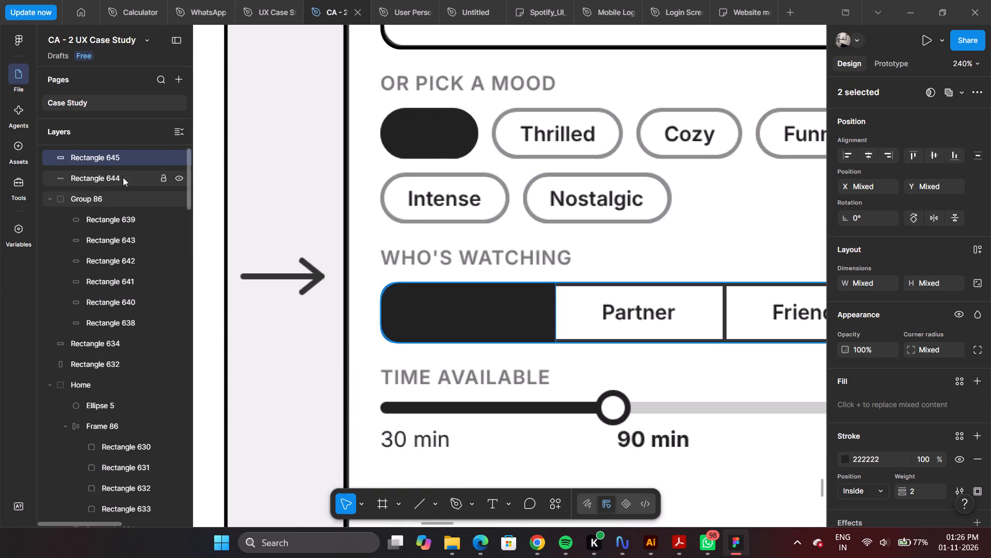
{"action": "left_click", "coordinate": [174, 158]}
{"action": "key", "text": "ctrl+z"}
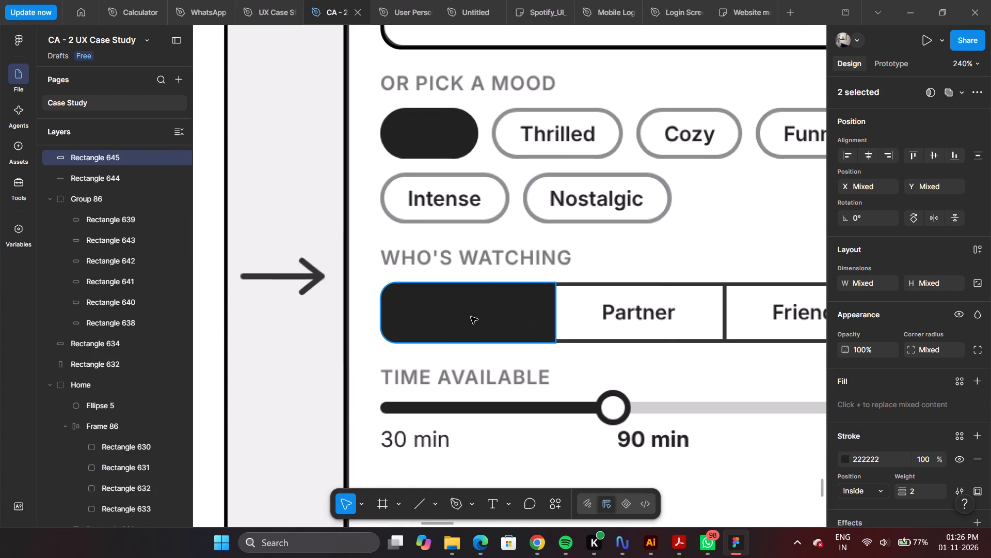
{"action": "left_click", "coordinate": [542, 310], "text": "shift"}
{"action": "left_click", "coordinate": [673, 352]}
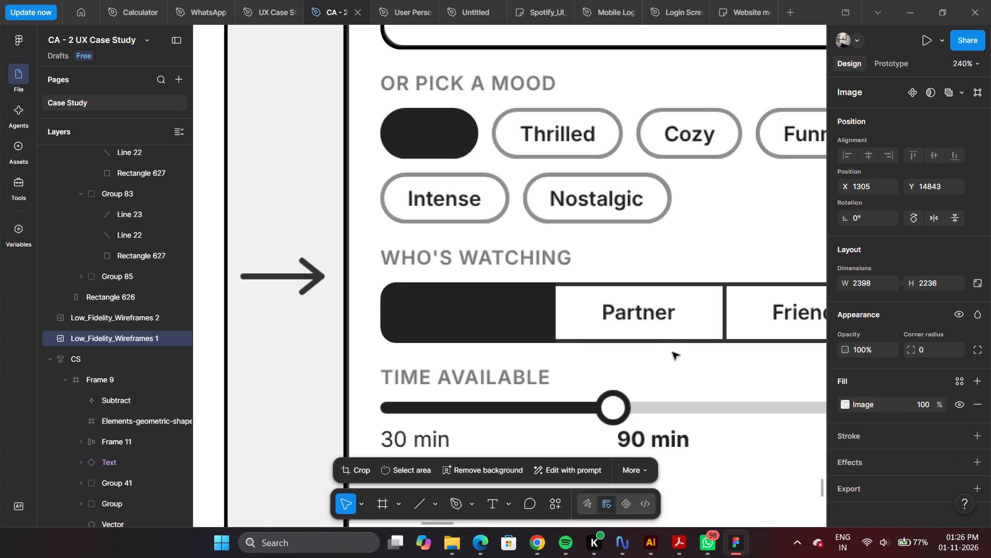
Group the Who's Watching outline, the filled Solo rectangle and the divider line together.
{"action": "scroll", "coordinate": [148, 246], "scroll_direction": "up", "scroll_amount": 8}
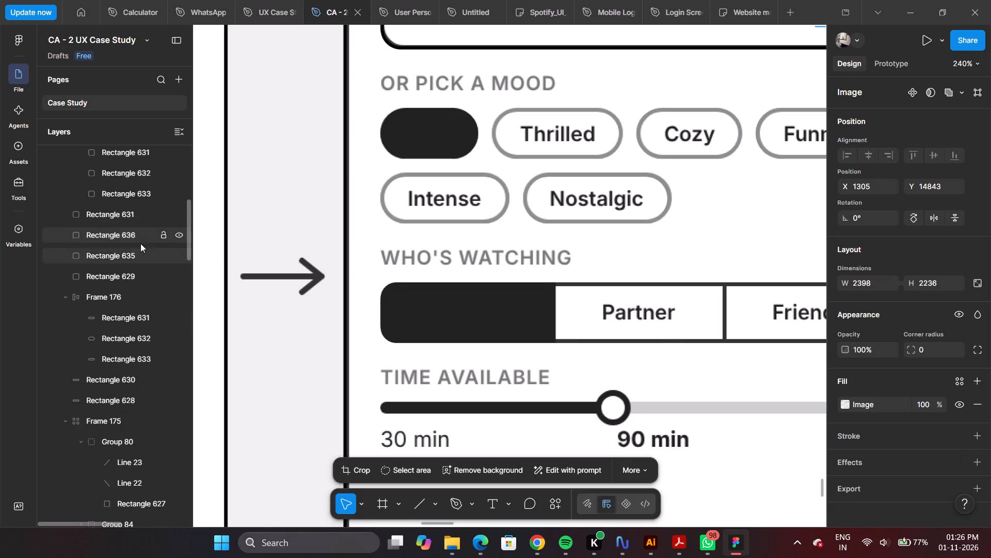
{"action": "scroll", "coordinate": [140, 243], "scroll_direction": "up", "scroll_amount": 17}
{"action": "scroll", "coordinate": [130, 193], "scroll_direction": "up", "scroll_amount": 4}
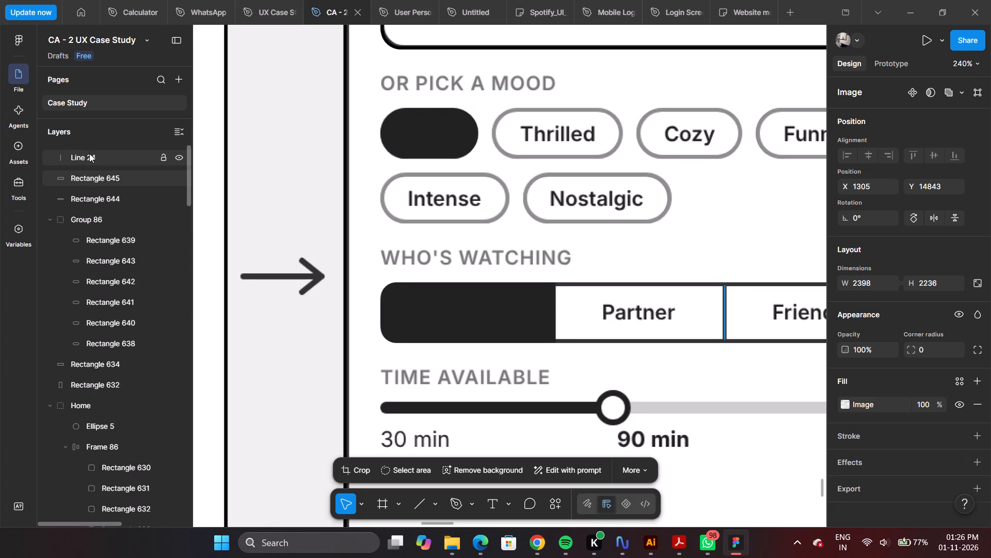
{"action": "left_click", "coordinate": [95, 198]}
{"action": "left_click", "coordinate": [88, 181], "text": "shift"}
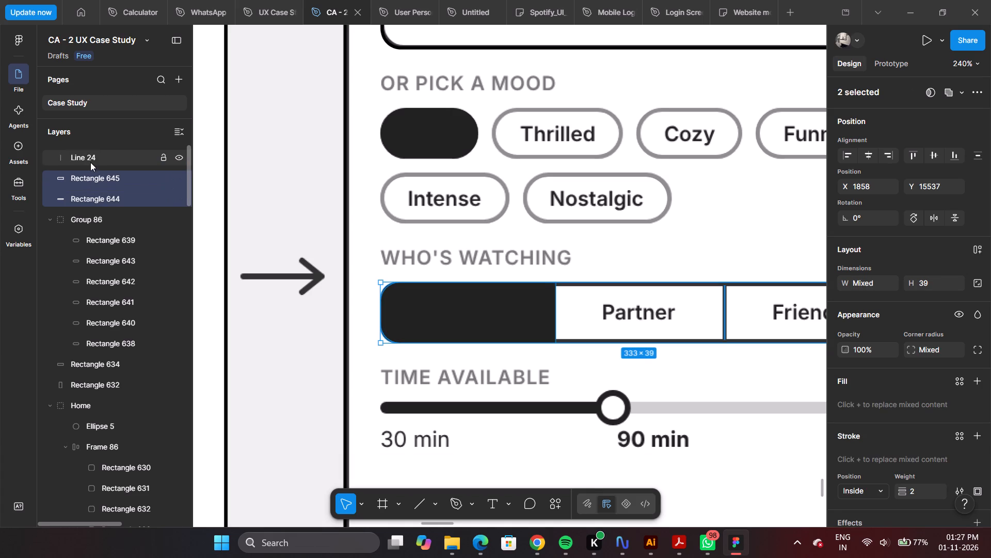
{"action": "left_click", "coordinate": [90, 161], "text": "shift"}
{"action": "key", "text": "ctrl+g"}
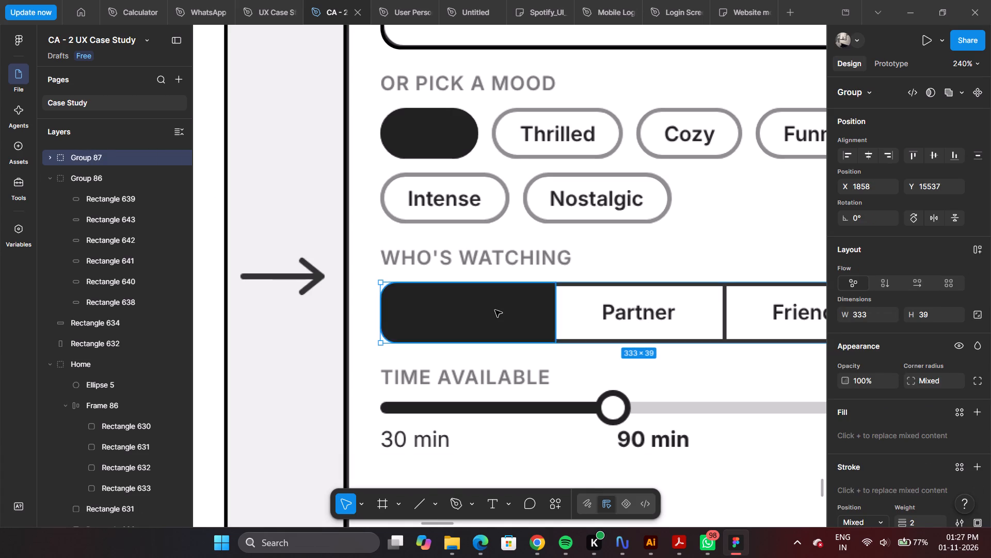
Examine the grouped Who's Watching bar and mood chips against the rest of the Mood & Context wireframe.
{"action": "scroll", "coordinate": [495, 310], "scroll_direction": "down", "scroll_amount": 6, "text": "ctrl"}
{"action": "scroll", "coordinate": [607, 322], "scroll_direction": "up", "scroll_amount": 5, "text": "ctrl"}
{"action": "scroll", "coordinate": [547, 294], "scroll_direction": "down", "scroll_amount": 5, "text": "ctrl"}
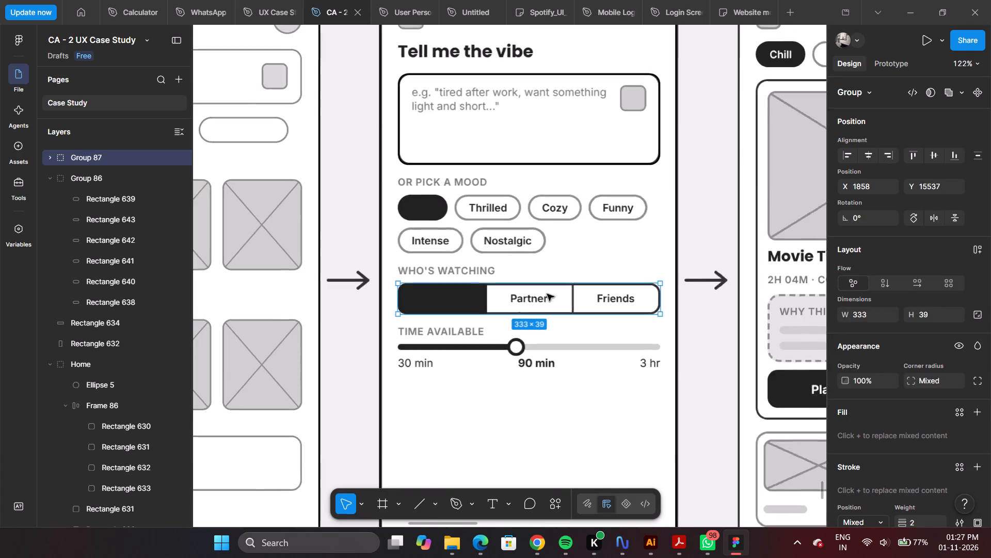
{"action": "scroll", "coordinate": [547, 294], "scroll_direction": "up", "scroll_amount": 4, "text": "ctrl"}
{"action": "scroll", "coordinate": [627, 299], "scroll_direction": "down", "scroll_amount": 4, "text": "ctrl"}
{"action": "scroll", "coordinate": [517, 297], "scroll_direction": "down", "scroll_amount": 2, "text": "ctrl"}
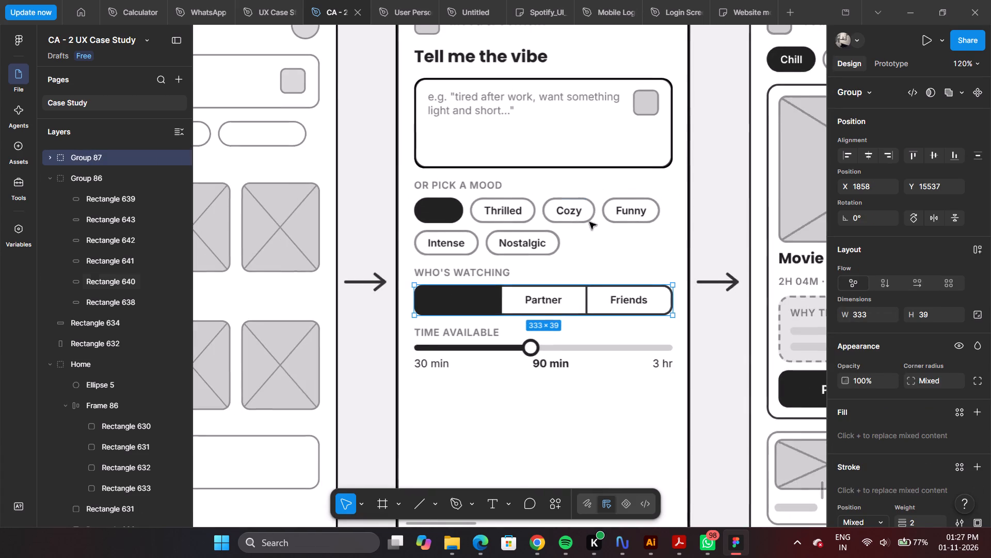
{"action": "scroll", "coordinate": [588, 202], "scroll_direction": "up", "scroll_amount": 5, "text": "ctrl"}
{"action": "left_click", "coordinate": [582, 230]}
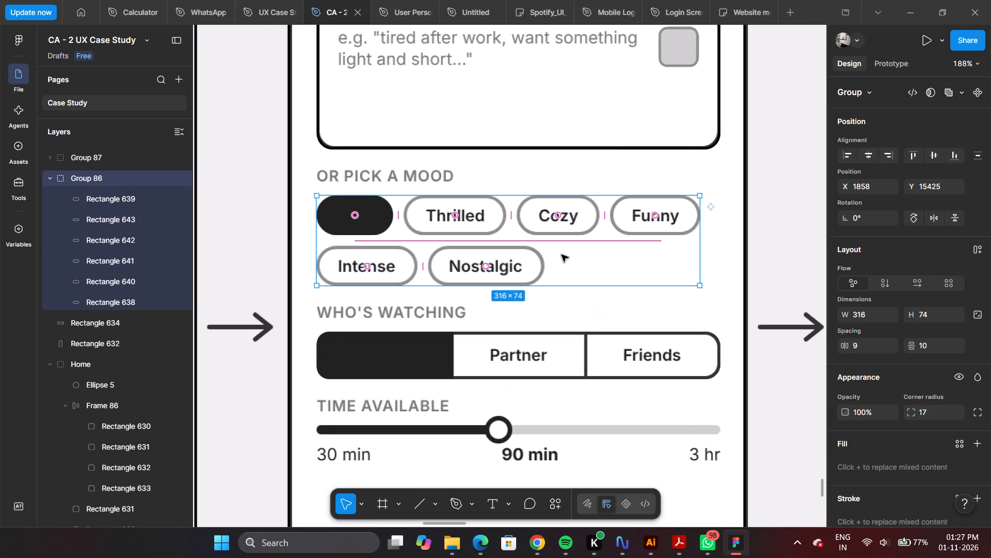
{"action": "scroll", "coordinate": [206, 216], "scroll_direction": "down", "scroll_amount": 5, "text": "ctrl"}
{"action": "scroll", "coordinate": [510, 221], "scroll_direction": "down", "scroll_amount": 7, "text": "ctrl"}
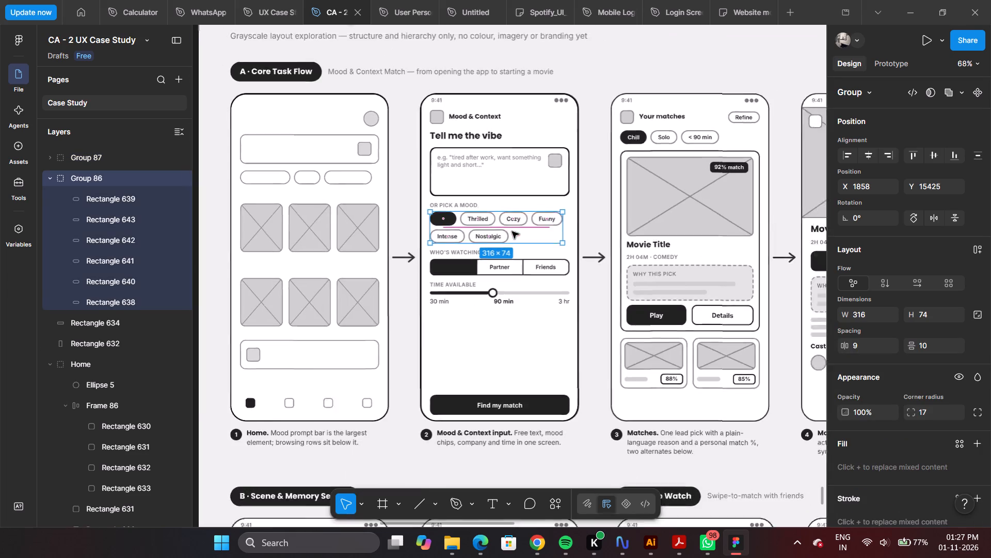
{"action": "scroll", "coordinate": [512, 231], "scroll_direction": "down", "scroll_amount": 2, "text": "ctrl"}
{"action": "scroll", "coordinate": [520, 159], "scroll_direction": "up", "scroll_amount": 4, "text": "ctrl"}
{"action": "left_click", "coordinate": [100, 158]}
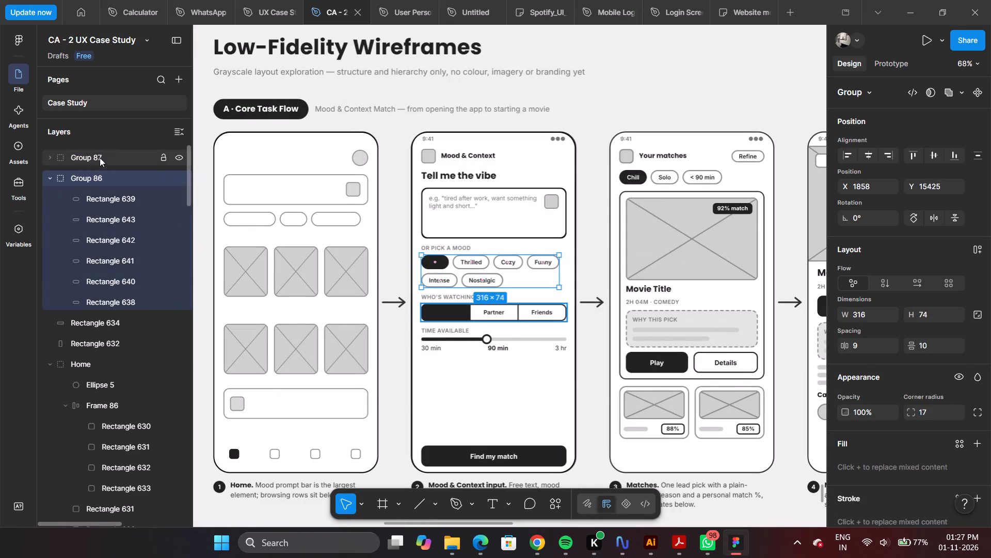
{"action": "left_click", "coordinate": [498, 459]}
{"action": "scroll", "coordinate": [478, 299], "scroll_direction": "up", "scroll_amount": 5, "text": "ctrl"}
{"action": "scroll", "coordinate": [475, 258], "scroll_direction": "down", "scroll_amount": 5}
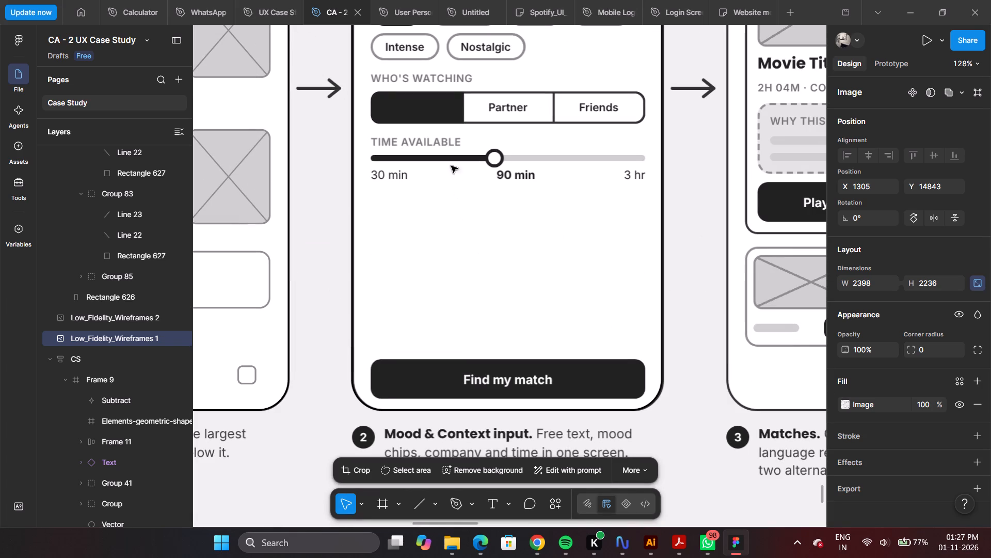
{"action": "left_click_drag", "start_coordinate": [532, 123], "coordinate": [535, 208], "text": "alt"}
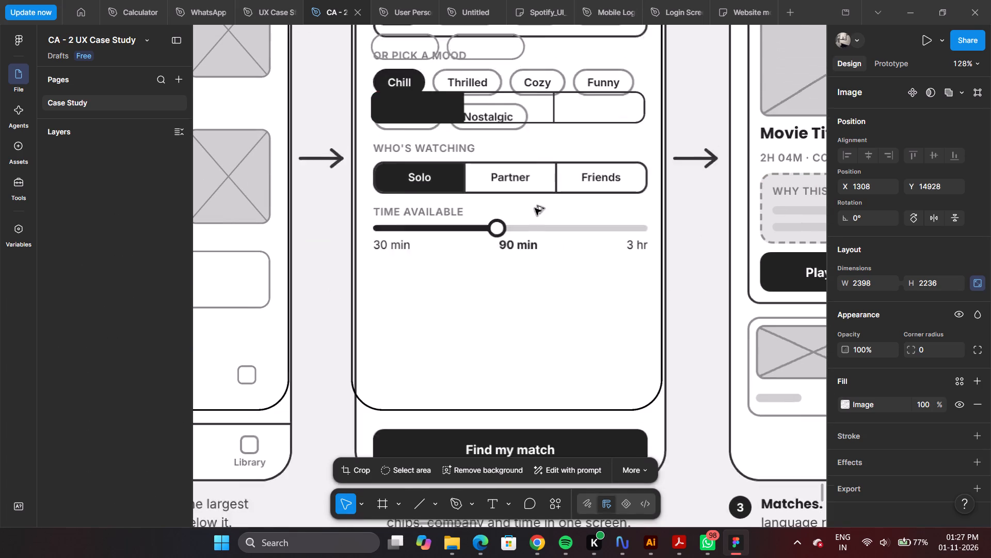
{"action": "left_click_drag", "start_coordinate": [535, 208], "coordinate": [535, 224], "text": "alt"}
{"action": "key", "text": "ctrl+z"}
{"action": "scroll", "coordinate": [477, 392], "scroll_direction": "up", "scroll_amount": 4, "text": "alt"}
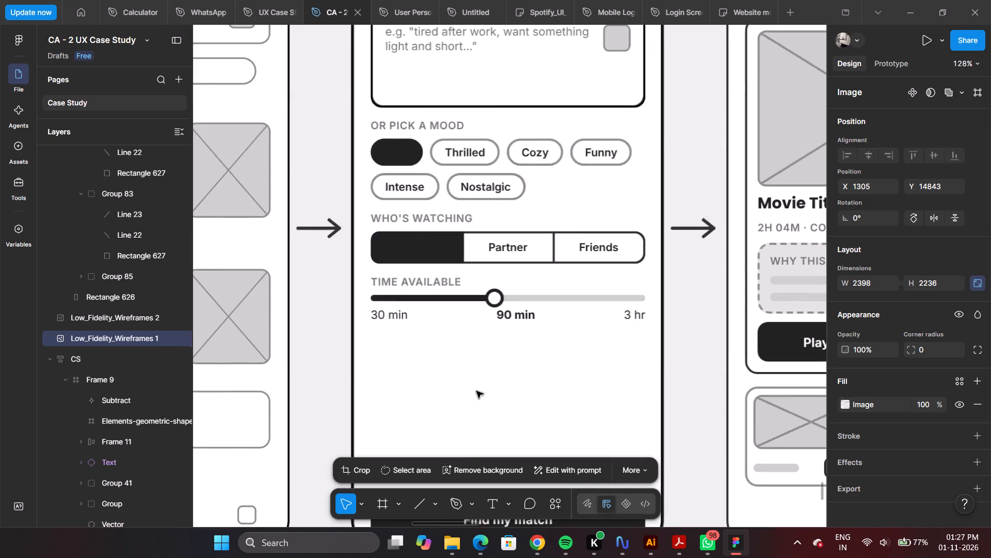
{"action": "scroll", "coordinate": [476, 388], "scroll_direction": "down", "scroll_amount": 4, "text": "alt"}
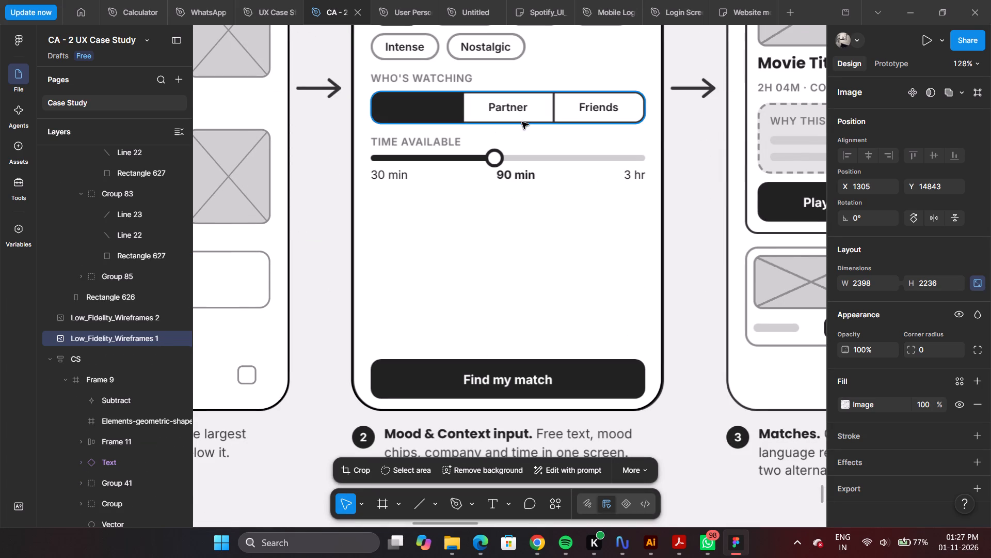
Duplicate the Who's Watching outline rectangle and place the copy over the Find my match button, aligned with its side edges.
{"action": "left_click", "coordinate": [522, 122], "text": "ctrl"}
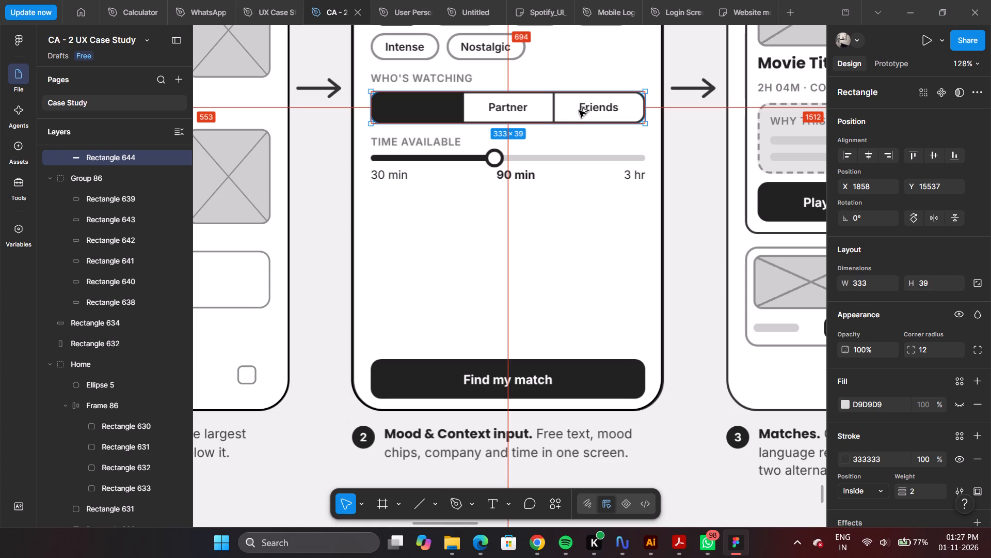
{"action": "left_click_drag", "start_coordinate": [569, 111], "coordinate": [571, 377], "text": "alt"}
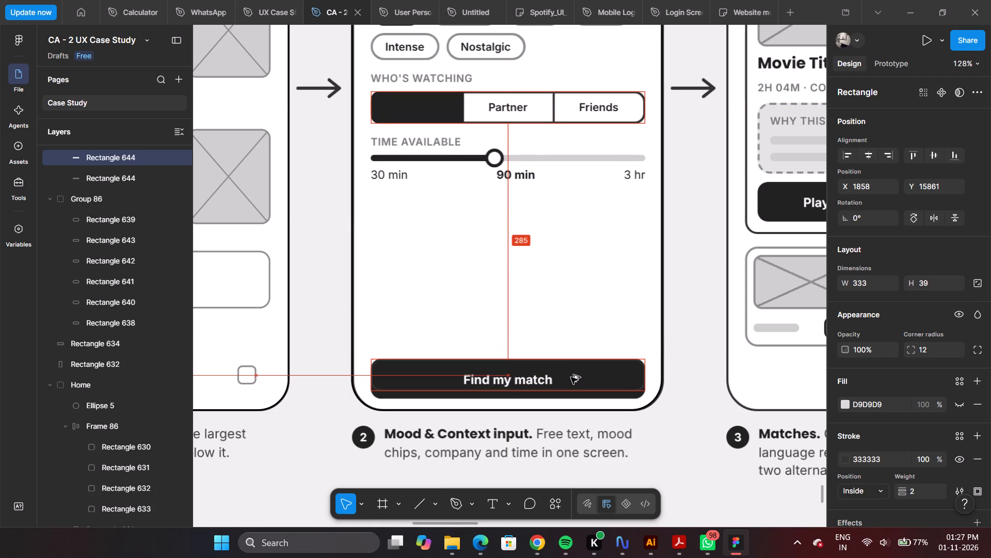
{"action": "left_click_drag", "start_coordinate": [571, 377], "coordinate": [571, 378], "text": "alt"}
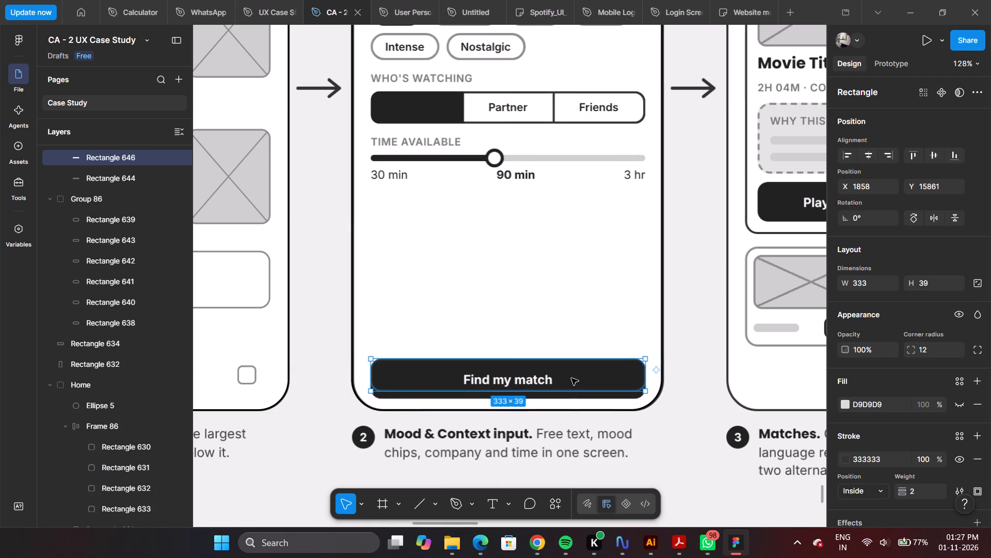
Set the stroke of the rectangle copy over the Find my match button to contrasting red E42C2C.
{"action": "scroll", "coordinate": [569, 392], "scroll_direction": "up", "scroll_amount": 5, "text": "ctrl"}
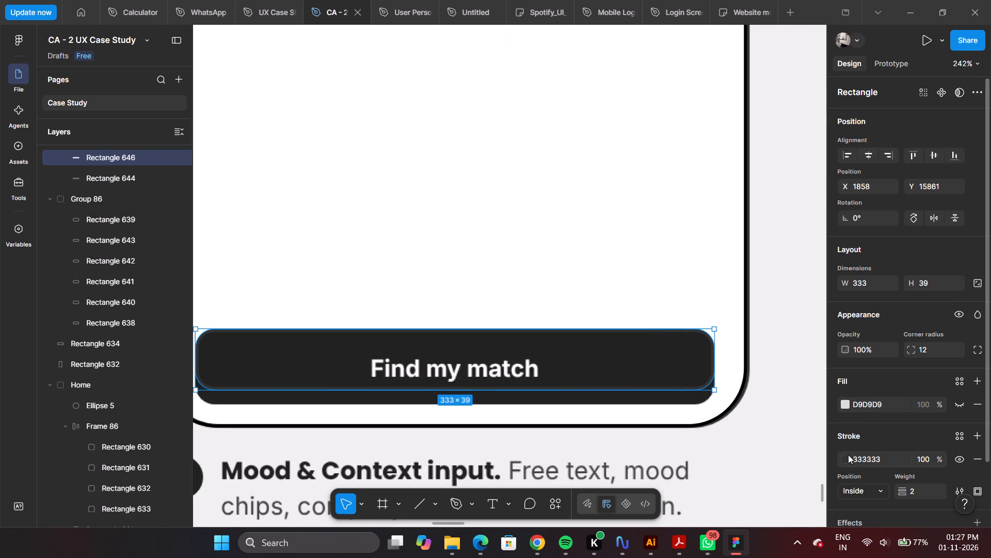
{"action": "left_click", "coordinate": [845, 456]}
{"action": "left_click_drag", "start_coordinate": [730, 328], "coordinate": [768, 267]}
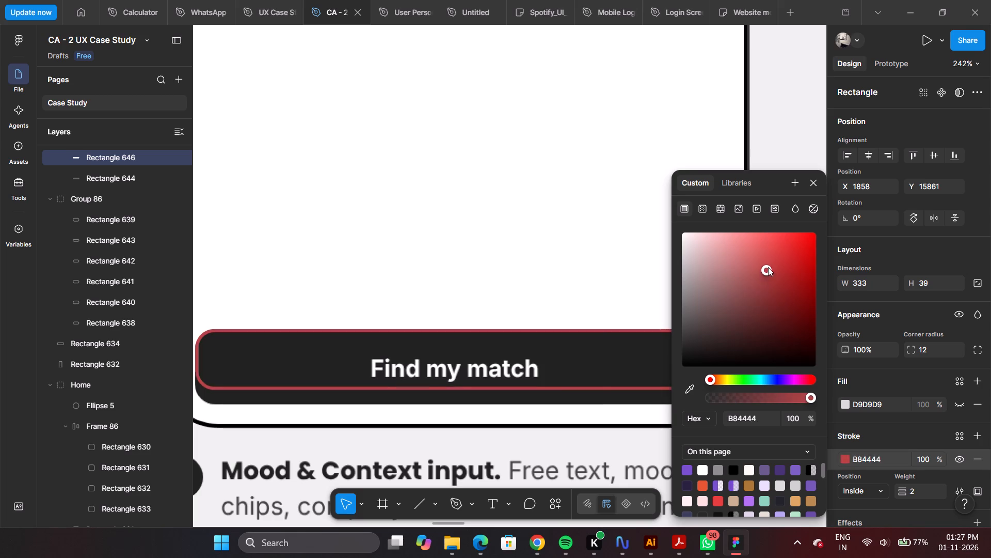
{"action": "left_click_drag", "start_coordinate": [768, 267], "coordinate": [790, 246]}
Extend the rectangle copy downward to a height of 49 so it reaches the Find my match button's lower edge.
{"action": "scroll", "coordinate": [506, 286], "scroll_direction": "down", "scroll_amount": 4, "text": "ctrl"}
{"action": "scroll", "coordinate": [481, 359], "scroll_direction": "up", "scroll_amount": 9, "text": "ctrl"}
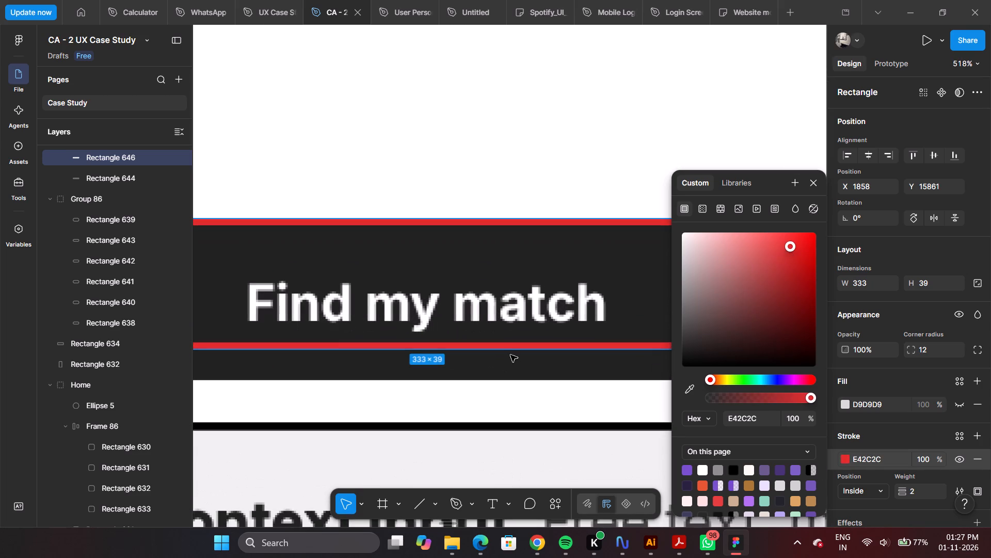
{"action": "left_click_drag", "start_coordinate": [504, 351], "coordinate": [503, 377]}
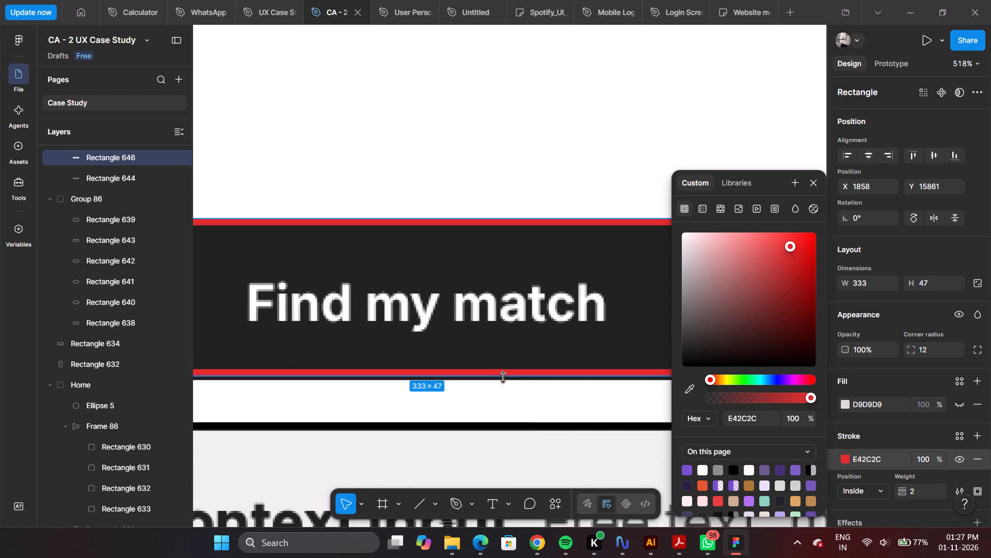
{"action": "left_click_drag", "start_coordinate": [503, 377], "coordinate": [503, 379]}
{"action": "scroll", "coordinate": [521, 394], "scroll_direction": "up", "scroll_amount": 8, "text": "ctrl"}
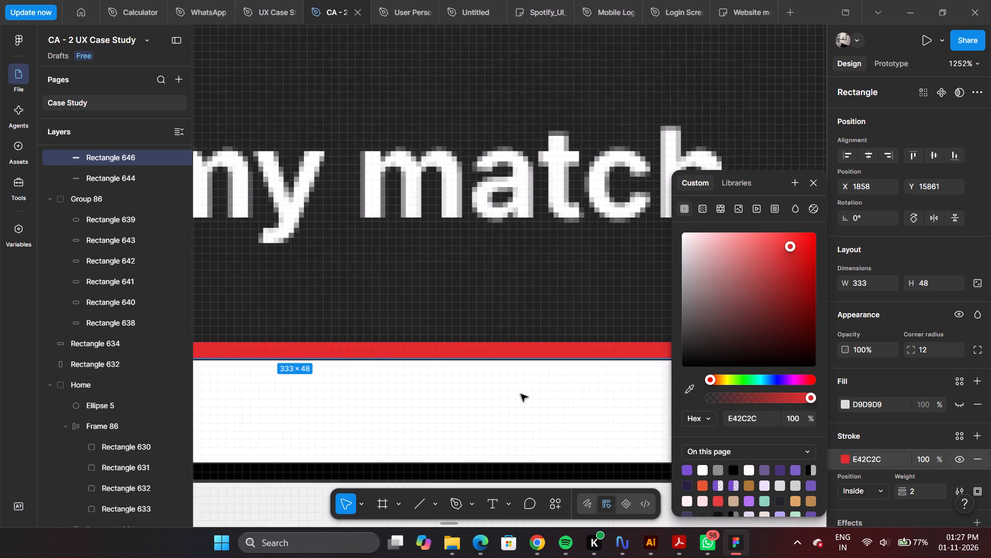
{"action": "left_click", "coordinate": [517, 361]}
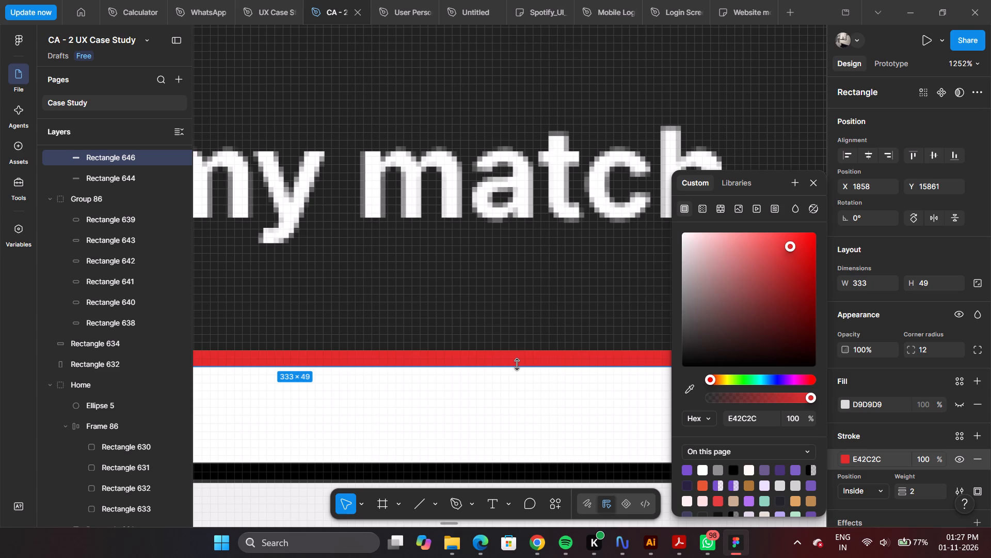
Examine how the red outline fits the edges and rounded corners of the Find my match button.
{"action": "scroll", "coordinate": [517, 363], "scroll_direction": "down", "scroll_amount": 15, "text": "ctrl"}
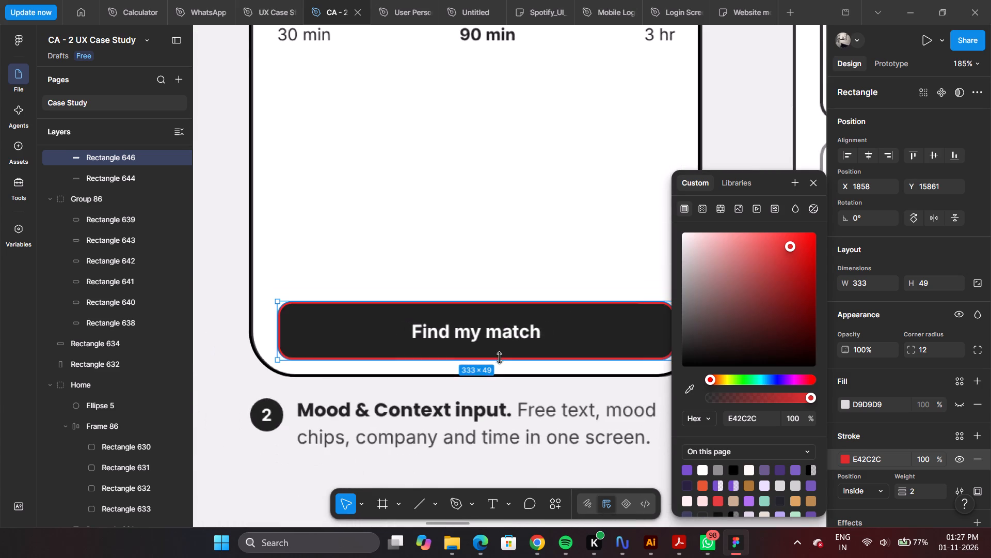
{"action": "scroll", "coordinate": [499, 355], "scroll_direction": "down", "scroll_amount": 10, "text": "ctrl"}
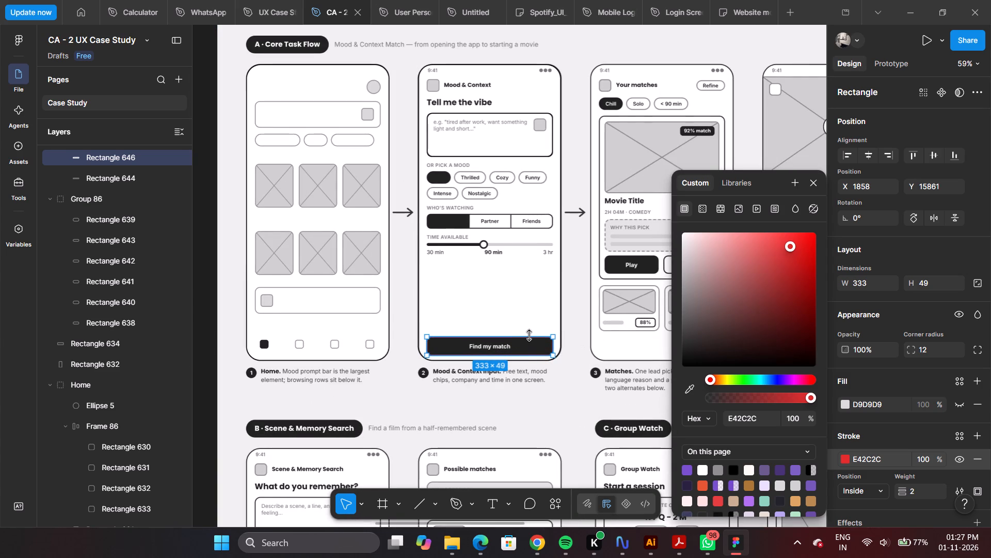
{"action": "scroll", "coordinate": [441, 367], "scroll_direction": "up", "scroll_amount": 10, "text": "ctrl"}
{"action": "scroll", "coordinate": [335, 292], "scroll_direction": "up", "scroll_amount": 12, "text": "ctrl"}
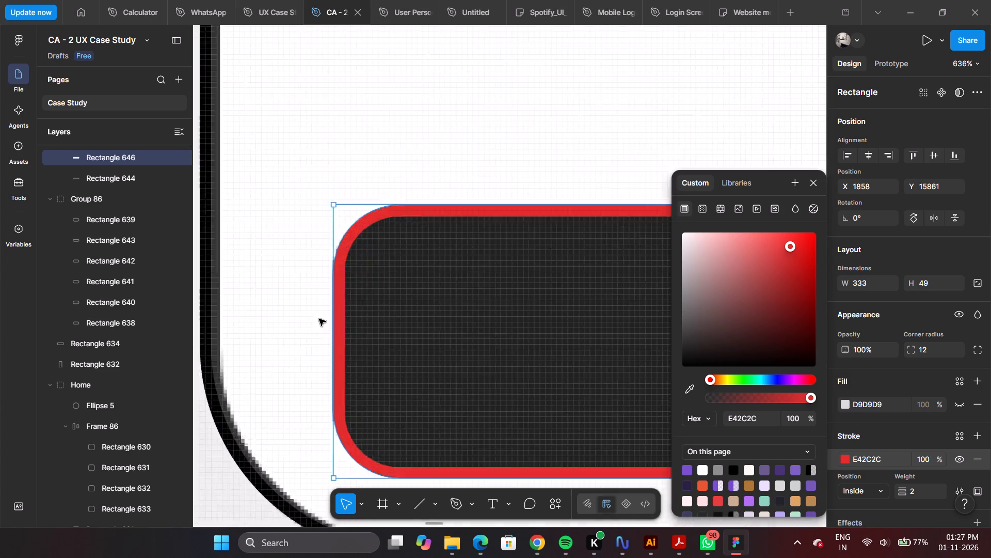
{"action": "scroll", "coordinate": [319, 319], "scroll_direction": "up", "scroll_amount": 6, "text": "ctrl"}
{"action": "scroll", "coordinate": [341, 322], "scroll_direction": "down", "scroll_amount": 19, "text": "ctrl"}
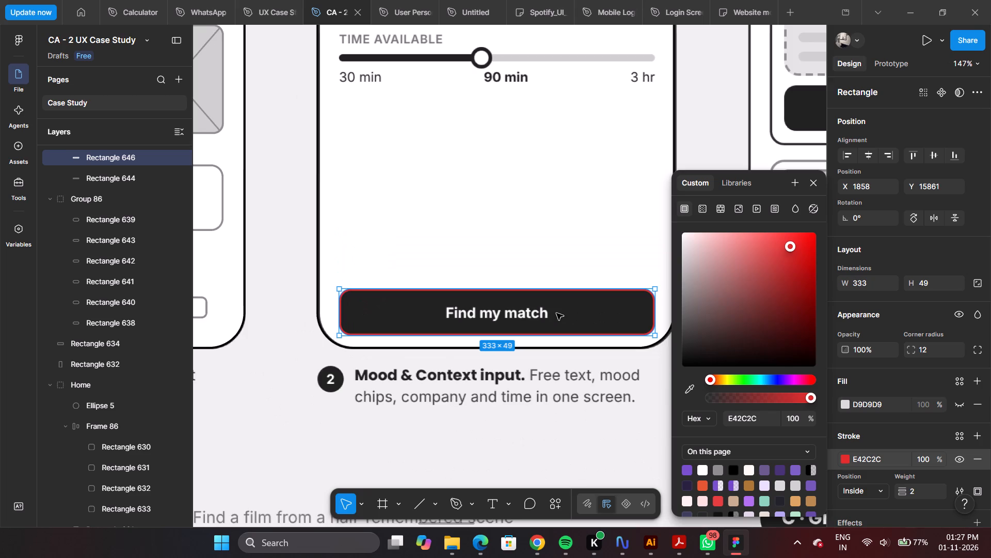
{"action": "scroll", "coordinate": [626, 305], "scroll_direction": "up", "scroll_amount": 5, "text": "ctrl"}
{"action": "scroll", "coordinate": [486, 296], "scroll_direction": "down", "scroll_amount": 5, "text": "ctrl"}
{"action": "scroll", "coordinate": [614, 296], "scroll_direction": "up", "scroll_amount": 5, "text": "ctrl"}
{"action": "scroll", "coordinate": [539, 295], "scroll_direction": "up", "scroll_amount": 5, "text": "ctrl"}
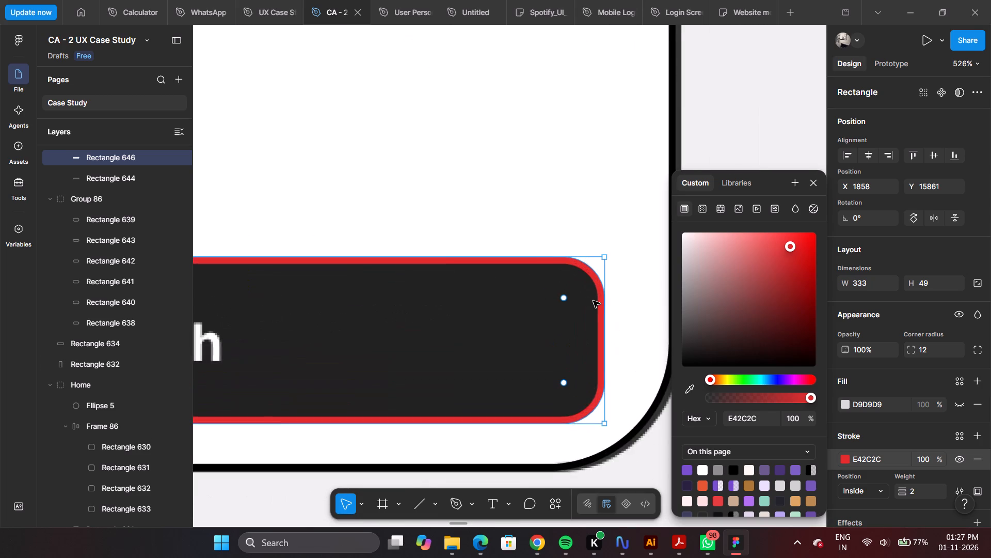
{"action": "scroll", "coordinate": [594, 301], "scroll_direction": "up", "scroll_amount": 5, "text": "ctrl"}
Set the button rectangle's stroke and fill to 222222, sampled from the Find my match button, and make the fill visible.
{"action": "left_click", "coordinate": [847, 459]}
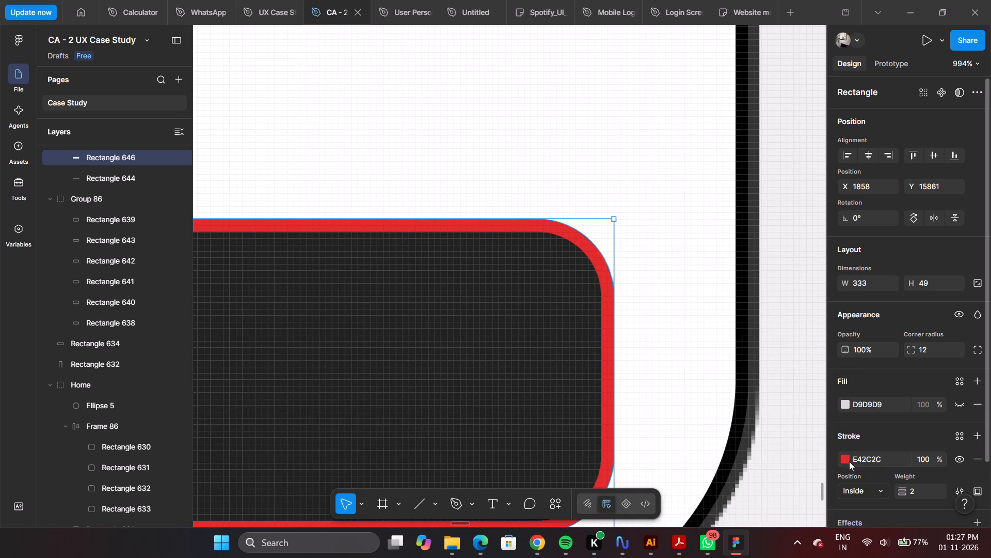
{"action": "left_click", "coordinate": [849, 461]}
{"action": "left_click", "coordinate": [688, 388]}
{"action": "left_click", "coordinate": [506, 364]}
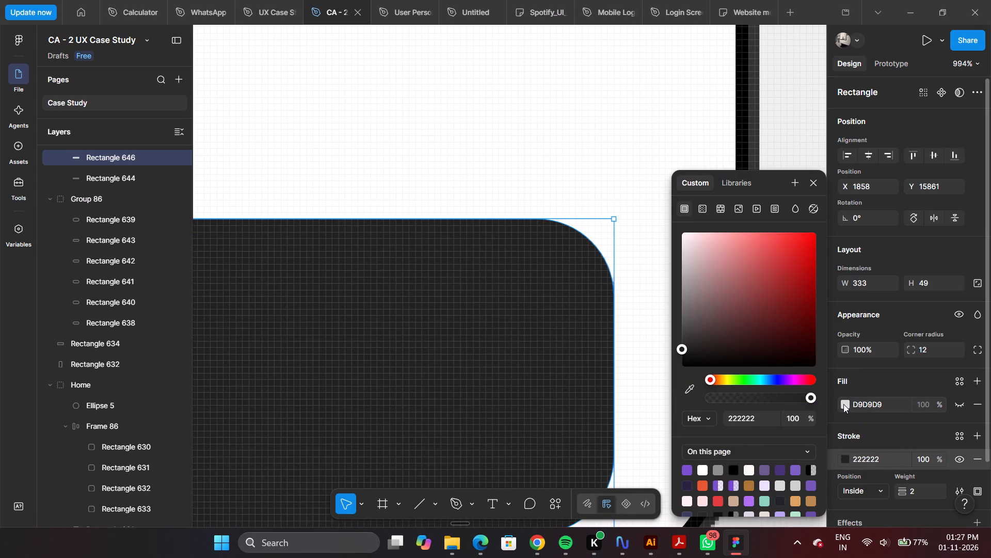
{"action": "left_click", "coordinate": [843, 404]}
{"action": "left_click", "coordinate": [695, 388]}
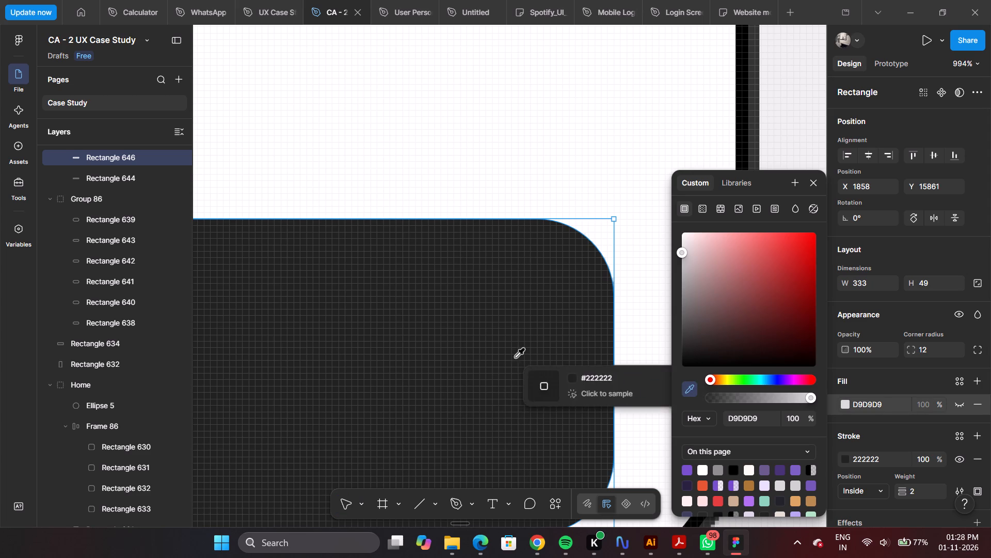
{"action": "left_click", "coordinate": [516, 357]}
{"action": "left_click", "coordinate": [955, 403]}
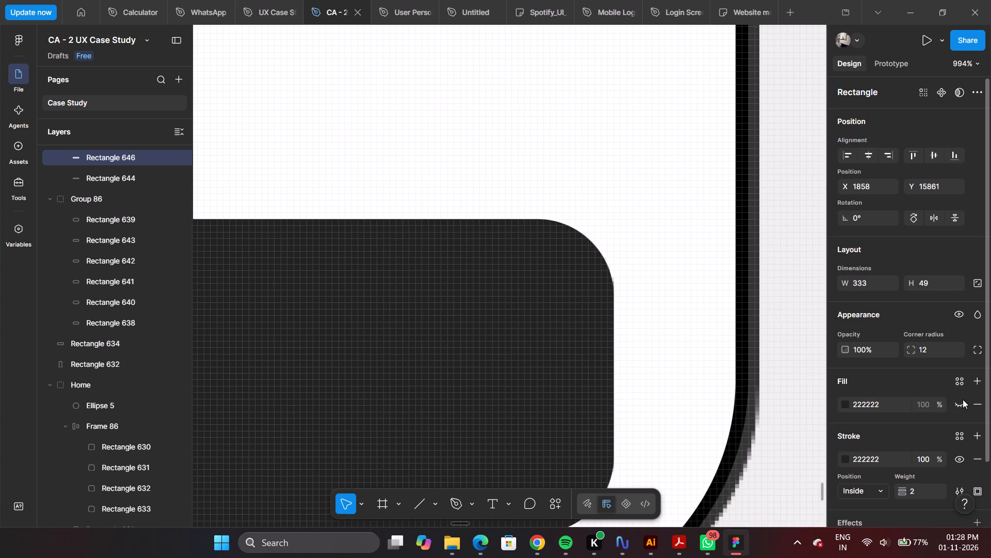
{"action": "left_click", "coordinate": [963, 399]}
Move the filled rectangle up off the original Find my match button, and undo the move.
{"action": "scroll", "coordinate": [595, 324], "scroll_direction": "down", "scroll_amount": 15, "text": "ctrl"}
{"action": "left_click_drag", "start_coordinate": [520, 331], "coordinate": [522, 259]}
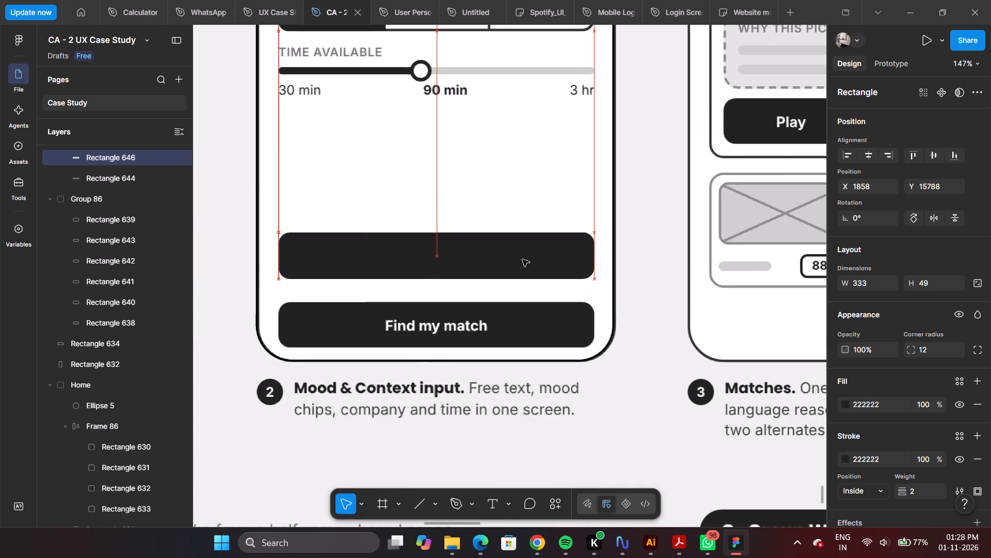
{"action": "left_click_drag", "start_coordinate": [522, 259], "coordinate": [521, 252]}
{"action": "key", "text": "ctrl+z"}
Examine the Time Available slider and the remaining elements of the Mood & Context screen.
{"action": "scroll", "coordinate": [497, 260], "scroll_direction": "down", "scroll_amount": 8, "text": "ctrl"}
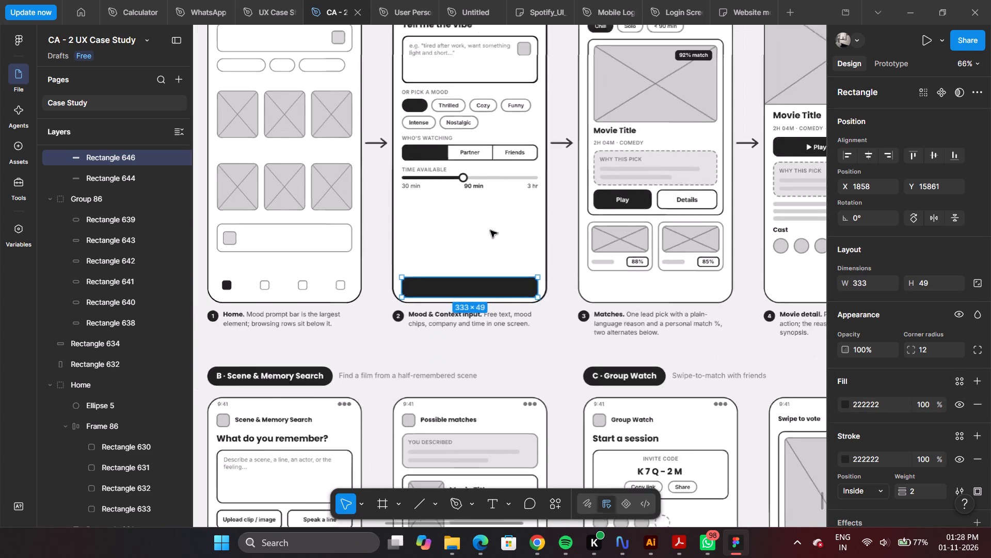
{"action": "scroll", "coordinate": [490, 230], "scroll_direction": "down", "scroll_amount": 2, "text": "ctrl"}
{"action": "scroll", "coordinate": [483, 213], "scroll_direction": "up", "scroll_amount": 9, "text": "ctrl"}
{"action": "scroll", "coordinate": [384, 160], "scroll_direction": "up", "scroll_amount": 6}
{"action": "scroll", "coordinate": [438, 305], "scroll_direction": "up", "scroll_amount": 6, "text": "ctrl"}
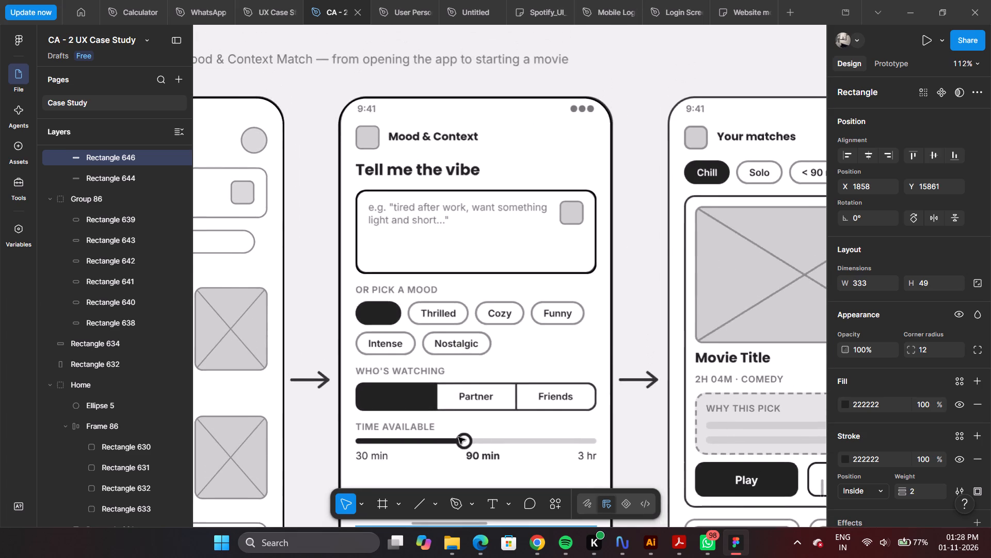
{"action": "scroll", "coordinate": [458, 439], "scroll_direction": "down", "scroll_amount": 6}
{"action": "scroll", "coordinate": [435, 219], "scroll_direction": "up", "scroll_amount": 6, "text": "ctrl"}
{"action": "scroll", "coordinate": [498, 233], "scroll_direction": "up", "scroll_amount": 4, "text": "ctrl"}
{"action": "scroll", "coordinate": [495, 239], "scroll_direction": "down", "scroll_amount": 5, "text": "ctrl"}
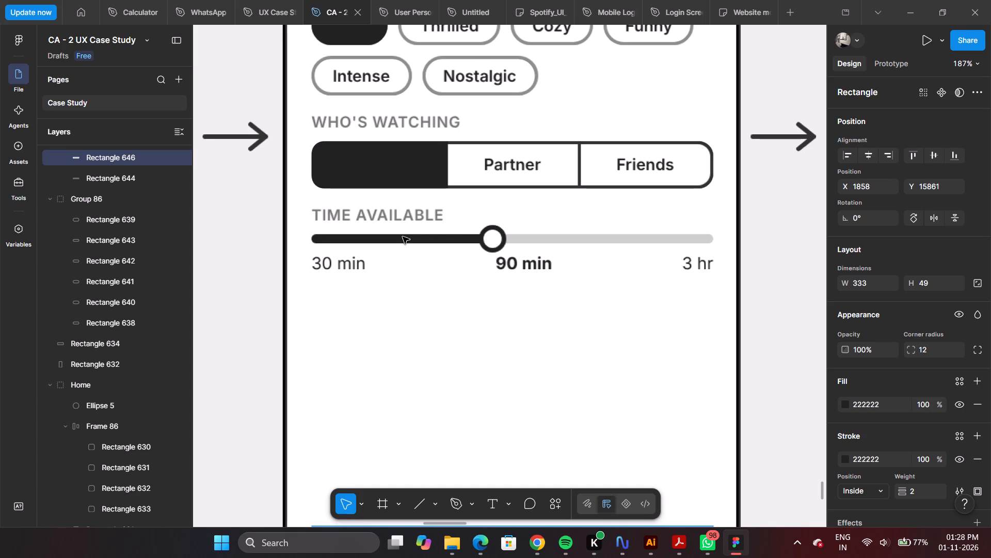
{"action": "scroll", "coordinate": [403, 237], "scroll_direction": "up", "scroll_amount": 1, "text": "ctrl"}
{"action": "scroll", "coordinate": [554, 237], "scroll_direction": "down", "scroll_amount": 5, "text": "ctrl"}
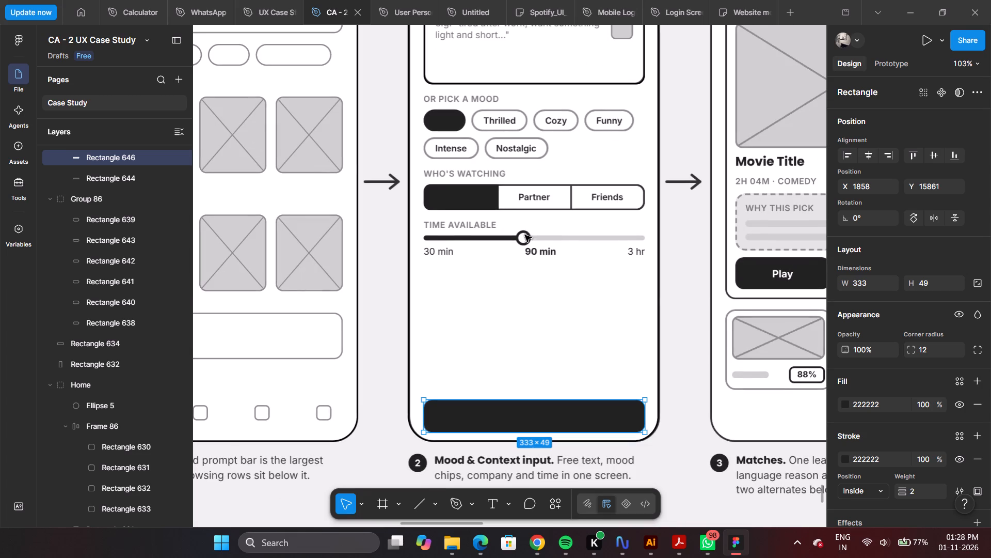
{"action": "scroll", "coordinate": [530, 226], "scroll_direction": "up", "scroll_amount": 4}
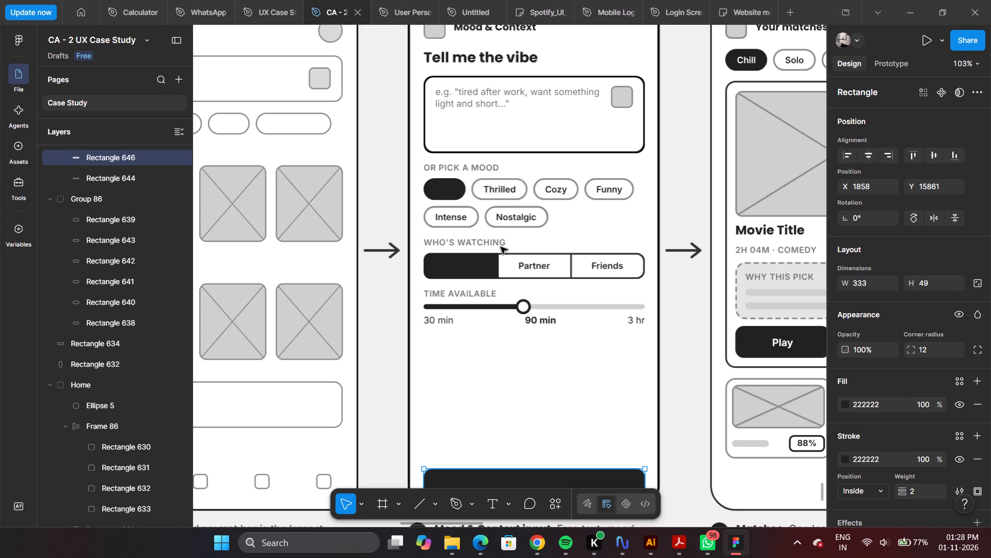
{"action": "scroll", "coordinate": [508, 300], "scroll_direction": "down", "scroll_amount": 3, "text": "ctrl"}
{"action": "scroll", "coordinate": [508, 300], "scroll_direction": "up", "scroll_amount": 1, "text": "ctrl"}
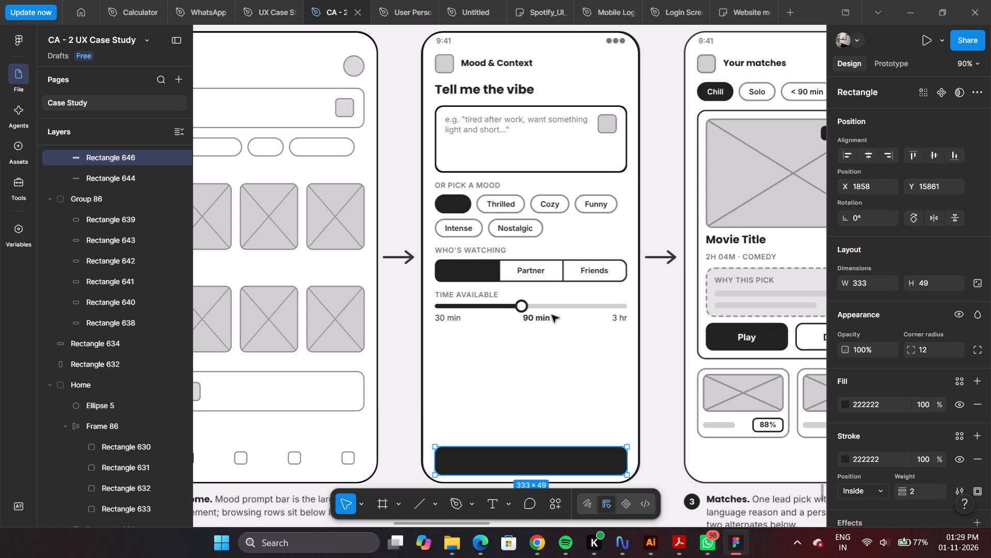
Review the Home and Mood & Context screens alongside the Matches screen and the other low-fidelity wireframes.
{"action": "scroll", "coordinate": [551, 318], "scroll_direction": "down", "scroll_amount": 2, "text": "ctrl"}
{"action": "scroll", "coordinate": [586, 366], "scroll_direction": "down", "scroll_amount": 1, "text": "ctrl"}
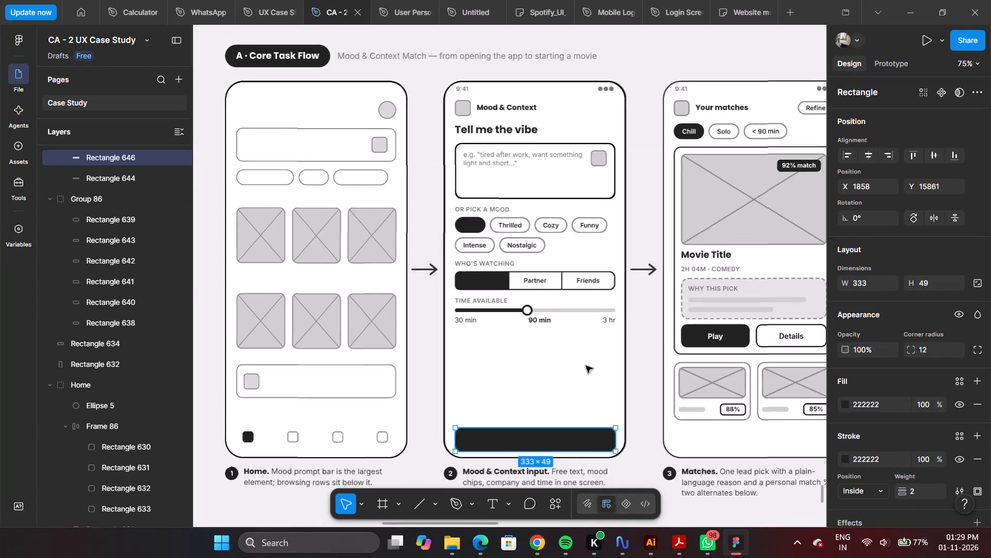
{"action": "scroll", "coordinate": [586, 366], "scroll_direction": "down", "scroll_amount": 3, "text": "ctrl"}
{"action": "scroll", "coordinate": [586, 365], "scroll_direction": "up", "scroll_amount": 3, "text": "ctrl"}
{"action": "scroll", "coordinate": [587, 332], "scroll_direction": "down", "scroll_amount": 4, "text": "ctrl"}
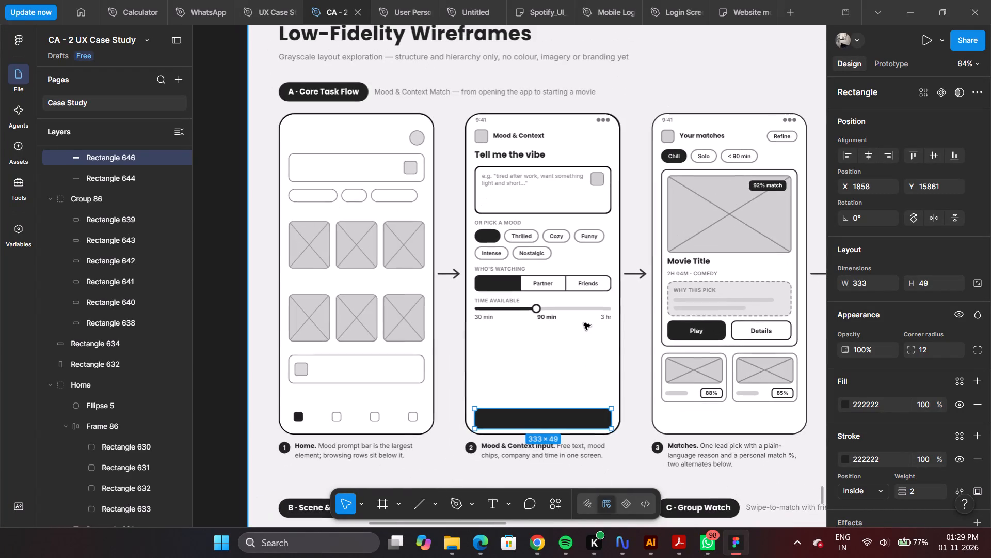
{"action": "scroll", "coordinate": [765, 272], "scroll_direction": "down", "scroll_amount": 4, "text": "ctrl"}
{"action": "scroll", "coordinate": [748, 257], "scroll_direction": "up", "scroll_amount": 3, "text": "ctrl"}
{"action": "scroll", "coordinate": [741, 268], "scroll_direction": "down", "scroll_amount": 4, "text": "ctrl"}
{"action": "scroll", "coordinate": [706, 272], "scroll_direction": "up", "scroll_amount": 2, "text": "ctrl"}
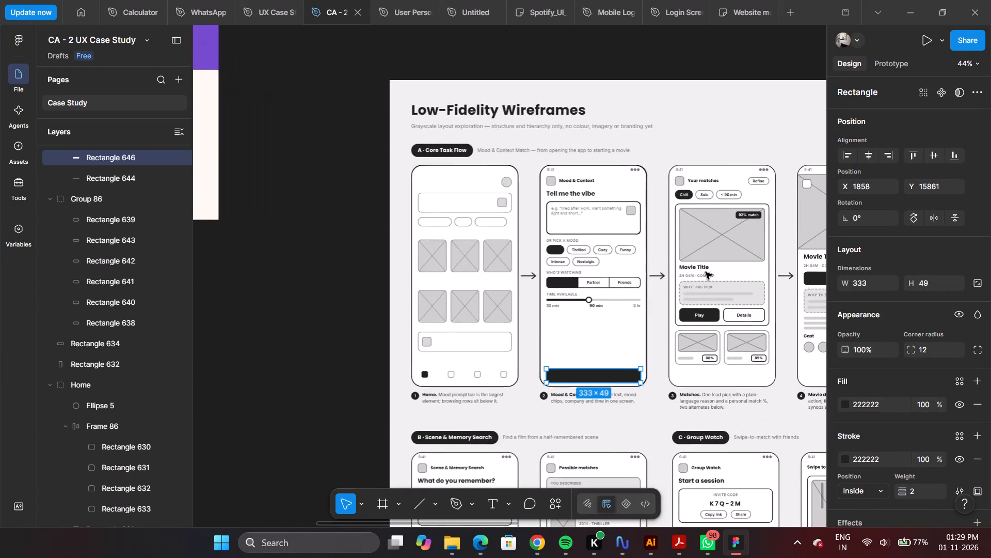
{"action": "scroll", "coordinate": [706, 272], "scroll_direction": "down", "scroll_amount": 2, "text": "ctrl"}
{"action": "scroll", "coordinate": [706, 272], "scroll_direction": "up", "scroll_amount": 2, "text": "ctrl"}
{"action": "scroll", "coordinate": [706, 272], "scroll_direction": "down", "scroll_amount": 2, "text": "ctrl"}
{"action": "scroll", "coordinate": [706, 272], "scroll_direction": "up", "scroll_amount": 2, "text": "ctrl"}
{"action": "scroll", "coordinate": [407, 374], "scroll_direction": "down", "scroll_amount": 4, "text": "ctrl"}
{"action": "scroll", "coordinate": [654, 273], "scroll_direction": "up", "scroll_amount": 5, "text": "ctrl"}
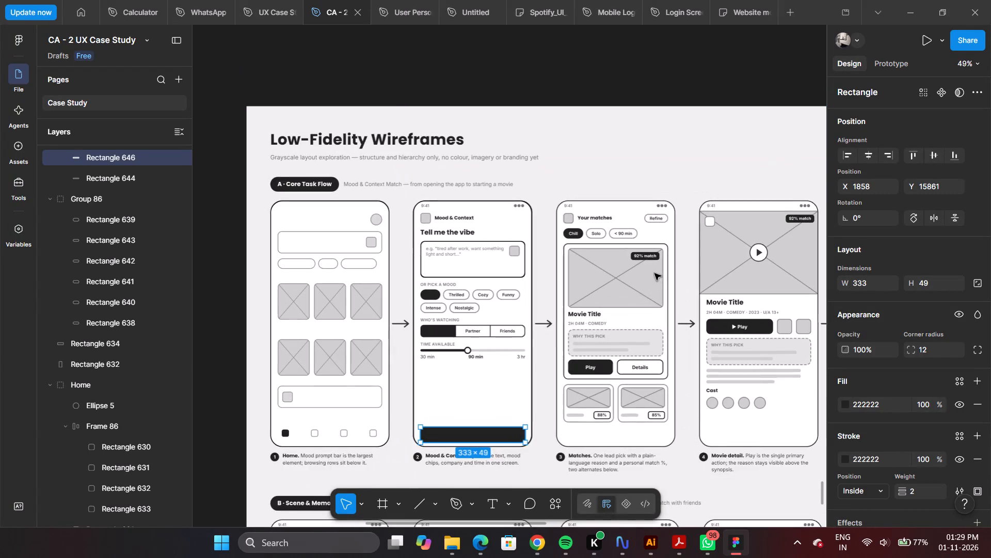
{"action": "scroll", "coordinate": [644, 284], "scroll_direction": "down", "scroll_amount": 4}
{"action": "scroll", "coordinate": [622, 258], "scroll_direction": "up", "scroll_amount": 5, "text": "ctrl"}
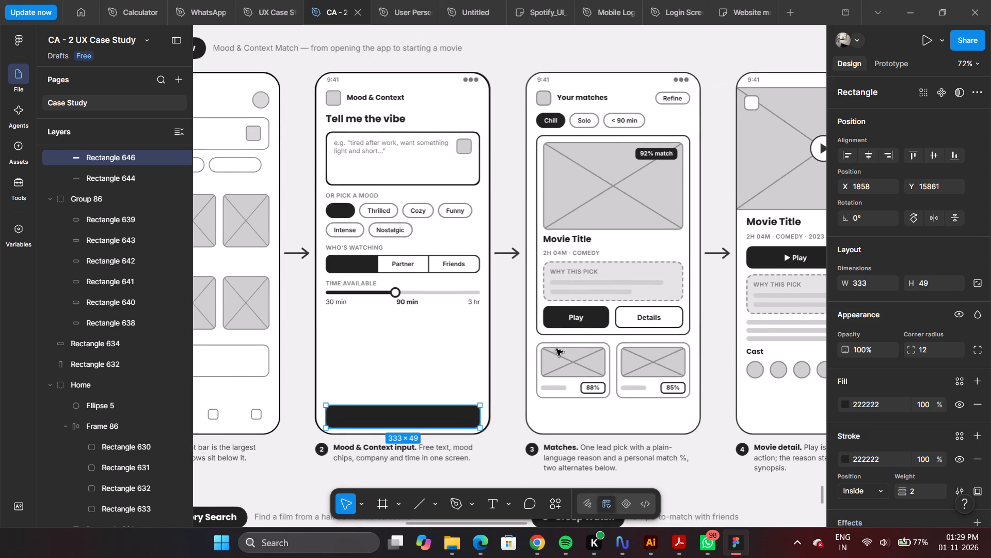
{"action": "scroll", "coordinate": [556, 349], "scroll_direction": "up", "scroll_amount": 3, "text": "ctrl"}
{"action": "scroll", "coordinate": [556, 342], "scroll_direction": "down", "scroll_amount": 1, "text": "ctrl"}
{"action": "scroll", "coordinate": [630, 243], "scroll_direction": "down", "scroll_amount": 2, "text": "ctrl"}
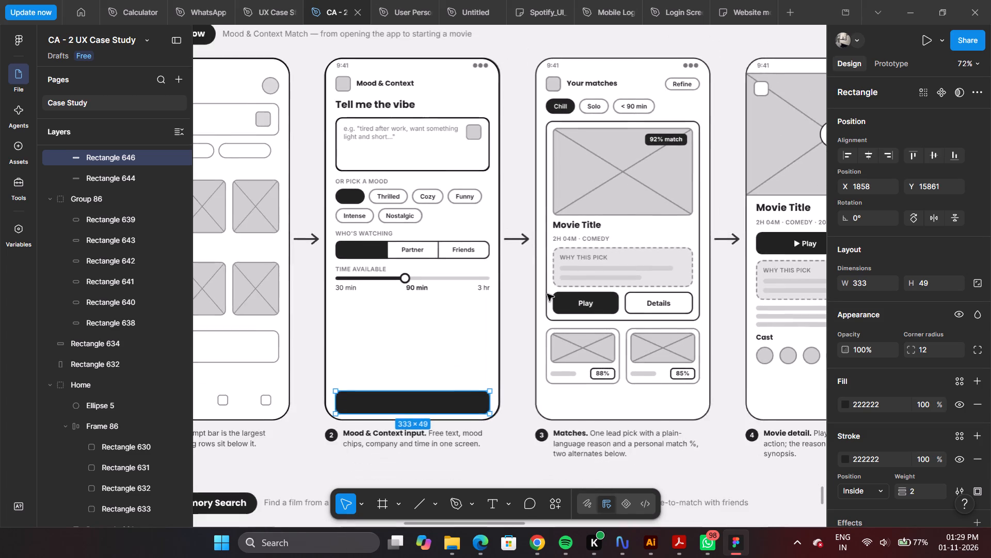
{"action": "scroll", "coordinate": [547, 294], "scroll_direction": "up", "scroll_amount": 2, "text": "ctrl"}
{"action": "scroll", "coordinate": [542, 272], "scroll_direction": "down", "scroll_amount": 2, "text": "ctrl"}
{"action": "scroll", "coordinate": [542, 270], "scroll_direction": "up", "scroll_amount": 3, "text": "ctrl"}
{"action": "scroll", "coordinate": [541, 270], "scroll_direction": "down", "scroll_amount": 1}
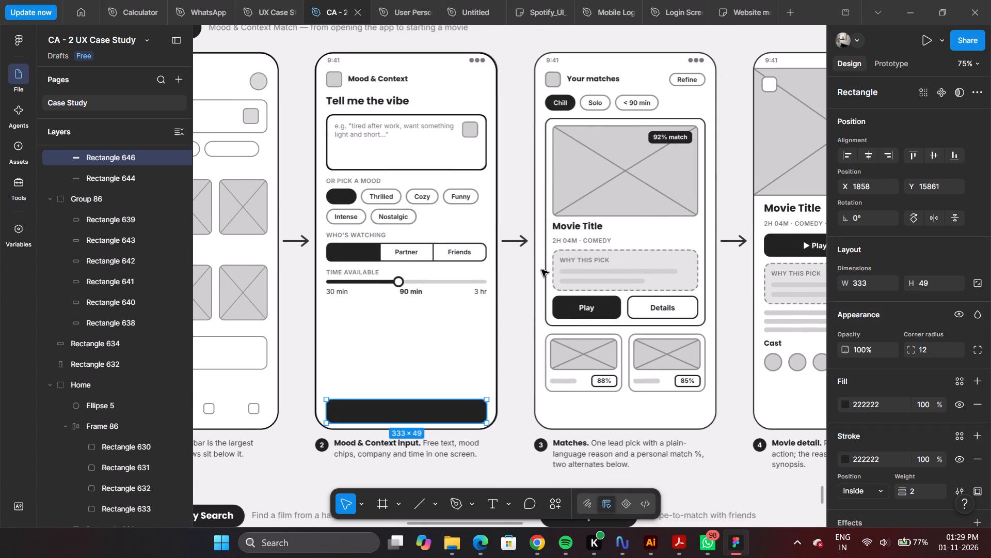
{"action": "scroll", "coordinate": [553, 249], "scroll_direction": "up", "scroll_amount": 1}
{"action": "scroll", "coordinate": [553, 249], "scroll_direction": "down", "scroll_amount": 1}
{"action": "scroll", "coordinate": [575, 222], "scroll_direction": "down", "scroll_amount": 2, "text": "ctrl"}
{"action": "scroll", "coordinate": [575, 222], "scroll_direction": "up", "scroll_amount": 1, "text": "ctrl"}
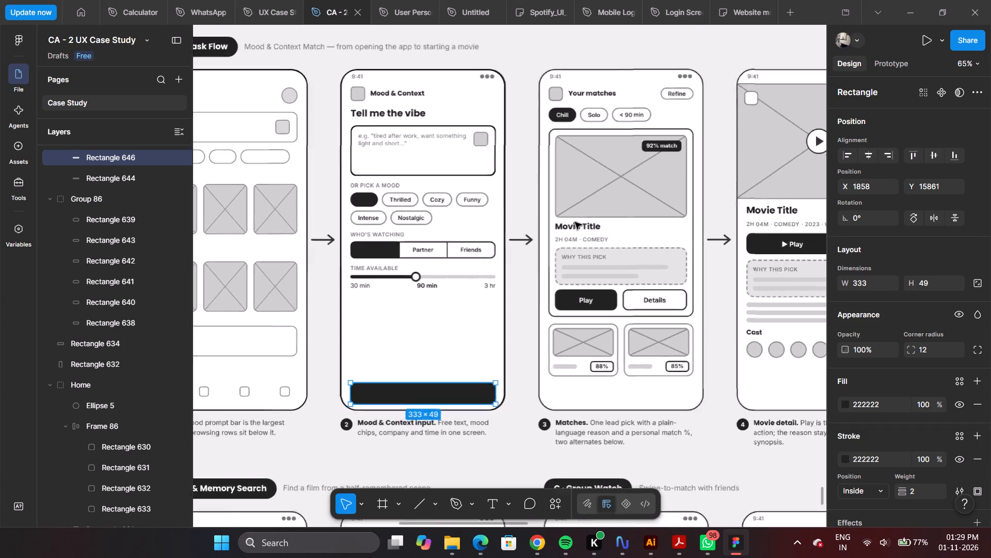
{"action": "scroll", "coordinate": [575, 222], "scroll_direction": "up", "scroll_amount": 1, "text": "ctrl"}
{"action": "scroll", "coordinate": [575, 222], "scroll_direction": "down", "scroll_amount": 1, "text": "ctrl"}
{"action": "scroll", "coordinate": [575, 222], "scroll_direction": "up", "scroll_amount": 4, "text": "ctrl"}
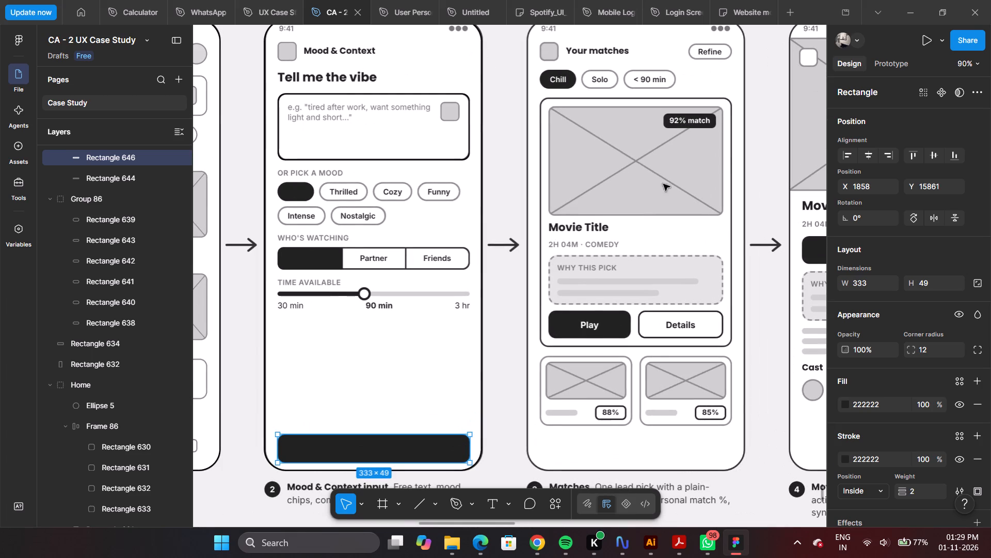
{"action": "scroll", "coordinate": [649, 174], "scroll_direction": "up", "scroll_amount": 3, "text": "ctrl"}
{"action": "scroll", "coordinate": [650, 168], "scroll_direction": "down", "scroll_amount": 5, "text": "ctrl"}
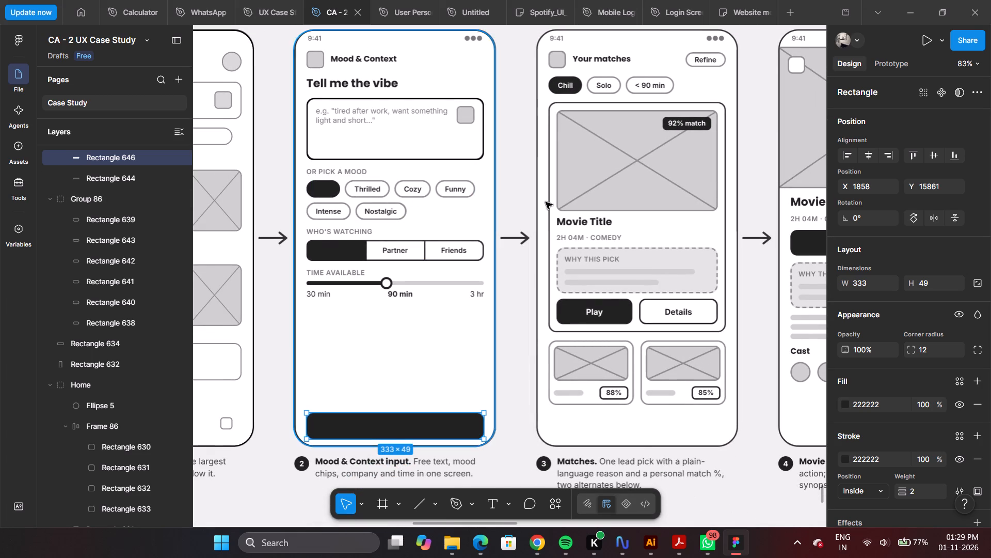
{"action": "scroll", "coordinate": [657, 151], "scroll_direction": "down", "scroll_amount": 5, "text": "ctrl"}
{"action": "scroll", "coordinate": [777, 212], "scroll_direction": "up", "scroll_amount": 5, "text": "ctrl"}
{"action": "scroll", "coordinate": [778, 211], "scroll_direction": "down", "scroll_amount": 5, "text": "ctrl"}
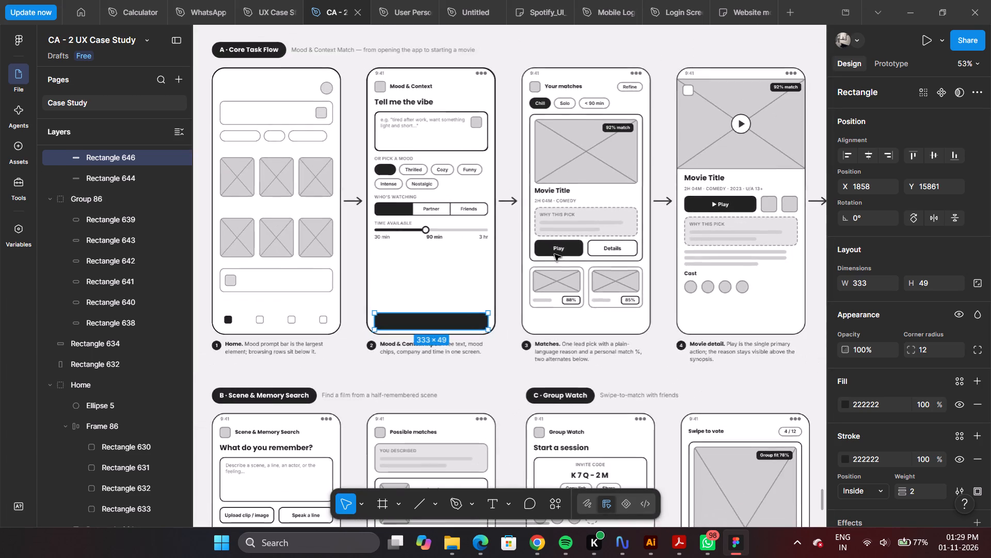
{"action": "scroll", "coordinate": [573, 254], "scroll_direction": "down", "scroll_amount": 4, "text": "ctrl"}
{"action": "scroll", "coordinate": [345, 218], "scroll_direction": "up", "scroll_amount": 4, "text": "ctrl"}
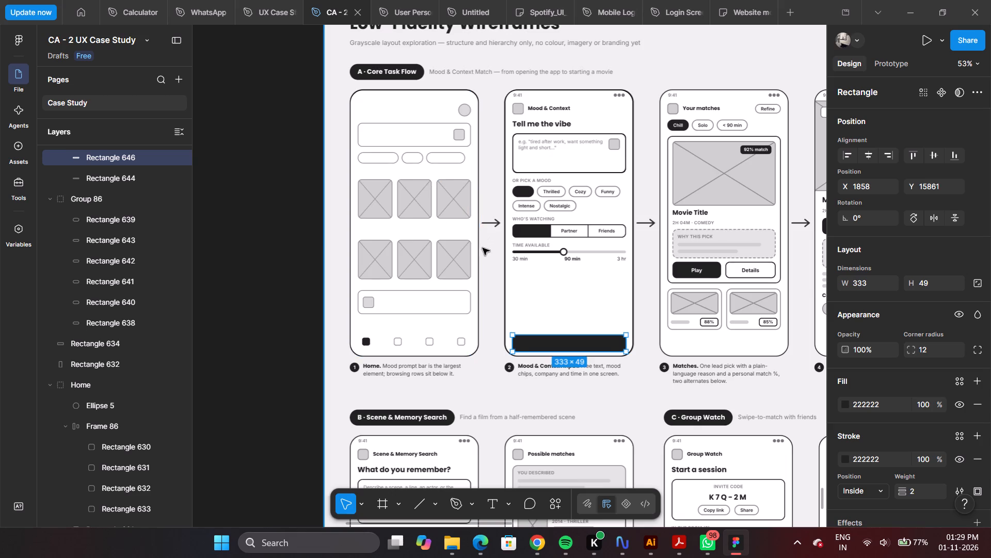
{"action": "scroll", "coordinate": [474, 267], "scroll_direction": "down", "scroll_amount": 5, "text": "ctrl"}
{"action": "scroll", "coordinate": [512, 238], "scroll_direction": "down", "scroll_amount": 5, "text": "ctrl"}
{"action": "scroll", "coordinate": [335, 197], "scroll_direction": "up", "scroll_amount": 2, "text": "ctrl"}
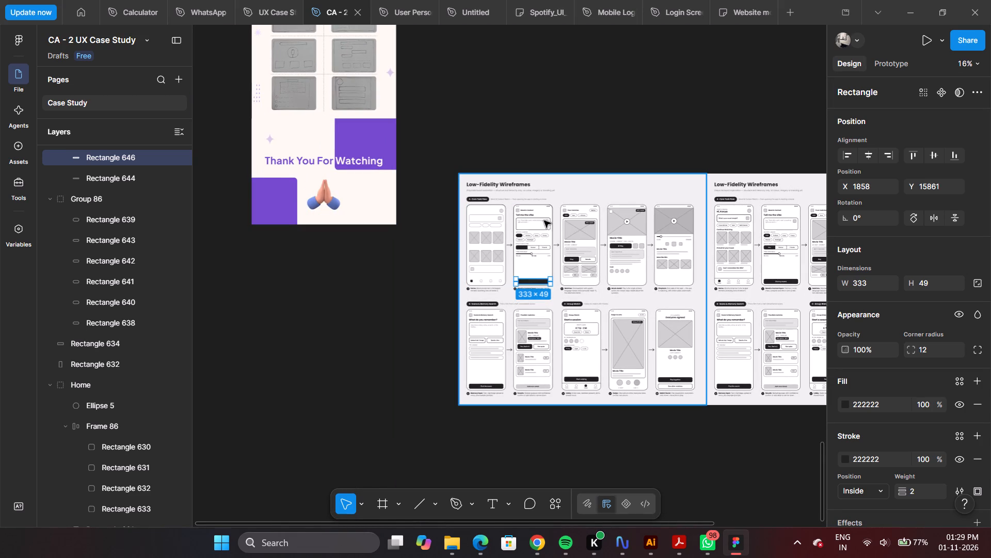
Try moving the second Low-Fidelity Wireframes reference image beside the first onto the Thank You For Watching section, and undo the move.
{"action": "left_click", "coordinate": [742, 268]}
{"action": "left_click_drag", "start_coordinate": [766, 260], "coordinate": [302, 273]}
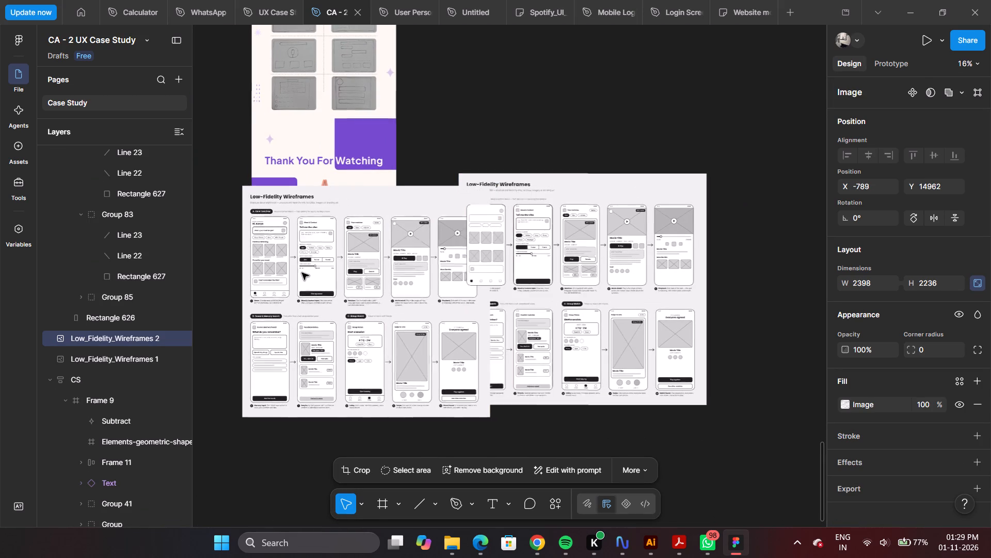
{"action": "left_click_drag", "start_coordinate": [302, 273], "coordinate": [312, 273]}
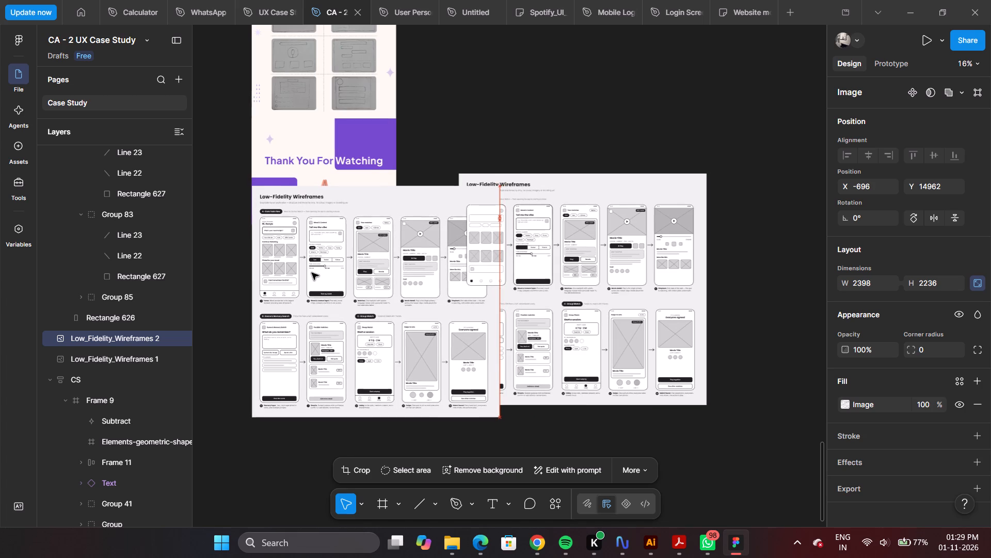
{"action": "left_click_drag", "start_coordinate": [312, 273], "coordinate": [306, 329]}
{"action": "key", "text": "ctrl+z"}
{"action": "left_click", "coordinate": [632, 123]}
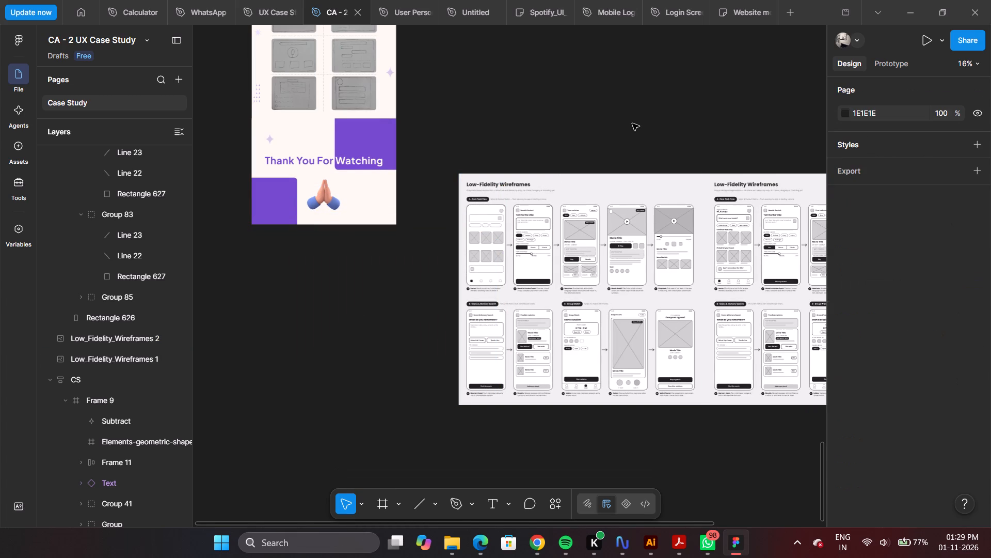
Examine the Core Task Flow, Scene & Memory Search and Group Watch wireframes, including the Mood & Context controls.
{"action": "scroll", "coordinate": [643, 292], "scroll_direction": "up", "scroll_amount": 6, "text": "ctrl"}
{"action": "scroll", "coordinate": [601, 209], "scroll_direction": "up", "scroll_amount": 8, "text": "ctrl"}
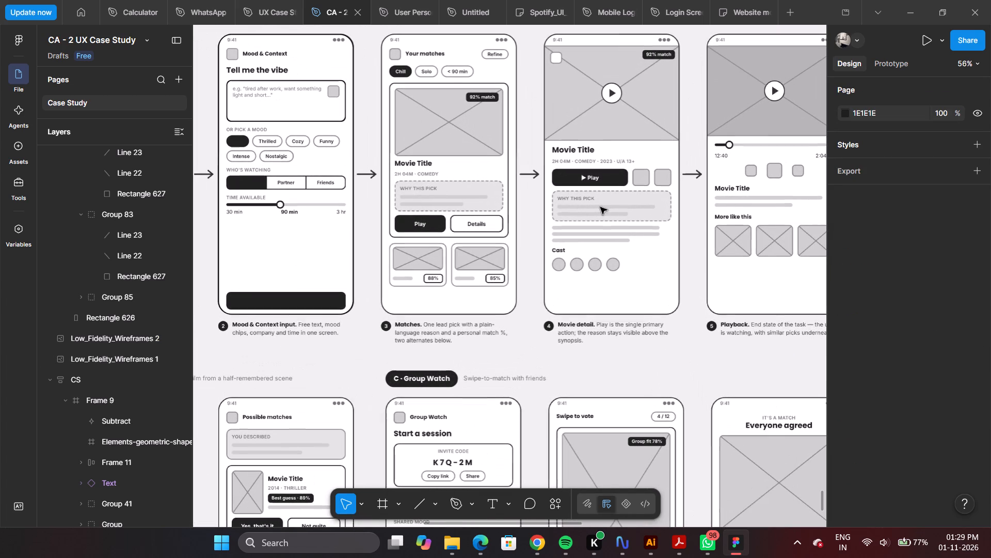
{"action": "scroll", "coordinate": [600, 207], "scroll_direction": "down", "scroll_amount": 4, "text": "ctrl"}
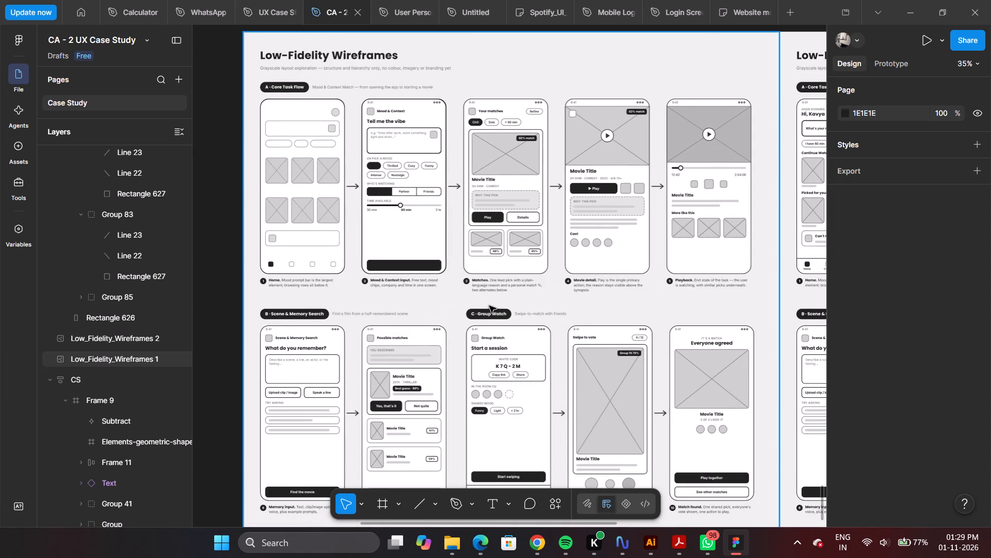
{"action": "scroll", "coordinate": [489, 305], "scroll_direction": "up", "scroll_amount": 3, "text": "ctrl"}
{"action": "scroll", "coordinate": [522, 274], "scroll_direction": "down", "scroll_amount": 5}
{"action": "scroll", "coordinate": [613, 266], "scroll_direction": "up", "scroll_amount": 5, "text": "ctrl"}
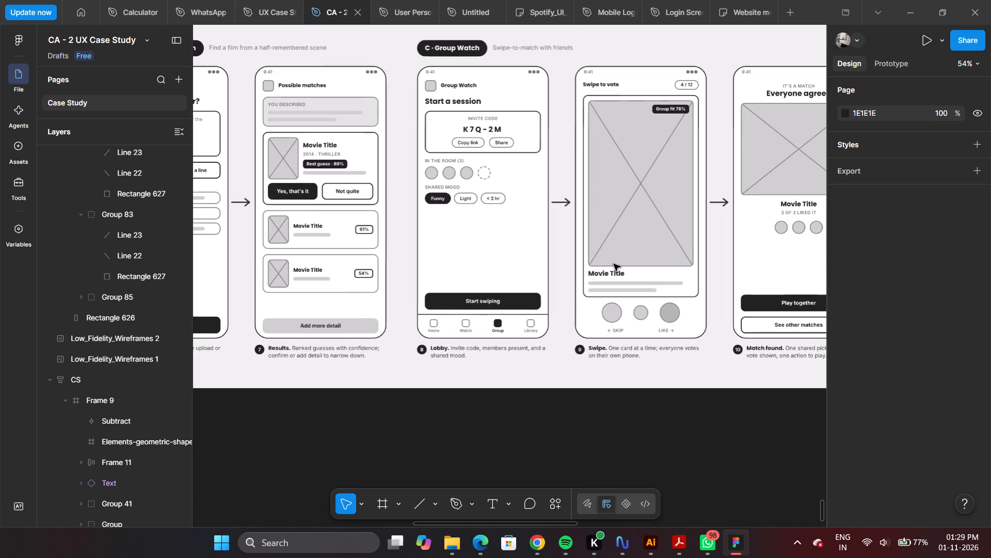
{"action": "scroll", "coordinate": [620, 154], "scroll_direction": "down", "scroll_amount": 5, "text": "ctrl"}
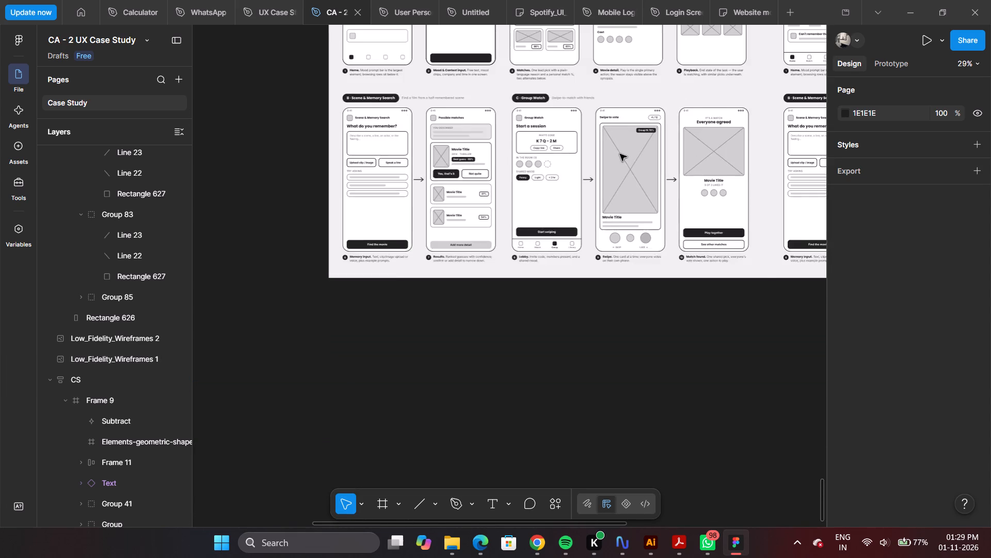
{"action": "scroll", "coordinate": [563, 121], "scroll_direction": "up", "scroll_amount": 4}
{"action": "scroll", "coordinate": [571, 129], "scroll_direction": "up", "scroll_amount": 5, "text": "ctrl"}
{"action": "scroll", "coordinate": [589, 128], "scroll_direction": "up", "scroll_amount": 4}
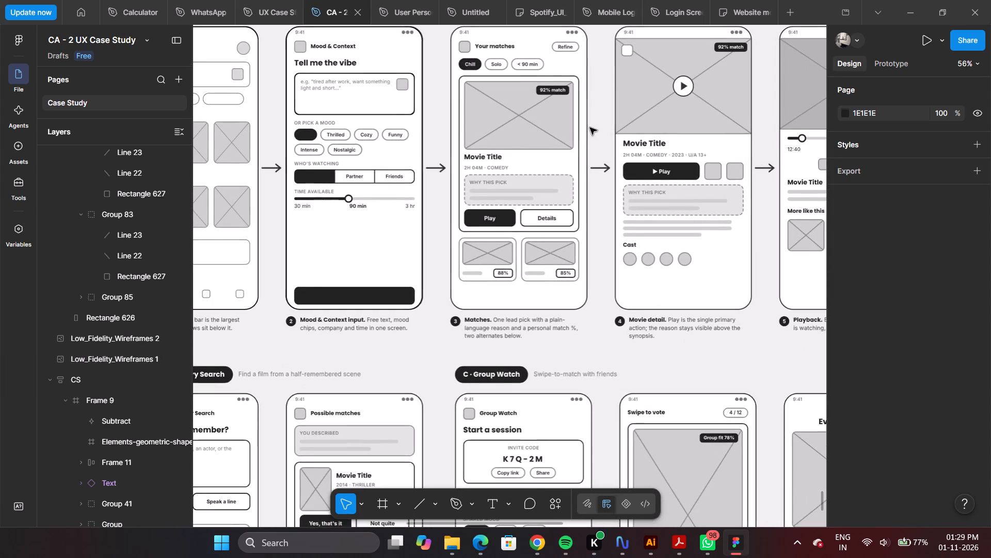
{"action": "scroll", "coordinate": [590, 128], "scroll_direction": "up", "scroll_amount": 2, "text": "ctrl"}
{"action": "scroll", "coordinate": [590, 128], "scroll_direction": "up", "scroll_amount": 2}
{"action": "scroll", "coordinate": [590, 128], "scroll_direction": "down", "scroll_amount": 4, "text": "ctrl"}
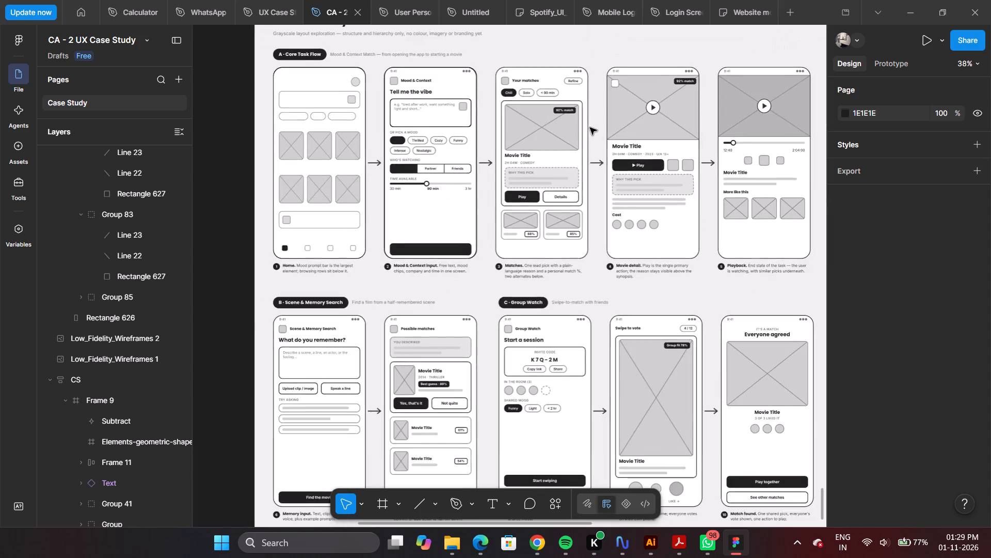
{"action": "scroll", "coordinate": [432, 128], "scroll_direction": "up", "scroll_amount": 7, "text": "ctrl"}
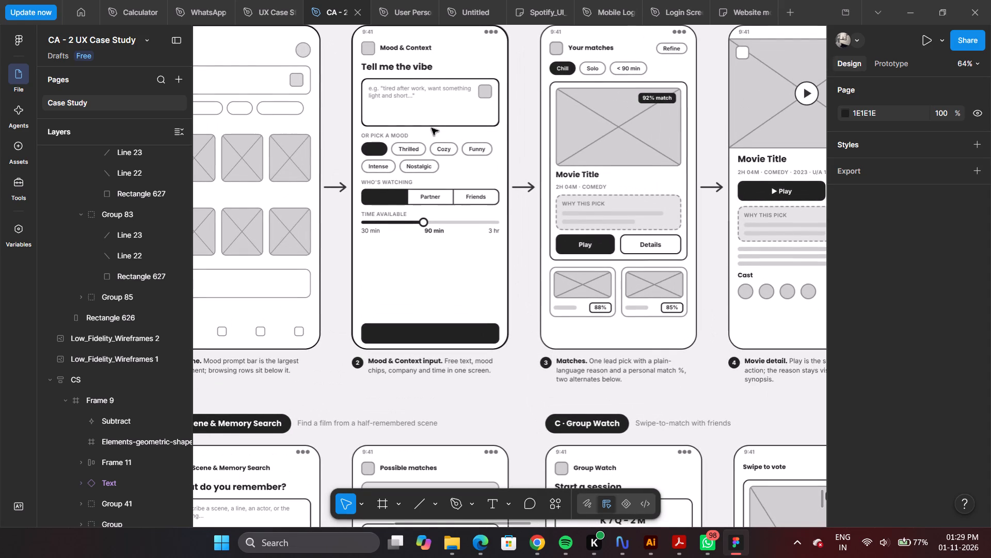
{"action": "scroll", "coordinate": [431, 128], "scroll_direction": "down", "scroll_amount": 1, "text": "ctrl"}
{"action": "scroll", "coordinate": [494, 300], "scroll_direction": "down", "scroll_amount": 4, "text": "ctrl"}
{"action": "scroll", "coordinate": [433, 229], "scroll_direction": "up", "scroll_amount": 7, "text": "ctrl"}
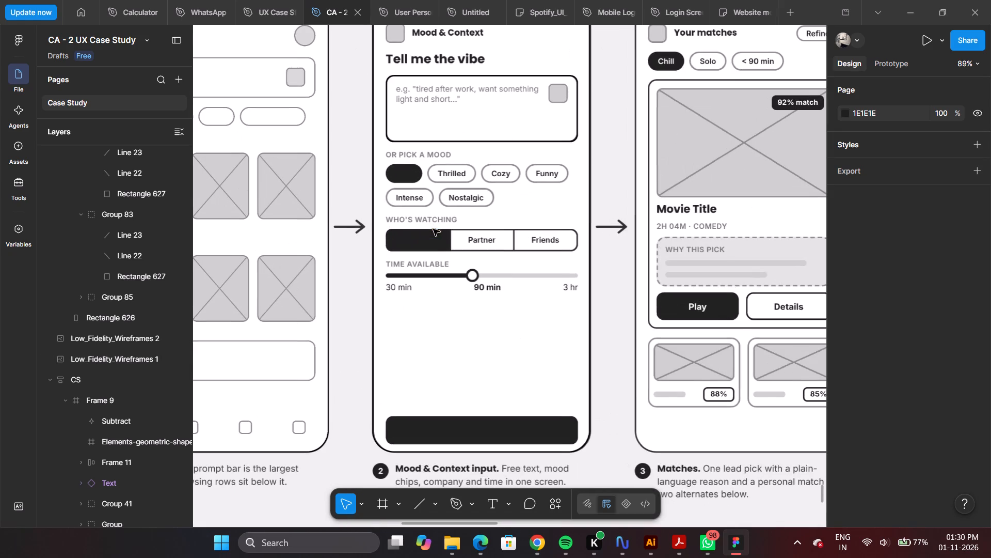
{"action": "scroll", "coordinate": [501, 258], "scroll_direction": "down", "scroll_amount": 9, "text": "ctrl"}
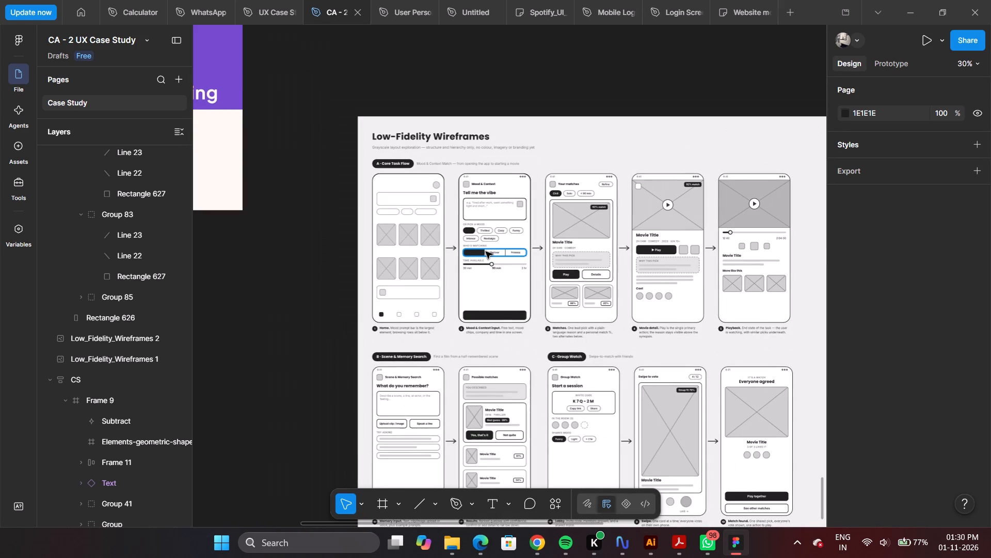
{"action": "scroll", "coordinate": [482, 247], "scroll_direction": "up", "scroll_amount": 8, "text": "ctrl"}
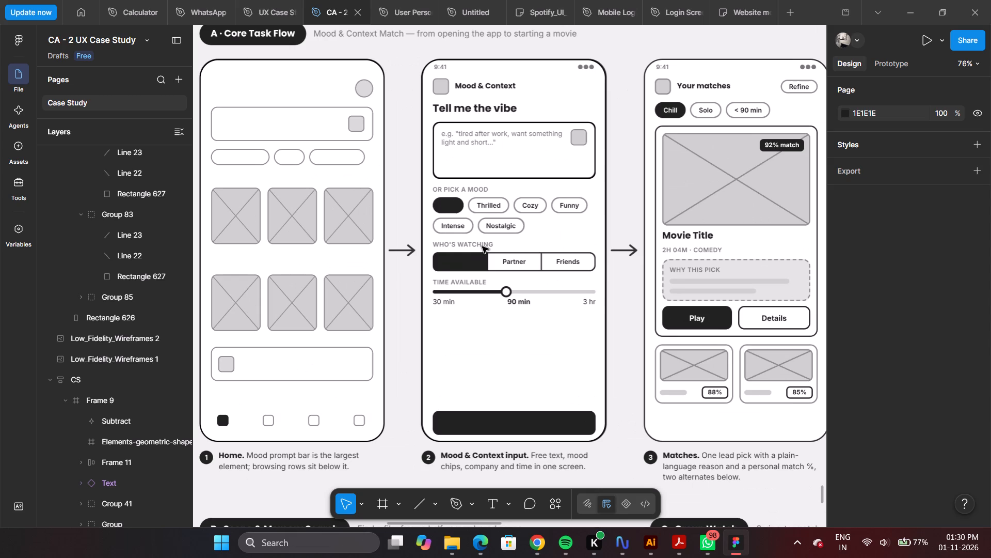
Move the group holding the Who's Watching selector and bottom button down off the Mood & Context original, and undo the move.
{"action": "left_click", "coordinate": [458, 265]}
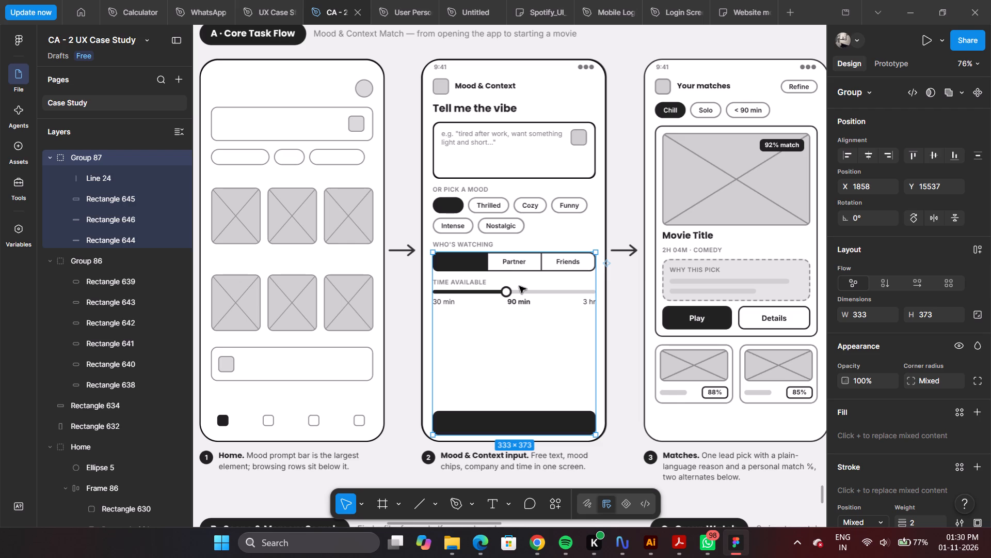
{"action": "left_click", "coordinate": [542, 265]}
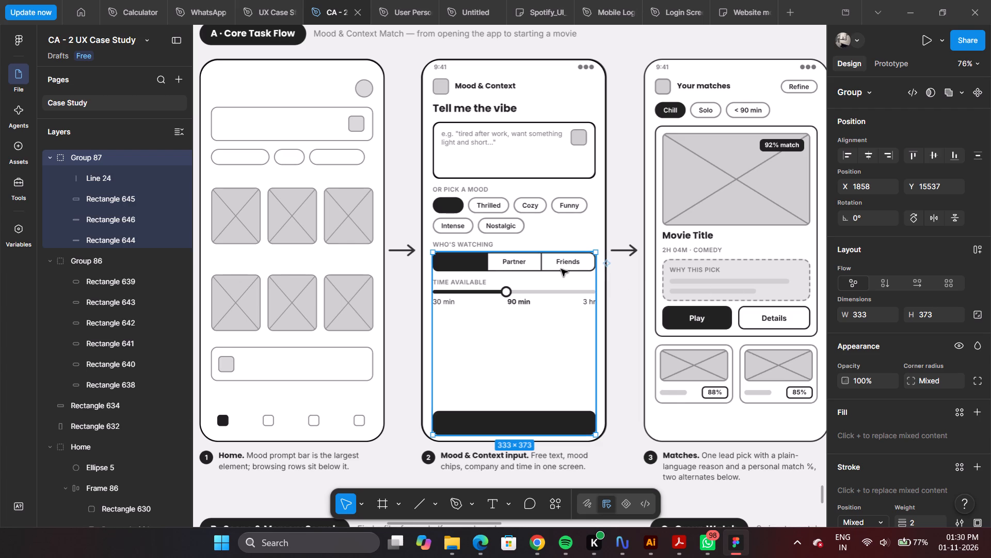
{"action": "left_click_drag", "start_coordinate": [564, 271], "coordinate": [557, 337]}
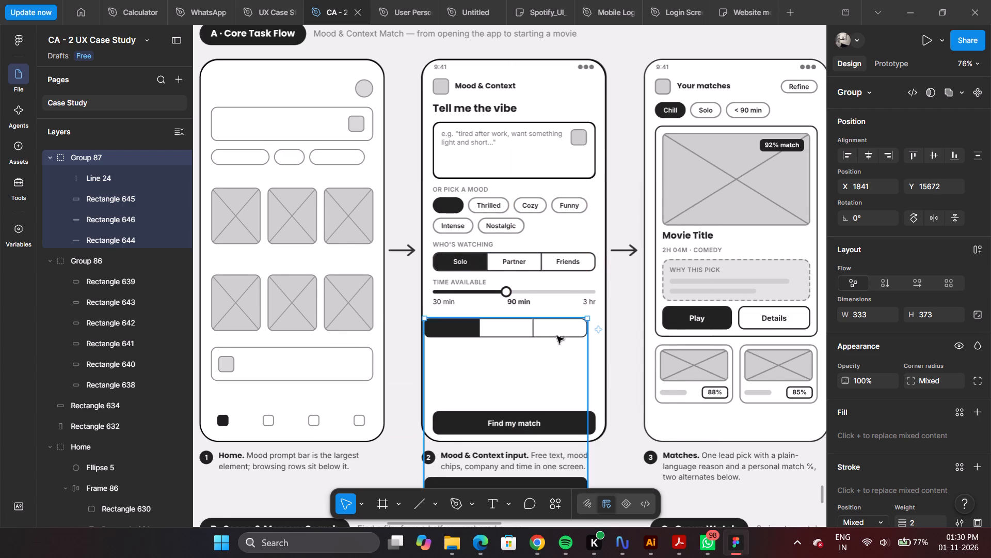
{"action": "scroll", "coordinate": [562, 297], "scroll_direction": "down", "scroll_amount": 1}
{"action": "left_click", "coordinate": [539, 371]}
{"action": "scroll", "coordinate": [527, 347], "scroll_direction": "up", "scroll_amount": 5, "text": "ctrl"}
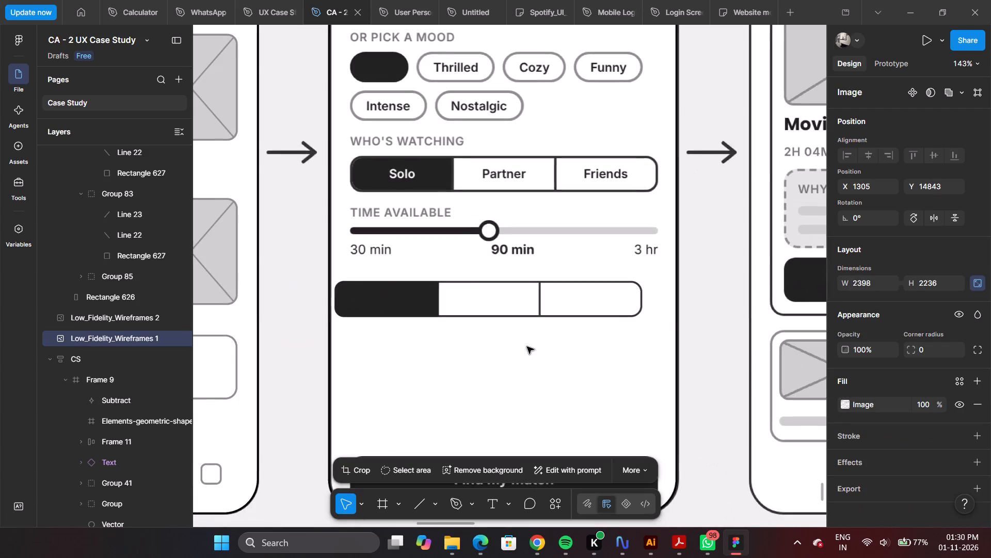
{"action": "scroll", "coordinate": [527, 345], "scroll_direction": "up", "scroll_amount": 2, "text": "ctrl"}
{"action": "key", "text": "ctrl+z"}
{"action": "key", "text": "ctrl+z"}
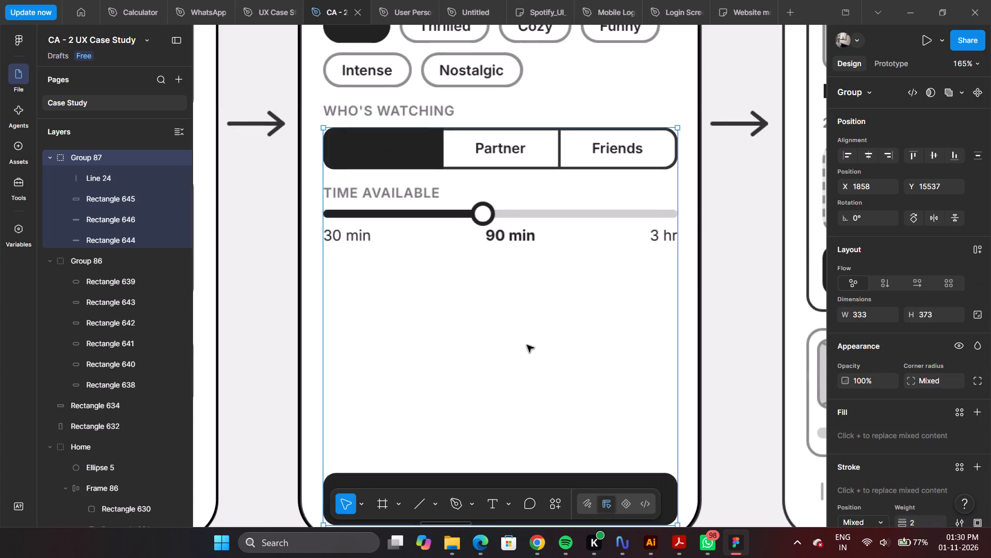
Review the Core Task Flow screens from Home to Playback alongside the second copy of the wireframe sheet.
{"action": "scroll", "coordinate": [527, 345], "scroll_direction": "down", "scroll_amount": 10, "text": "ctrl"}
{"action": "scroll", "coordinate": [527, 341], "scroll_direction": "up", "scroll_amount": 5, "text": "ctrl"}
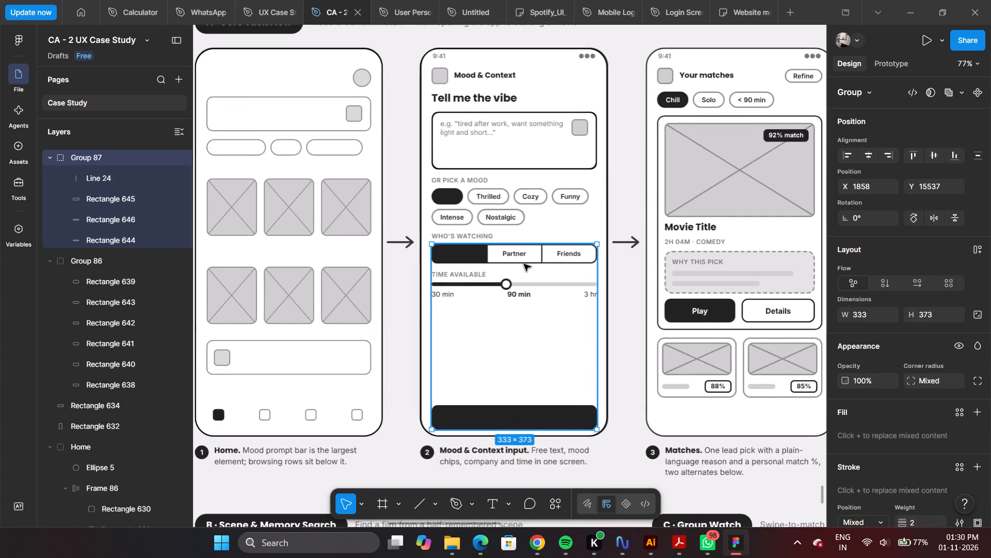
{"action": "scroll", "coordinate": [524, 264], "scroll_direction": "down", "scroll_amount": 5, "text": "ctrl"}
{"action": "left_click", "coordinate": [287, 255]}
{"action": "scroll", "coordinate": [493, 271], "scroll_direction": "up", "scroll_amount": 5, "text": "ctrl"}
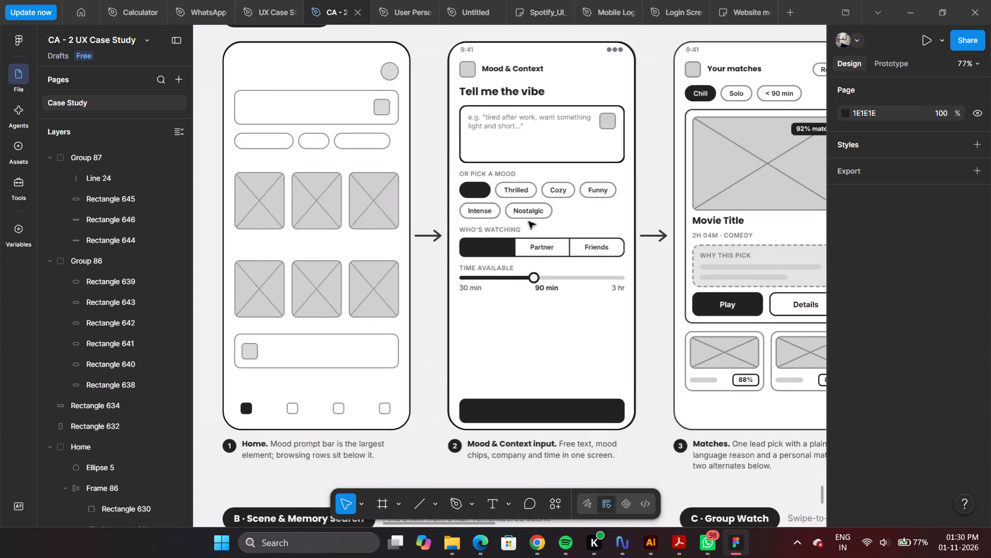
{"action": "scroll", "coordinate": [529, 222], "scroll_direction": "down", "scroll_amount": 3, "text": "ctrl"}
{"action": "scroll", "coordinate": [706, 225], "scroll_direction": "down", "scroll_amount": 4, "text": "ctrl"}
{"action": "scroll", "coordinate": [763, 226], "scroll_direction": "up", "scroll_amount": 4, "text": "ctrl"}
{"action": "scroll", "coordinate": [649, 211], "scroll_direction": "down", "scroll_amount": 4, "text": "ctrl"}
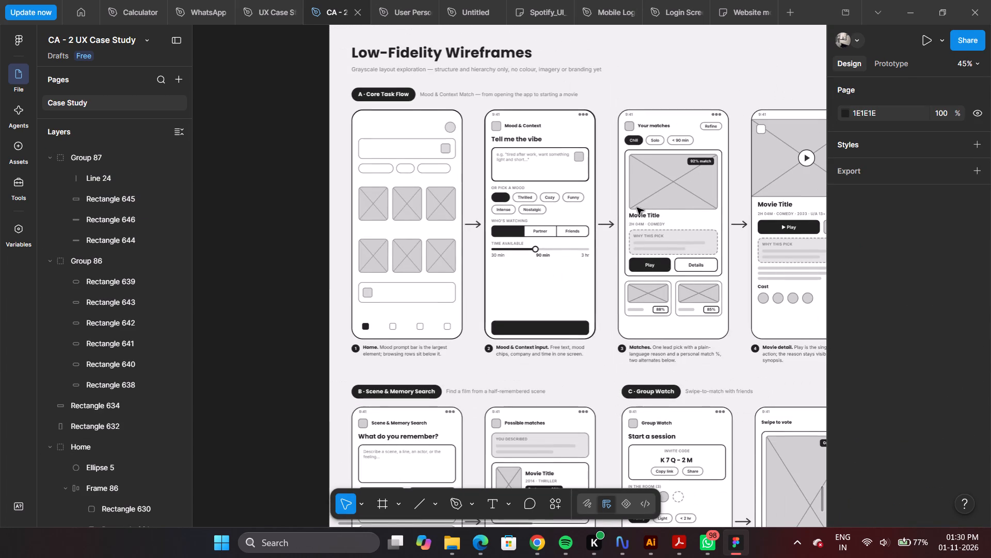
{"action": "key", "text": "space"}
{"action": "key", "text": "space"}
{"action": "key", "text": "space"}
{"action": "key", "text": "space"}
{"action": "key", "text": "space"}
{"action": "key", "text": "space"}
{"action": "key", "text": "space"}
{"action": "key", "text": "space"}
{"action": "key", "text": "space"}
{"action": "key", "text": "space"}
{"action": "key", "text": "space"}
{"action": "key", "text": "space"}
{"action": "key", "text": "space"}
{"action": "key", "text": "space"}
{"action": "key", "text": "space"}
{"action": "key", "text": "space"}
{"action": "key", "text": "space"}
{"action": "key", "text": "space"}
{"action": "key", "text": "space"}
{"action": "key", "text": "space"}
{"action": "left_click_drag", "start_coordinate": [728, 206], "coordinate": [415, 216]}
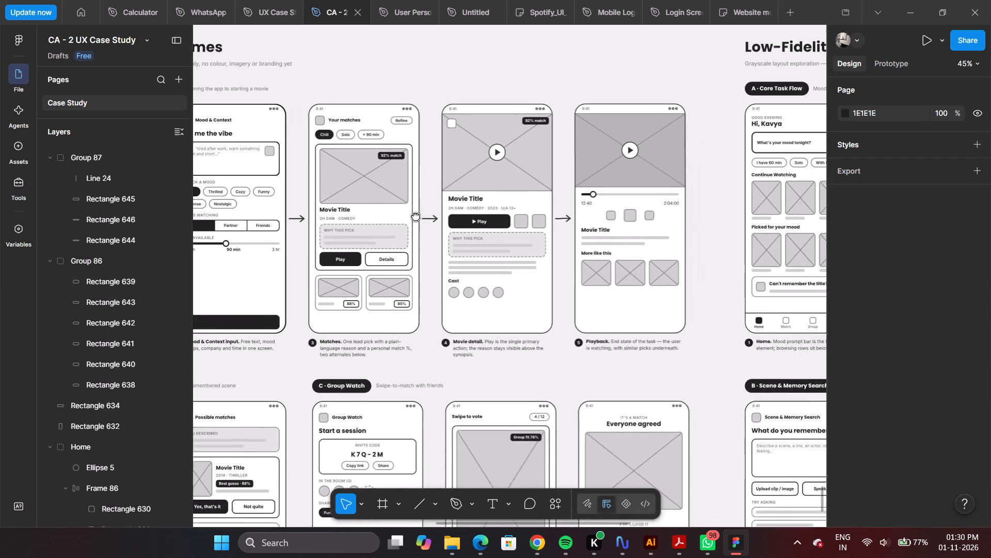
{"action": "left_click_drag", "start_coordinate": [415, 216], "coordinate": [414, 218]}
{"action": "left_click_drag", "start_coordinate": [685, 215], "coordinate": [475, 214]}
{"action": "scroll", "coordinate": [475, 214], "scroll_direction": "down", "scroll_amount": 11, "text": "ctrl"}
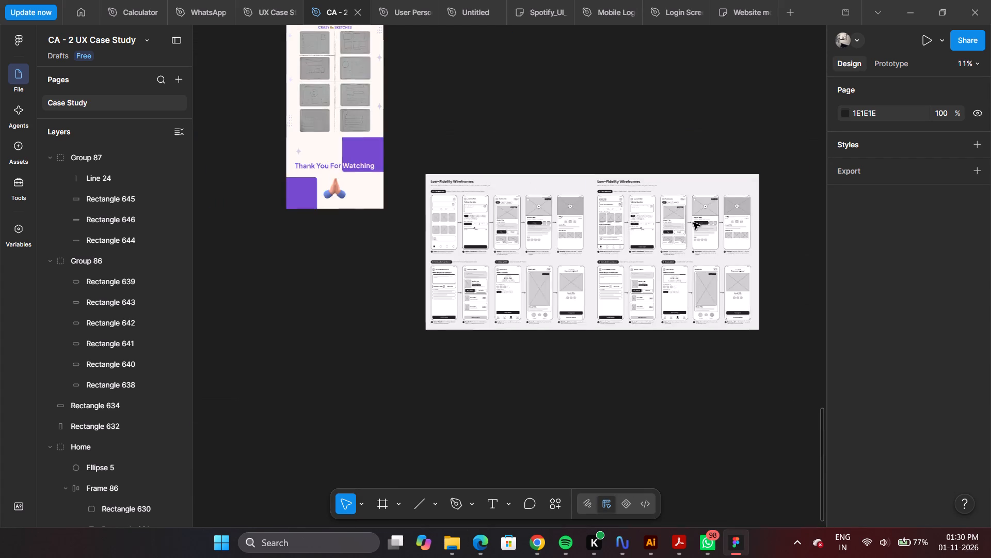
{"action": "scroll", "coordinate": [477, 240], "scroll_direction": "up", "scroll_amount": 10, "text": "ctrl"}
{"action": "scroll", "coordinate": [465, 176], "scroll_direction": "down", "scroll_amount": 3, "text": "ctrl"}
{"action": "scroll", "coordinate": [447, 308], "scroll_direction": "up", "scroll_amount": 7, "text": "ctrl"}
{"action": "scroll", "coordinate": [433, 361], "scroll_direction": "down", "scroll_amount": 6, "text": "ctrl"}
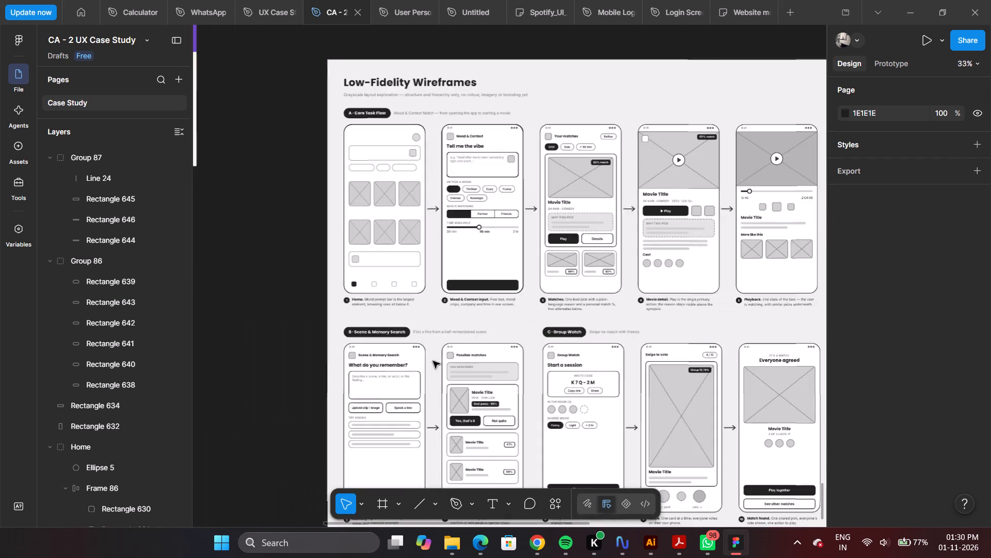
Compare the Scene & Memory Search screens with the Mood & Context, Matches and Movie detail wireframes.
{"action": "scroll", "coordinate": [399, 436], "scroll_direction": "up", "scroll_amount": 6, "text": "ctrl"}
{"action": "scroll", "coordinate": [417, 316], "scroll_direction": "down", "scroll_amount": 4}
{"action": "scroll", "coordinate": [417, 316], "scroll_direction": "up", "scroll_amount": 4}
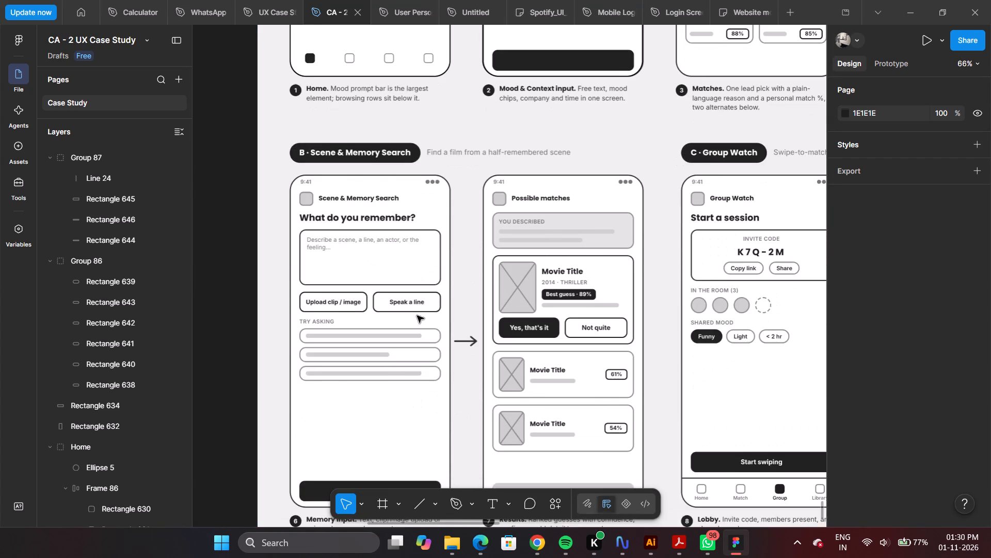
{"action": "scroll", "coordinate": [416, 290], "scroll_direction": "down", "scroll_amount": 2, "text": "ctrl"}
{"action": "scroll", "coordinate": [537, 200], "scroll_direction": "down", "scroll_amount": 4, "text": "ctrl"}
{"action": "scroll", "coordinate": [690, 134], "scroll_direction": "up", "scroll_amount": 4, "text": "ctrl"}
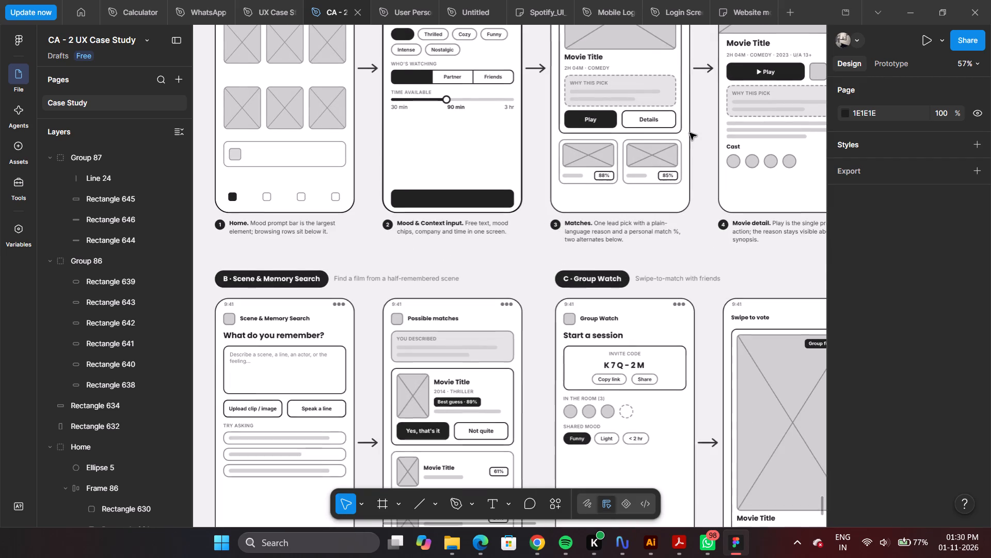
{"action": "scroll", "coordinate": [625, 144], "scroll_direction": "up", "scroll_amount": 4}
{"action": "scroll", "coordinate": [364, 230], "scroll_direction": "up", "scroll_amount": 3}
{"action": "scroll", "coordinate": [442, 211], "scroll_direction": "up", "scroll_amount": 1}
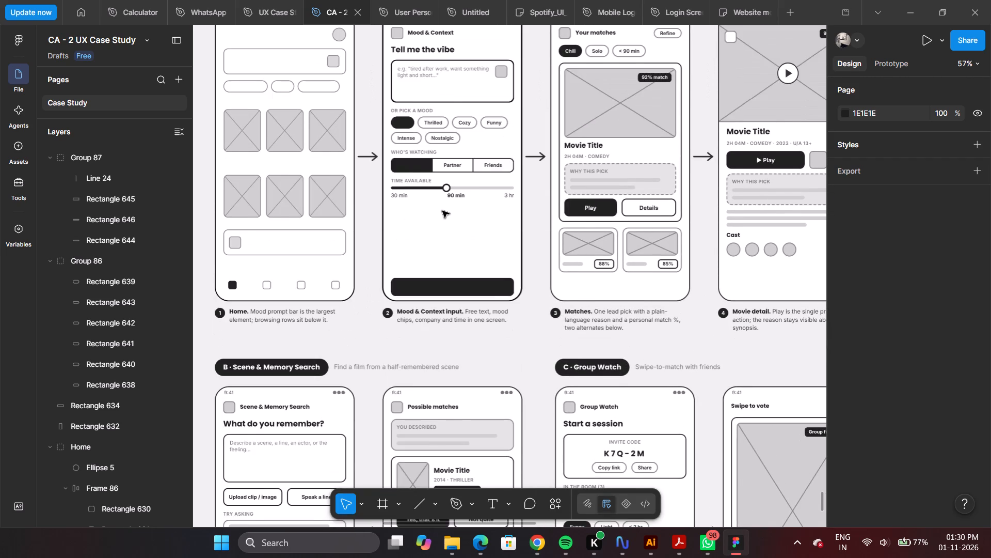
{"action": "scroll", "coordinate": [442, 211], "scroll_direction": "up", "scroll_amount": 2}
{"action": "scroll", "coordinate": [687, 232], "scroll_direction": "up", "scroll_amount": 4, "text": "ctrl"}
{"action": "scroll", "coordinate": [505, 194], "scroll_direction": "down", "scroll_amount": 2, "text": "ctrl"}
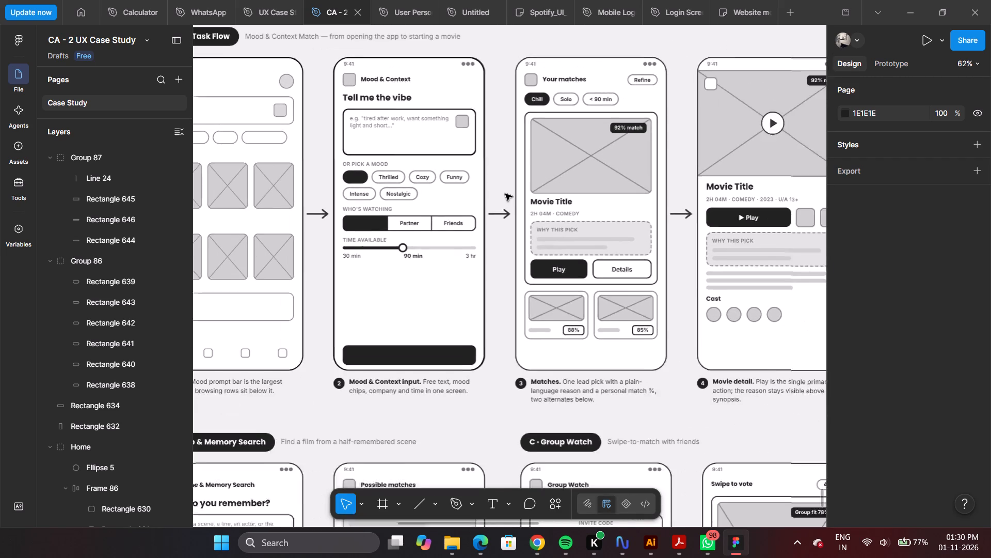
{"action": "scroll", "coordinate": [505, 194], "scroll_direction": "down", "scroll_amount": 5, "text": "ctrl"}
{"action": "scroll", "coordinate": [723, 230], "scroll_direction": "up", "scroll_amount": 4, "text": "ctrl"}
{"action": "scroll", "coordinate": [768, 220], "scroll_direction": "up", "scroll_amount": 4, "text": "ctrl"}
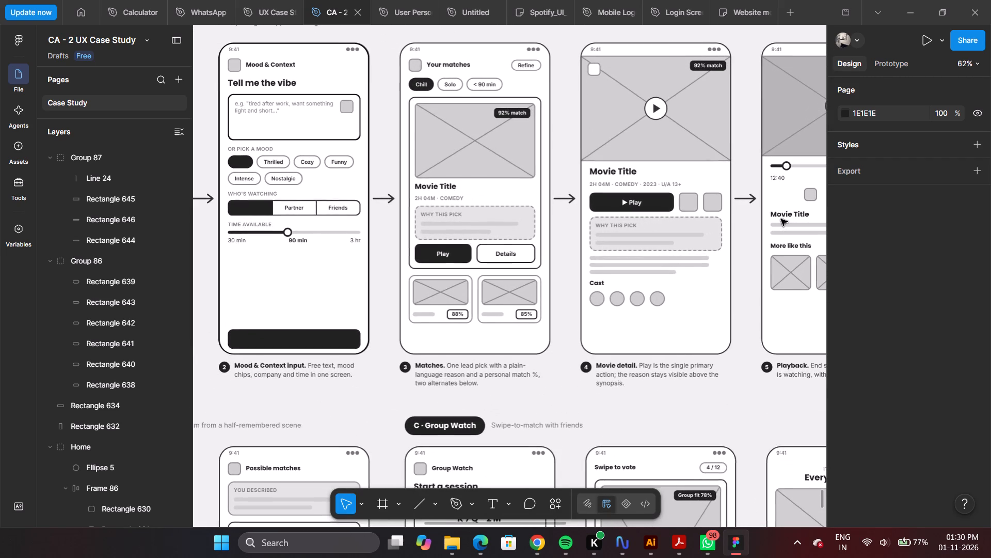
{"action": "scroll", "coordinate": [784, 219], "scroll_direction": "up", "scroll_amount": 1, "text": "ctrl"}
{"action": "scroll", "coordinate": [617, 194], "scroll_direction": "down", "scroll_amount": 8, "text": "ctrl"}
{"action": "scroll", "coordinate": [763, 216], "scroll_direction": "up", "scroll_amount": 4, "text": "ctrl"}
{"action": "scroll", "coordinate": [705, 216], "scroll_direction": "down", "scroll_amount": 4, "text": "ctrl"}
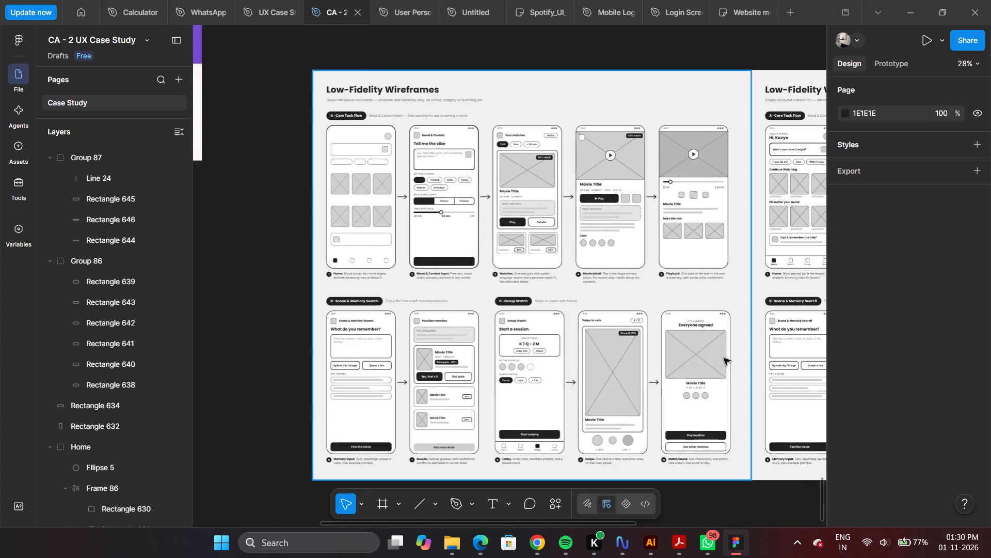
Examine the Group Watch flow's Lobby, Swipe and Match found screens.
{"action": "scroll", "coordinate": [735, 442], "scroll_direction": "up", "scroll_amount": 5, "text": "ctrl"}
{"action": "scroll", "coordinate": [729, 310], "scroll_direction": "down", "scroll_amount": 3, "text": "ctrl"}
{"action": "scroll", "coordinate": [667, 437], "scroll_direction": "up", "scroll_amount": 2, "text": "ctrl"}
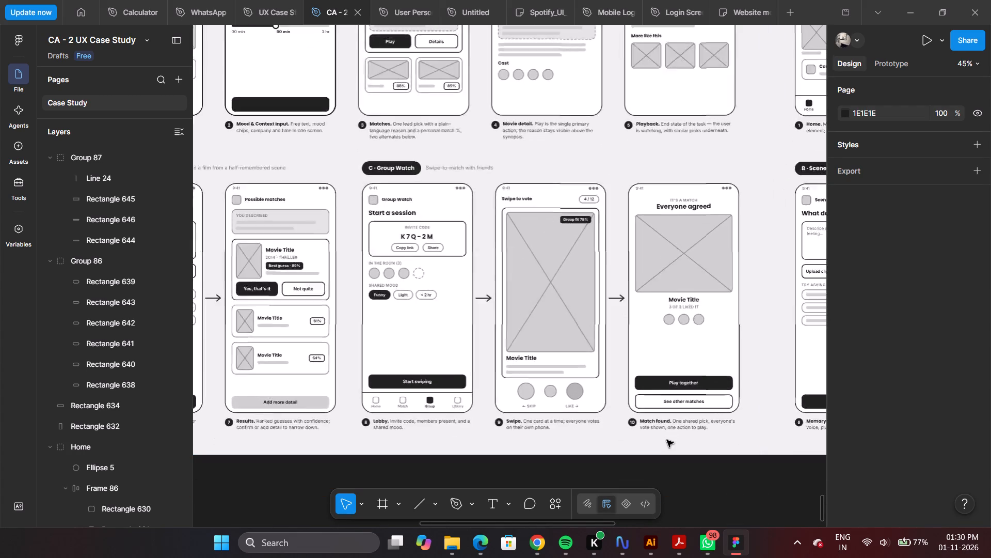
{"action": "scroll", "coordinate": [667, 440], "scroll_direction": "up", "scroll_amount": 3, "text": "ctrl"}
{"action": "scroll", "coordinate": [716, 328], "scroll_direction": "up", "scroll_amount": 5, "text": "ctrl"}
{"action": "scroll", "coordinate": [700, 250], "scroll_direction": "down", "scroll_amount": 4, "text": "ctrl"}
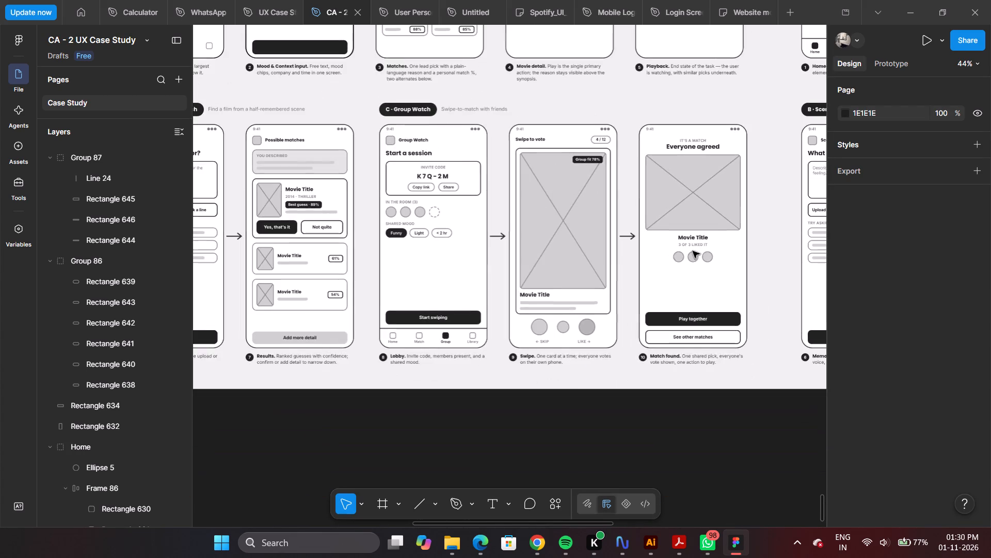
{"action": "scroll", "coordinate": [416, 228], "scroll_direction": "down", "scroll_amount": 3, "text": "ctrl"}
{"action": "scroll", "coordinate": [246, 233], "scroll_direction": "up", "scroll_amount": 3, "text": "ctrl"}
Examine the Memory input and Results screens of the Scene & Memory Search flow.
{"action": "key", "text": "space"}
{"action": "key", "text": "space"}
{"action": "key", "text": "space"}
{"action": "key", "text": "space"}
{"action": "key", "text": "space"}
{"action": "key", "text": "space"}
{"action": "key", "text": "space"}
{"action": "key", "text": "space"}
{"action": "key", "text": "space"}
{"action": "left_click_drag", "start_coordinate": [365, 201], "coordinate": [551, 234]}
{"action": "scroll", "coordinate": [423, 231], "scroll_direction": "up", "scroll_amount": 7, "text": "ctrl"}
{"action": "scroll", "coordinate": [423, 231], "scroll_direction": "down", "scroll_amount": 5, "text": "ctrl"}
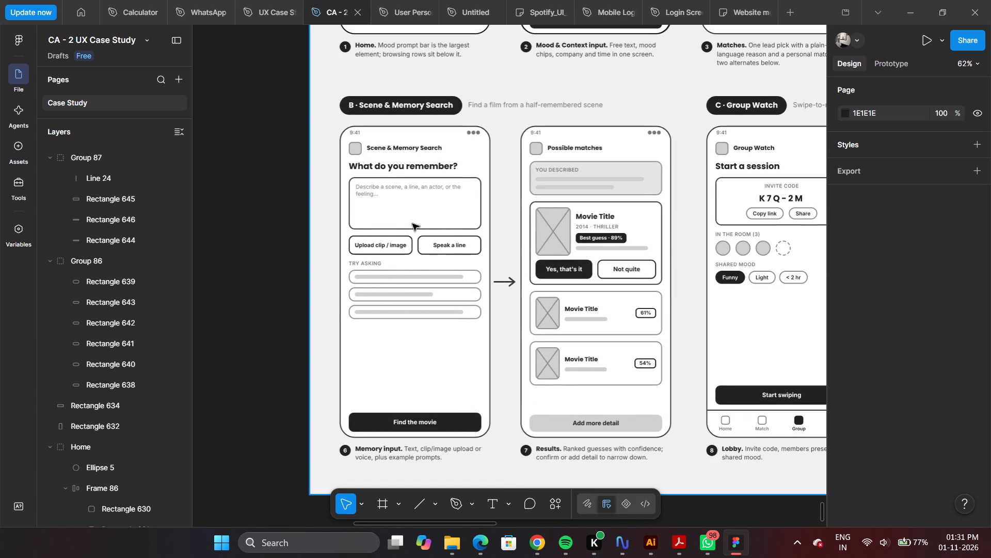
{"action": "scroll", "coordinate": [450, 237], "scroll_direction": "down", "scroll_amount": 1}
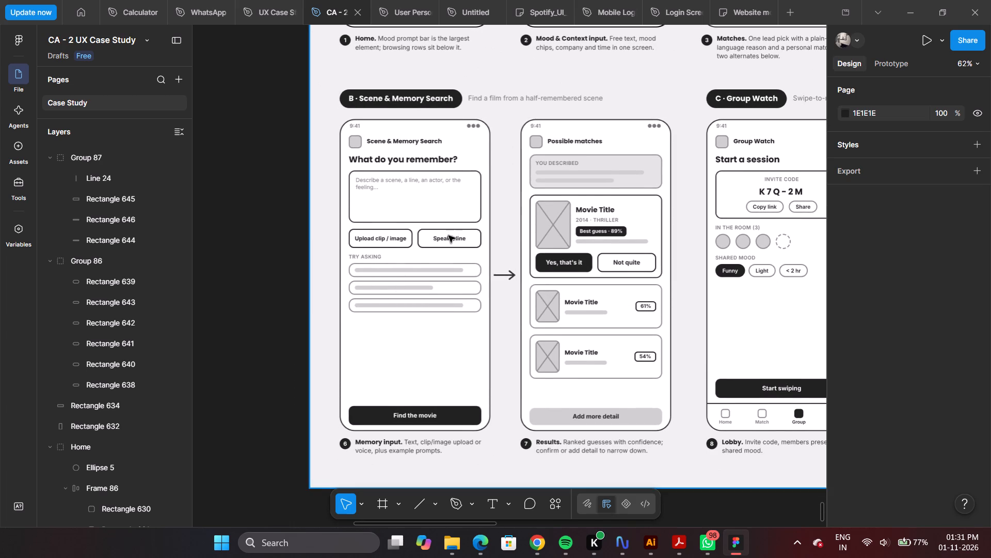
{"action": "scroll", "coordinate": [421, 191], "scroll_direction": "up", "scroll_amount": 4}
{"action": "scroll", "coordinate": [433, 238], "scroll_direction": "down", "scroll_amount": 4}
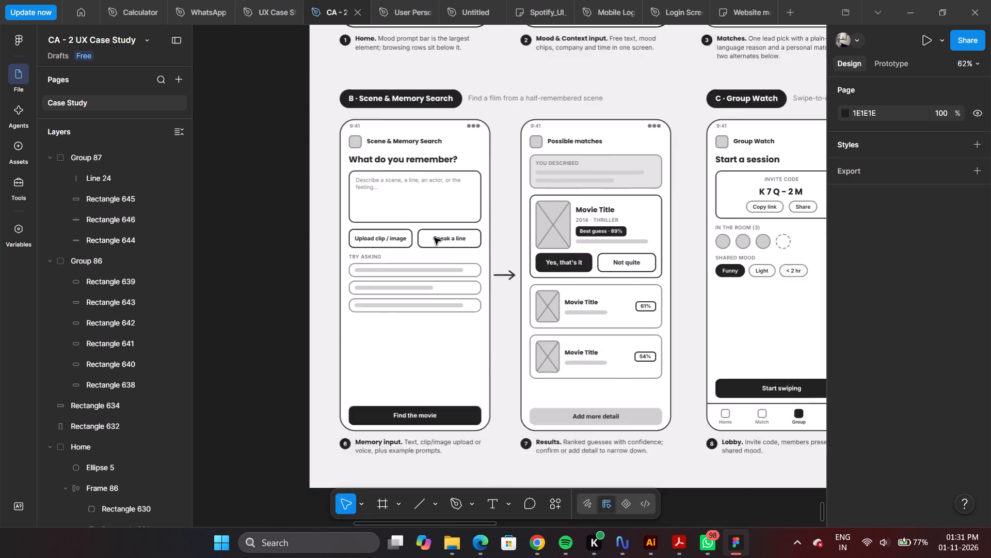
Examine the Memory input and Results screens, along with the Home and Mood & Context screens above them.
{"action": "scroll", "coordinate": [434, 238], "scroll_direction": "down", "scroll_amount": 1}
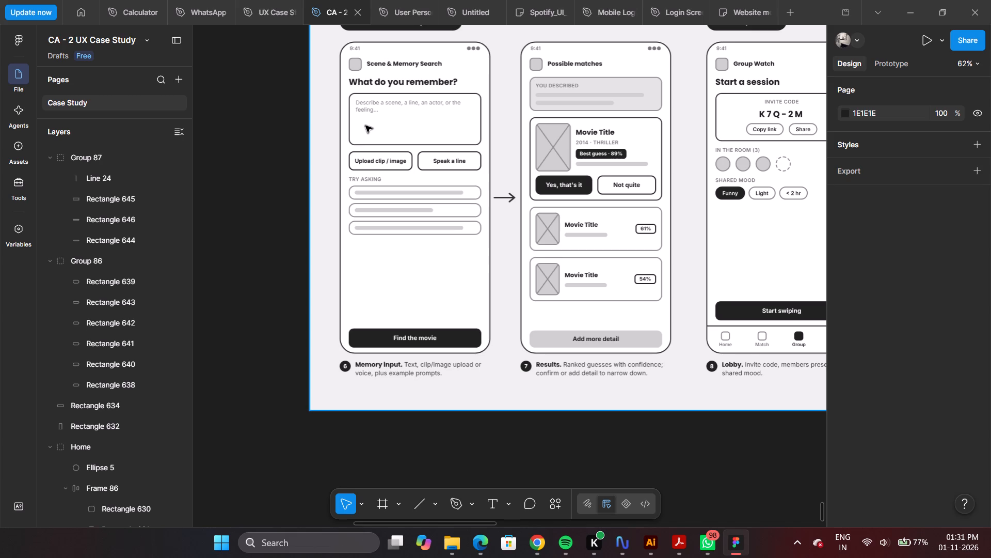
{"action": "scroll", "coordinate": [365, 126], "scroll_direction": "down", "scroll_amount": 3, "text": "ctrl"}
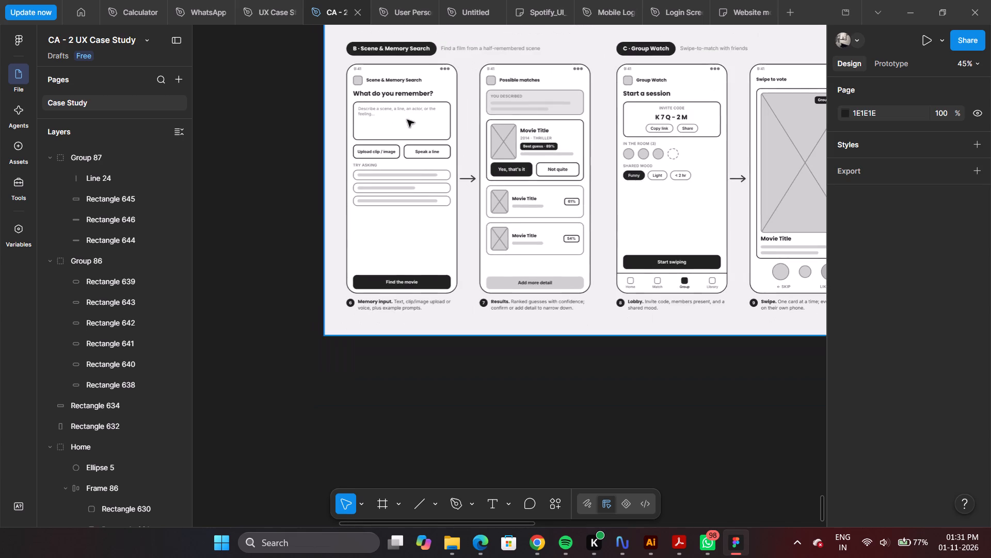
{"action": "scroll", "coordinate": [419, 117], "scroll_direction": "up", "scroll_amount": 4, "text": "ctrl"}
{"action": "scroll", "coordinate": [505, 99], "scroll_direction": "up", "scroll_amount": 3, "text": "ctrl"}
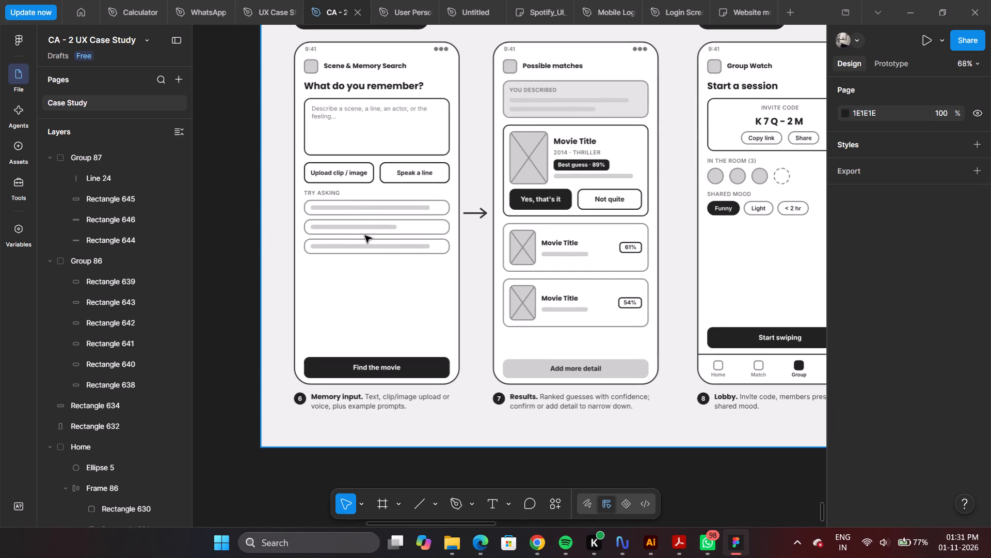
{"action": "scroll", "coordinate": [369, 223], "scroll_direction": "down", "scroll_amount": 2}
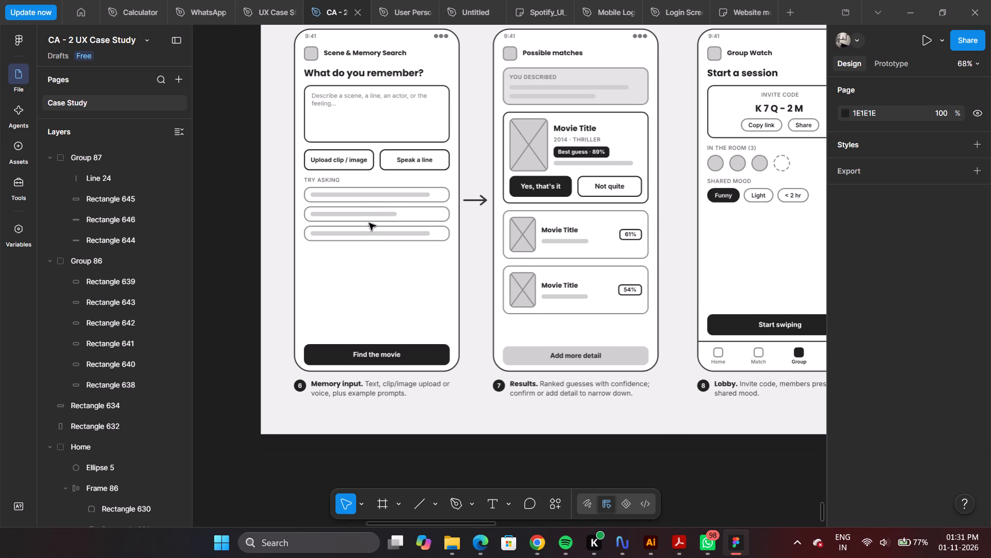
{"action": "scroll", "coordinate": [369, 223], "scroll_direction": "up", "scroll_amount": 3}
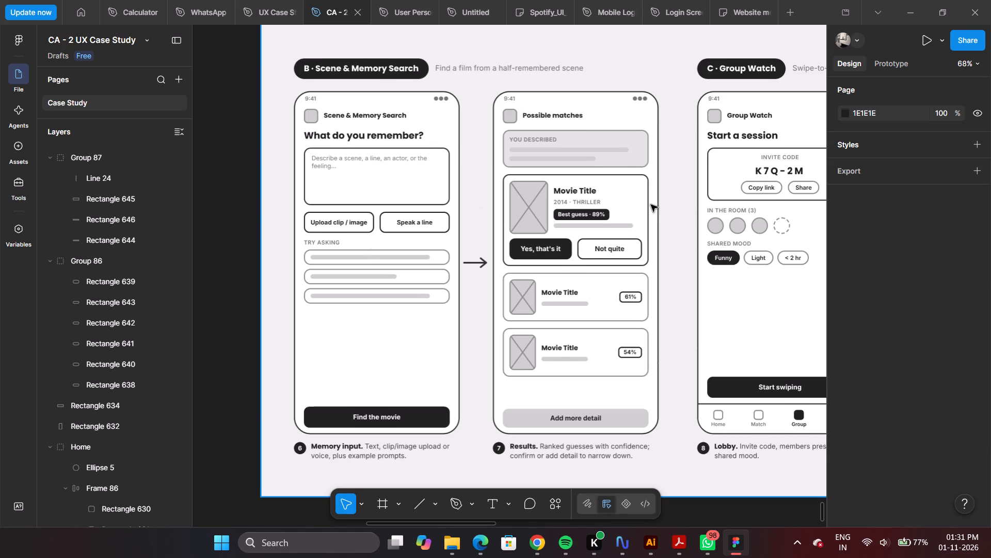
{"action": "scroll", "coordinate": [650, 204], "scroll_direction": "up", "scroll_amount": 1}
{"action": "scroll", "coordinate": [588, 185], "scroll_direction": "up", "scroll_amount": 3, "text": "ctrl"}
{"action": "scroll", "coordinate": [587, 185], "scroll_direction": "down", "scroll_amount": 5, "text": "ctrl"}
{"action": "scroll", "coordinate": [587, 185], "scroll_direction": "up", "scroll_amount": 3}
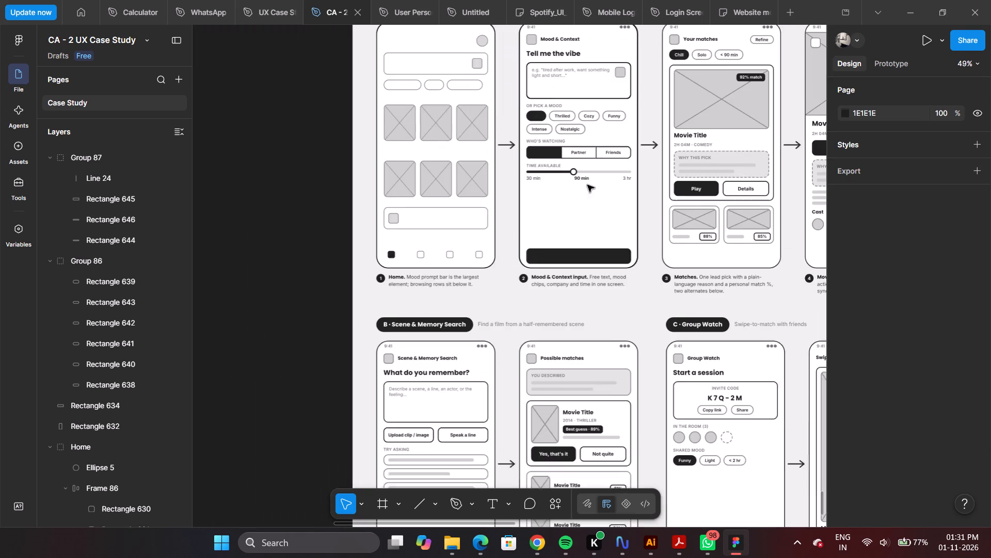
{"action": "scroll", "coordinate": [587, 185], "scroll_direction": "up", "scroll_amount": 6}
{"action": "scroll", "coordinate": [462, 134], "scroll_direction": "up", "scroll_amount": 5, "text": "ctrl"}
{"action": "scroll", "coordinate": [462, 134], "scroll_direction": "down", "scroll_amount": 5, "text": "ctrl"}
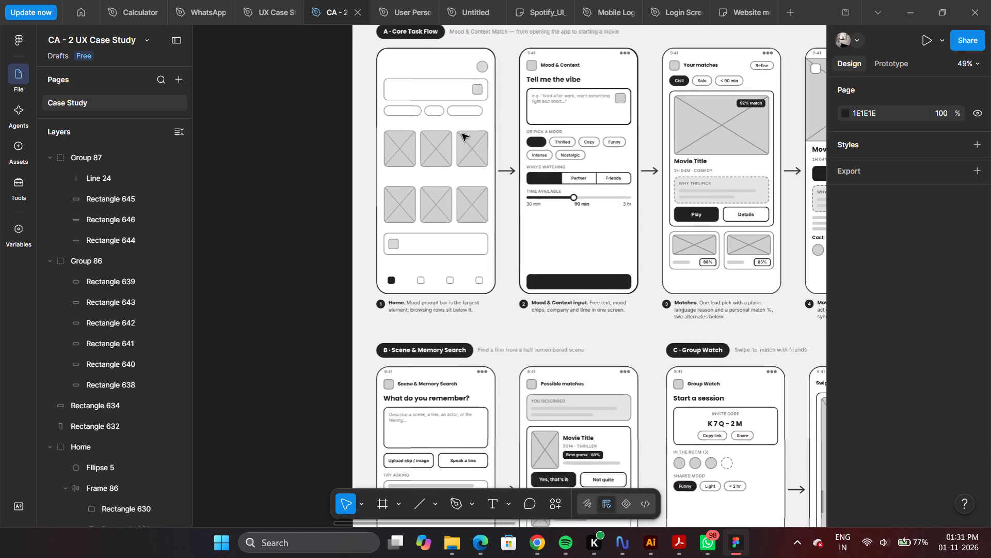
Compare the wireframe sheet carrying the recreated Home and Mood & Context shapes with the second copy of the sheet.
{"action": "scroll", "coordinate": [462, 134], "scroll_direction": "down", "scroll_amount": 11, "text": "ctrl"}
{"action": "scroll", "coordinate": [820, 99], "scroll_direction": "up", "scroll_amount": 4, "text": "ctrl"}
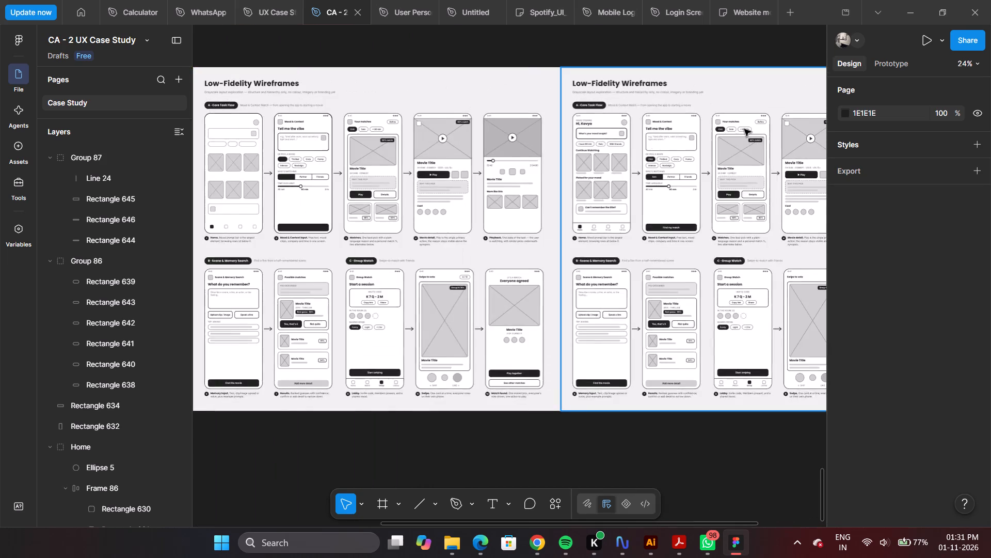
{"action": "scroll", "coordinate": [609, 158], "scroll_direction": "up", "scroll_amount": 11, "text": "ctrl"}
{"action": "scroll", "coordinate": [642, 217], "scroll_direction": "down", "scroll_amount": 5, "text": "ctrl"}
{"action": "scroll", "coordinate": [642, 217], "scroll_direction": "up", "scroll_amount": 3, "text": "ctrl"}
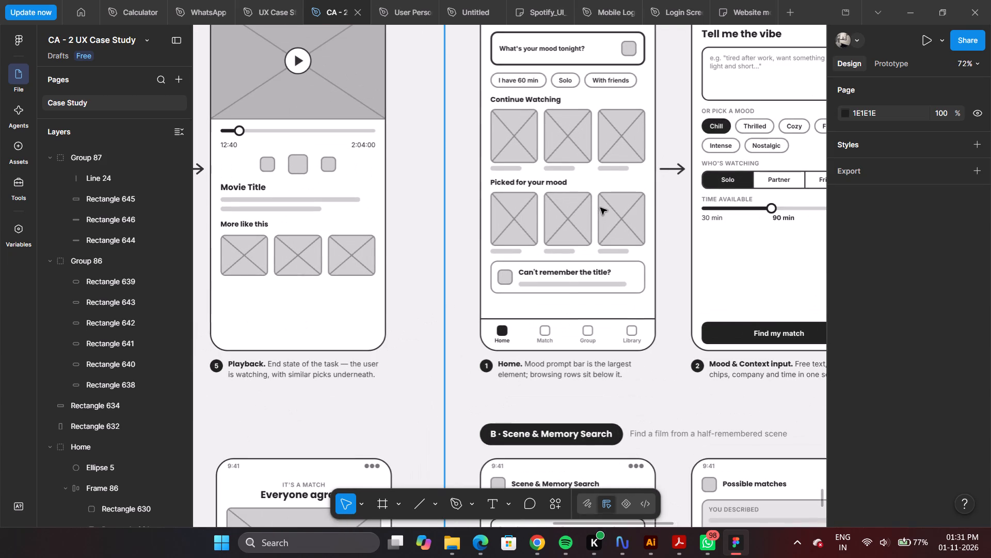
{"action": "scroll", "coordinate": [600, 208], "scroll_direction": "down", "scroll_amount": 4, "text": "ctrl"}
{"action": "scroll", "coordinate": [589, 135], "scroll_direction": "down", "scroll_amount": 5, "text": "ctrl"}
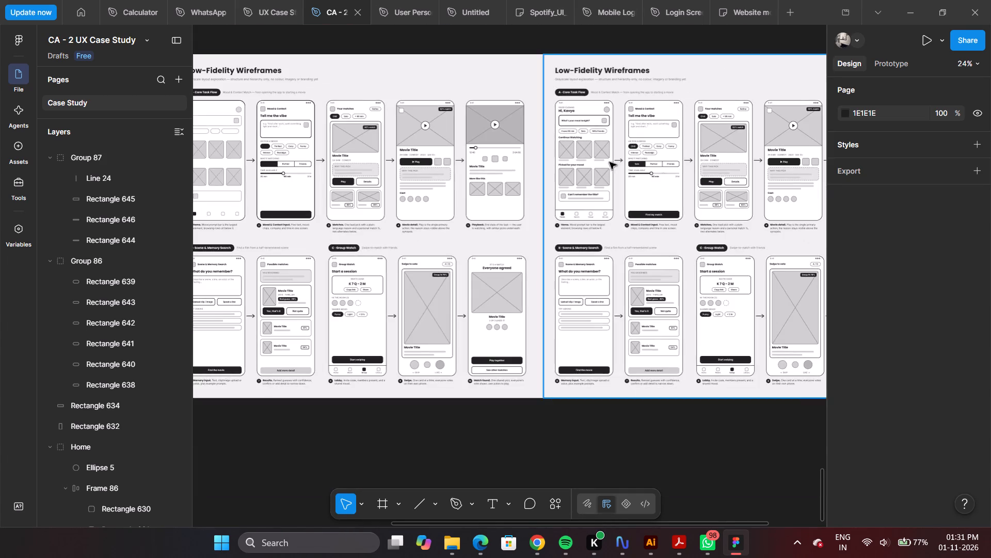
{"action": "scroll", "coordinate": [701, 179], "scroll_direction": "down", "scroll_amount": 3, "text": "ctrl"}
{"action": "scroll", "coordinate": [339, 156], "scroll_direction": "up", "scroll_amount": 8, "text": "ctrl"}
{"action": "scroll", "coordinate": [326, 152], "scroll_direction": "down", "scroll_amount": 3, "text": "ctrl"}
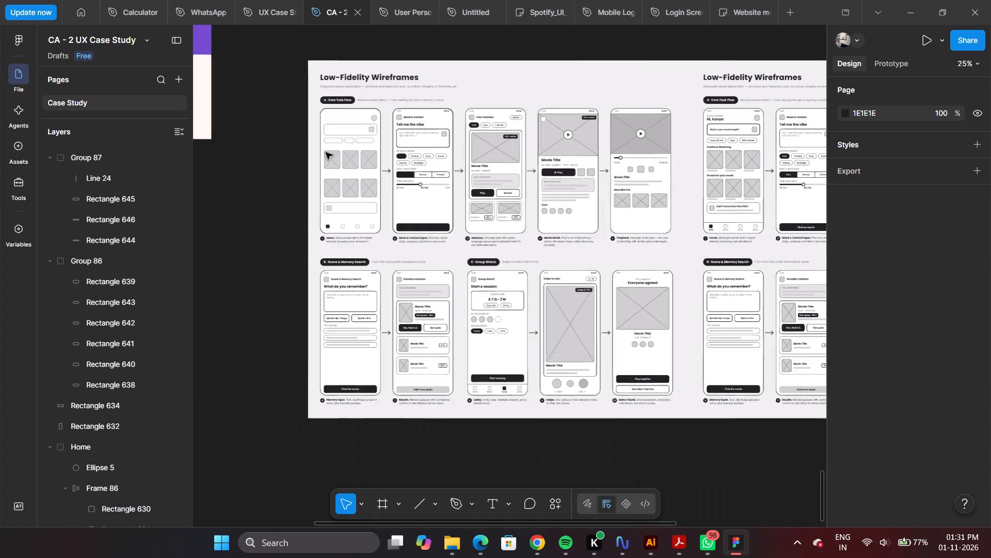
{"action": "scroll", "coordinate": [326, 152], "scroll_direction": "down", "scroll_amount": 5, "text": "ctrl"}
{"action": "scroll", "coordinate": [617, 171], "scroll_direction": "up", "scroll_amount": 9, "text": "ctrl"}
{"action": "scroll", "coordinate": [566, 148], "scroll_direction": "down", "scroll_amount": 4, "text": "ctrl"}
{"action": "scroll", "coordinate": [727, 178], "scroll_direction": "up", "scroll_amount": 2, "text": "ctrl"}
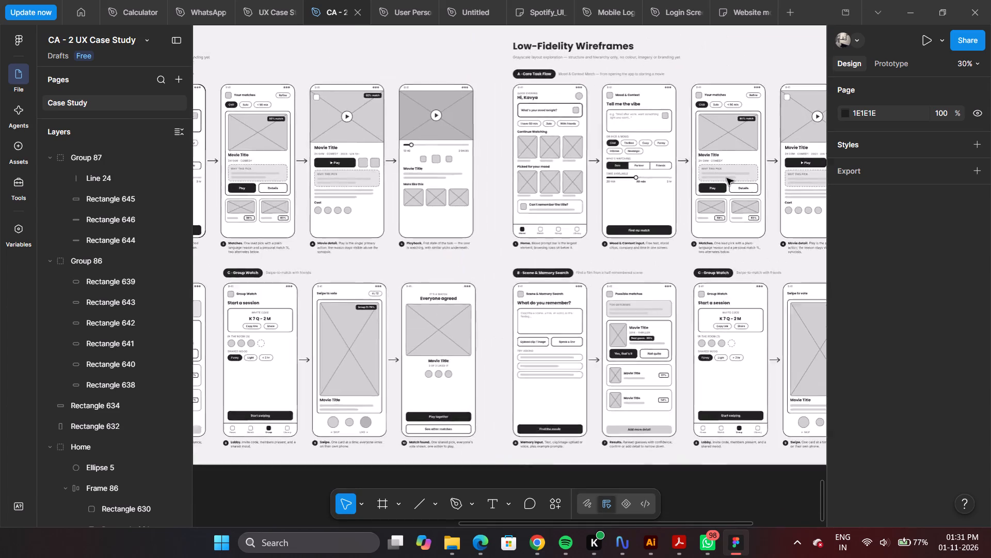
{"action": "scroll", "coordinate": [727, 178], "scroll_direction": "up", "scroll_amount": 4, "text": "ctrl"}
{"action": "scroll", "coordinate": [727, 178], "scroll_direction": "down", "scroll_amount": 10, "text": "ctrl"}
{"action": "scroll", "coordinate": [438, 162], "scroll_direction": "up", "scroll_amount": 7, "text": "ctrl"}
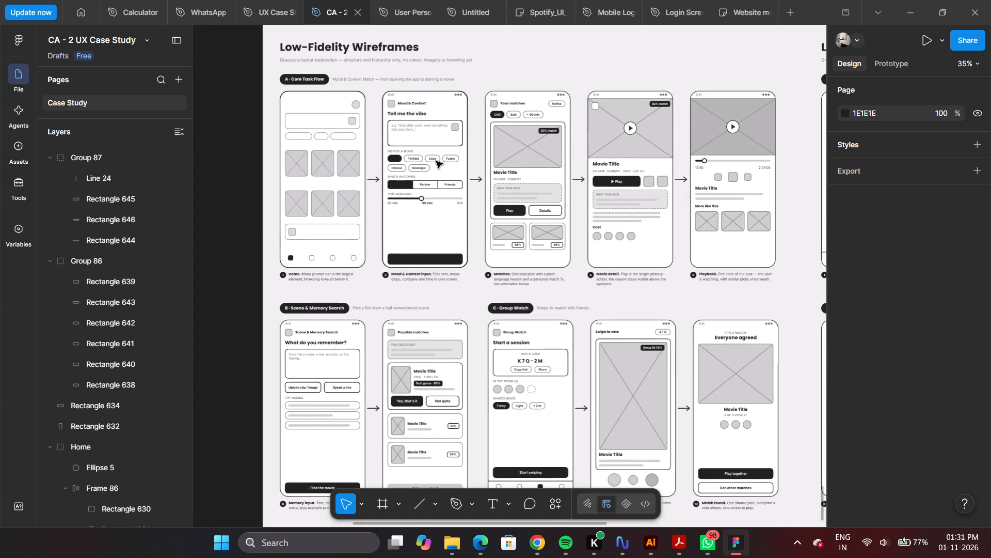
{"action": "scroll", "coordinate": [445, 184], "scroll_direction": "up", "scroll_amount": 3, "text": "ctrl"}
{"action": "scroll", "coordinate": [445, 182], "scroll_direction": "down", "scroll_amount": 5, "text": "ctrl"}
Look over the Crazy 8s sketches and closing section of the case study alongside the low-fidelity wireframe sheet.
{"action": "scroll", "coordinate": [445, 182], "scroll_direction": "down", "scroll_amount": 5, "text": "ctrl"}
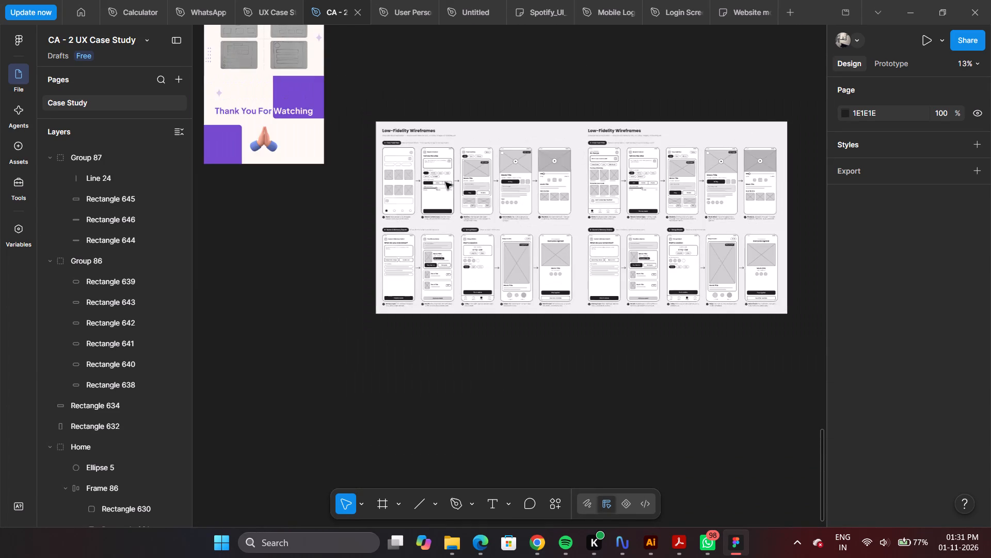
{"action": "scroll", "coordinate": [445, 182], "scroll_direction": "down", "scroll_amount": 2, "text": "ctrl"}
{"action": "scroll", "coordinate": [339, 109], "scroll_direction": "up", "scroll_amount": 8, "text": "ctrl"}
{"action": "scroll", "coordinate": [325, 91], "scroll_direction": "up", "scroll_amount": 9}
{"action": "scroll", "coordinate": [325, 89], "scroll_direction": "down", "scroll_amount": 4}
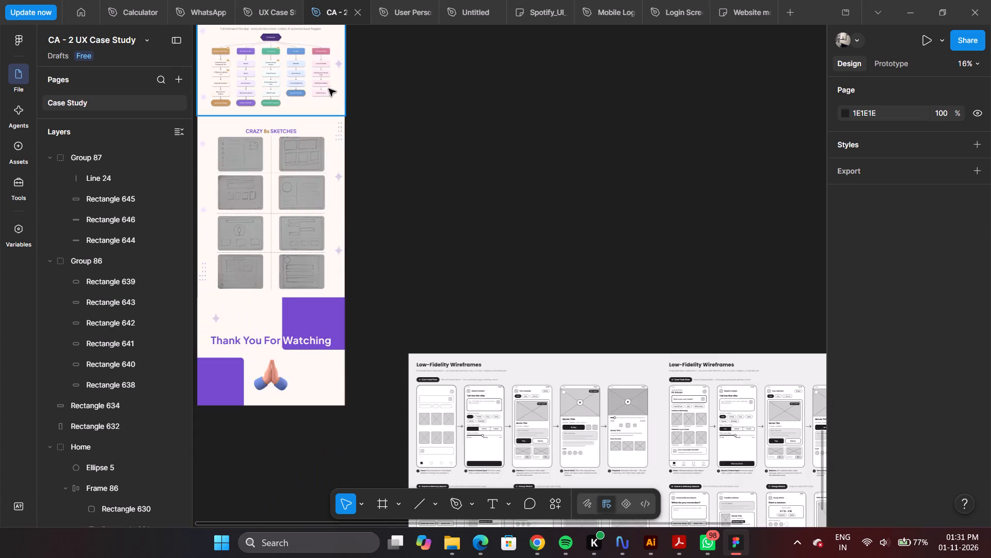
{"action": "scroll", "coordinate": [329, 89], "scroll_direction": "down", "scroll_amount": 6}
{"action": "scroll", "coordinate": [526, 216], "scroll_direction": "up", "scroll_amount": 6, "text": "ctrl"}
{"action": "scroll", "coordinate": [502, 219], "scroll_direction": "down", "scroll_amount": 5, "text": "ctrl"}
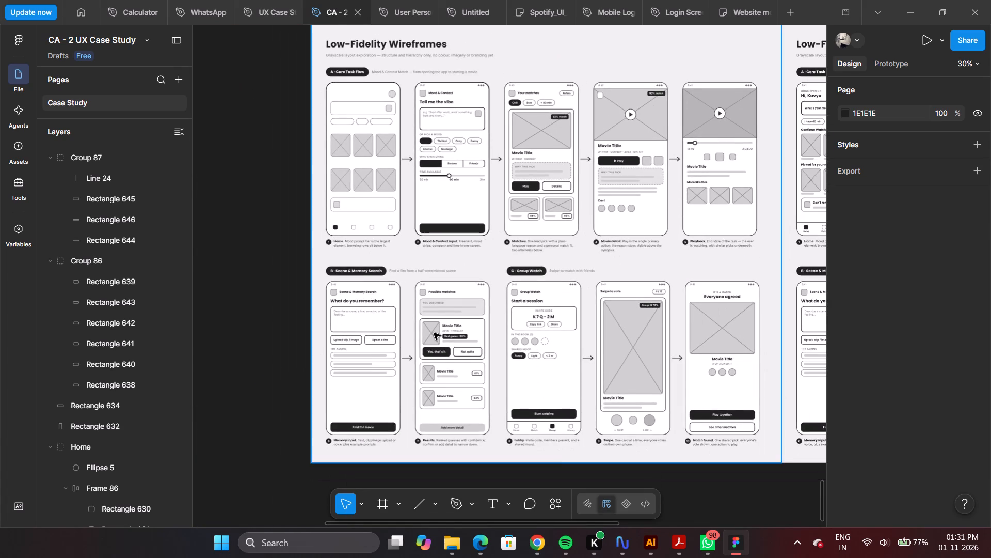
{"action": "scroll", "coordinate": [434, 333], "scroll_direction": "up", "scroll_amount": 3, "text": "ctrl"}
{"action": "scroll", "coordinate": [493, 263], "scroll_direction": "down", "scroll_amount": 5, "text": "ctrl"}
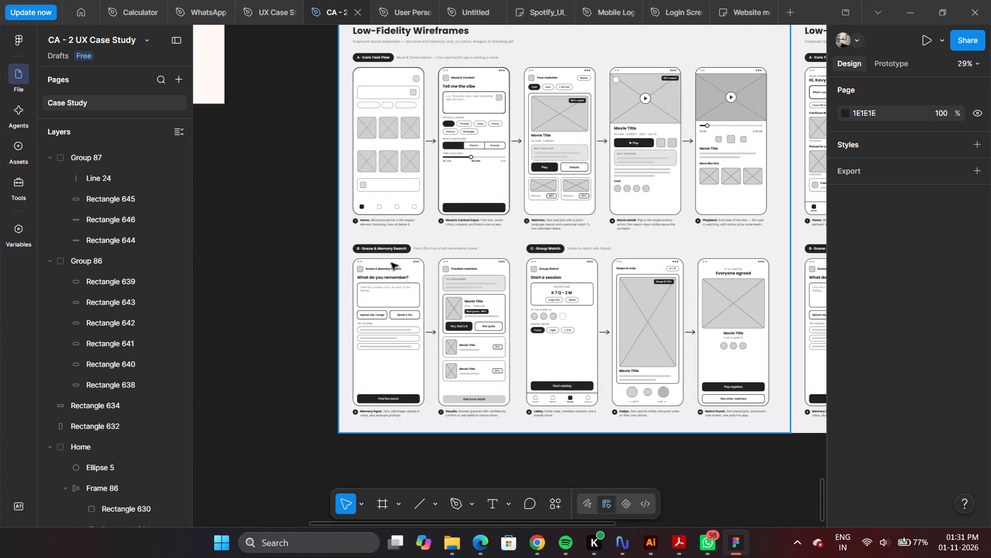
Review the Scene & Memory Search screens against the recreated Home and Mood & Context screens in the Core Task Flow.
{"action": "scroll", "coordinate": [413, 317], "scroll_direction": "up", "scroll_amount": 6, "text": "ctrl"}
{"action": "scroll", "coordinate": [331, 247], "scroll_direction": "up", "scroll_amount": 4, "text": "ctrl"}
{"action": "left_click", "coordinate": [382, 267]}
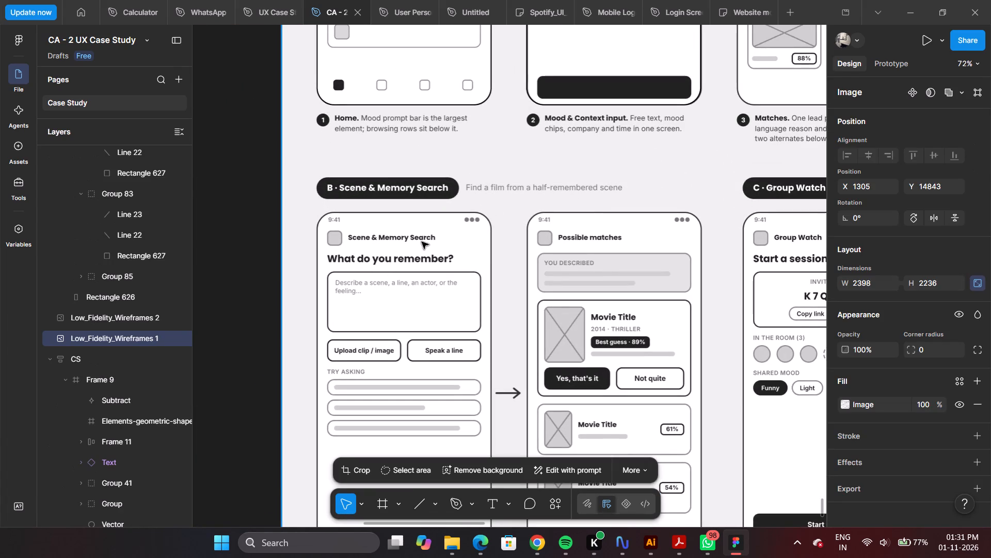
{"action": "scroll", "coordinate": [422, 237], "scroll_direction": "up", "scroll_amount": 7}
{"action": "scroll", "coordinate": [421, 229], "scroll_direction": "down", "scroll_amount": 5, "text": "ctrl"}
{"action": "scroll", "coordinate": [674, 226], "scroll_direction": "up", "scroll_amount": 4, "text": "ctrl"}
{"action": "key", "text": "space"}
{"action": "key", "text": "space"}
{"action": "key", "text": "space"}
{"action": "key", "text": "space"}
{"action": "key", "text": "space"}
{"action": "key", "text": "space"}
{"action": "key", "text": "space"}
{"action": "key", "text": "space"}
{"action": "key", "text": "space"}
{"action": "key", "text": "space"}
{"action": "key", "text": "space"}
{"action": "key", "text": "space"}
{"action": "key", "text": "space"}
{"action": "key", "text": "space"}
{"action": "key", "text": "space"}
{"action": "key", "text": "space"}
{"action": "key", "text": "space"}
{"action": "key", "text": "space"}
{"action": "key", "text": "space"}
{"action": "key", "text": "space"}
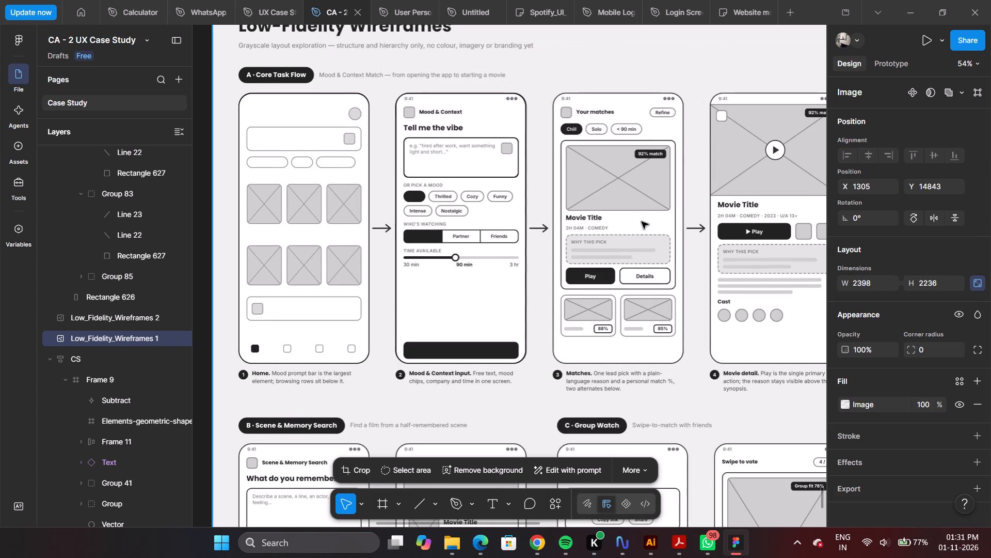
{"action": "left_click_drag", "start_coordinate": [642, 222], "coordinate": [674, 140]}
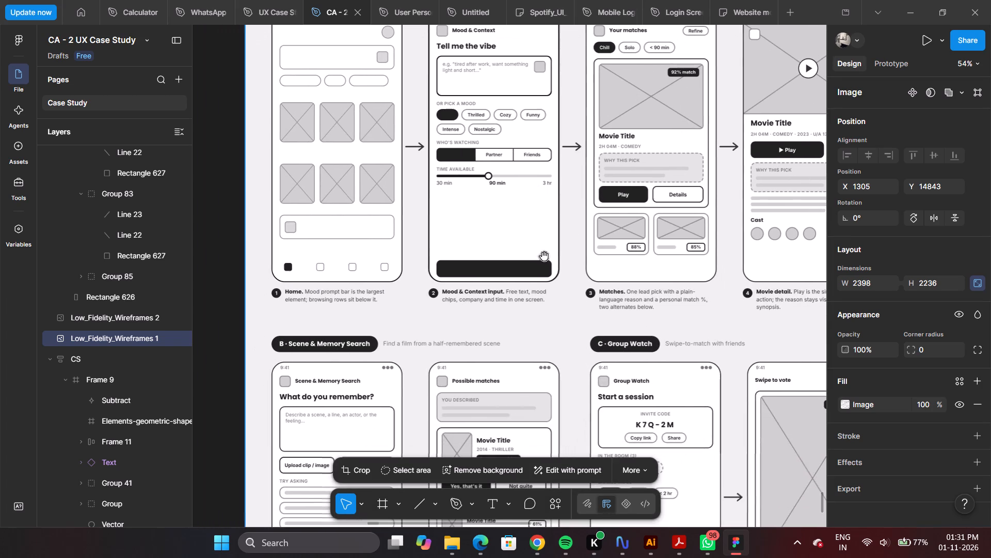
{"action": "left_click_drag", "start_coordinate": [436, 332], "coordinate": [552, 162]}
{"action": "scroll", "coordinate": [441, 260], "scroll_direction": "up", "scroll_amount": 2, "text": "ctrl"}
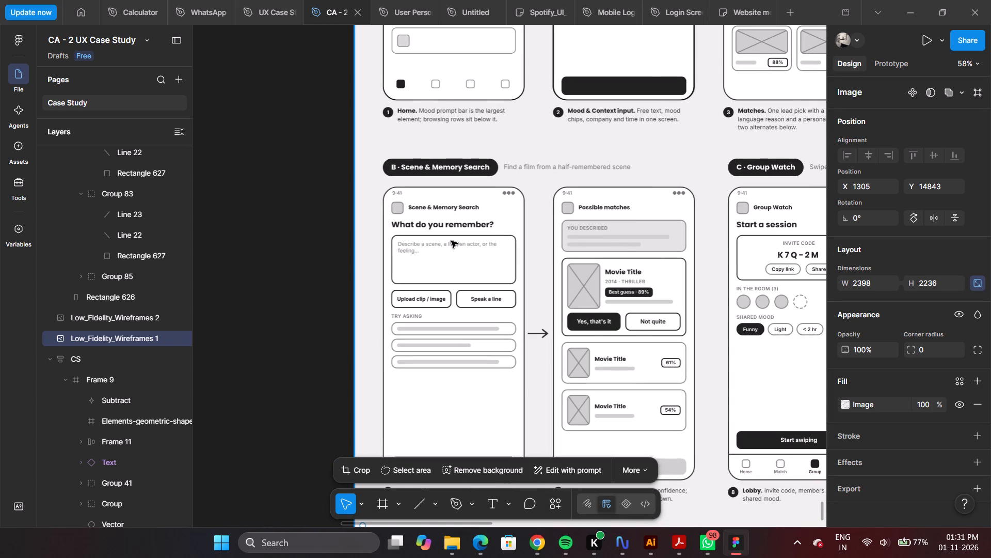
{"action": "scroll", "coordinate": [518, 189], "scroll_direction": "up", "scroll_amount": 6}
{"action": "scroll", "coordinate": [518, 189], "scroll_direction": "down", "scroll_amount": 5, "text": "ctrl"}
{"action": "scroll", "coordinate": [631, 199], "scroll_direction": "up", "scroll_amount": 4, "text": "ctrl"}
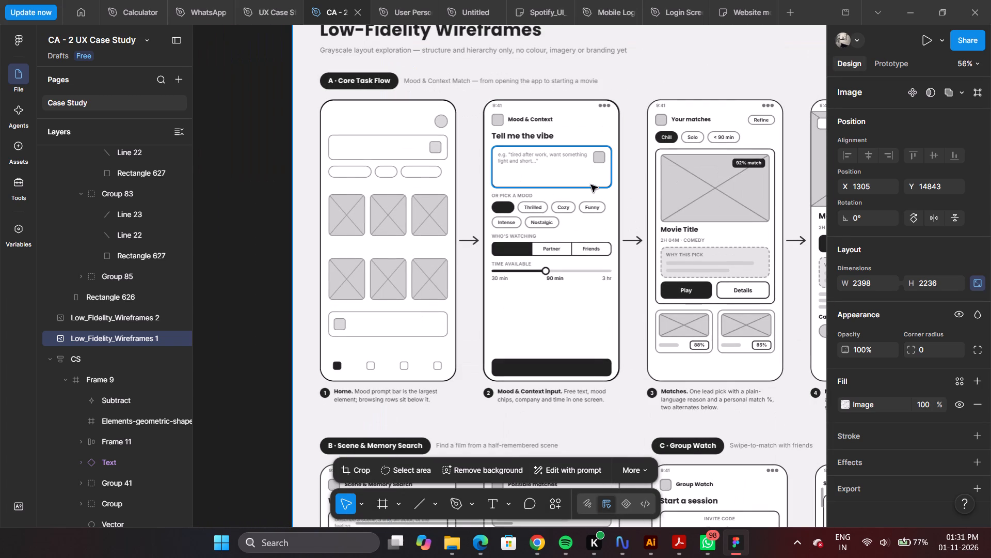
Select all the vector shapes recreating the Mood & Context screen, leaving the wireframe image out of the selection.
{"action": "left_click", "coordinate": [591, 184]}
{"action": "scroll", "coordinate": [591, 184], "scroll_direction": "down", "scroll_amount": 3, "text": "ctrl"}
{"action": "scroll", "coordinate": [588, 91], "scroll_direction": "up", "scroll_amount": 1, "text": "ctrl"}
{"action": "scroll", "coordinate": [588, 91], "scroll_direction": "down", "scroll_amount": 3, "text": "ctrl"}
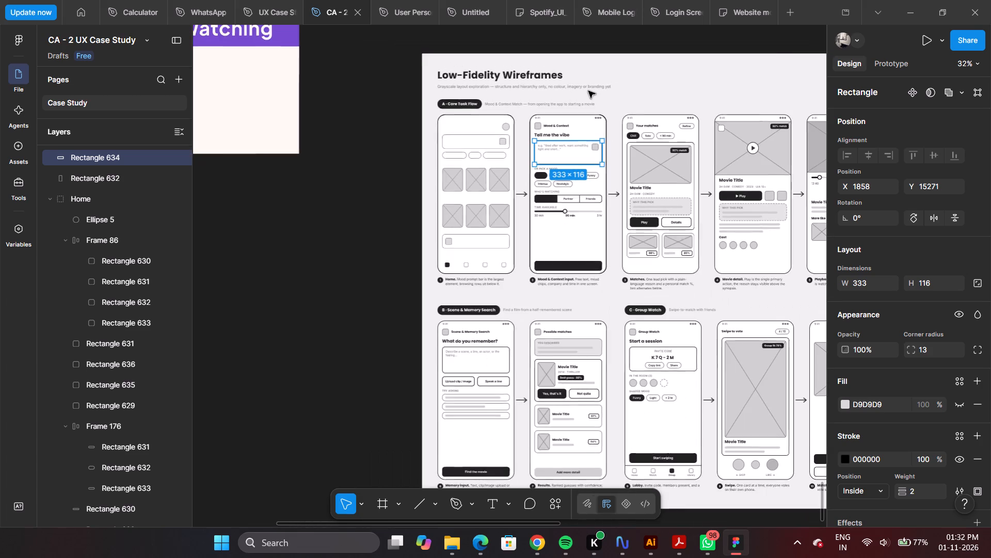
{"action": "scroll", "coordinate": [655, 120], "scroll_direction": "up", "scroll_amount": 2}
{"action": "left_click", "coordinate": [524, 51]}
{"action": "left_click_drag", "start_coordinate": [521, 51], "coordinate": [603, 279]}
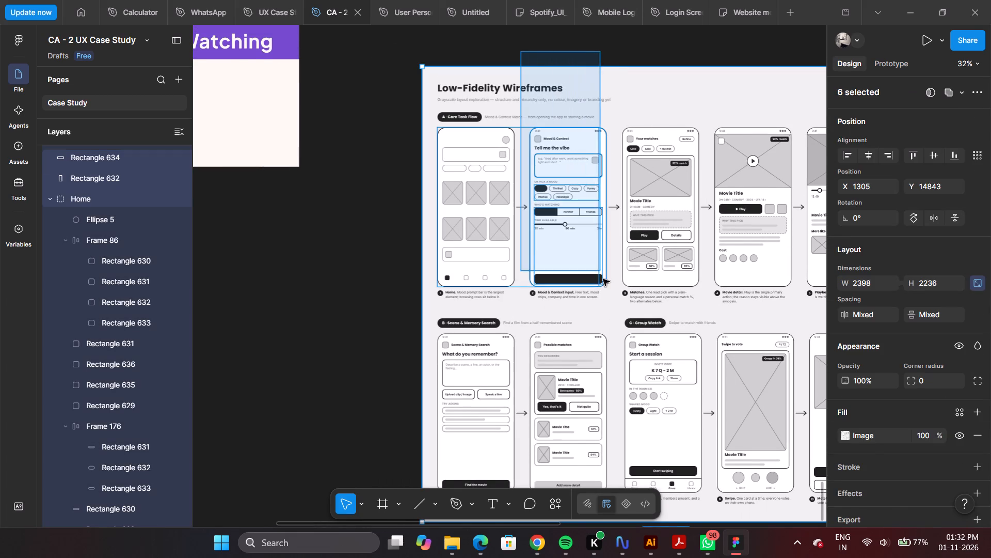
{"action": "left_click_drag", "start_coordinate": [603, 279], "coordinate": [618, 302]}
{"action": "left_click", "coordinate": [668, 55]}
{"action": "left_click_drag", "start_coordinate": [530, 51], "coordinate": [530, 115], "text": "ctrl"}
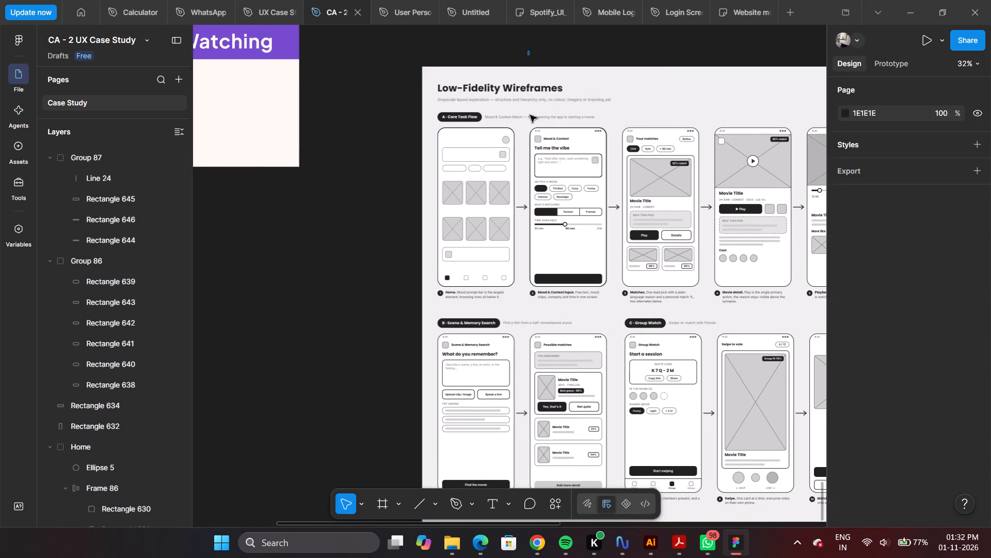
{"action": "left_click_drag", "start_coordinate": [530, 115], "coordinate": [617, 303], "text": "ctrl"}
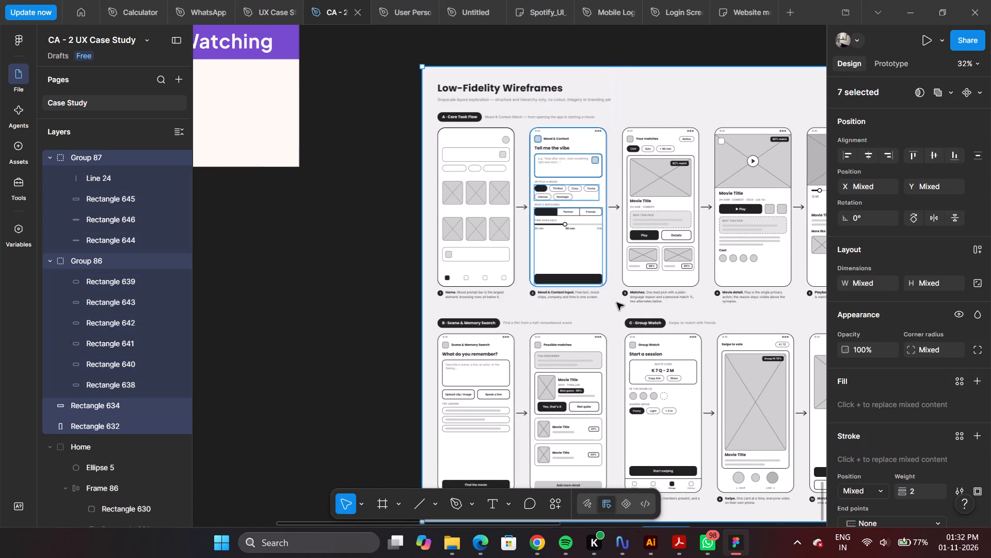
{"action": "left_click", "coordinate": [640, 96], "text": "shift"}
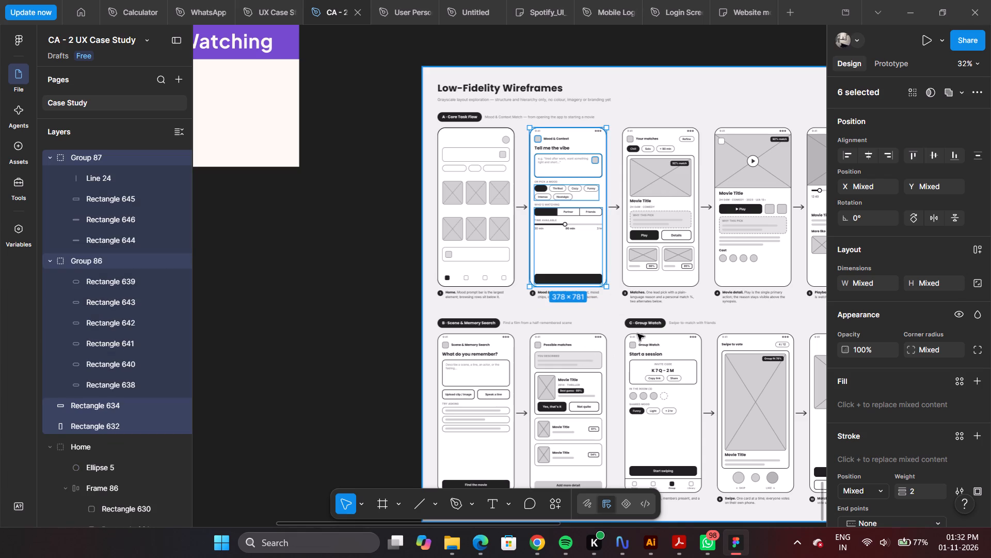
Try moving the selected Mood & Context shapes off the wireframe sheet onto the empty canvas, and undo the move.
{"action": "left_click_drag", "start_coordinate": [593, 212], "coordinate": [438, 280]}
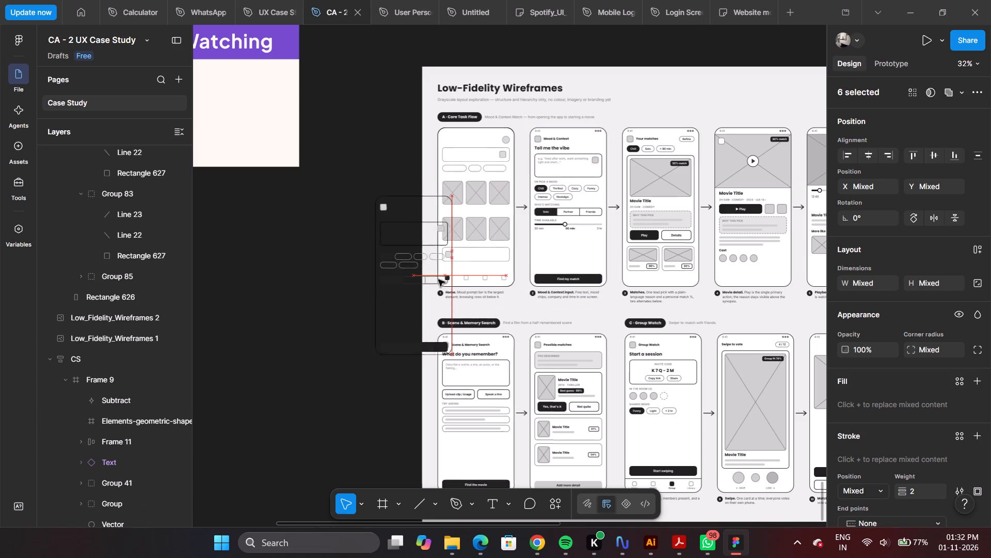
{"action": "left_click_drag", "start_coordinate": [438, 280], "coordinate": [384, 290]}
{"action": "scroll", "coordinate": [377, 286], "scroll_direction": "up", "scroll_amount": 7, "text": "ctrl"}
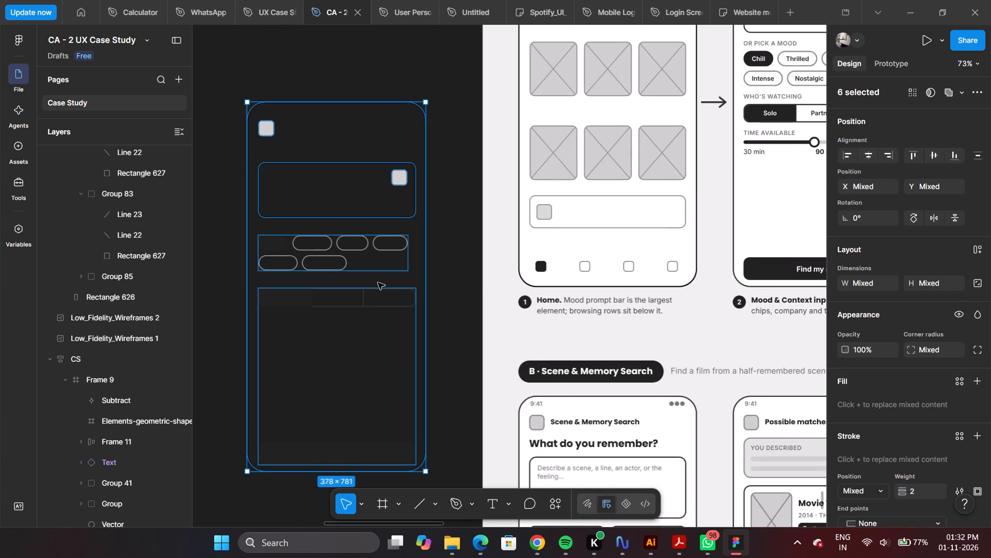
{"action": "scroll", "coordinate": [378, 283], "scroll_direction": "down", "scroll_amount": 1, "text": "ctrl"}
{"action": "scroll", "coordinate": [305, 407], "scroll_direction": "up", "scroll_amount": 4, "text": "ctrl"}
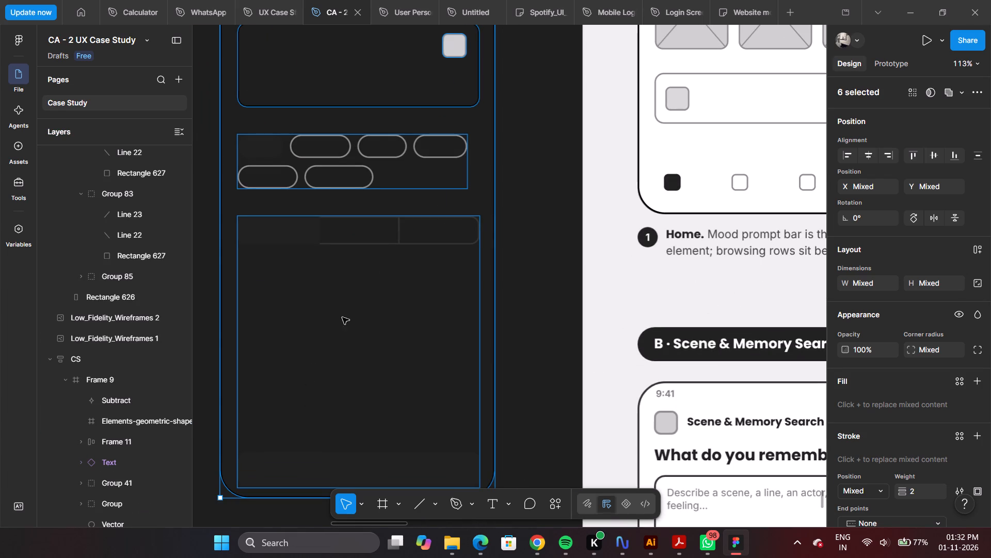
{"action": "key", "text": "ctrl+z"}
Group the selected Mood & Context shapes into a single group.
{"action": "scroll", "coordinate": [360, 290], "scroll_direction": "down", "scroll_amount": 6, "text": "ctrl"}
{"action": "scroll", "coordinate": [681, 216], "scroll_direction": "up", "scroll_amount": 3, "text": "ctrl"}
{"action": "scroll", "coordinate": [681, 216], "scroll_direction": "down", "scroll_amount": 4, "text": "ctrl"}
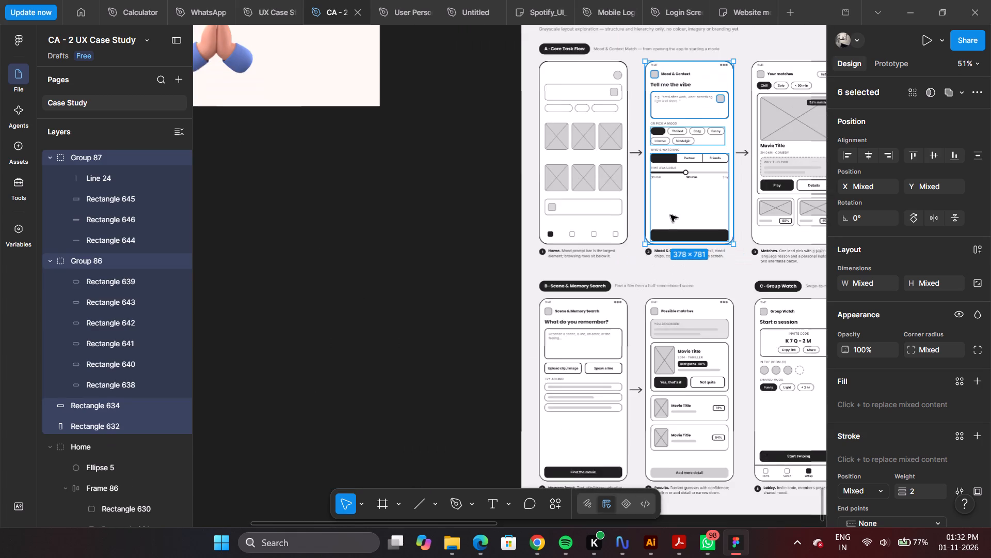
{"action": "scroll", "coordinate": [670, 215], "scroll_direction": "down", "scroll_amount": 2, "text": "ctrl"}
{"action": "scroll", "coordinate": [746, 196], "scroll_direction": "up", "scroll_amount": 3, "text": "ctrl"}
{"action": "key", "text": "ctrl+g"}
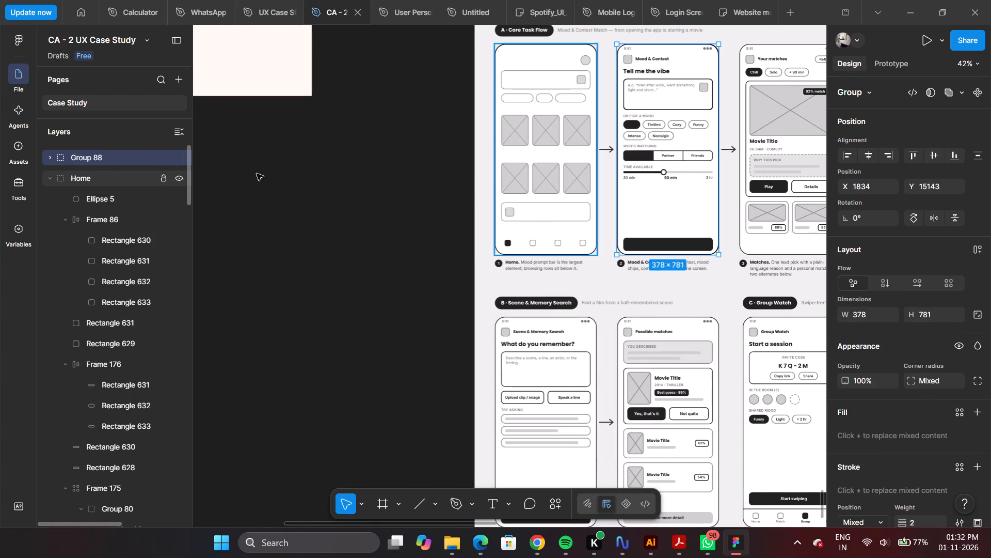
Rename the recreated second screen's group as "Mood & Context".
{"action": "left_click", "coordinate": [598, 230]}
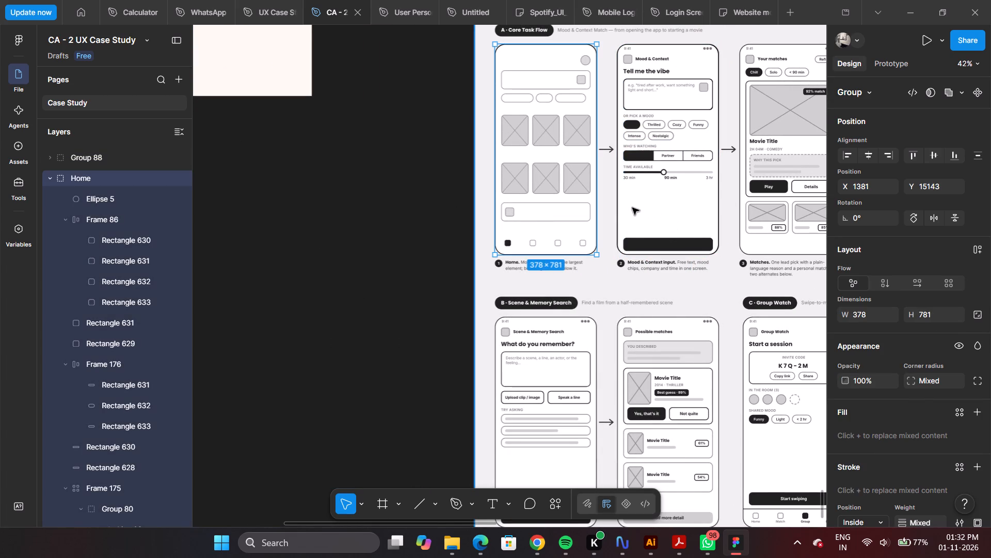
{"action": "left_click", "coordinate": [618, 210]}
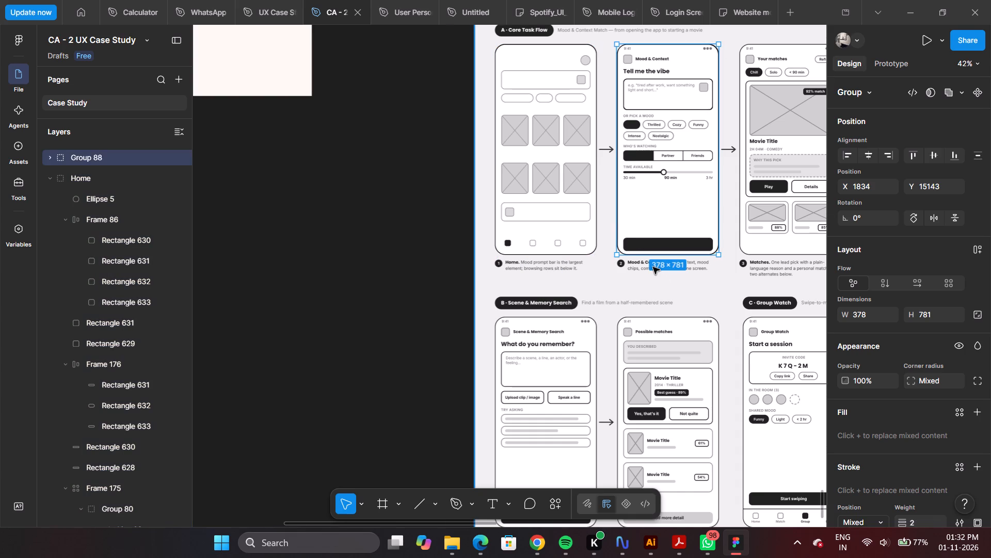
{"action": "scroll", "coordinate": [652, 267], "scroll_direction": "up", "scroll_amount": 5, "text": "ctrl"}
{"action": "double_click", "coordinate": [97, 157]}
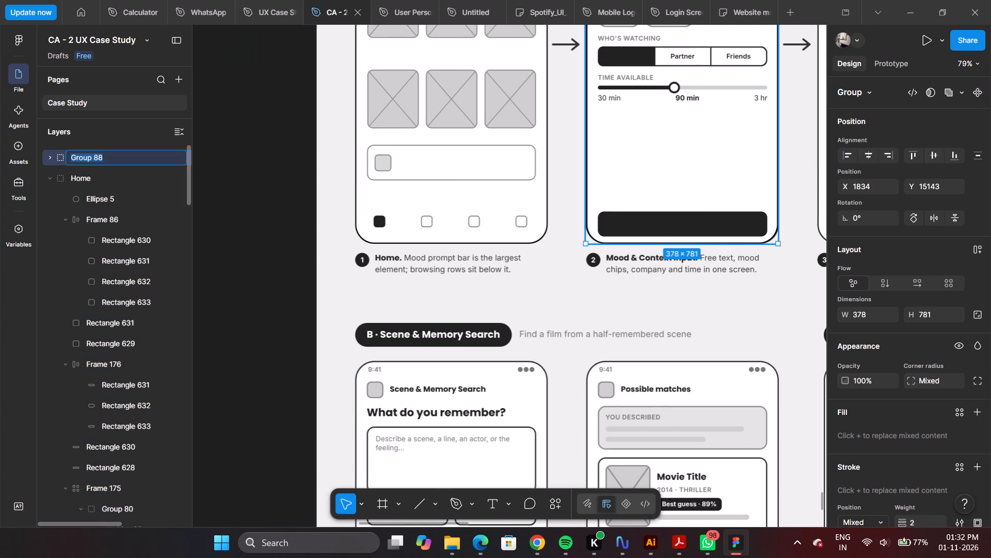
{"action": "type", "text": "Mood"}
{"action": "key", "text": "space"}
{"action": "type", "text": "&"}
{"action": "key", "text": "space"}
{"action": "type", "text": "Context"}
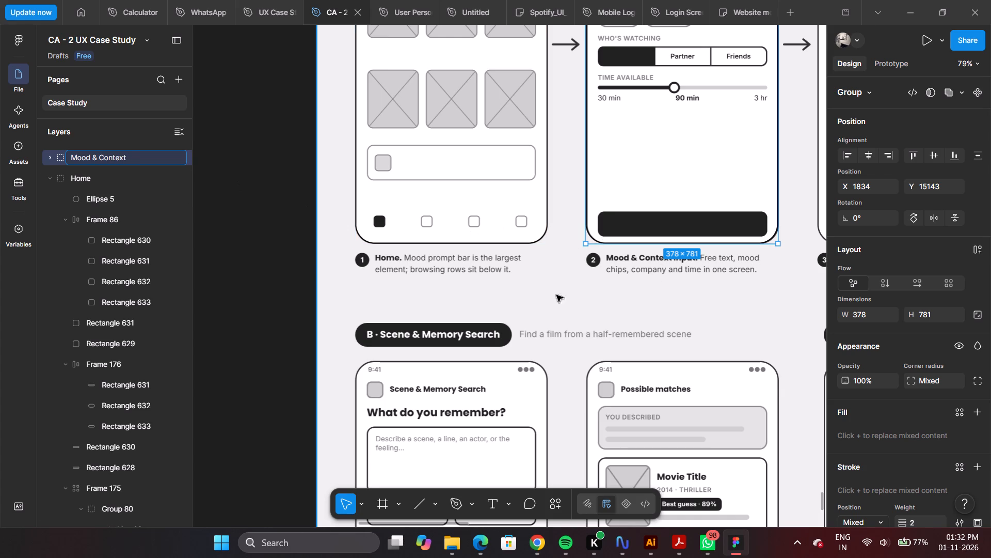
{"action": "left_click", "coordinate": [300, 258]}
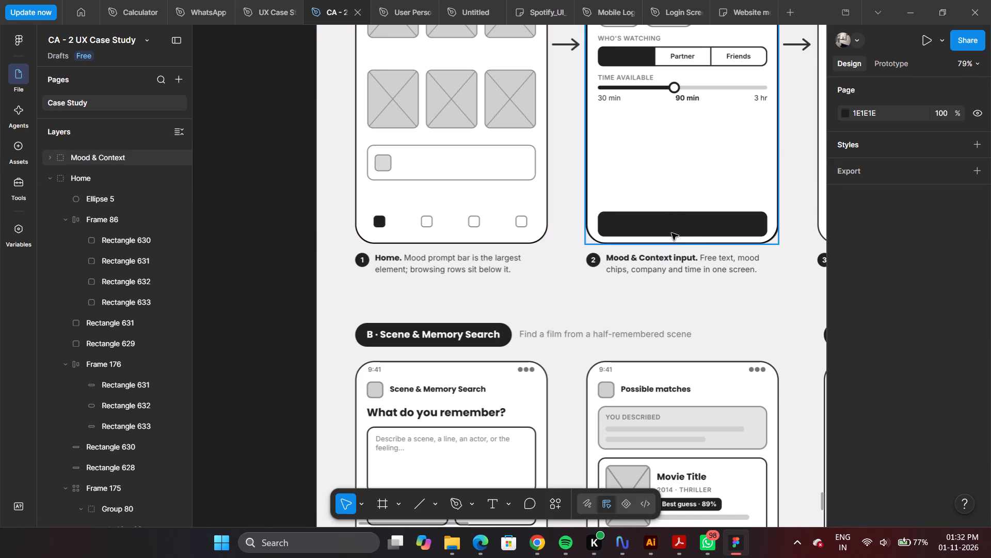
Extend the Mood & Context group's name to "Mood & Context Input".
{"action": "left_click", "coordinate": [672, 239]}
{"action": "left_click", "coordinate": [663, 220]}
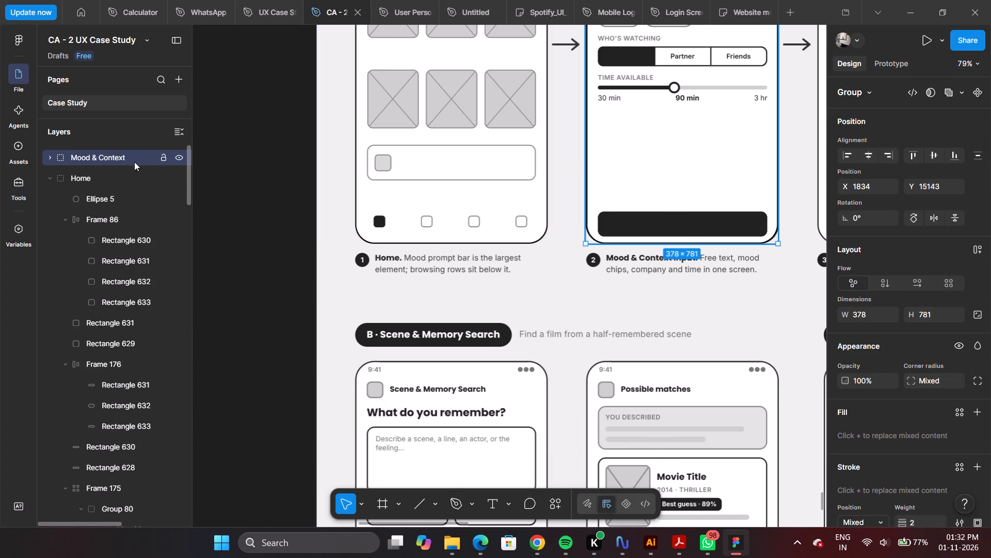
{"action": "left_click", "coordinate": [133, 160]}
{"action": "left_click", "coordinate": [133, 157]}
{"action": "left_click", "coordinate": [131, 156]}
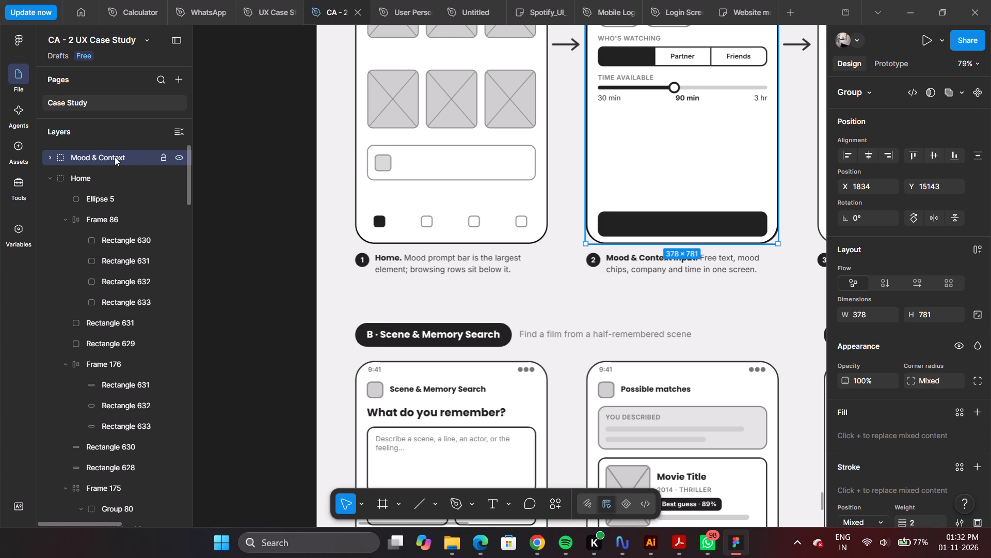
{"action": "double_click", "coordinate": [115, 157]}
{"action": "left_click", "coordinate": [134, 159]}
{"action": "key", "text": "space"}
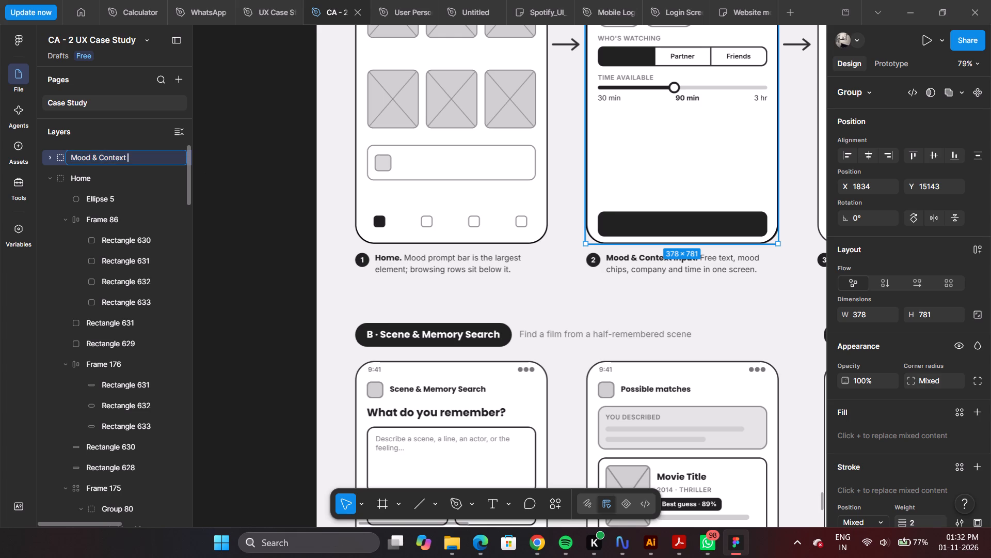
{"action": "type", "text": "In"}
{"action": "type", "text": "put"}
{"action": "left_click", "coordinate": [204, 193]}
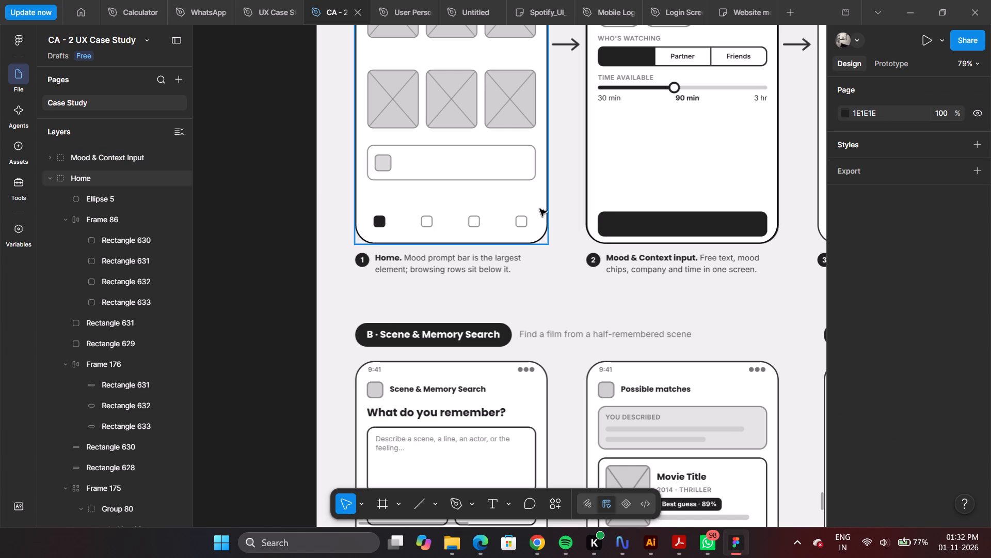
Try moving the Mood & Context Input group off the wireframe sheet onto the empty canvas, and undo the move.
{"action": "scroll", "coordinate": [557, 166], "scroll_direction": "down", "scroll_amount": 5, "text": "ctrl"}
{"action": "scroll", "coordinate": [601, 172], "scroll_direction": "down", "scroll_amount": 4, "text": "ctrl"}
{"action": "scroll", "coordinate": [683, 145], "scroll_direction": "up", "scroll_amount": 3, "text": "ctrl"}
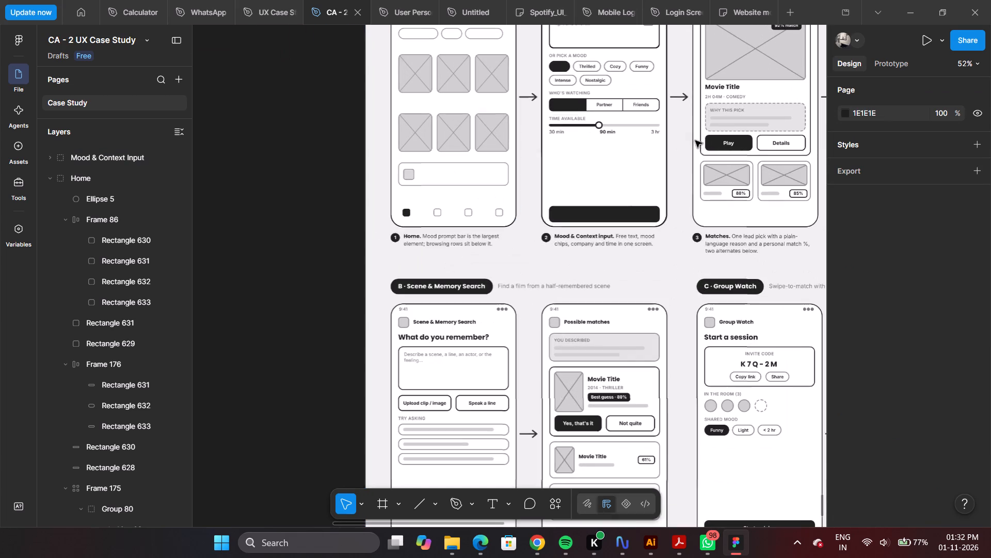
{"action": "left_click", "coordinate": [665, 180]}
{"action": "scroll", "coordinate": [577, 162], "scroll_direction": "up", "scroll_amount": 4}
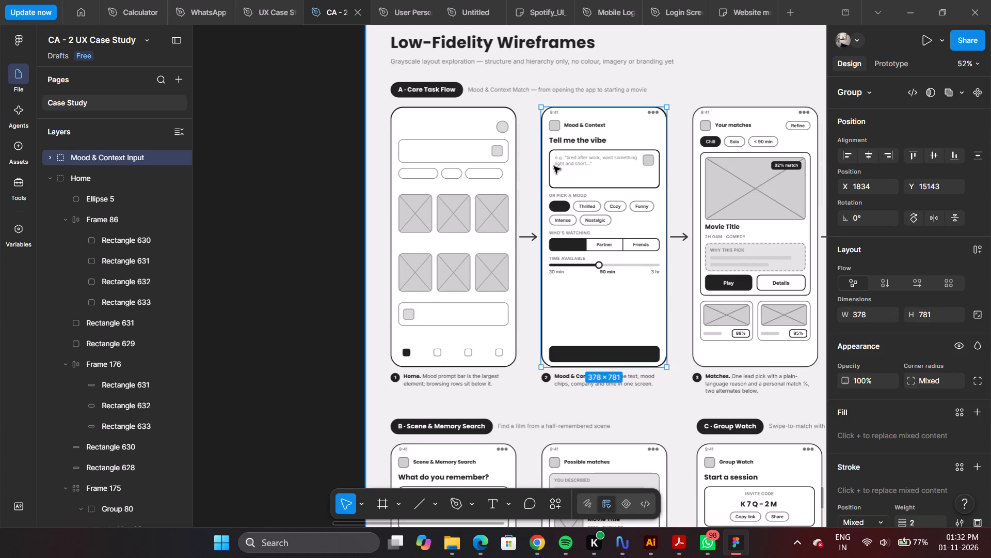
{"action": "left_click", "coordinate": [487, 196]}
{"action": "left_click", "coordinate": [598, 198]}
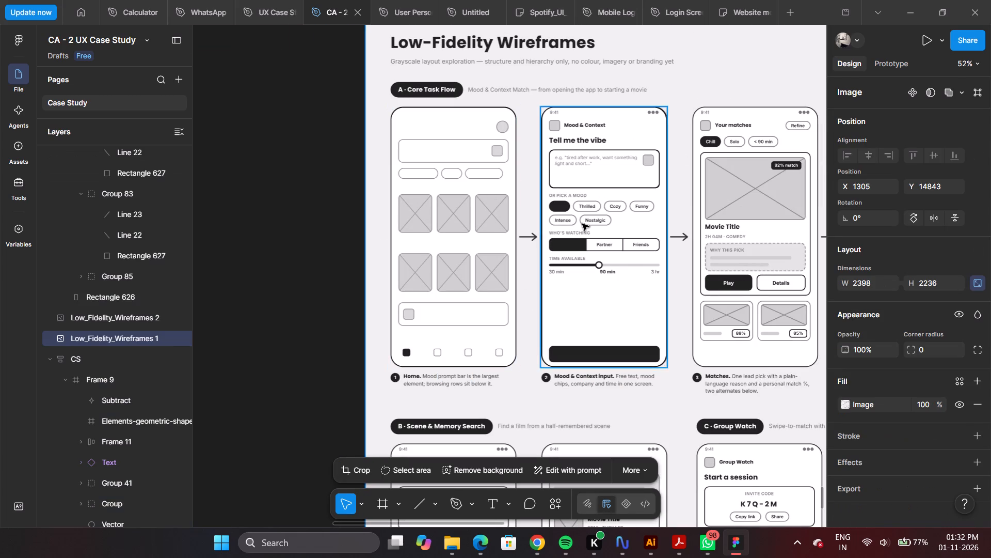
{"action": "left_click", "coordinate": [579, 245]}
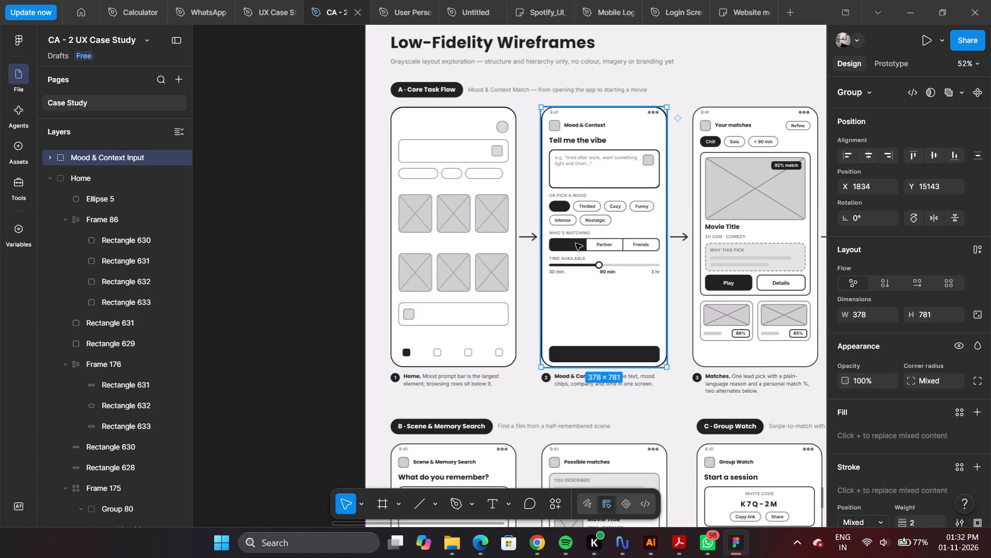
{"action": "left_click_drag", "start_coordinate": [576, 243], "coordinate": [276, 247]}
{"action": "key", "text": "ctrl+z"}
Compare the recreated Home and Mood & Context screens with the remaining screens and the original wireframes on the second sheet.
{"action": "scroll", "coordinate": [420, 241], "scroll_direction": "down", "scroll_amount": 2, "text": "ctrl"}
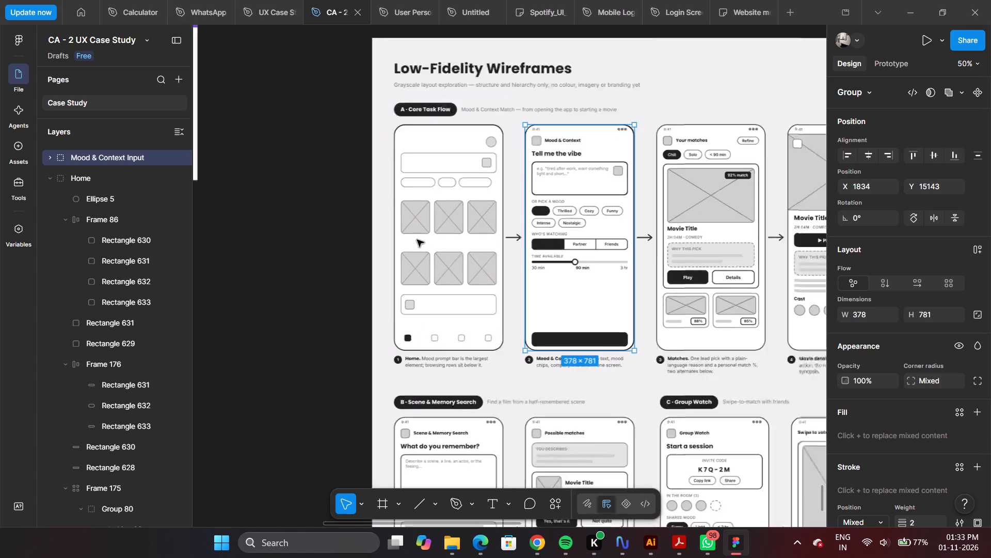
{"action": "scroll", "coordinate": [417, 240], "scroll_direction": "down", "scroll_amount": 3, "text": "ctrl"}
{"action": "scroll", "coordinate": [327, 246], "scroll_direction": "down", "scroll_amount": 4, "text": "ctrl"}
{"action": "scroll", "coordinate": [393, 230], "scroll_direction": "up", "scroll_amount": 4, "text": "ctrl"}
{"action": "scroll", "coordinate": [394, 230], "scroll_direction": "down", "scroll_amount": 5, "text": "ctrl"}
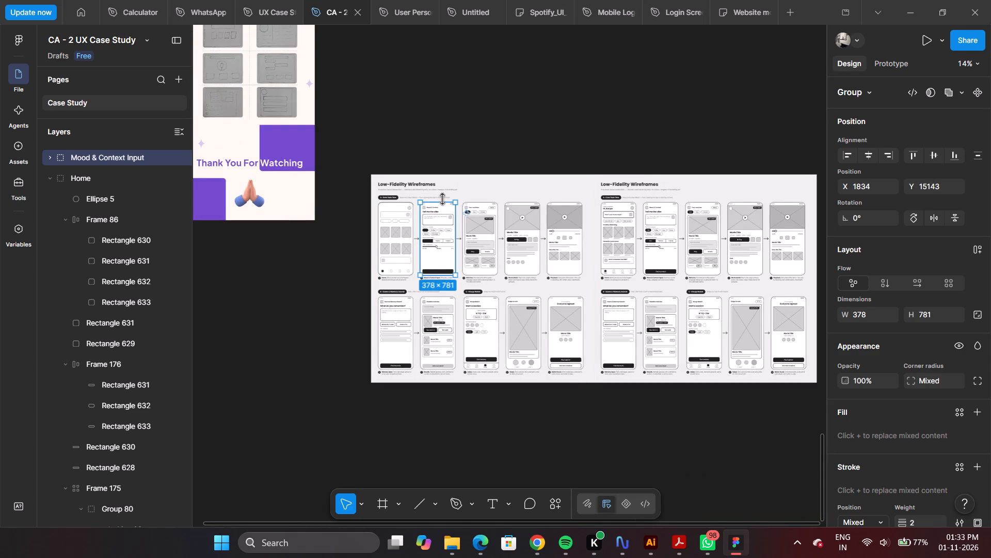
{"action": "scroll", "coordinate": [446, 198], "scroll_direction": "up", "scroll_amount": 8}
{"action": "scroll", "coordinate": [449, 197], "scroll_direction": "down", "scroll_amount": 3}
{"action": "scroll", "coordinate": [447, 184], "scroll_direction": "up", "scroll_amount": 4}
{"action": "scroll", "coordinate": [447, 184], "scroll_direction": "down", "scroll_amount": 12}
{"action": "scroll", "coordinate": [450, 154], "scroll_direction": "up", "scroll_amount": 5, "text": "ctrl"}
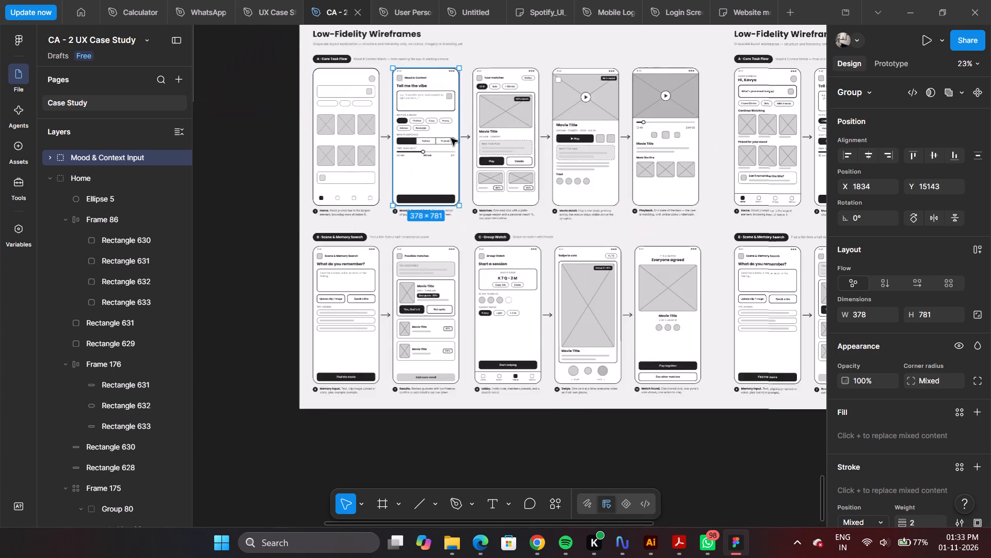
{"action": "scroll", "coordinate": [437, 129], "scroll_direction": "up", "scroll_amount": 3, "text": "ctrl"}
{"action": "key", "text": "space"}
{"action": "key", "text": "space"}
{"action": "key", "text": "space"}
{"action": "key", "text": "space"}
{"action": "key", "text": "space"}
{"action": "key", "text": "space"}
{"action": "key", "text": "space"}
{"action": "key", "text": "space"}
{"action": "key", "text": "space"}
{"action": "left_click_drag", "start_coordinate": [530, 130], "coordinate": [501, 182]}
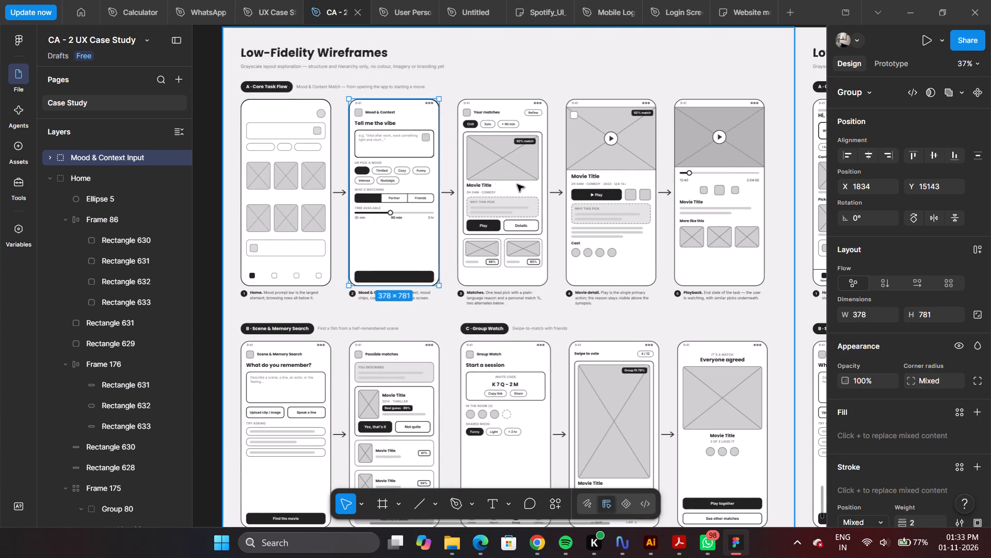
{"action": "scroll", "coordinate": [528, 184], "scroll_direction": "up", "scroll_amount": 5, "text": "ctrl"}
{"action": "scroll", "coordinate": [529, 181], "scroll_direction": "down", "scroll_amount": 3, "text": "ctrl"}
{"action": "key", "text": "space"}
{"action": "key", "text": "space"}
{"action": "key", "text": "space"}
{"action": "key", "text": "space"}
{"action": "key", "text": "space"}
{"action": "key", "text": "space"}
{"action": "key", "text": "space"}
{"action": "key", "text": "space"}
{"action": "key", "text": "space"}
{"action": "key", "text": "space"}
{"action": "key", "text": "space"}
{"action": "key", "text": "space"}
{"action": "key", "text": "space"}
{"action": "key", "text": "space"}
{"action": "key", "text": "space"}
{"action": "key", "text": "space"}
{"action": "key", "text": "space"}
{"action": "key", "text": "space"}
{"action": "key", "text": "space"}
{"action": "key", "text": "space"}
{"action": "left_click_drag", "start_coordinate": [587, 168], "coordinate": [303, 165]}
{"action": "left_click_drag", "start_coordinate": [557, 177], "coordinate": [422, 176]}
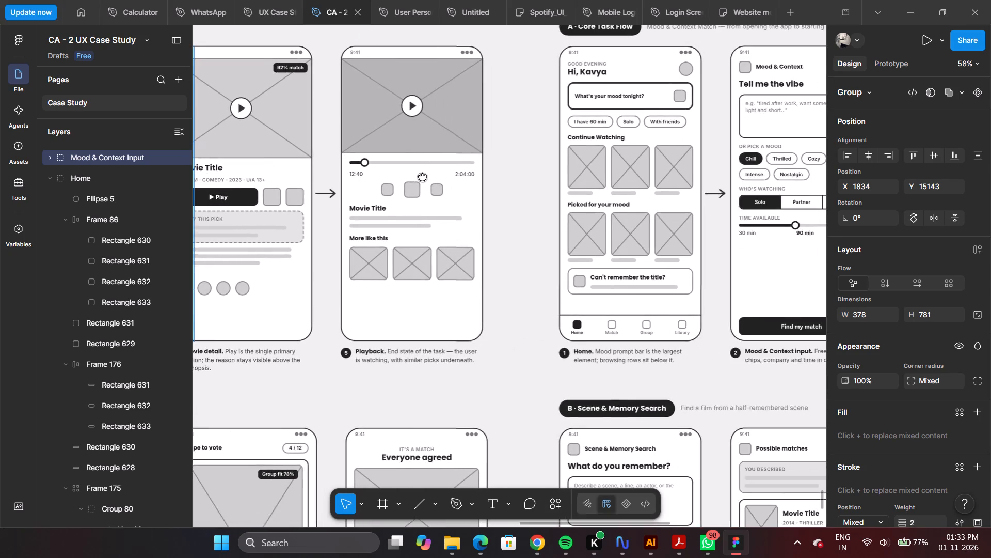
{"action": "left_click_drag", "start_coordinate": [422, 176], "coordinate": [758, 236]}
{"action": "left_click_drag", "start_coordinate": [412, 223], "coordinate": [617, 218]}
{"action": "left_click_drag", "start_coordinate": [393, 208], "coordinate": [535, 212]}
{"action": "scroll", "coordinate": [547, 218], "scroll_direction": "up", "scroll_amount": 2, "text": "ctrl"}
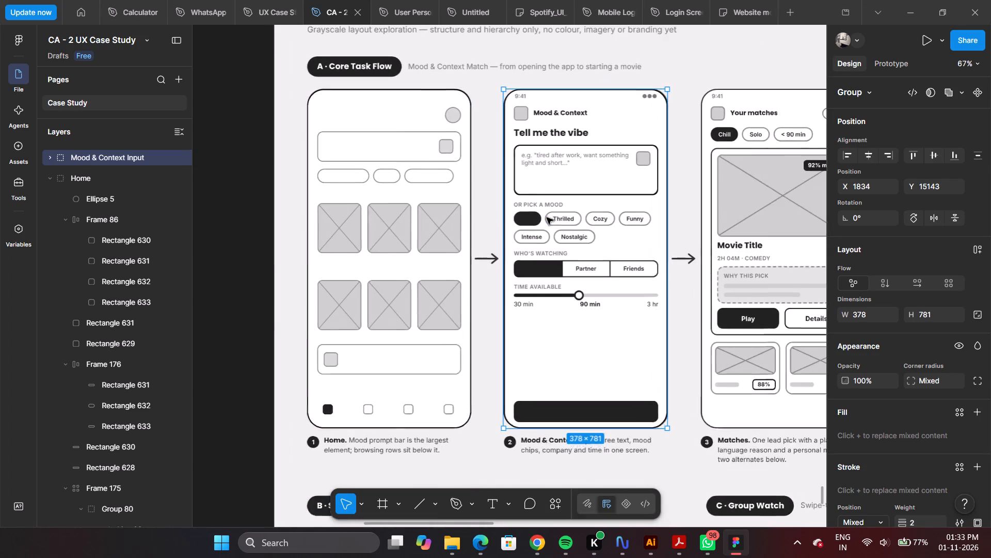
{"action": "scroll", "coordinate": [547, 218], "scroll_direction": "up", "scroll_amount": 2, "text": "ctrl"}
{"action": "scroll", "coordinate": [495, 205], "scroll_direction": "down", "scroll_amount": 1, "text": "ctrl"}
{"action": "key", "text": "space"}
{"action": "key", "text": "space"}
{"action": "key", "text": "space"}
{"action": "key", "text": "space"}
{"action": "key", "text": "space"}
{"action": "key", "text": "space"}
{"action": "left_click_drag", "start_coordinate": [587, 186], "coordinate": [560, 181]}
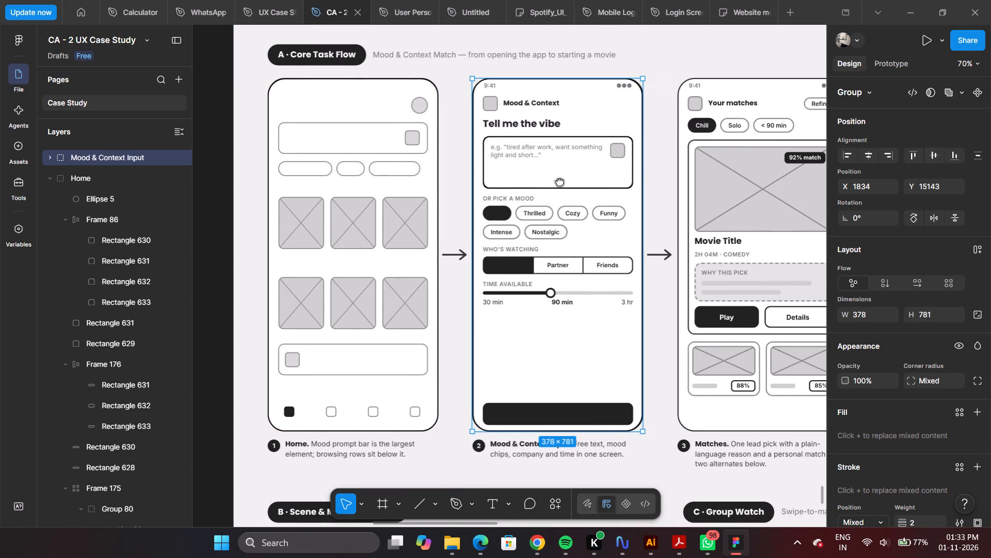
{"action": "left_click_drag", "start_coordinate": [560, 181], "coordinate": [558, 181]}
{"action": "scroll", "coordinate": [550, 214], "scroll_direction": "up", "scroll_amount": 1, "text": "ctrl"}
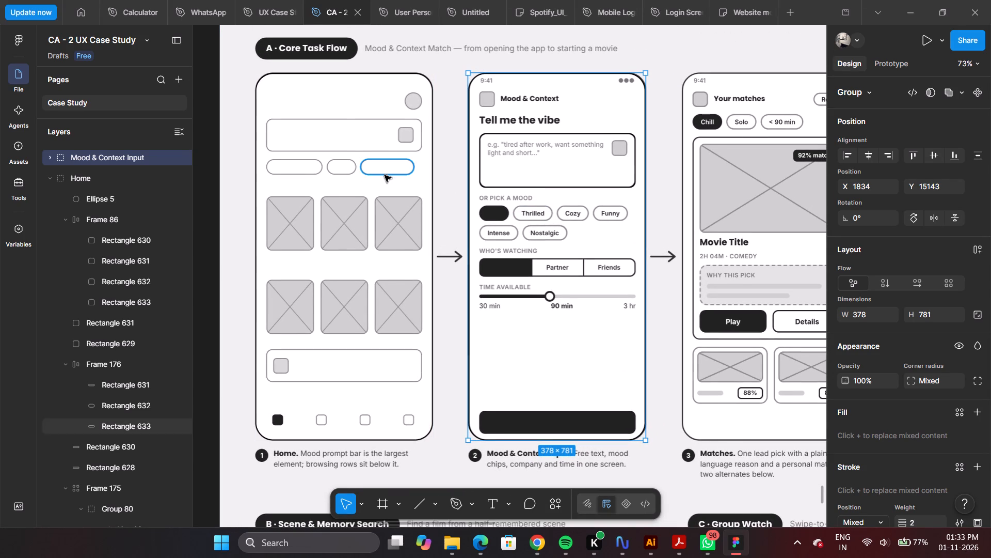
{"action": "scroll", "coordinate": [385, 173], "scroll_direction": "up", "scroll_amount": 2, "text": "ctrl"}
{"action": "scroll", "coordinate": [626, 182], "scroll_direction": "down", "scroll_amount": 4, "text": "ctrl"}
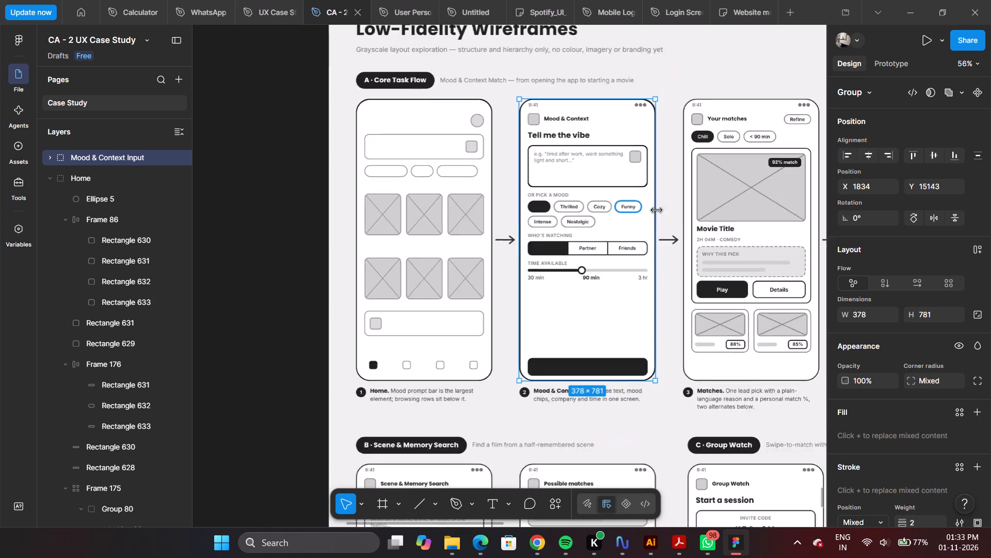
{"action": "scroll", "coordinate": [683, 217], "scroll_direction": "up", "scroll_amount": 5, "text": "ctrl"}
Inspect the individual shapes in the Mood & Context Input group: the prompt box, its small square, the Funny chip and the Who's Watching control.
{"action": "left_click", "coordinate": [594, 166], "text": "ctrl"}
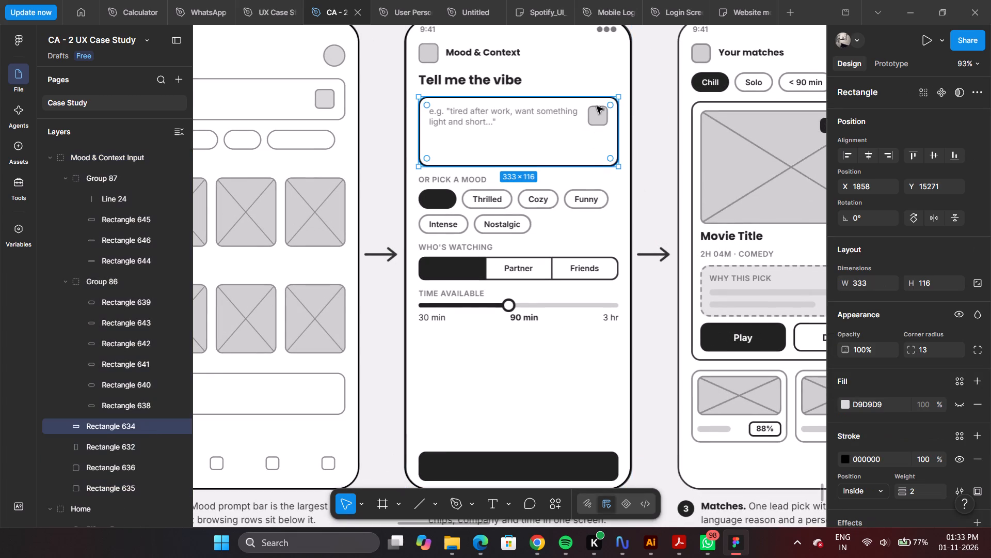
{"action": "left_click", "coordinate": [604, 117]}
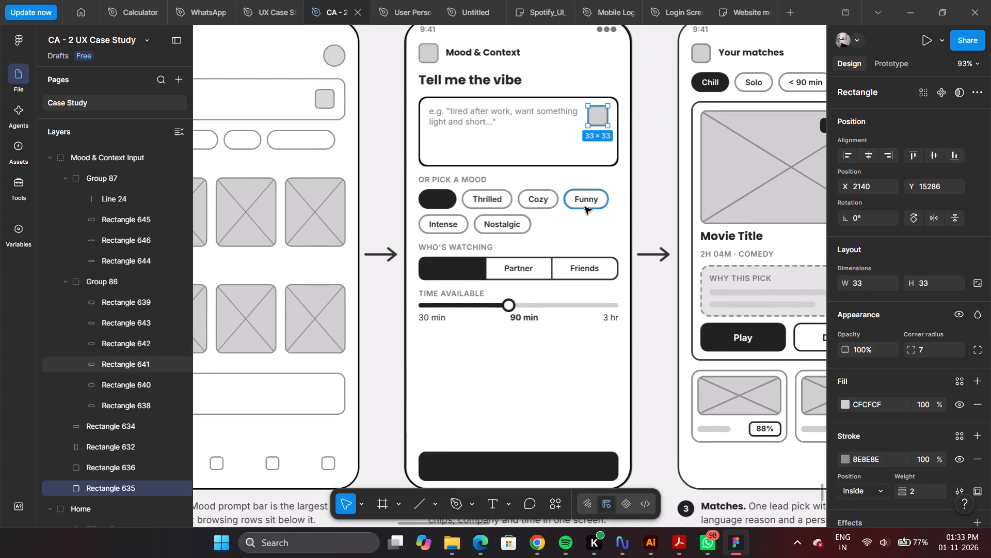
{"action": "left_click", "coordinate": [585, 209], "text": "ctrl"}
{"action": "left_click", "coordinate": [569, 277], "text": "ctrl"}
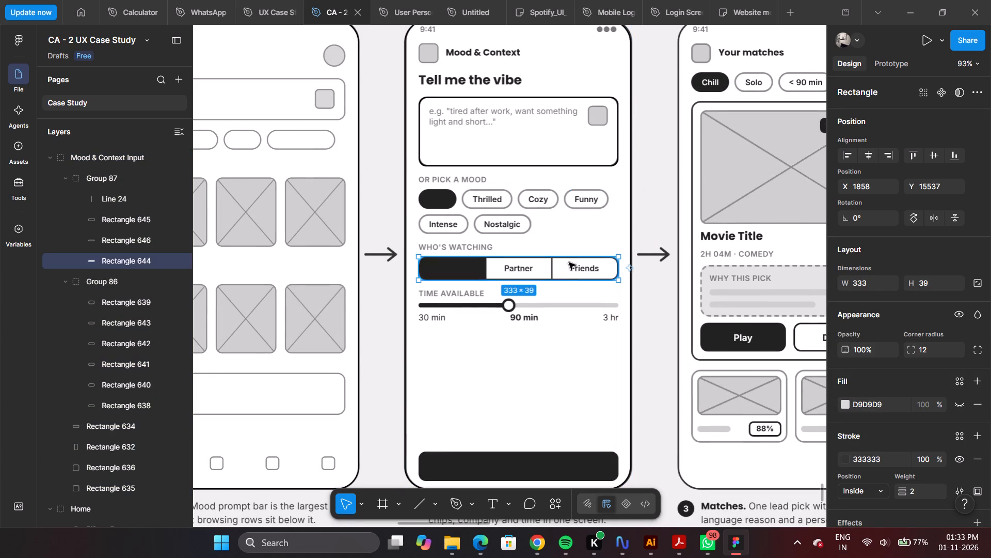
{"action": "scroll", "coordinate": [569, 253], "scroll_direction": "down", "scroll_amount": 4}
{"action": "left_click", "coordinate": [567, 258]}
Examine the Who's Watching control and the Time Available slider on the Mood & Context screen up close.
{"action": "scroll", "coordinate": [528, 168], "scroll_direction": "up", "scroll_amount": 4, "text": "ctrl"}
{"action": "scroll", "coordinate": [398, 134], "scroll_direction": "up", "scroll_amount": 5, "text": "ctrl"}
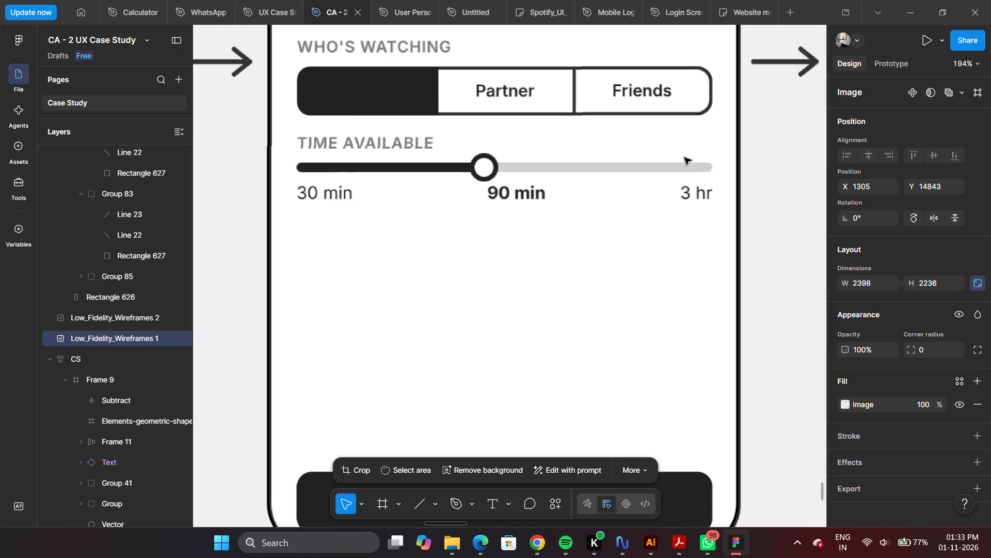
{"action": "scroll", "coordinate": [639, 137], "scroll_direction": "up", "scroll_amount": 3}
{"action": "scroll", "coordinate": [639, 137], "scroll_direction": "down", "scroll_amount": 4, "text": "ctrl"}
{"action": "scroll", "coordinate": [730, 137], "scroll_direction": "up", "scroll_amount": 2}
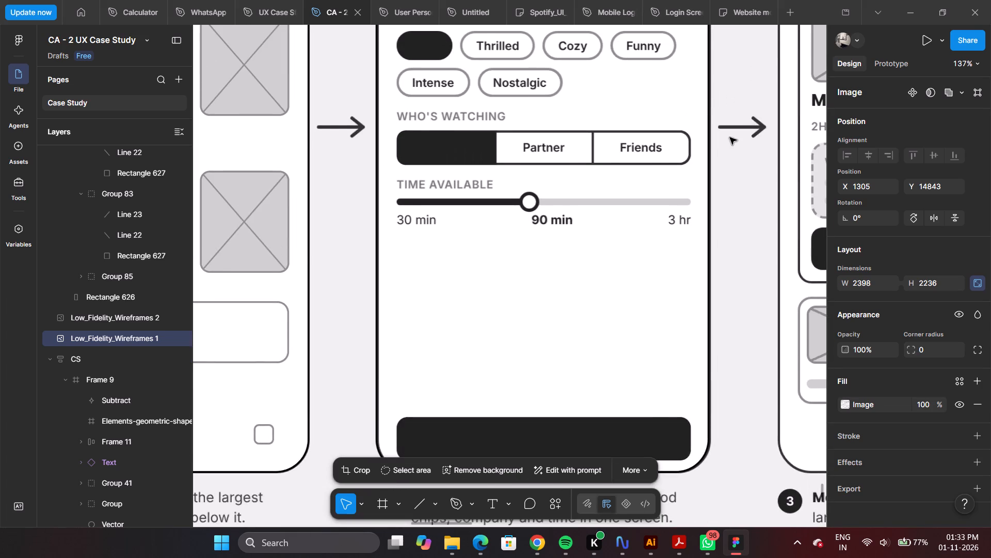
{"action": "scroll", "coordinate": [427, 192], "scroll_direction": "down", "scroll_amount": 2, "text": "ctrl"}
{"action": "scroll", "coordinate": [812, 140], "scroll_direction": "up", "scroll_amount": 3, "text": "ctrl"}
{"action": "scroll", "coordinate": [781, 145], "scroll_direction": "down", "scroll_amount": 2, "text": "ctrl"}
{"action": "scroll", "coordinate": [530, 172], "scroll_direction": "up", "scroll_amount": 4, "text": "ctrl"}
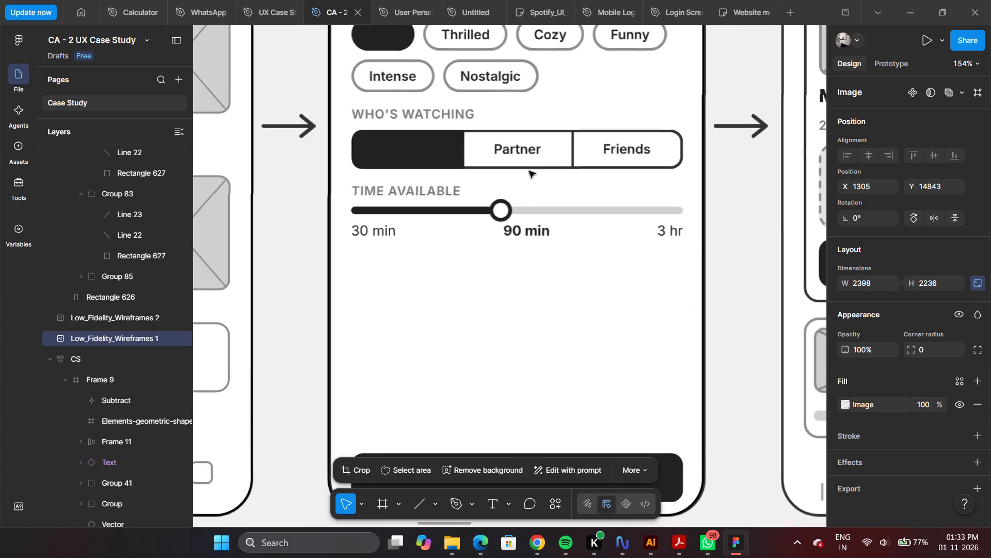
{"action": "scroll", "coordinate": [772, 159], "scroll_direction": "up", "scroll_amount": 4, "text": "ctrl"}
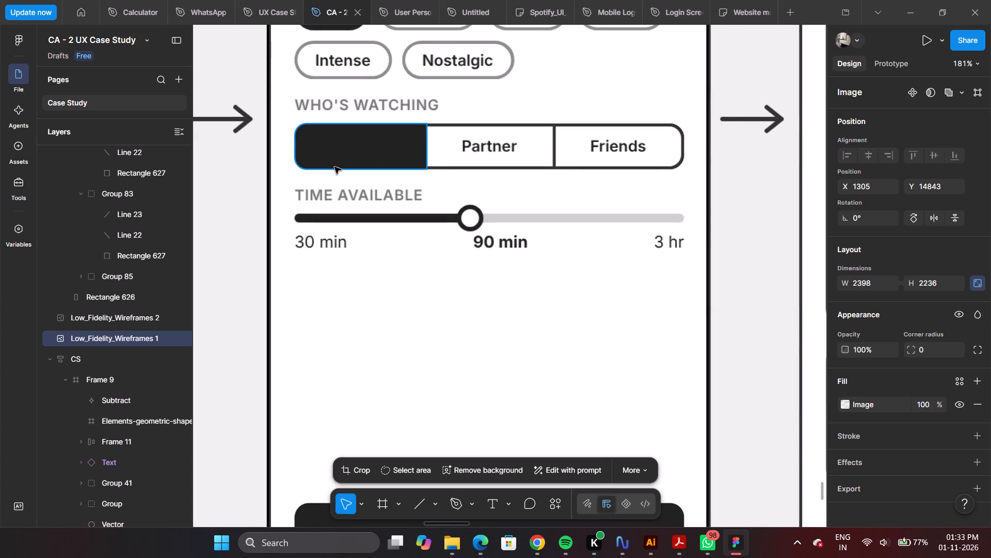
{"action": "scroll", "coordinate": [333, 167], "scroll_direction": "up", "scroll_amount": 3, "text": "ctrl"}
{"action": "scroll", "coordinate": [579, 173], "scroll_direction": "up", "scroll_amount": 3, "text": "ctrl"}
{"action": "scroll", "coordinate": [774, 166], "scroll_direction": "down", "scroll_amount": 2, "text": "ctrl"}
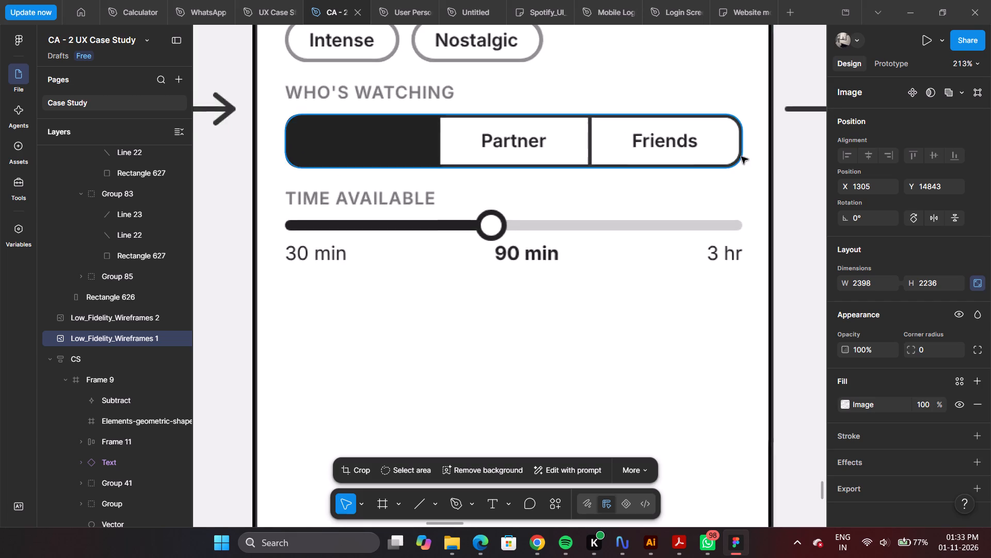
{"action": "scroll", "coordinate": [757, 153], "scroll_direction": "up", "scroll_amount": 2, "text": "ctrl"}
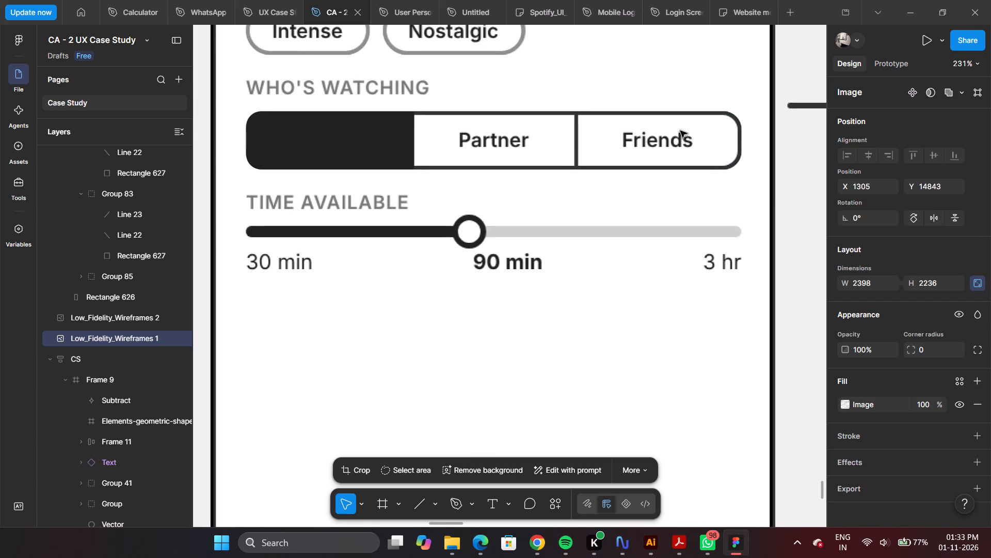
{"action": "scroll", "coordinate": [405, 219], "scroll_direction": "up", "scroll_amount": 2, "text": "ctrl"}
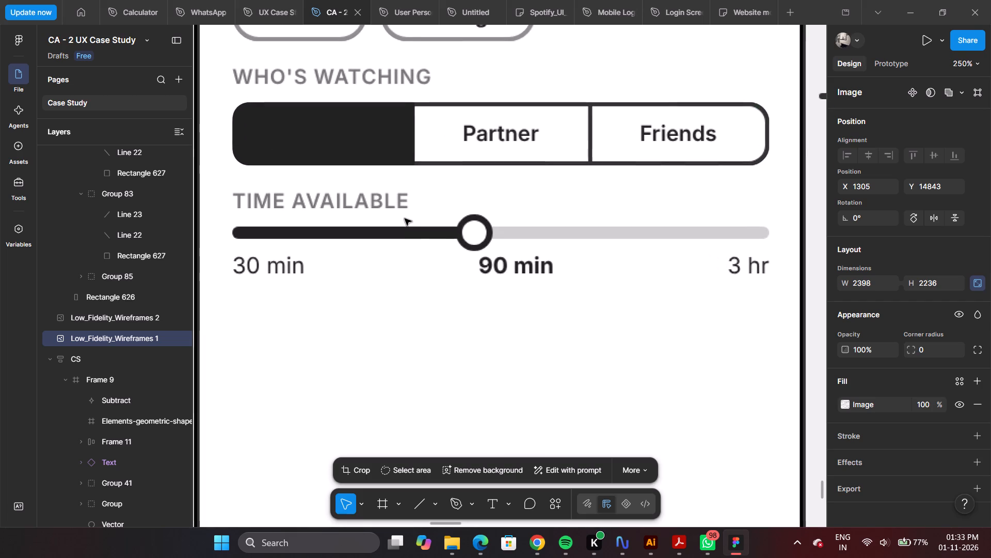
{"action": "scroll", "coordinate": [538, 229], "scroll_direction": "down", "scroll_amount": 2, "text": "ctrl"}
{"action": "scroll", "coordinate": [459, 226], "scroll_direction": "up", "scroll_amount": 2, "text": "ctrl"}
{"action": "scroll", "coordinate": [668, 228], "scroll_direction": "down", "scroll_amount": 3, "text": "ctrl"}
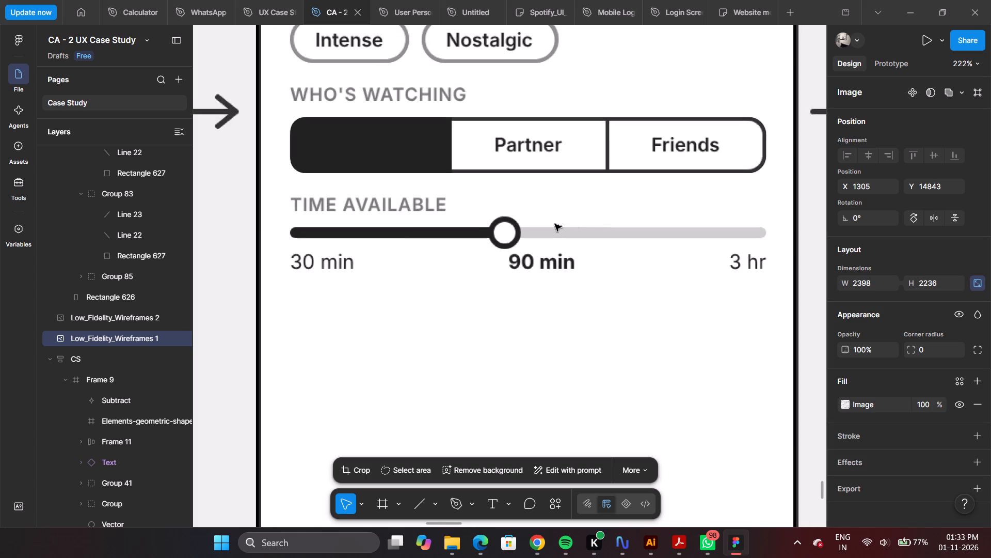
{"action": "scroll", "coordinate": [554, 223], "scroll_direction": "down", "scroll_amount": 2, "text": "ctrl"}
{"action": "scroll", "coordinate": [823, 228], "scroll_direction": "up", "scroll_amount": 2, "text": "ctrl"}
{"action": "scroll", "coordinate": [319, 213], "scroll_direction": "down", "scroll_amount": 2, "text": "ctrl"}
{"action": "scroll", "coordinate": [255, 201], "scroll_direction": "up", "scroll_amount": 2, "text": "ctrl"}
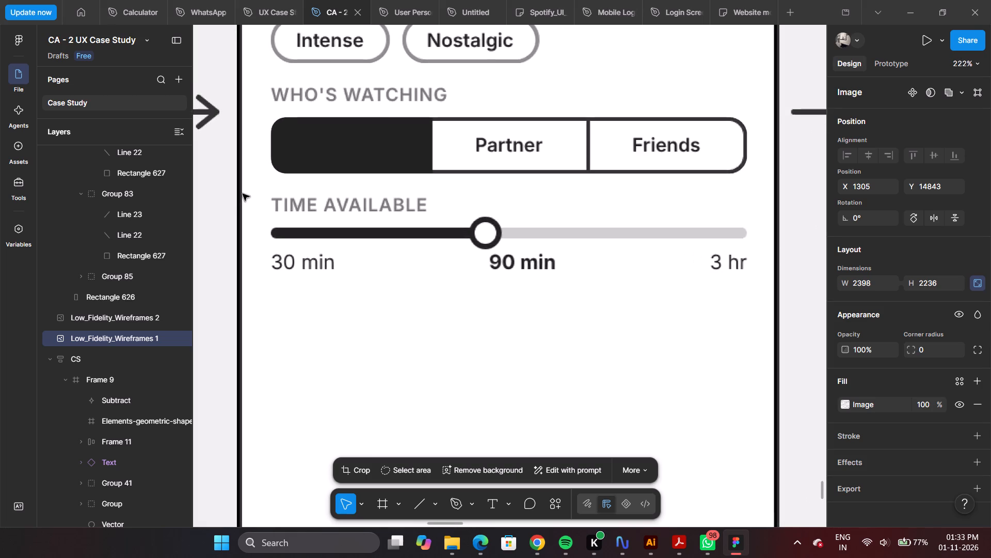
{"action": "scroll", "coordinate": [243, 194], "scroll_direction": "up", "scroll_amount": 1, "text": "ctrl"}
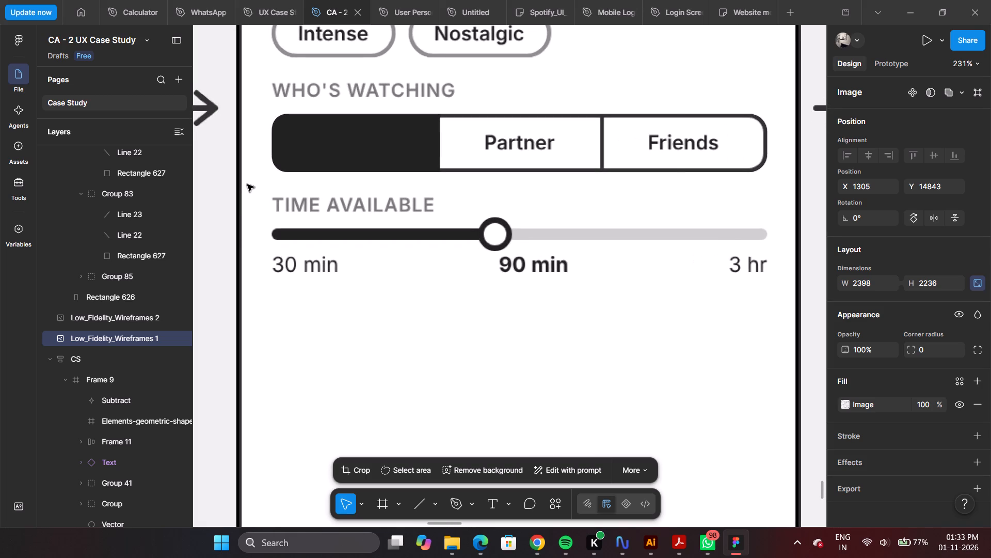
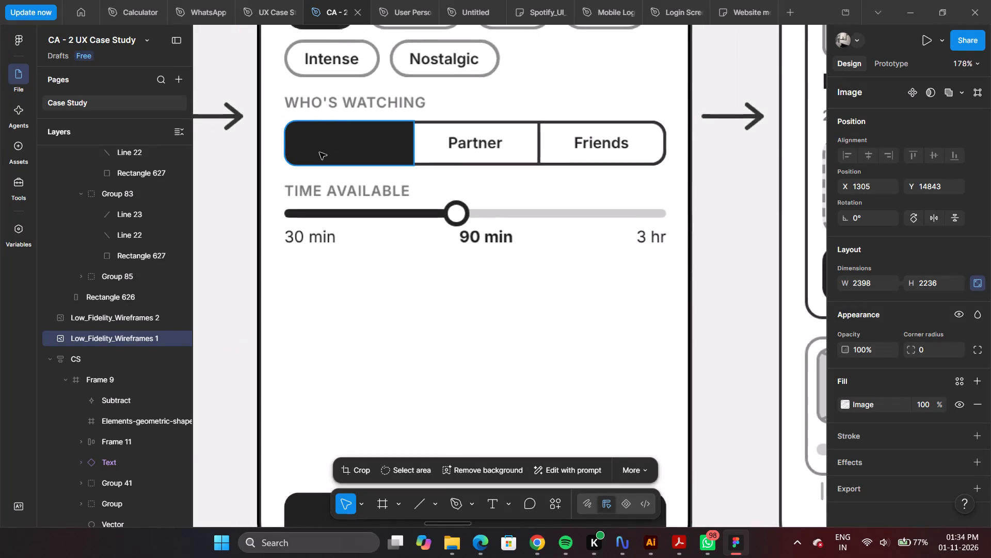
Examine the Who's Watching and Time Available sections of the Mood & Context wireframe, along with the surrounding screens.
{"action": "scroll", "coordinate": [319, 160], "scroll_direction": "down", "scroll_amount": 3, "text": "ctrl"}
{"action": "scroll", "coordinate": [329, 189], "scroll_direction": "up", "scroll_amount": 5, "text": "ctrl"}
{"action": "scroll", "coordinate": [422, 208], "scroll_direction": "up", "scroll_amount": 2, "text": "ctrl"}
{"action": "scroll", "coordinate": [421, 222], "scroll_direction": "down", "scroll_amount": 3, "text": "ctrl"}
{"action": "scroll", "coordinate": [443, 219], "scroll_direction": "up", "scroll_amount": 4, "text": "ctrl"}
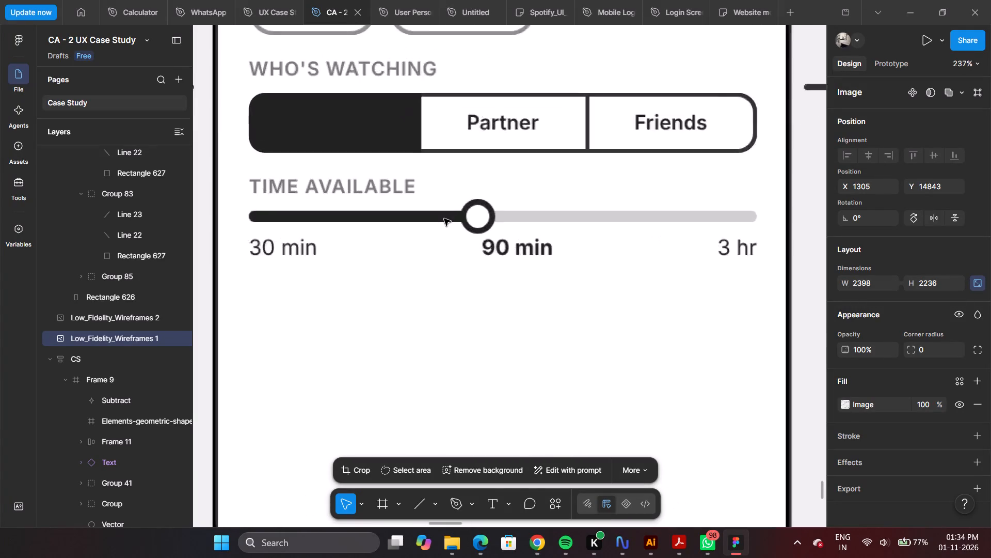
{"action": "scroll", "coordinate": [444, 219], "scroll_direction": "down", "scroll_amount": 4, "text": "ctrl"}
{"action": "scroll", "coordinate": [327, 225], "scroll_direction": "up", "scroll_amount": 2, "text": "ctrl"}
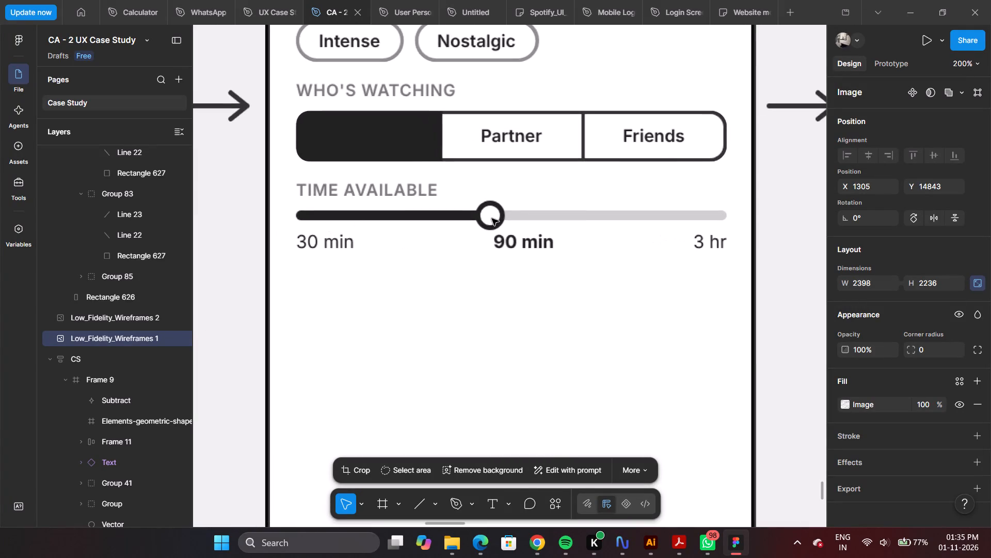
{"action": "scroll", "coordinate": [492, 219], "scroll_direction": "down", "scroll_amount": 10, "text": "ctrl"}
{"action": "scroll", "coordinate": [492, 219], "scroll_direction": "down", "scroll_amount": 4}
{"action": "scroll", "coordinate": [371, 258], "scroll_direction": "down", "scroll_amount": 5, "text": "ctrl"}
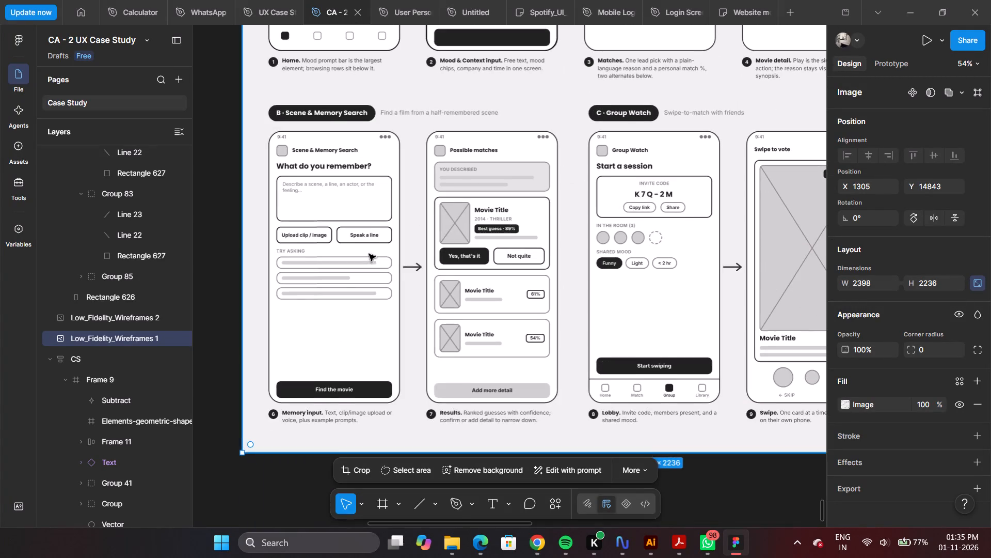
Move the Mood & Context screen's outline, Rectangle 632, to the bottom of its group's layer order, below Rectangle 635.
{"action": "scroll", "coordinate": [369, 254], "scroll_direction": "up", "scroll_amount": 5}
{"action": "left_click", "coordinate": [452, 196]}
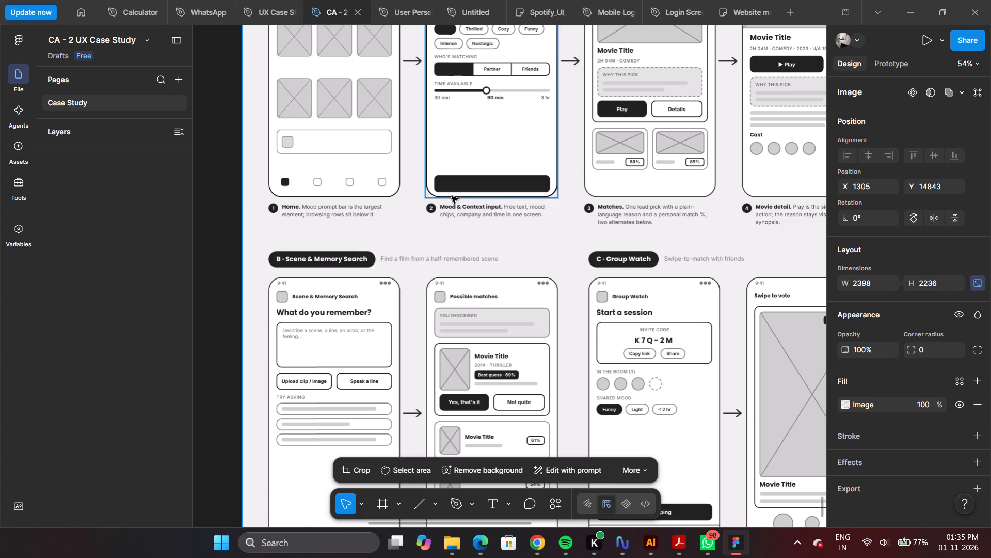
{"action": "scroll", "coordinate": [112, 204], "scroll_direction": "up", "scroll_amount": 6}
{"action": "scroll", "coordinate": [125, 255], "scroll_direction": "down", "scroll_amount": 2}
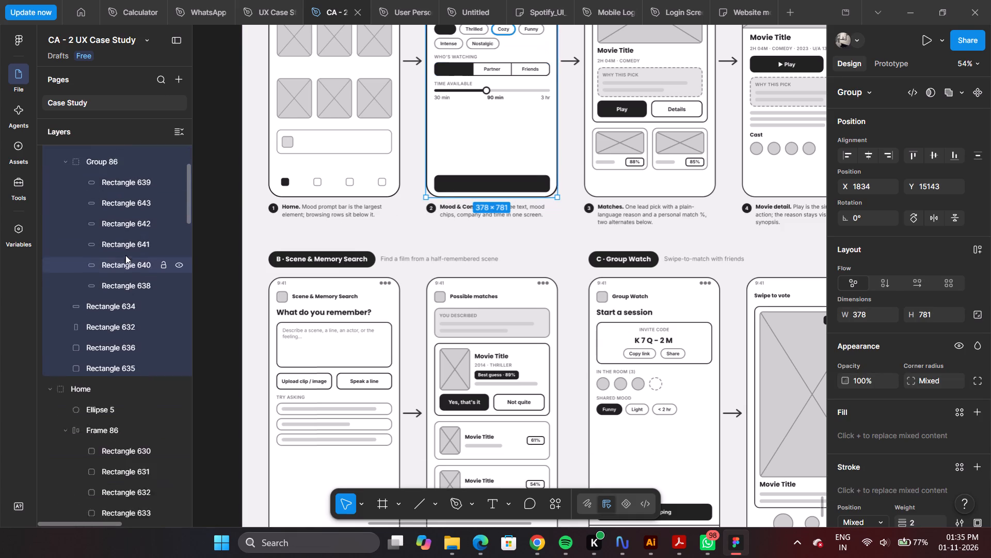
{"action": "scroll", "coordinate": [125, 255], "scroll_direction": "down", "scroll_amount": 1}
{"action": "left_click", "coordinate": [117, 291]}
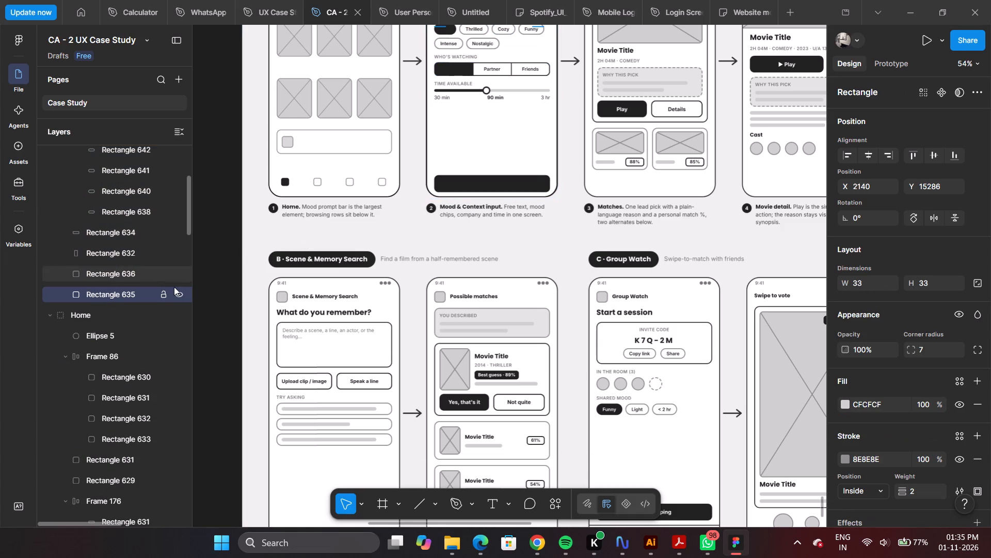
{"action": "scroll", "coordinate": [461, 214], "scroll_direction": "up", "scroll_amount": 4}
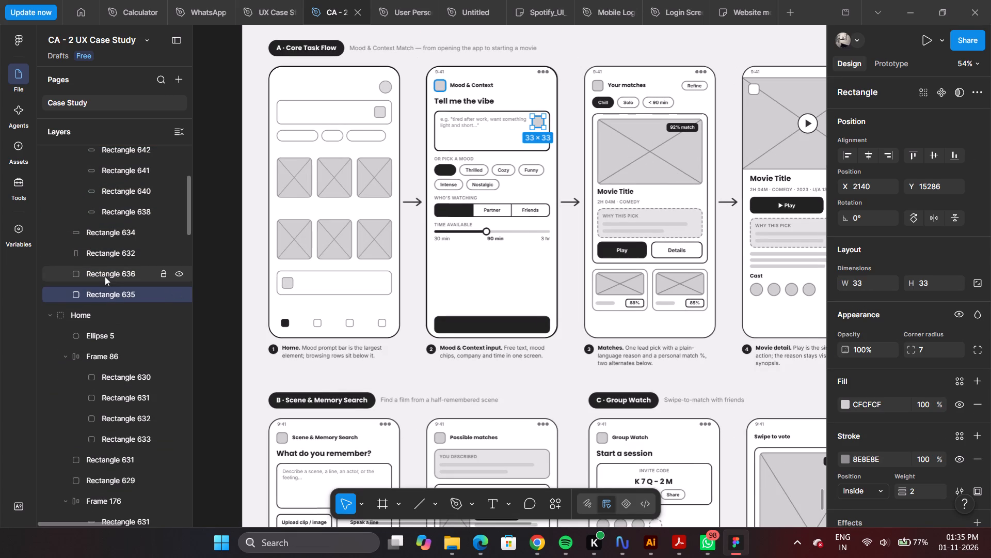
{"action": "left_click", "coordinate": [425, 178], "text": "ctrl"}
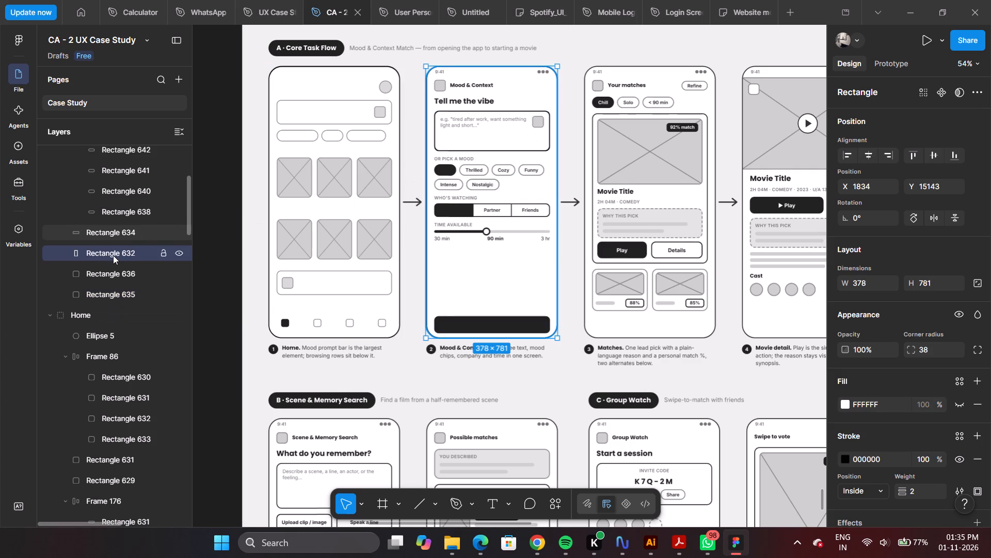
{"action": "left_click_drag", "start_coordinate": [111, 254], "coordinate": [118, 297]}
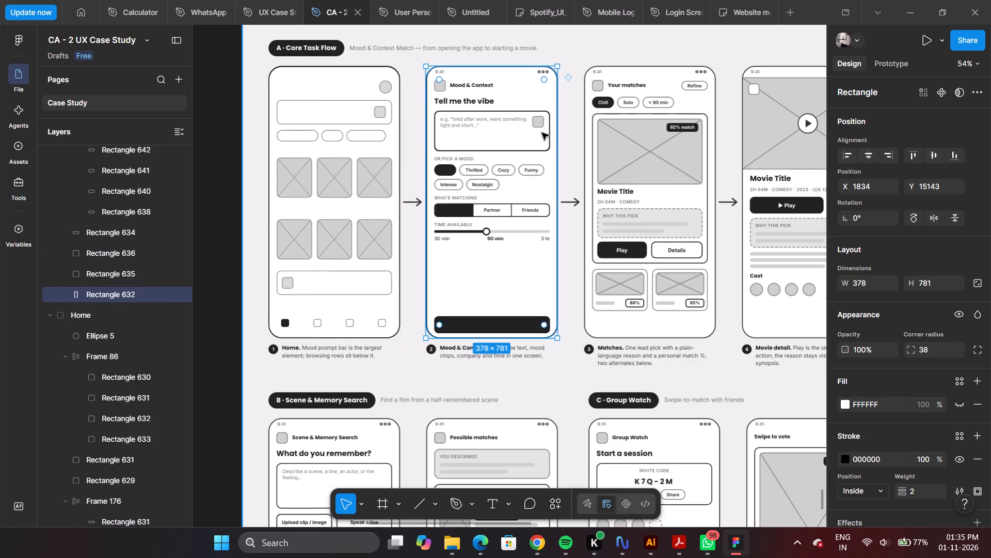
Make the hidden FFFFFF fill of the Mood & Context outline, Rectangle 632, visible and deselect it.
{"action": "scroll", "coordinate": [535, 121], "scroll_direction": "down", "scroll_amount": 1}
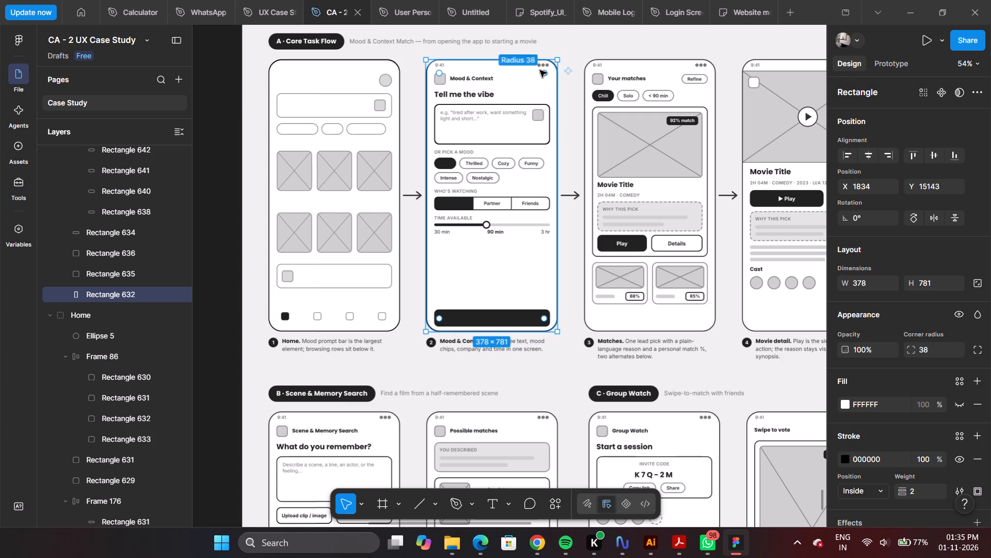
{"action": "left_click", "coordinate": [522, 83]}
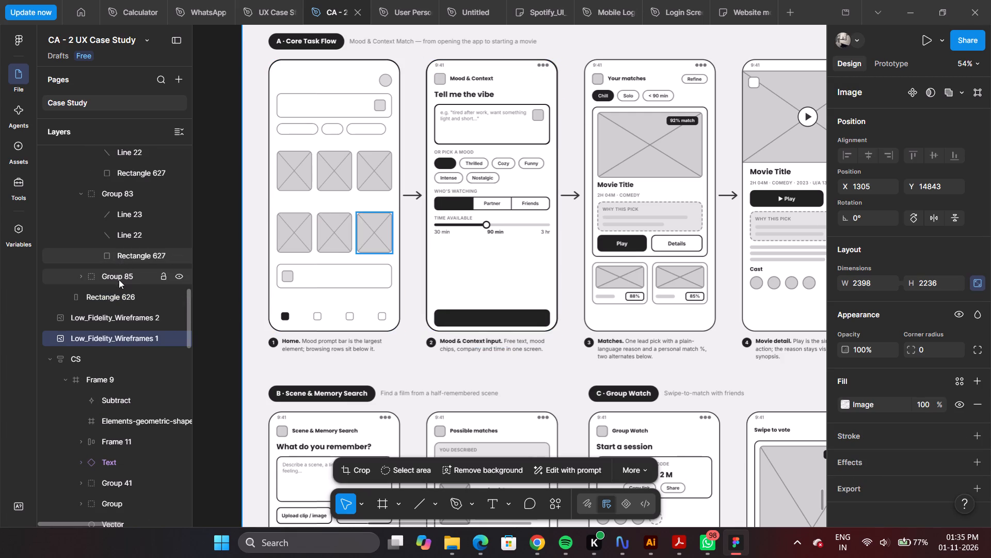
{"action": "scroll", "coordinate": [118, 190], "scroll_direction": "up", "scroll_amount": 3}
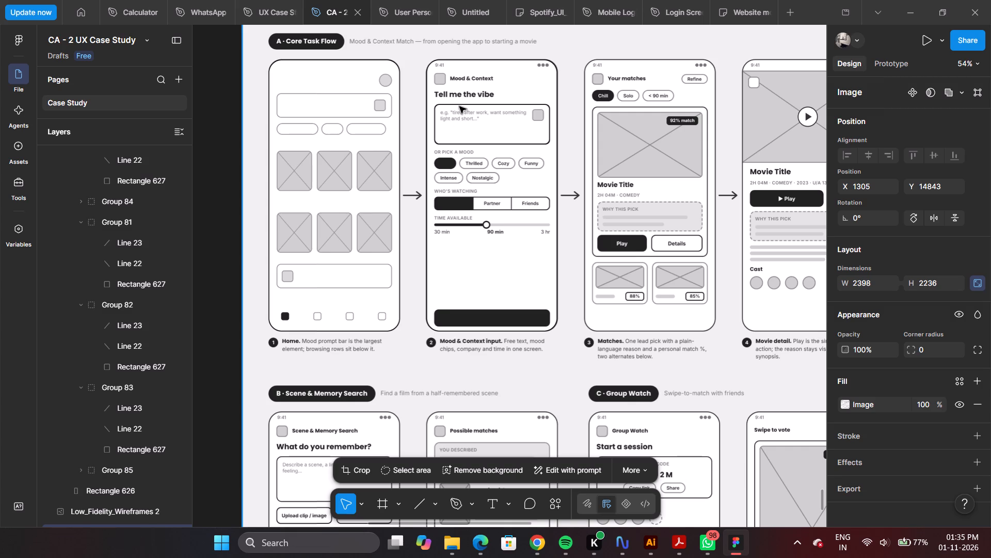
{"action": "left_click", "coordinate": [459, 106]}
{"action": "scroll", "coordinate": [109, 257], "scroll_direction": "down", "scroll_amount": 3}
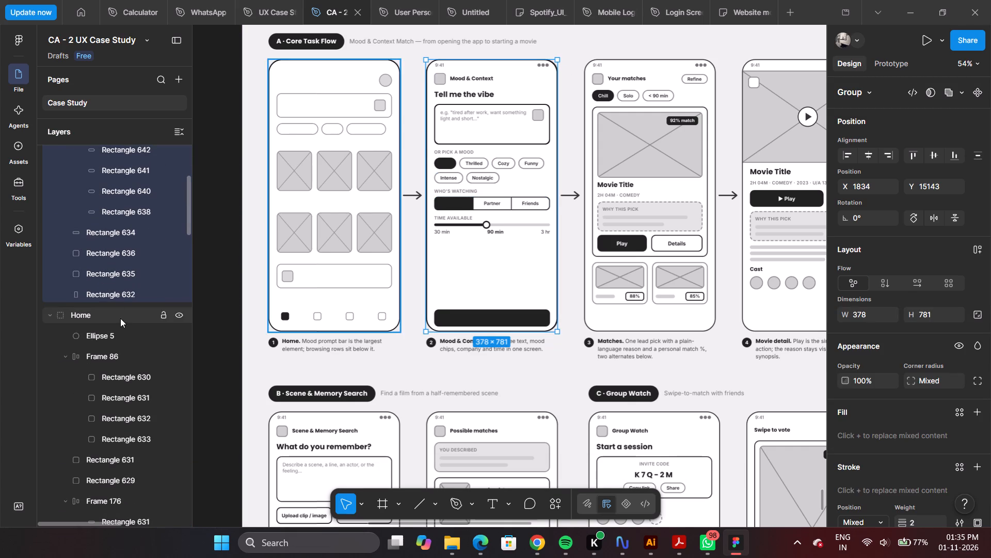
{"action": "left_click", "coordinate": [108, 289]}
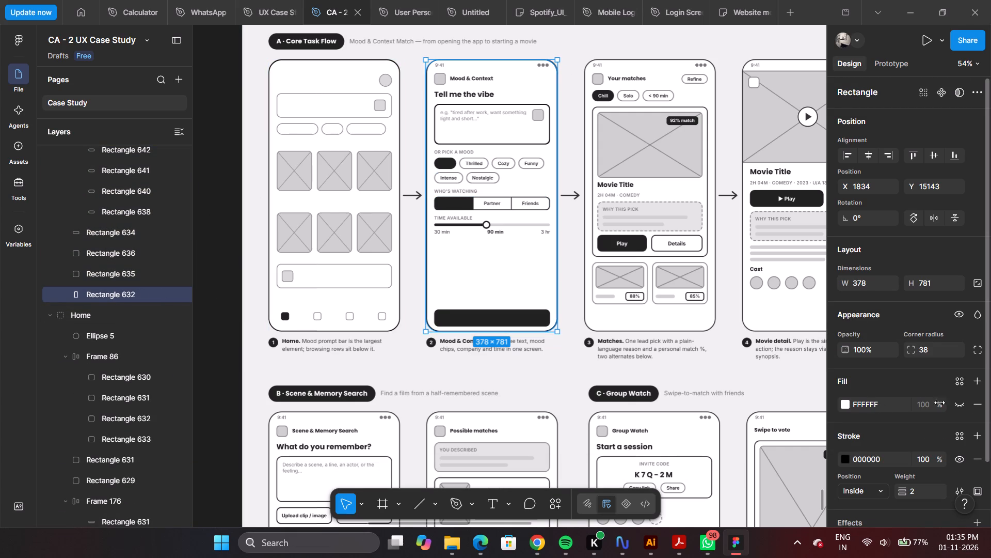
{"action": "left_click", "coordinate": [956, 406]}
{"action": "scroll", "coordinate": [509, 264], "scroll_direction": "down", "scroll_amount": 3, "text": "ctrl"}
{"action": "left_click", "coordinate": [232, 242], "text": "ctrl"}
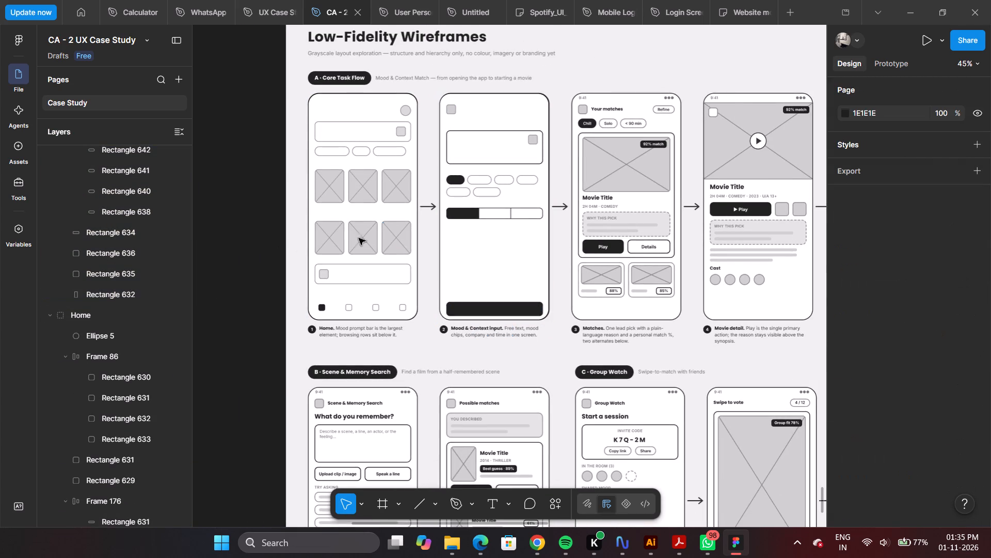
Compare the redrawn Home and Mood & Context wireframes with the original screens in the second wireframe image.
{"action": "scroll", "coordinate": [502, 211], "scroll_direction": "up", "scroll_amount": 7, "text": "ctrl"}
{"action": "scroll", "coordinate": [521, 183], "scroll_direction": "down", "scroll_amount": 4, "text": "ctrl"}
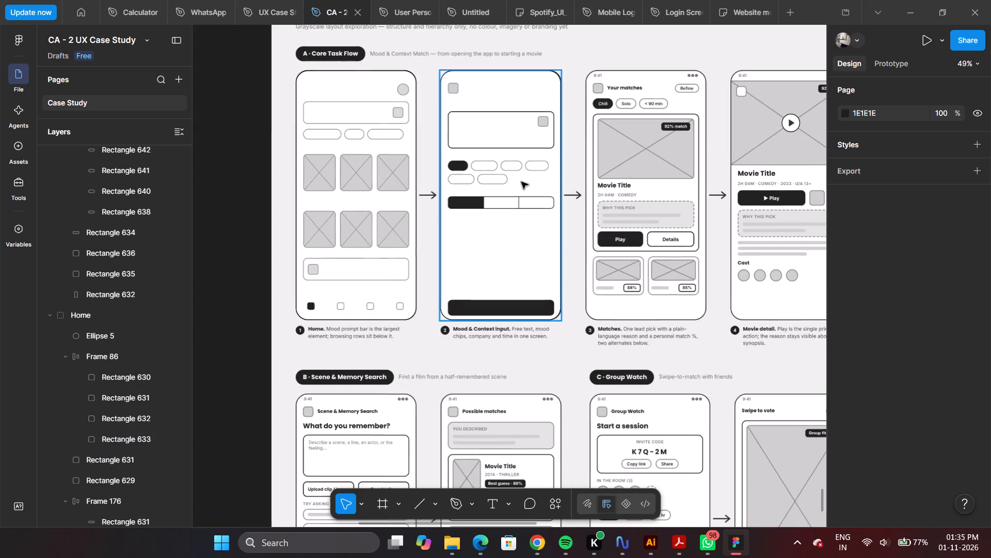
{"action": "scroll", "coordinate": [507, 179], "scroll_direction": "down", "scroll_amount": 5, "text": "ctrl"}
{"action": "scroll", "coordinate": [445, 168], "scroll_direction": "down", "scroll_amount": 5, "text": "ctrl"}
{"action": "scroll", "coordinate": [670, 169], "scroll_direction": "up", "scroll_amount": 12, "text": "ctrl"}
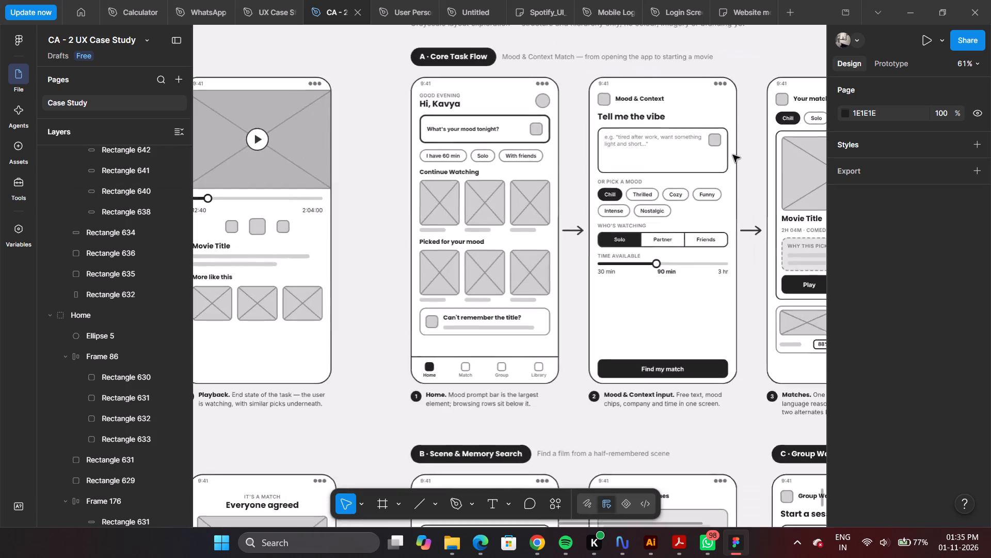
{"action": "scroll", "coordinate": [733, 155], "scroll_direction": "up", "scroll_amount": 5, "text": "ctrl"}
{"action": "scroll", "coordinate": [603, 169], "scroll_direction": "down", "scroll_amount": 15, "text": "ctrl"}
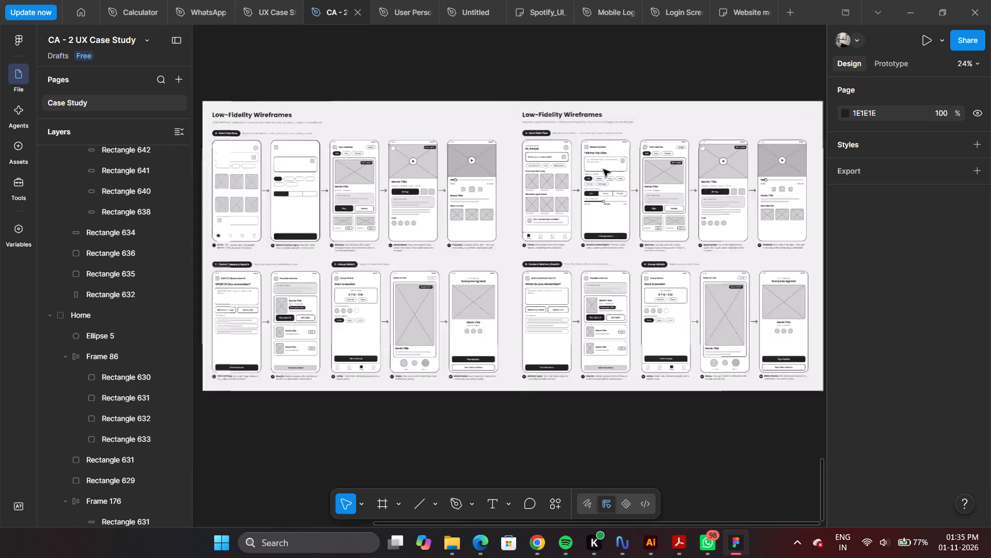
Set the stroke of the Home screen's mood prompt box to 333333, sampled from the prompt box outline in the reference image.
{"action": "scroll", "coordinate": [305, 171], "scroll_direction": "up", "scroll_amount": 10, "text": "ctrl"}
{"action": "left_click", "coordinate": [315, 151], "text": "ctrl"}
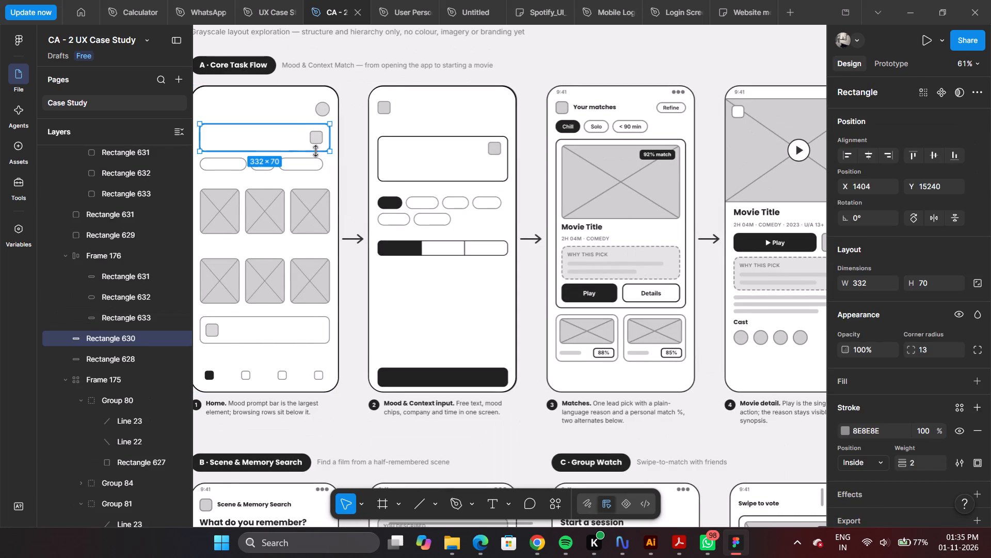
{"action": "scroll", "coordinate": [299, 154], "scroll_direction": "up", "scroll_amount": 5, "text": "ctrl"}
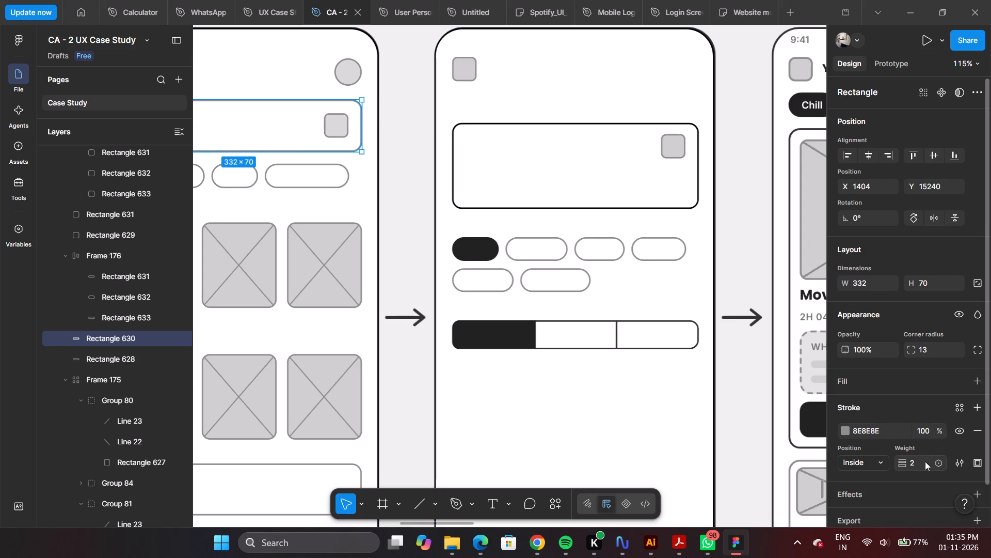
{"action": "left_click", "coordinate": [924, 461]}
{"action": "scroll", "coordinate": [925, 430], "scroll_direction": "down", "scroll_amount": 4}
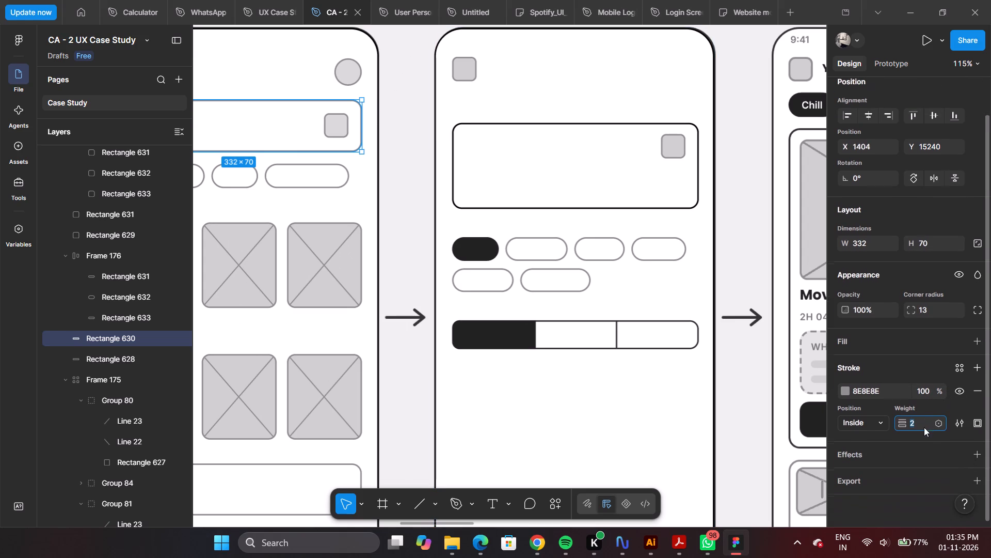
{"action": "scroll", "coordinate": [405, 242], "scroll_direction": "down", "scroll_amount": 10, "text": "ctrl"}
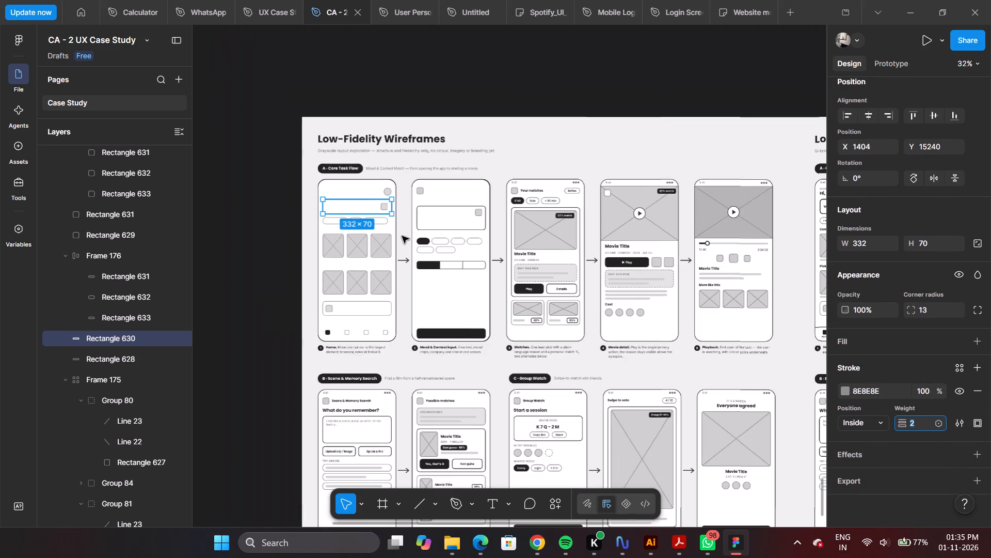
{"action": "scroll", "coordinate": [697, 218], "scroll_direction": "down", "scroll_amount": 4, "text": "ctrl"}
{"action": "scroll", "coordinate": [792, 211], "scroll_direction": "up", "scroll_amount": 15, "text": "ctrl"}
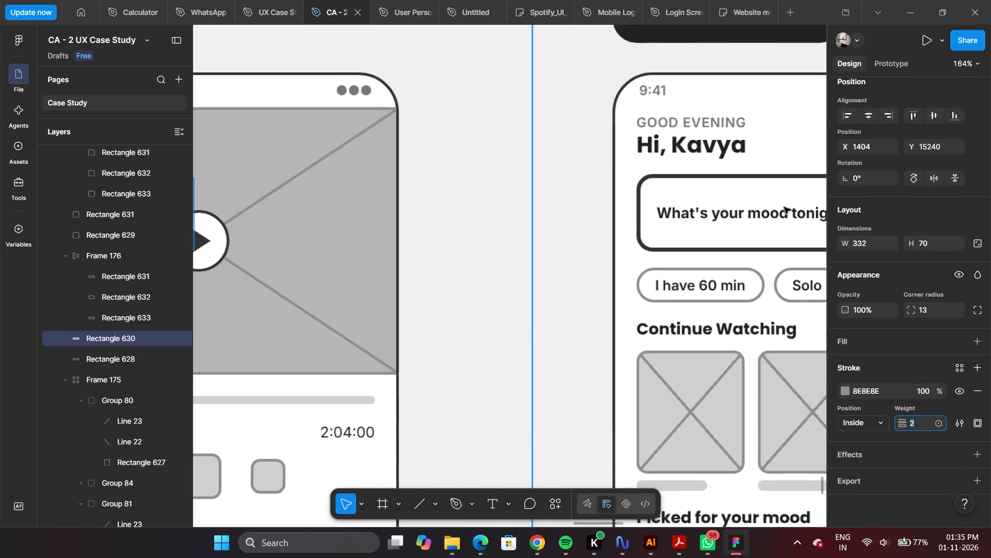
{"action": "scroll", "coordinate": [781, 205], "scroll_direction": "up", "scroll_amount": 5, "text": "ctrl"}
{"action": "scroll", "coordinate": [781, 205], "scroll_direction": "down", "scroll_amount": 2, "text": "ctrl"}
{"action": "left_click", "coordinate": [845, 389]}
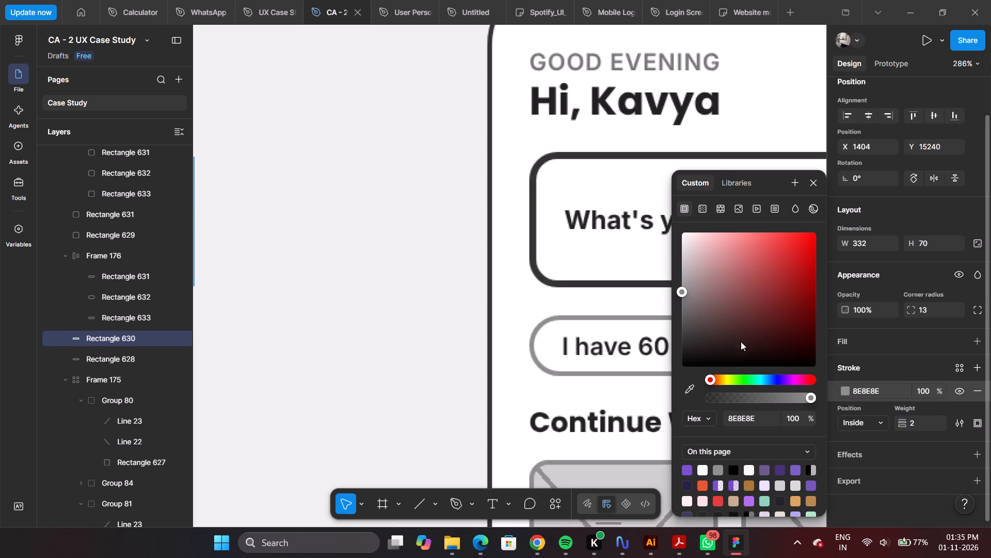
{"action": "left_click", "coordinate": [687, 387]}
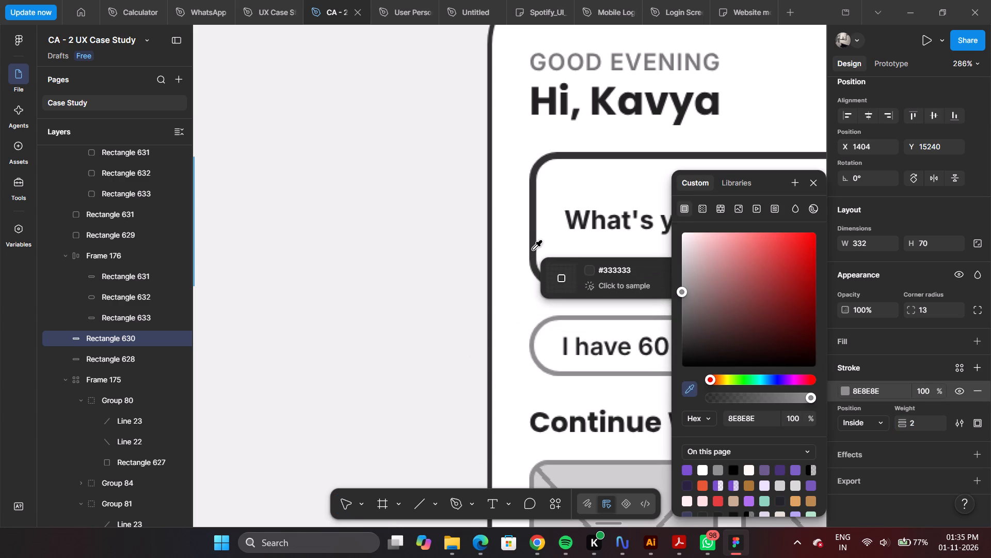
{"action": "left_click", "coordinate": [533, 250]}
{"action": "scroll", "coordinate": [533, 250], "scroll_direction": "down", "scroll_amount": 20, "text": "ctrl"}
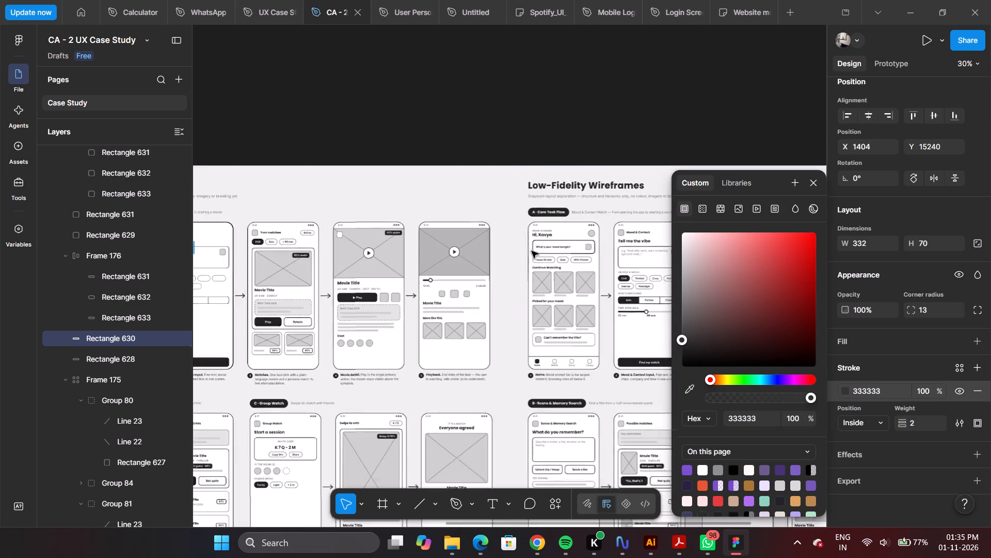
{"action": "scroll", "coordinate": [532, 251], "scroll_direction": "down", "scroll_amount": 3, "text": "ctrl"}
{"action": "scroll", "coordinate": [316, 258], "scroll_direction": "up", "scroll_amount": 18, "text": "ctrl"}
{"action": "left_click", "coordinate": [427, 208], "text": "ctrl"}
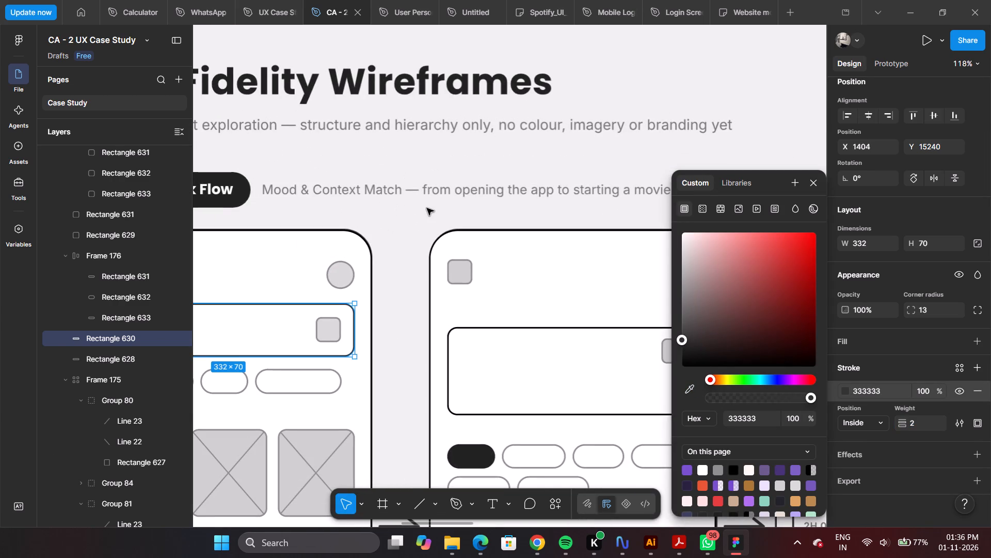
Compare the redrawn Home screen's prompt box and filter chips with those in the reference wireframe.
{"action": "scroll", "coordinate": [427, 208], "scroll_direction": "down", "scroll_amount": 4, "text": "ctrl"}
{"action": "scroll", "coordinate": [411, 299], "scroll_direction": "down", "scroll_amount": 5, "text": "ctrl"}
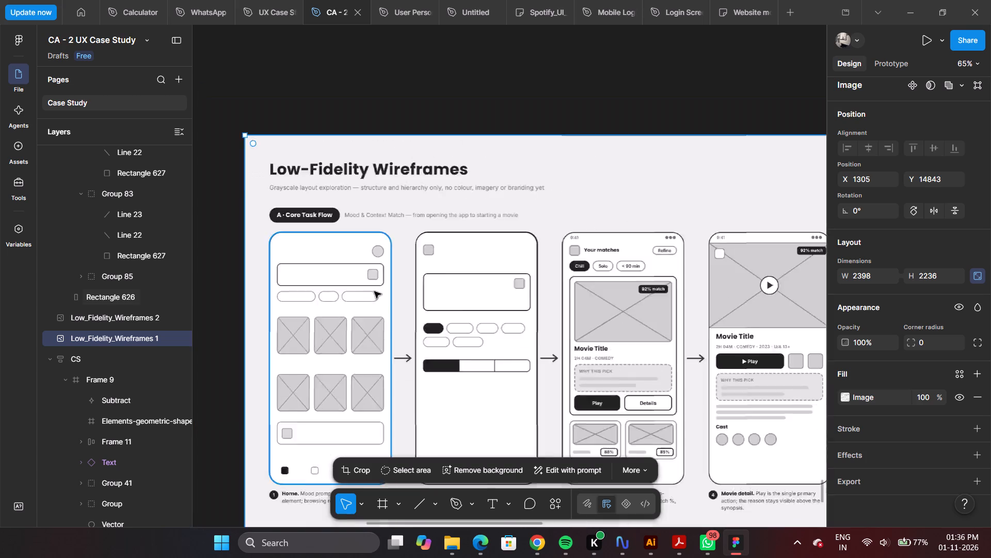
{"action": "scroll", "coordinate": [374, 291], "scroll_direction": "down", "scroll_amount": 9, "text": "ctrl"}
{"action": "scroll", "coordinate": [749, 307], "scroll_direction": "up", "scroll_amount": 6, "text": "ctrl"}
{"action": "scroll", "coordinate": [466, 283], "scroll_direction": "up", "scroll_amount": 5, "text": "ctrl"}
{"action": "scroll", "coordinate": [423, 278], "scroll_direction": "up", "scroll_amount": 9, "text": "ctrl"}
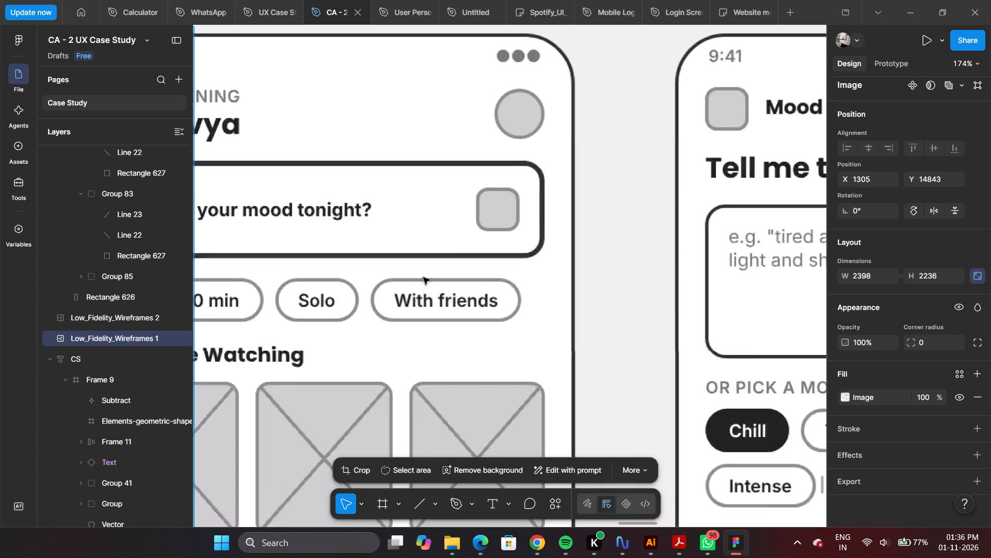
{"action": "scroll", "coordinate": [423, 277], "scroll_direction": "up", "scroll_amount": 3, "text": "ctrl"}
{"action": "scroll", "coordinate": [423, 277], "scroll_direction": "down", "scroll_amount": 19, "text": "ctrl"}
{"action": "scroll", "coordinate": [423, 288], "scroll_direction": "down", "scroll_amount": 5, "text": "ctrl"}
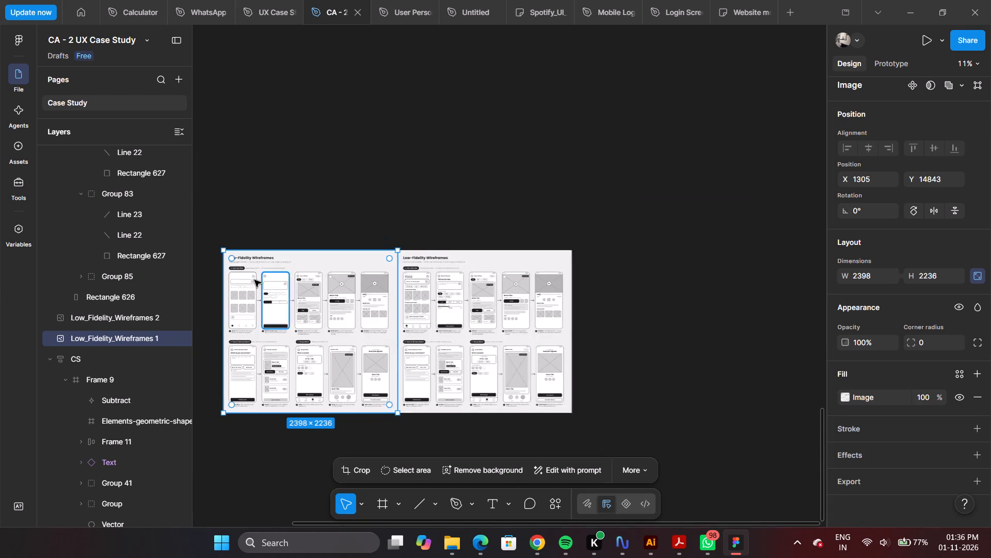
Set the stroke of the Home screen's three filter chips to 8E8E8E, sampled from the chip outline in the reference image, and deselect them.
{"action": "scroll", "coordinate": [253, 280], "scroll_direction": "up", "scroll_amount": 14, "text": "ctrl"}
{"action": "scroll", "coordinate": [198, 301], "scroll_direction": "up", "scroll_amount": 13, "text": "ctrl"}
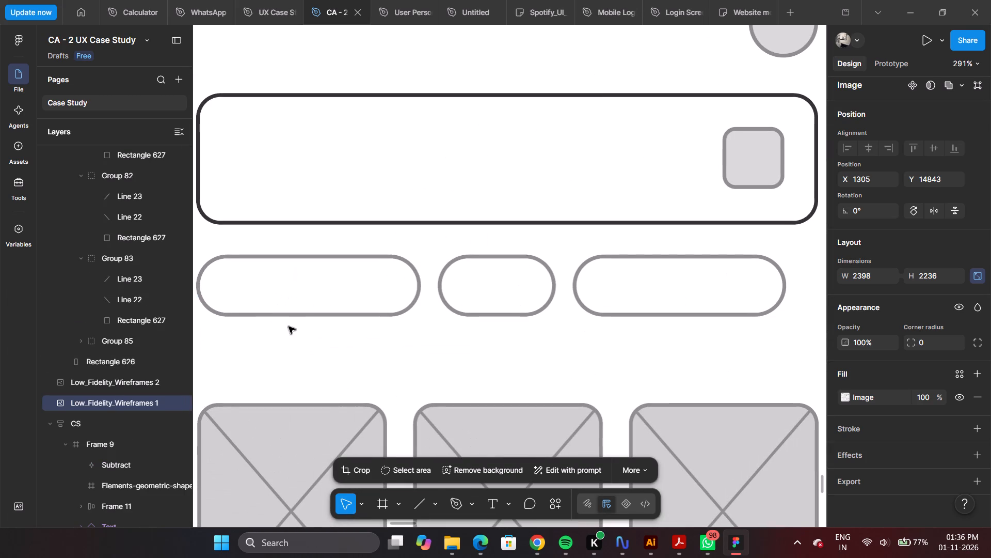
{"action": "left_click", "coordinate": [284, 316], "text": "ctrl"}
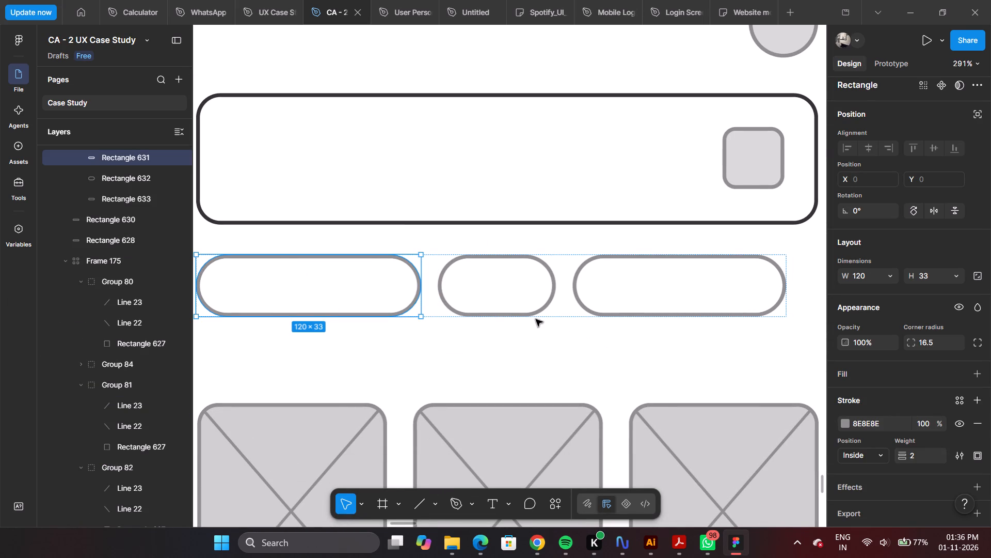
{"action": "left_click", "coordinate": [528, 313], "text": "ctrl"}
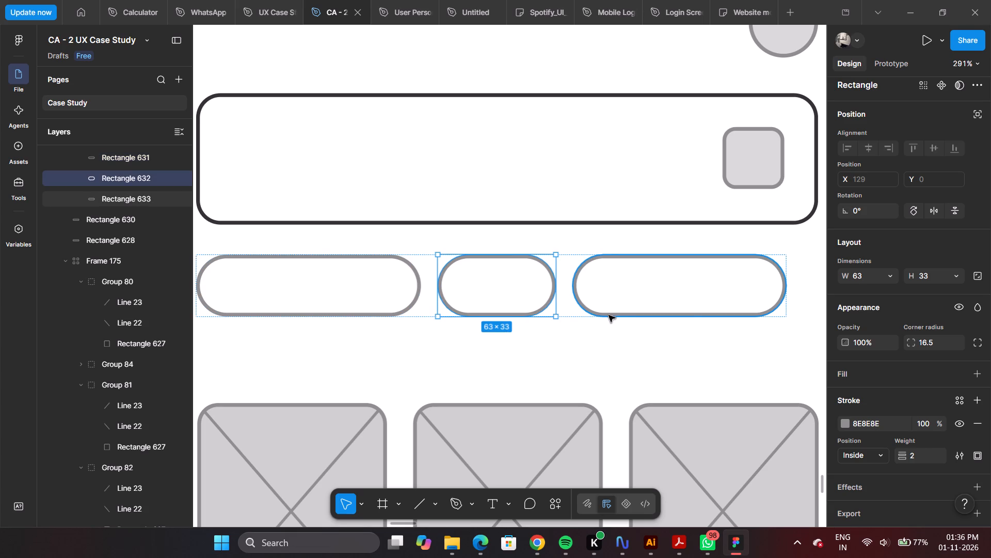
{"action": "left_click", "coordinate": [609, 315]}
{"action": "left_click", "coordinate": [409, 306], "text": "shift"}
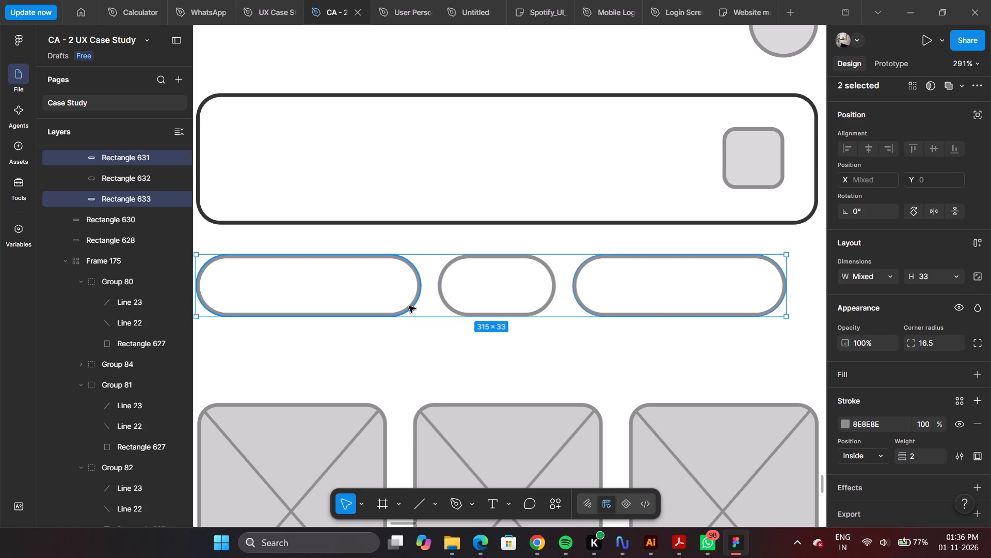
{"action": "left_click", "coordinate": [113, 160]}
{"action": "left_click", "coordinate": [122, 177], "text": "shift"}
{"action": "left_click", "coordinate": [132, 199], "text": "shift"}
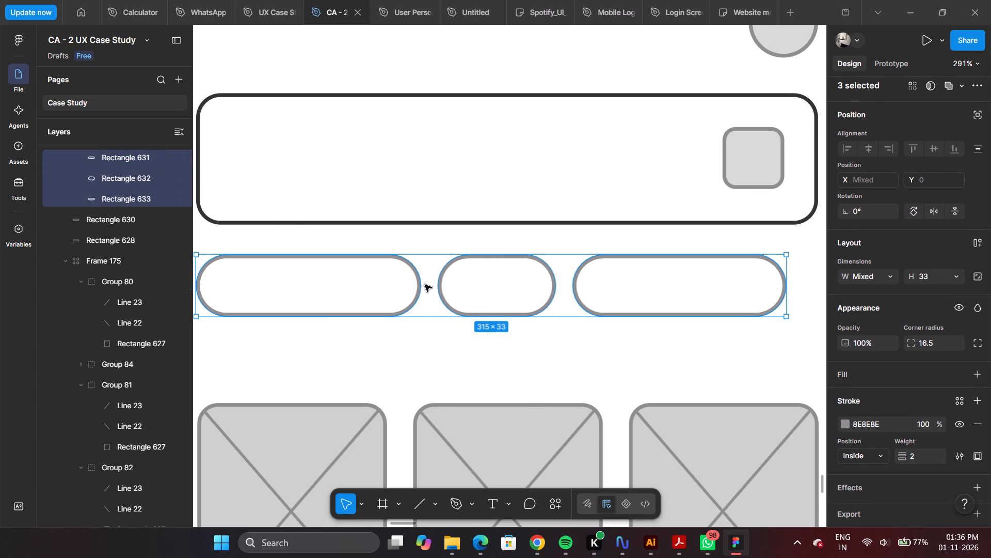
{"action": "scroll", "coordinate": [425, 285], "scroll_direction": "down", "scroll_amount": 13, "text": "ctrl"}
{"action": "scroll", "coordinate": [629, 302], "scroll_direction": "down", "scroll_amount": 6, "text": "ctrl"}
{"action": "scroll", "coordinate": [765, 302], "scroll_direction": "up", "scroll_amount": 6, "text": "ctrl"}
{"action": "scroll", "coordinate": [642, 311], "scroll_direction": "down", "scroll_amount": 4, "text": "ctrl"}
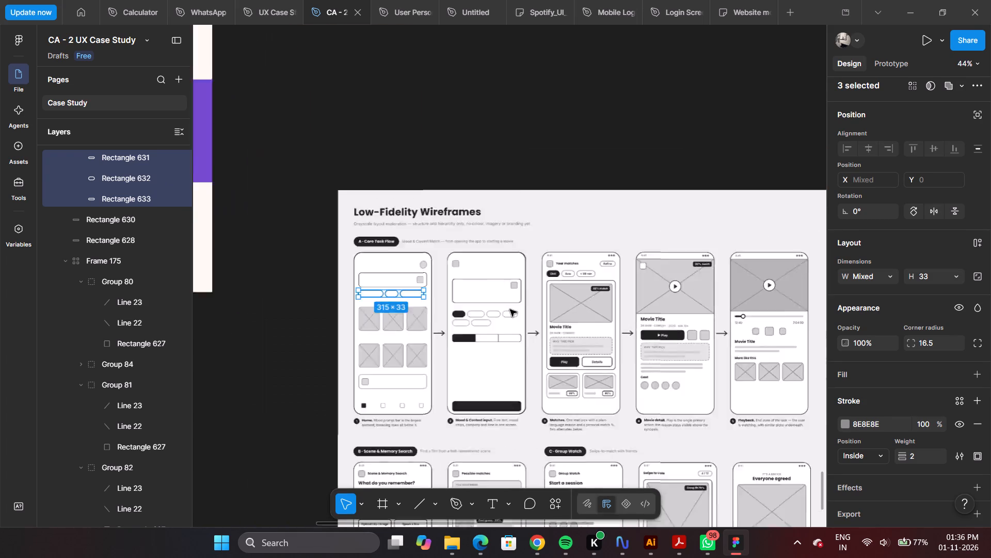
{"action": "scroll", "coordinate": [510, 309], "scroll_direction": "down", "scroll_amount": 5, "text": "ctrl"}
{"action": "scroll", "coordinate": [693, 313], "scroll_direction": "up", "scroll_amount": 7, "text": "ctrl"}
{"action": "scroll", "coordinate": [781, 294], "scroll_direction": "up", "scroll_amount": 7, "text": "ctrl"}
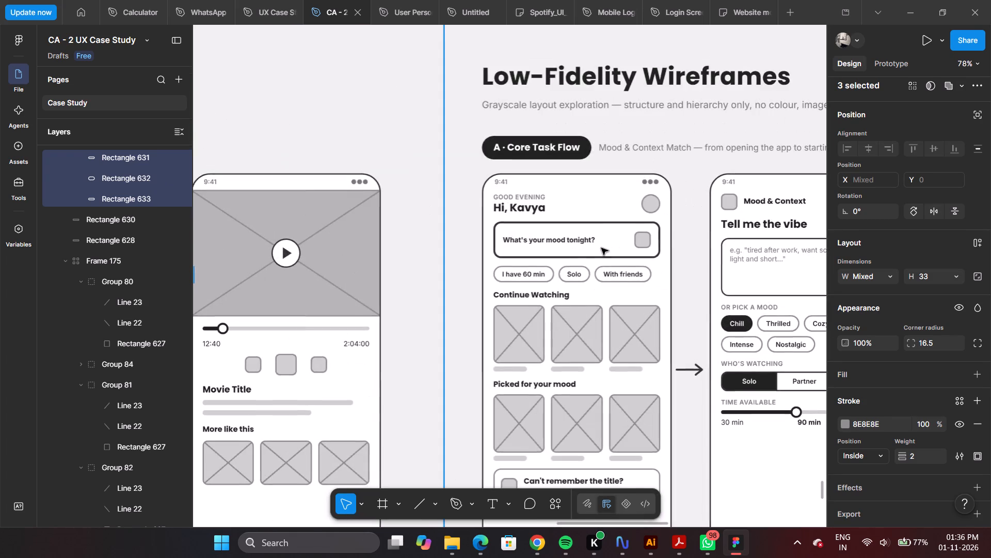
{"action": "scroll", "coordinate": [597, 242], "scroll_direction": "up", "scroll_amount": 7, "text": "ctrl"}
{"action": "scroll", "coordinate": [596, 301], "scroll_direction": "up", "scroll_amount": 11, "text": "ctrl"}
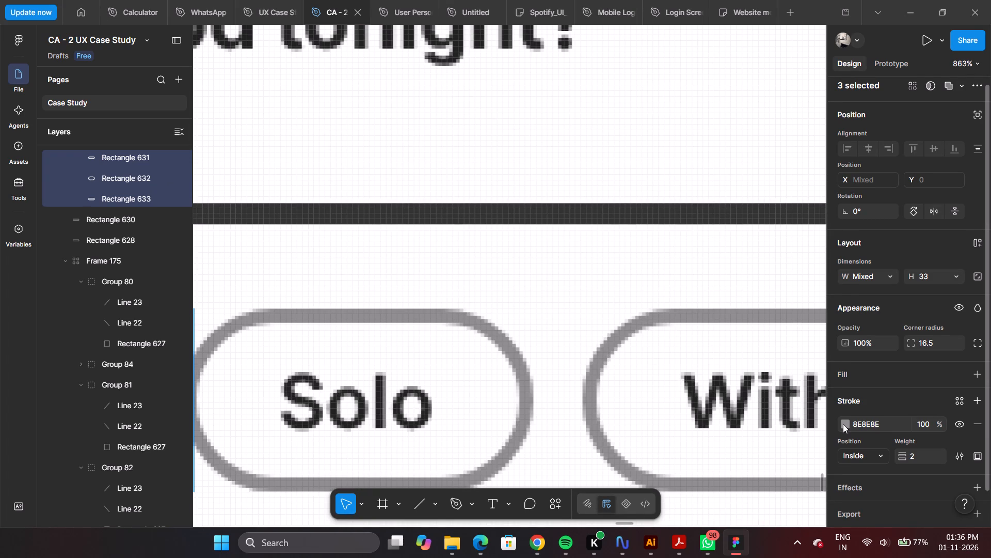
{"action": "left_click", "coordinate": [843, 424]}
{"action": "left_click", "coordinate": [685, 390]}
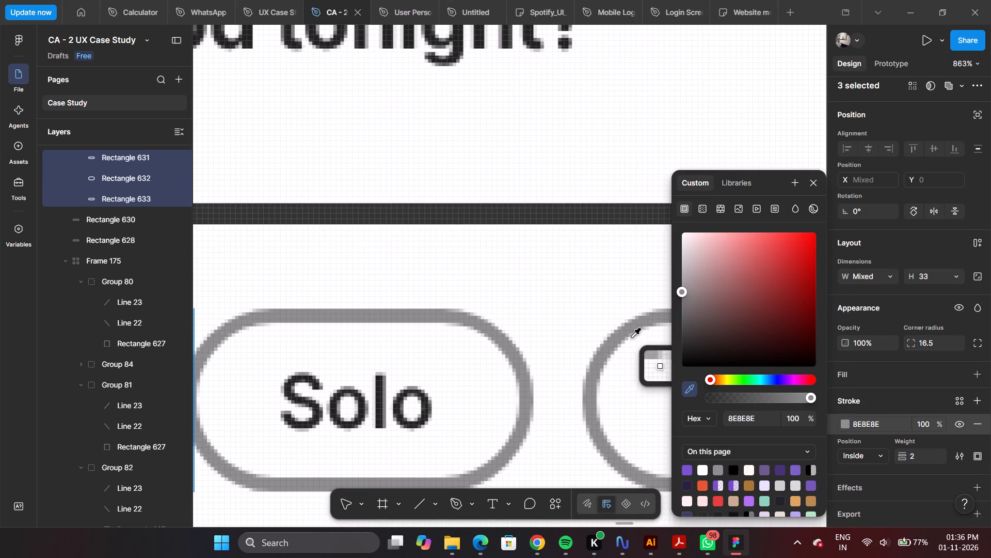
{"action": "left_click", "coordinate": [627, 328]}
{"action": "scroll", "coordinate": [627, 328], "scroll_direction": "down", "scroll_amount": 14, "text": "ctrl"}
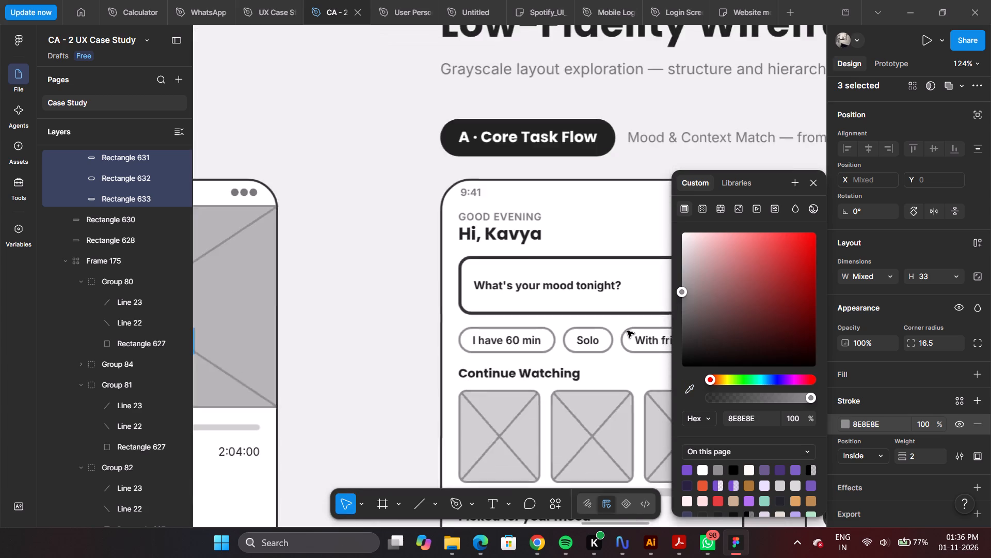
{"action": "scroll", "coordinate": [628, 327], "scroll_direction": "down", "scroll_amount": 17, "text": "ctrl"}
{"action": "left_click", "coordinate": [423, 247], "text": "ctrl"}
Review the redrawn Home and Mood & Context screens alongside the Matches, Movie detail and Playback wireframes of the Core Task Flow.
{"action": "scroll", "coordinate": [413, 348], "scroll_direction": "up", "scroll_amount": 3, "text": "ctrl"}
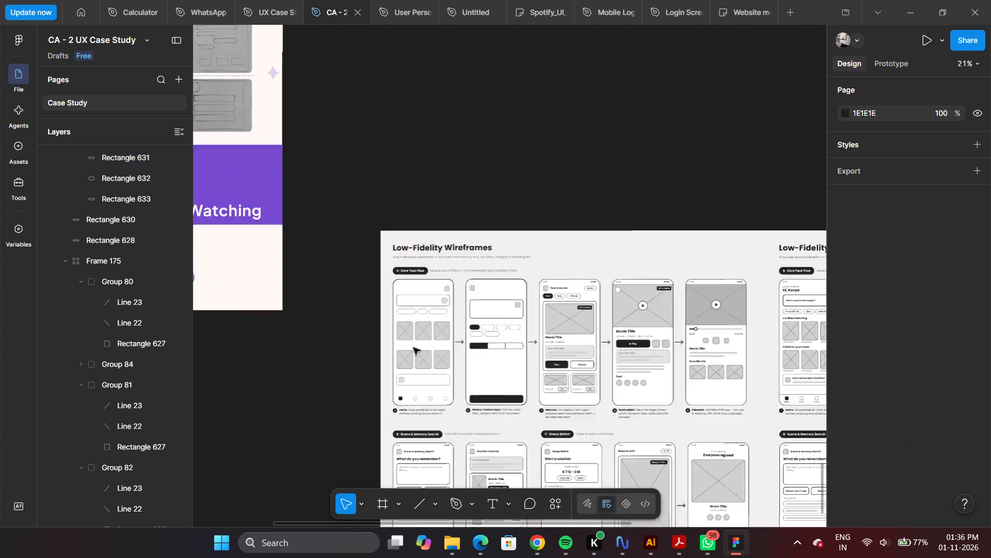
{"action": "scroll", "coordinate": [413, 348], "scroll_direction": "up", "scroll_amount": 9, "text": "ctrl"}
{"action": "scroll", "coordinate": [422, 335], "scroll_direction": "down", "scroll_amount": 2, "text": "ctrl"}
{"action": "scroll", "coordinate": [539, 342], "scroll_direction": "up", "scroll_amount": 5, "text": "ctrl"}
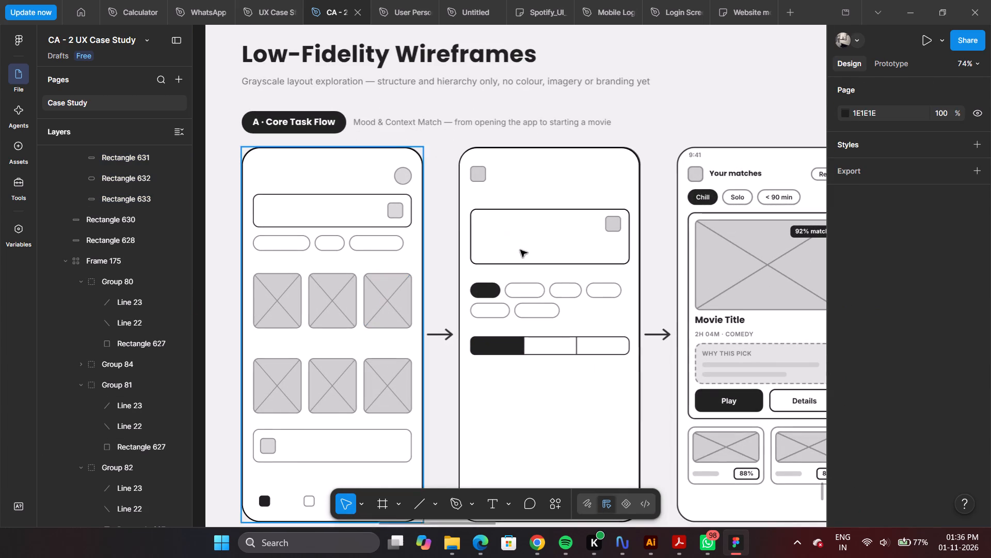
{"action": "key", "text": "space"}
{"action": "key", "text": "space"}
{"action": "key", "text": "space"}
{"action": "key", "text": "space"}
{"action": "key", "text": "space"}
{"action": "key", "text": "space"}
{"action": "key", "text": "space"}
{"action": "key", "text": "space"}
{"action": "key", "text": "space"}
{"action": "key", "text": "space"}
{"action": "key", "text": "space"}
{"action": "key", "text": "space"}
{"action": "key", "text": "space"}
{"action": "key", "text": "space"}
{"action": "key", "text": "space"}
{"action": "key", "text": "space"}
{"action": "key", "text": "space"}
{"action": "key", "text": "space"}
{"action": "key", "text": "space"}
{"action": "key", "text": "space"}
{"action": "left_click_drag", "start_coordinate": [656, 99], "coordinate": [673, 18]}
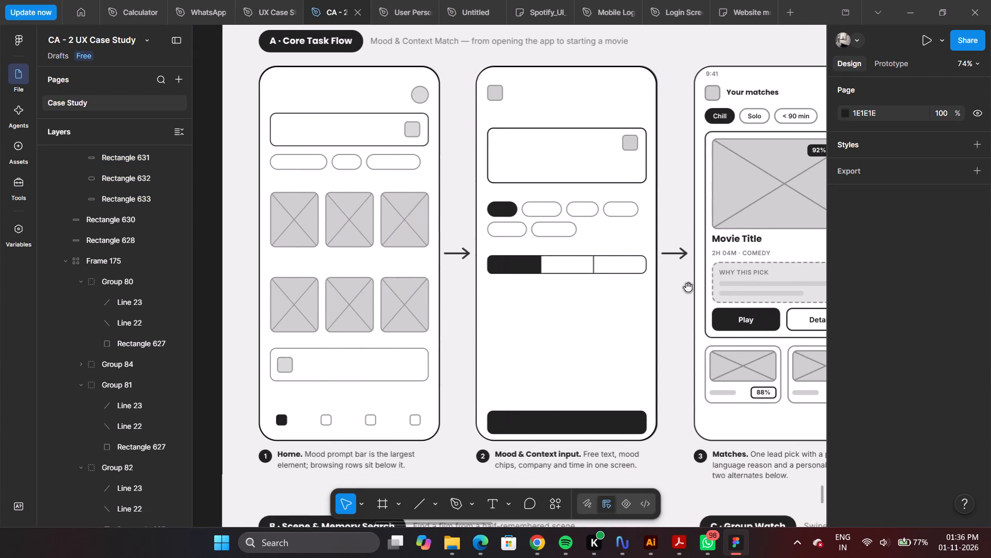
{"action": "left_click_drag", "start_coordinate": [677, 220], "coordinate": [619, 238]}
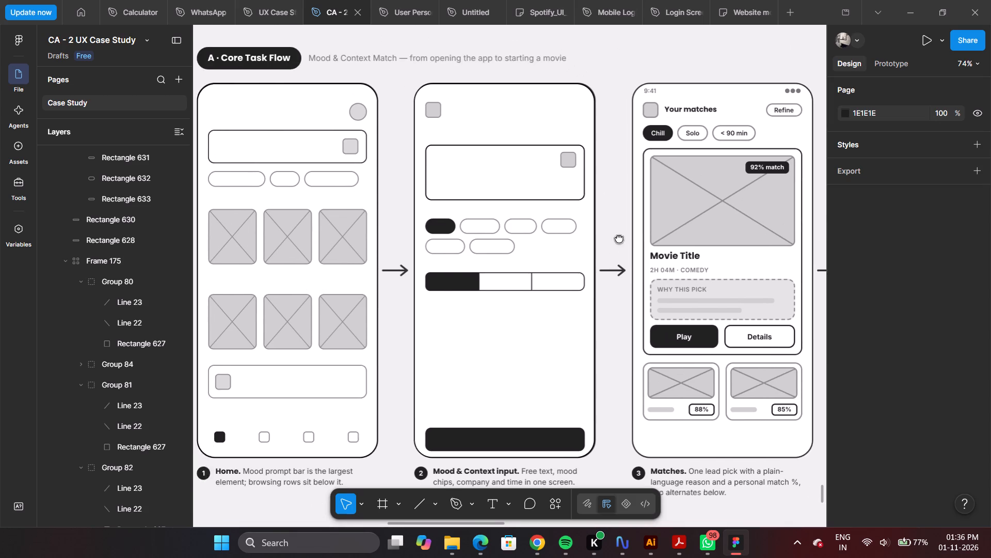
{"action": "left_click_drag", "start_coordinate": [619, 238], "coordinate": [610, 222]}
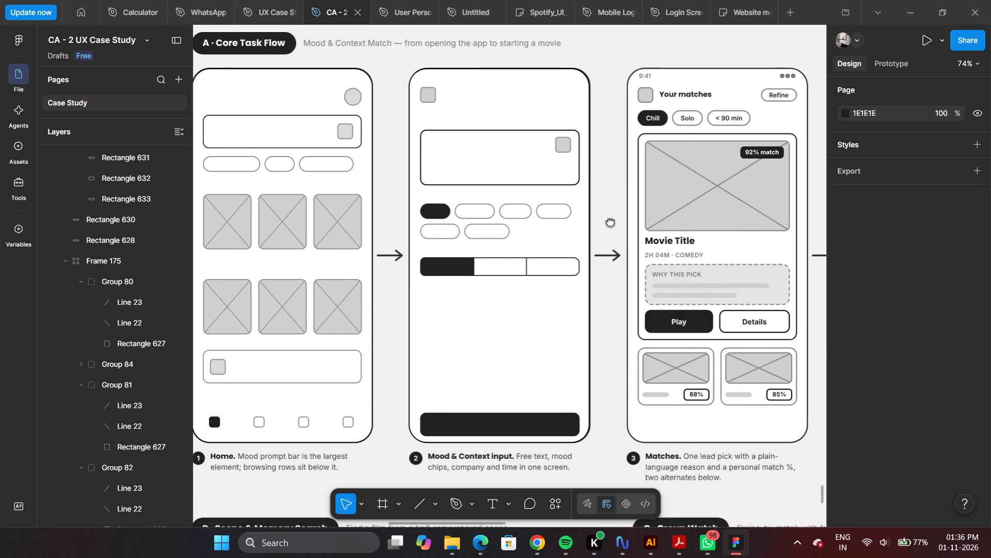
{"action": "left_click_drag", "start_coordinate": [610, 222], "coordinate": [319, 227]}
{"action": "left_click_drag", "start_coordinate": [640, 234], "coordinate": [528, 234]}
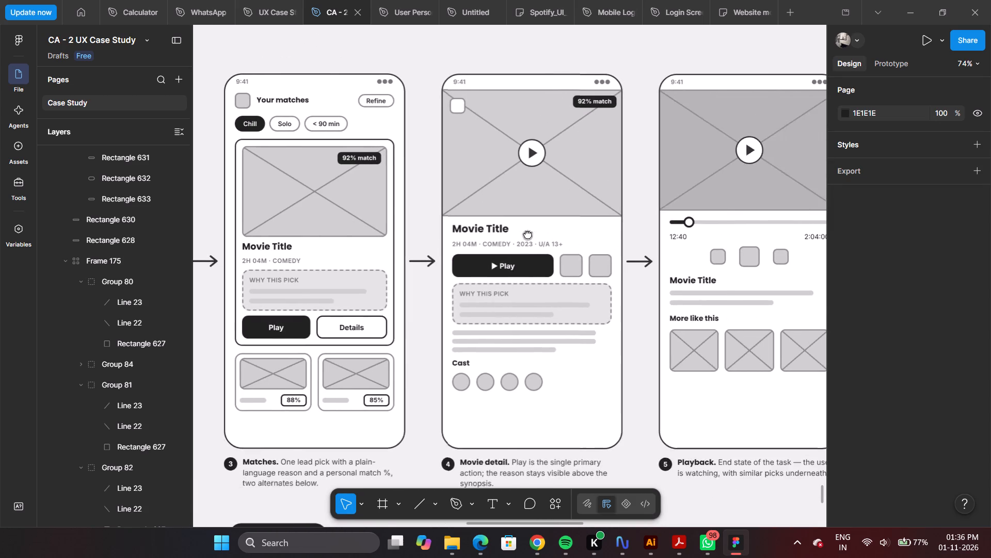
{"action": "left_click_drag", "start_coordinate": [528, 234], "coordinate": [592, 234]}
Inspect the redrawn Mood & Context screen's mood chips and segmented control, and the layout of the neighbouring Home screen.
{"action": "scroll", "coordinate": [588, 214], "scroll_direction": "down", "scroll_amount": 6, "text": "ctrl"}
{"action": "key", "text": "space"}
{"action": "key", "text": "space"}
{"action": "key", "text": "space"}
{"action": "left_click_drag", "start_coordinate": [468, 207], "coordinate": [522, 203]}
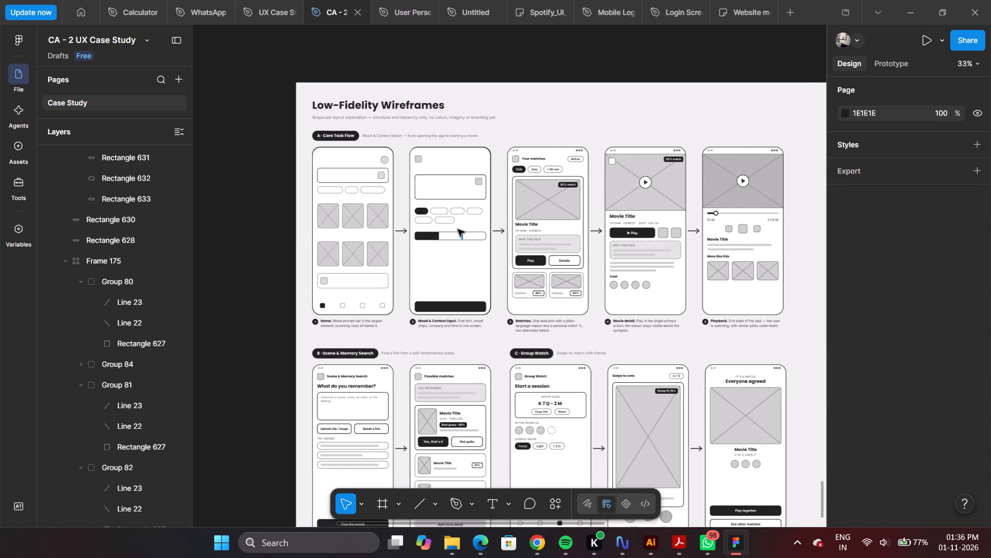
{"action": "scroll", "coordinate": [458, 229], "scroll_direction": "up", "scroll_amount": 4, "text": "ctrl"}
{"action": "key", "text": "space"}
{"action": "key", "text": "space"}
{"action": "left_click_drag", "start_coordinate": [522, 237], "coordinate": [567, 255]}
{"action": "scroll", "coordinate": [506, 247], "scroll_direction": "up", "scroll_amount": 3, "text": "ctrl"}
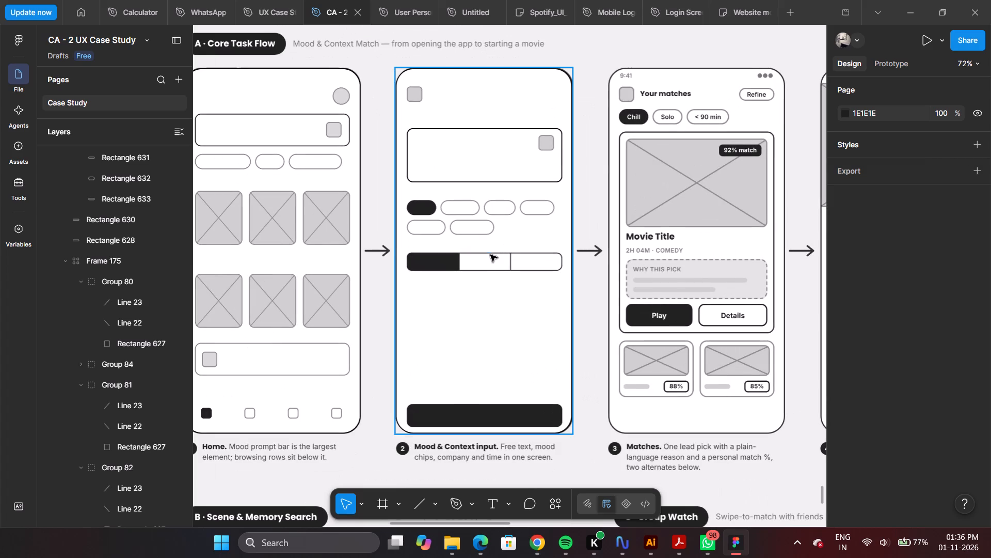
{"action": "scroll", "coordinate": [528, 316], "scroll_direction": "up", "scroll_amount": 6, "text": "ctrl"}
{"action": "scroll", "coordinate": [526, 293], "scroll_direction": "down", "scroll_amount": 5, "text": "ctrl"}
{"action": "key", "text": "space"}
{"action": "key", "text": "space"}
{"action": "key", "text": "space"}
{"action": "key", "text": "space"}
{"action": "key", "text": "space"}
{"action": "key", "text": "space"}
{"action": "key", "text": "space"}
{"action": "key", "text": "space"}
{"action": "key", "text": "space"}
{"action": "key", "text": "space"}
{"action": "key", "text": "space"}
{"action": "key", "text": "space"}
{"action": "key", "text": "space"}
{"action": "key", "text": "space"}
{"action": "key", "text": "space"}
{"action": "key", "text": "space"}
{"action": "key", "text": "space"}
{"action": "key", "text": "space"}
{"action": "key", "text": "space"}
{"action": "key", "text": "space"}
{"action": "left_click_drag", "start_coordinate": [505, 289], "coordinate": [600, 260]}
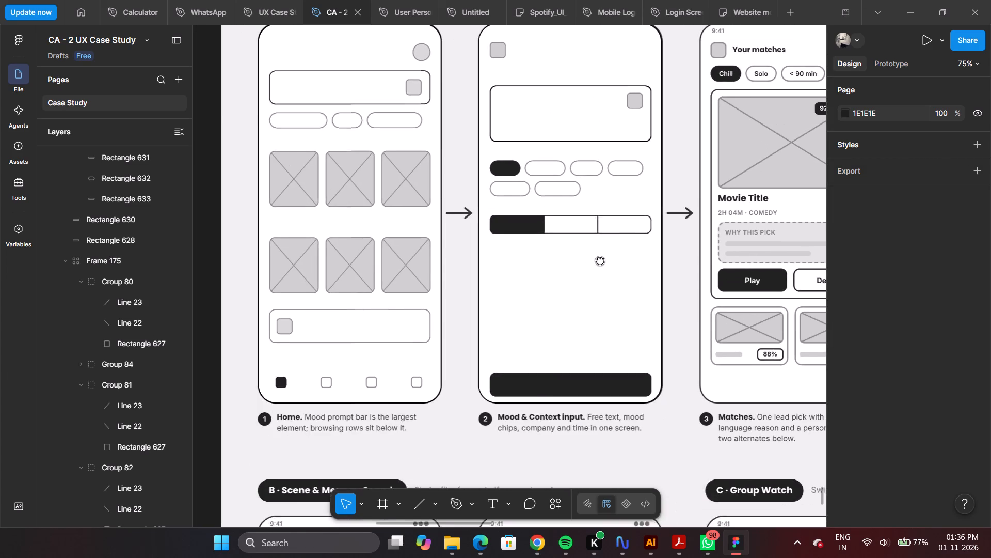
{"action": "left_click_drag", "start_coordinate": [600, 260], "coordinate": [569, 294]}
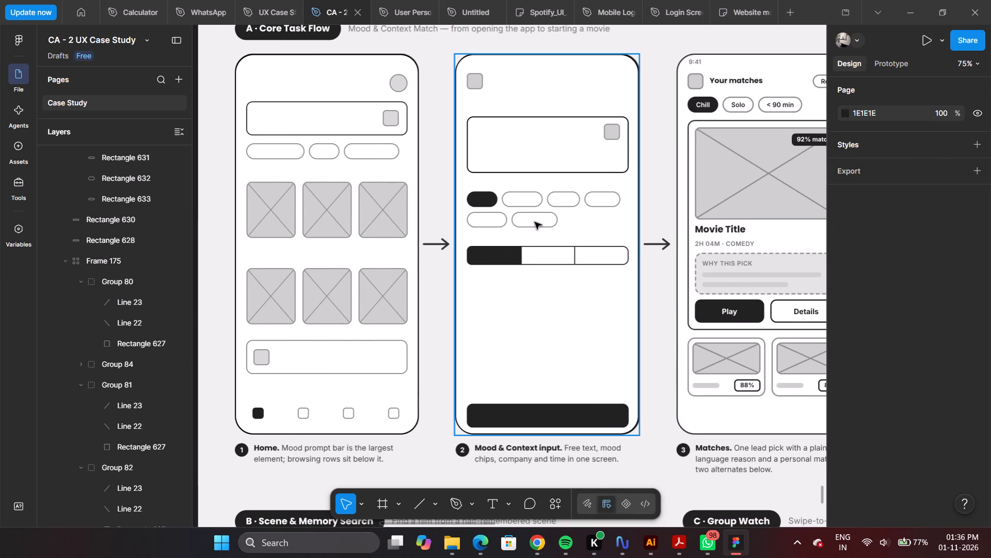
{"action": "key", "text": "space"}
{"action": "key", "text": "space"}
{"action": "key", "text": "space"}
{"action": "key", "text": "space"}
{"action": "key", "text": "space"}
{"action": "key", "text": "space"}
{"action": "key", "text": "space"}
{"action": "key", "text": "space"}
{"action": "key", "text": "space"}
{"action": "key", "text": "space"}
{"action": "key", "text": "space"}
{"action": "key", "text": "space"}
{"action": "key", "text": "space"}
{"action": "key", "text": "space"}
{"action": "key", "text": "space"}
{"action": "key", "text": "space"}
{"action": "key", "text": "space"}
{"action": "left_click_drag", "start_coordinate": [495, 182], "coordinate": [462, 172]}
{"action": "scroll", "coordinate": [502, 220], "scroll_direction": "up", "scroll_amount": 5, "text": "ctrl"}
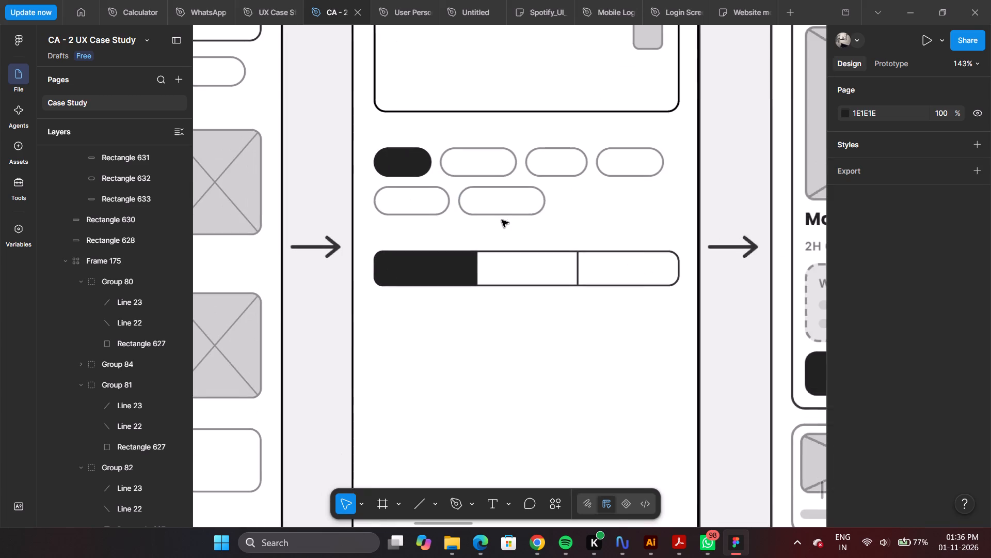
{"action": "scroll", "coordinate": [496, 198], "scroll_direction": "down", "scroll_amount": 5, "text": "ctrl"}
{"action": "key", "text": "space"}
{"action": "key", "text": "space"}
{"action": "key", "text": "space"}
{"action": "key", "text": "space"}
{"action": "key", "text": "space"}
{"action": "key", "text": "space"}
{"action": "key", "text": "space"}
{"action": "key", "text": "space"}
{"action": "key", "text": "space"}
{"action": "key", "text": "space"}
{"action": "key", "text": "space"}
{"action": "key", "text": "space"}
{"action": "key", "text": "space"}
{"action": "key", "text": "space"}
{"action": "key", "text": "space"}
{"action": "key", "text": "space"}
{"action": "key", "text": "space"}
{"action": "key", "text": "space"}
{"action": "key", "text": "space"}
{"action": "key", "text": "space"}
{"action": "left_click_drag", "start_coordinate": [412, 283], "coordinate": [445, 169]}
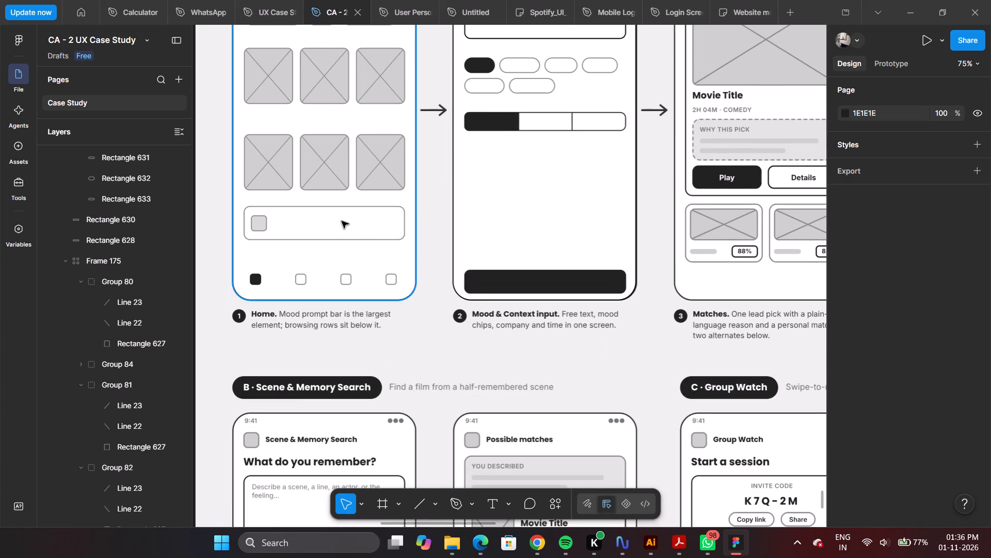
Examine the Scene & Memory Search wireframes, including the memory input box, action buttons and suggestion rows.
{"action": "scroll", "coordinate": [342, 219], "scroll_direction": "down", "scroll_amount": 10, "text": "ctrl"}
{"action": "scroll", "coordinate": [342, 219], "scroll_direction": "up", "scroll_amount": 2, "text": "ctrl"}
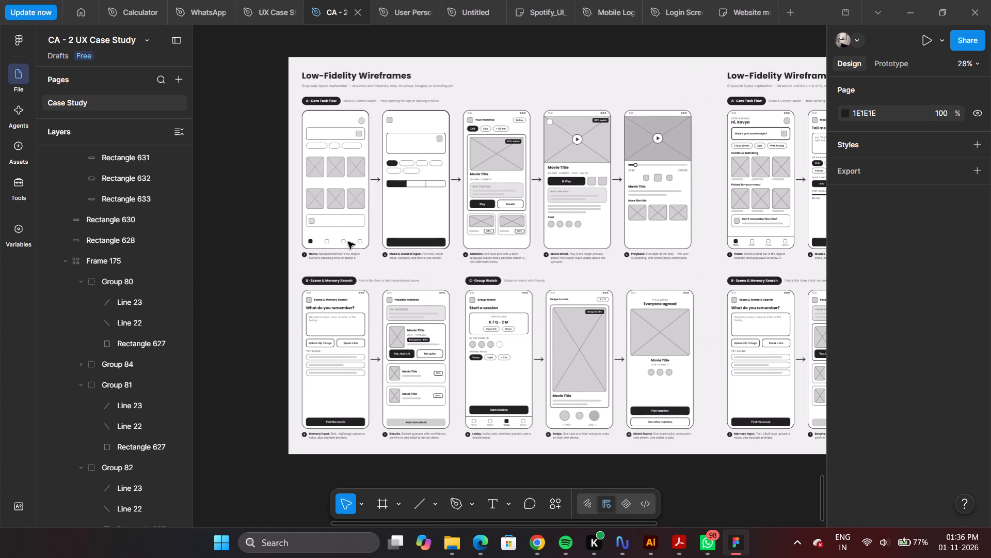
{"action": "key", "text": "space"}
{"action": "scroll", "coordinate": [341, 362], "scroll_direction": "up", "scroll_amount": 5, "text": "alt"}
{"action": "scroll", "coordinate": [340, 359], "scroll_direction": "down", "scroll_amount": 6}
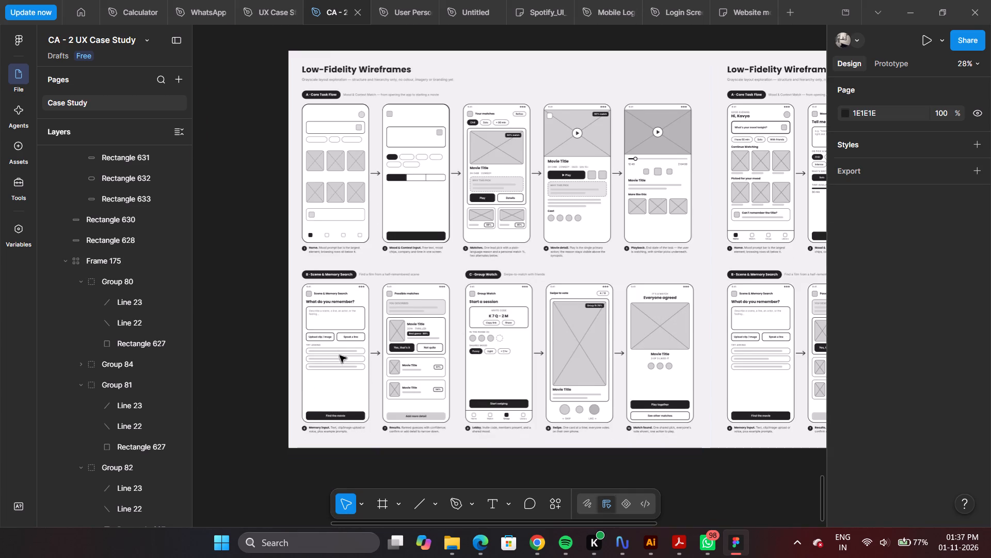
{"action": "scroll", "coordinate": [340, 355], "scroll_direction": "down", "scroll_amount": 1}
{"action": "scroll", "coordinate": [329, 335], "scroll_direction": "up", "scroll_amount": 5, "text": "alt"}
{"action": "scroll", "coordinate": [329, 335], "scroll_direction": "down", "scroll_amount": 5, "text": "alt"}
{"action": "scroll", "coordinate": [329, 335], "scroll_direction": "up", "scroll_amount": 9, "text": "ctrl"}
{"action": "key", "text": "space"}
{"action": "left_click_drag", "start_coordinate": [330, 311], "coordinate": [353, 288]}
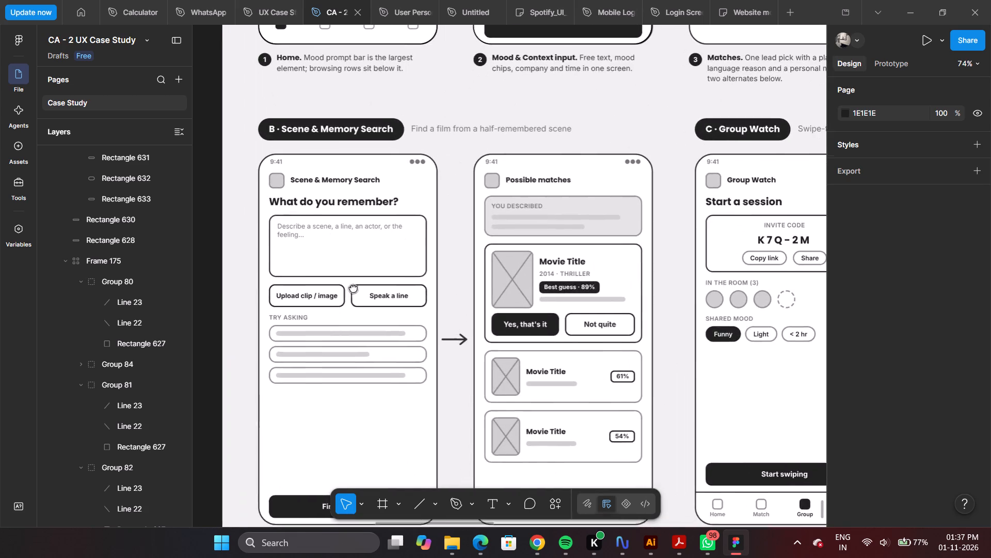
{"action": "left_click_drag", "start_coordinate": [353, 288], "coordinate": [374, 273]}
{"action": "scroll", "coordinate": [373, 272], "scroll_direction": "up", "scroll_amount": 4, "text": "ctrl"}
{"action": "scroll", "coordinate": [373, 213], "scroll_direction": "up", "scroll_amount": 1, "text": "ctrl"}
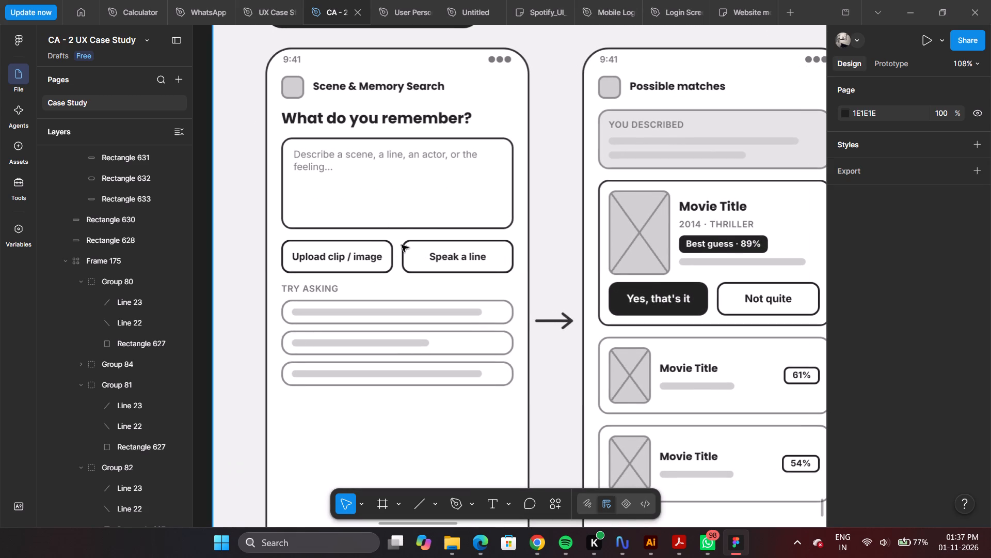
Duplicate the Mood & Context outline, Rectangle 632, out of its group to the top of the layer order.
{"action": "scroll", "coordinate": [456, 177], "scroll_direction": "up", "scroll_amount": 6}
{"action": "left_click", "coordinate": [462, 180]}
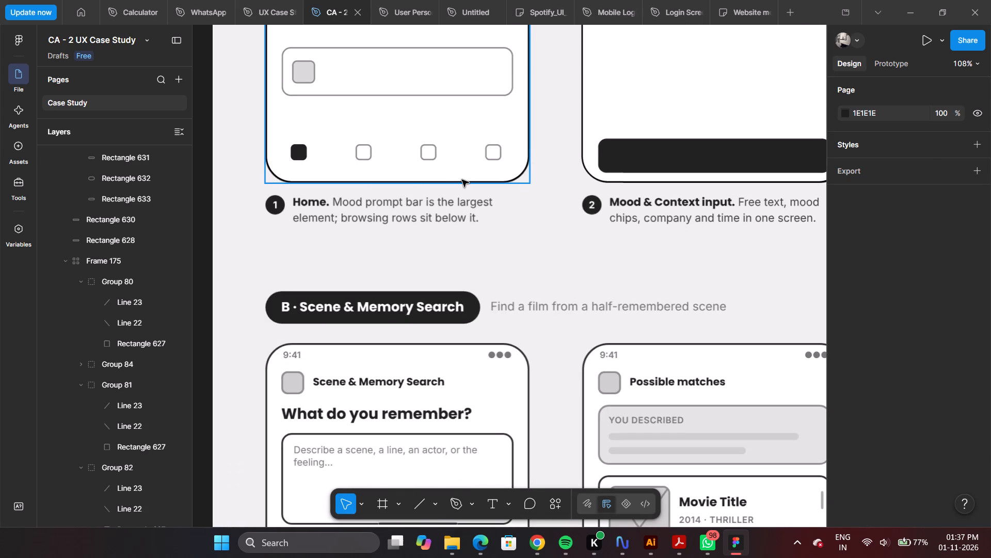
{"action": "left_click", "coordinate": [648, 183]}
{"action": "scroll", "coordinate": [184, 185], "scroll_direction": "up", "scroll_amount": 5}
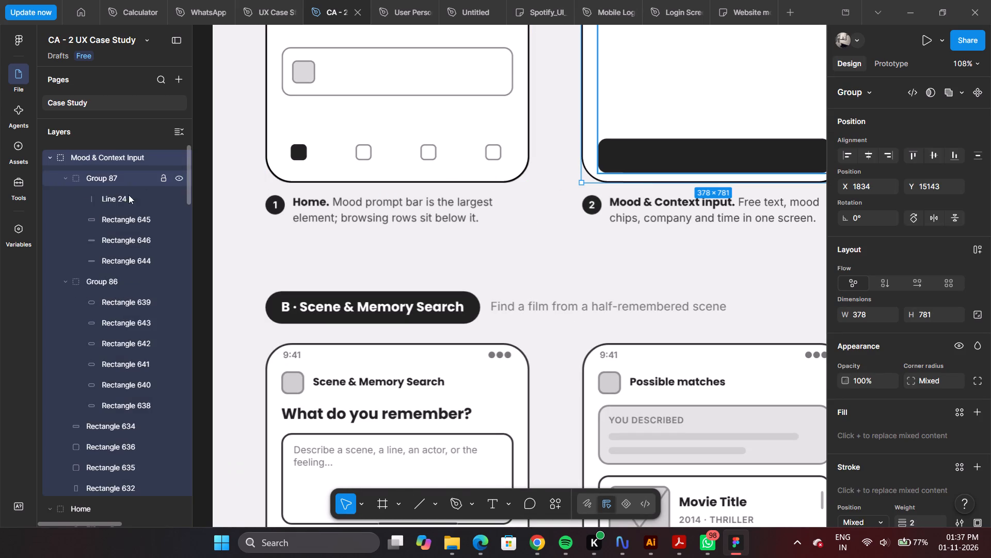
{"action": "scroll", "coordinate": [122, 196], "scroll_direction": "down", "scroll_amount": 3}
{"action": "left_click", "coordinate": [113, 297]}
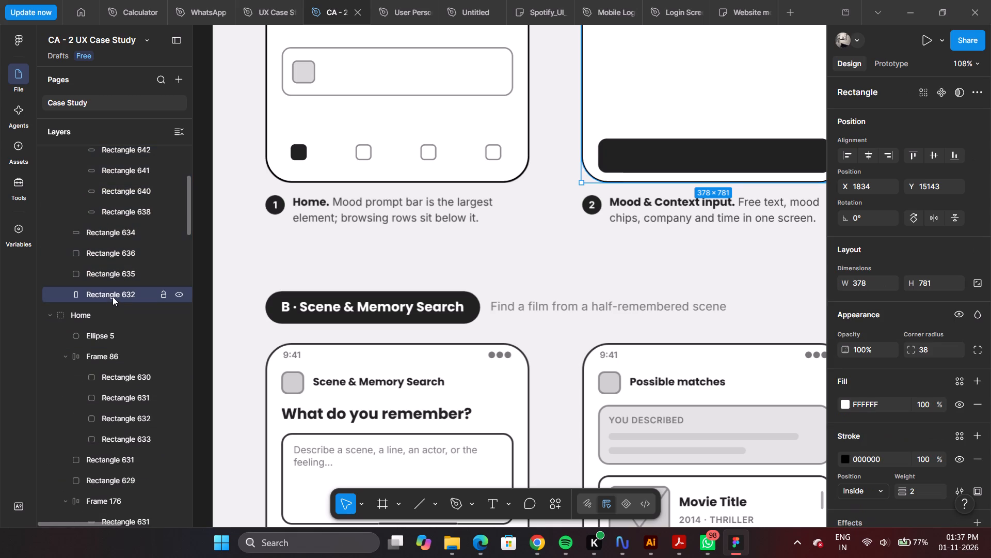
{"action": "left_click_drag", "start_coordinate": [107, 293], "coordinate": [128, 151]}
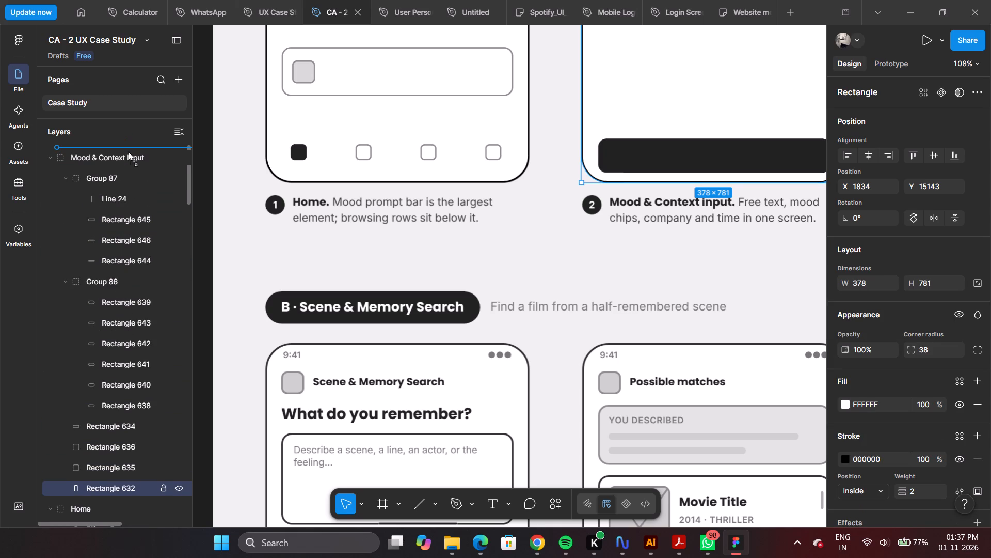
{"action": "left_click_drag", "start_coordinate": [128, 151], "coordinate": [125, 149]}
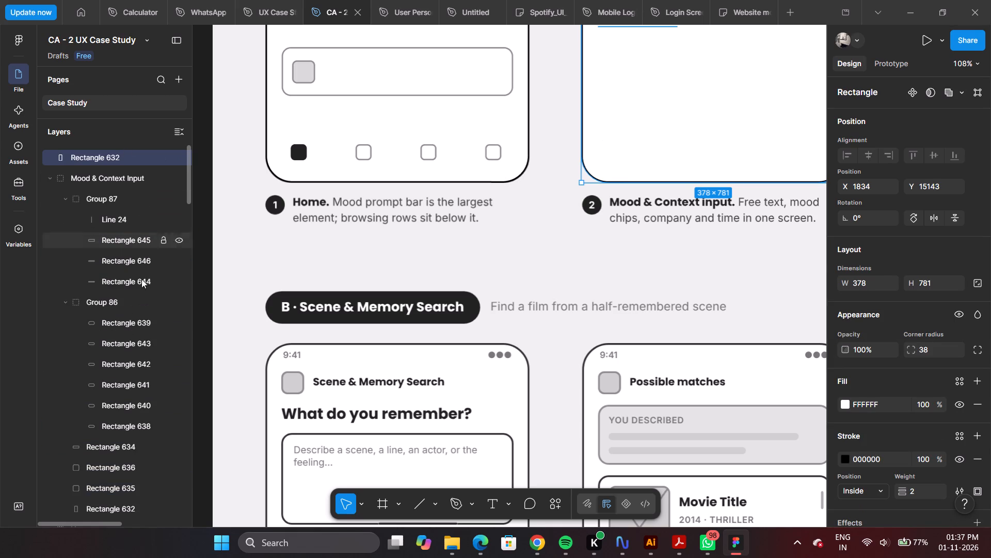
{"action": "scroll", "coordinate": [563, 203], "scroll_direction": "down", "scroll_amount": 4, "text": "alt"}
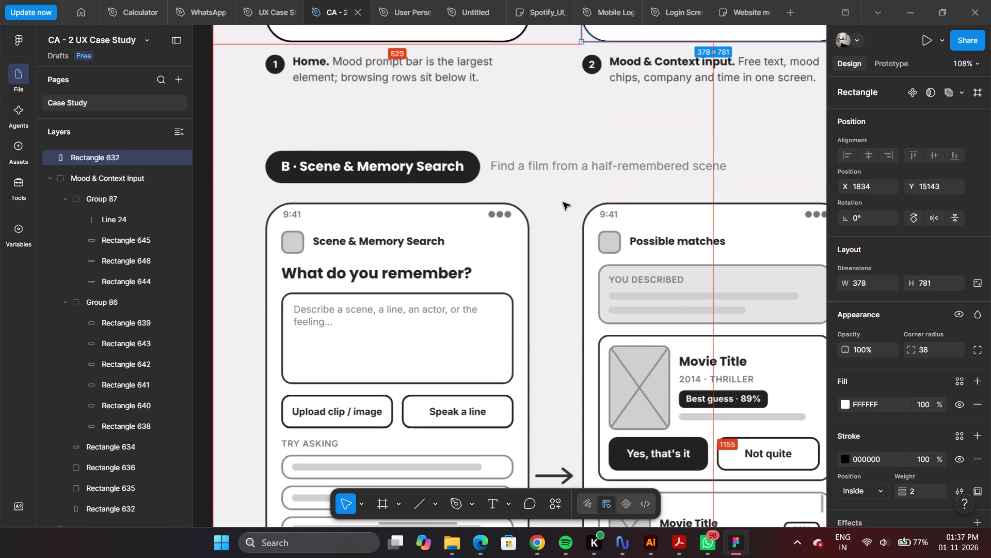
{"action": "scroll", "coordinate": [618, 177], "scroll_direction": "up", "scroll_amount": 5}
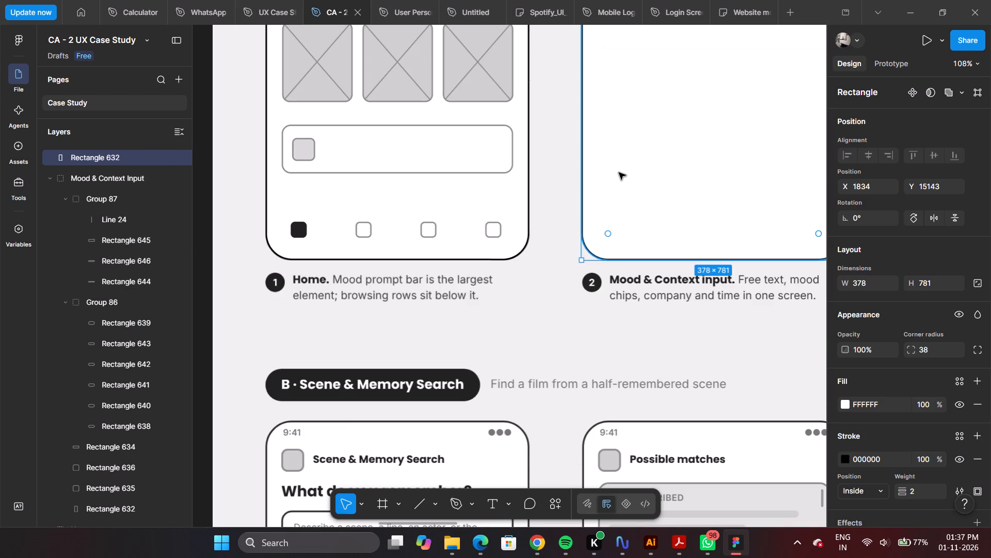
Undo the duplicate of the Mood & Context outline, Rectangle 632, at the top of the layer order.
{"action": "key", "text": "ctrl+z"}
{"action": "scroll", "coordinate": [453, 227], "scroll_direction": "down", "scroll_amount": 5, "text": "ctrl"}
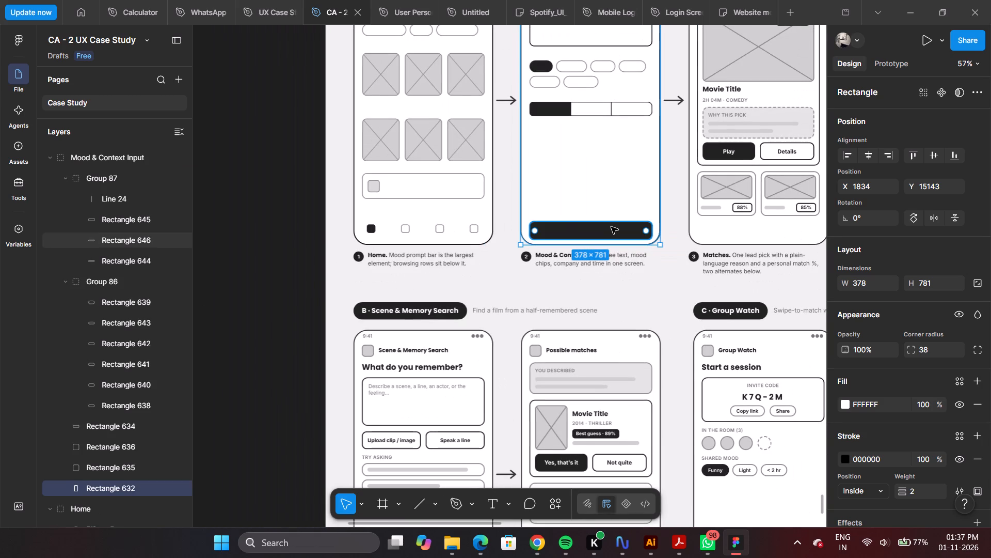
{"action": "key", "text": "ctrl+shift+z"}
{"action": "key", "text": "ctrl+z"}
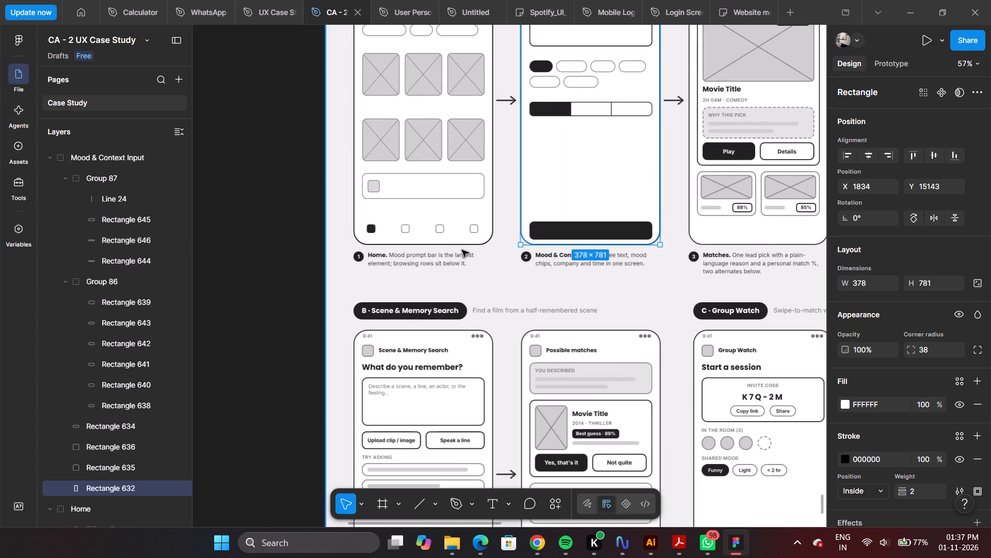
{"action": "key", "text": "ctrl+z"}
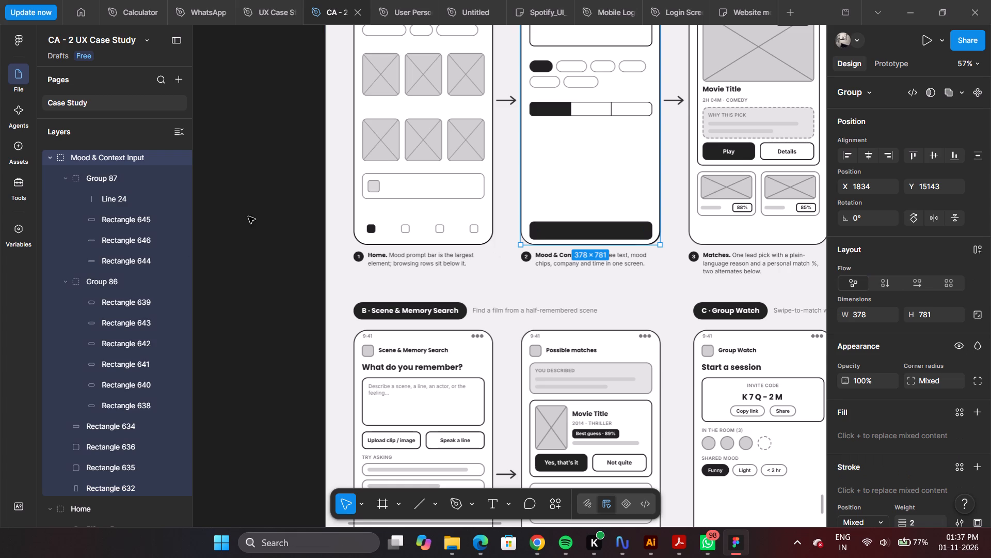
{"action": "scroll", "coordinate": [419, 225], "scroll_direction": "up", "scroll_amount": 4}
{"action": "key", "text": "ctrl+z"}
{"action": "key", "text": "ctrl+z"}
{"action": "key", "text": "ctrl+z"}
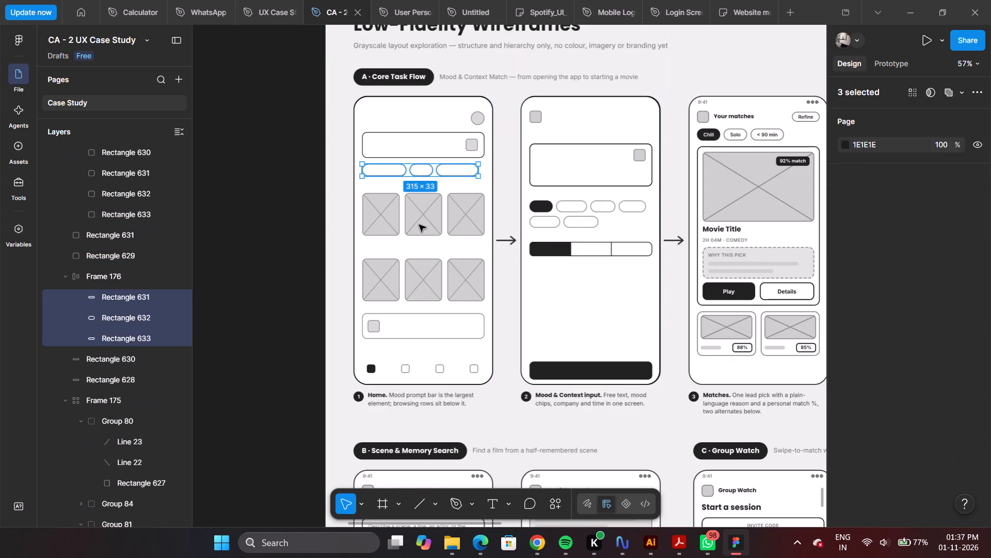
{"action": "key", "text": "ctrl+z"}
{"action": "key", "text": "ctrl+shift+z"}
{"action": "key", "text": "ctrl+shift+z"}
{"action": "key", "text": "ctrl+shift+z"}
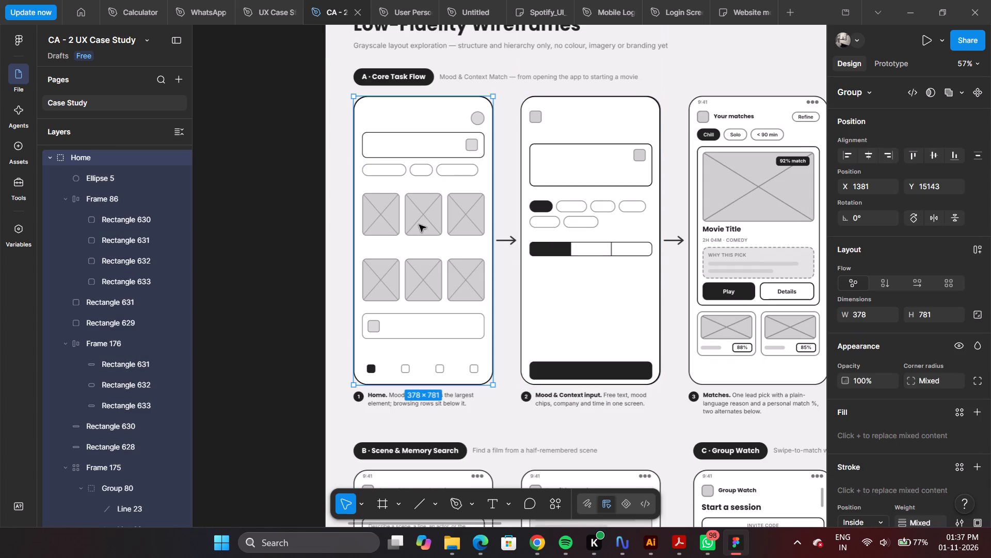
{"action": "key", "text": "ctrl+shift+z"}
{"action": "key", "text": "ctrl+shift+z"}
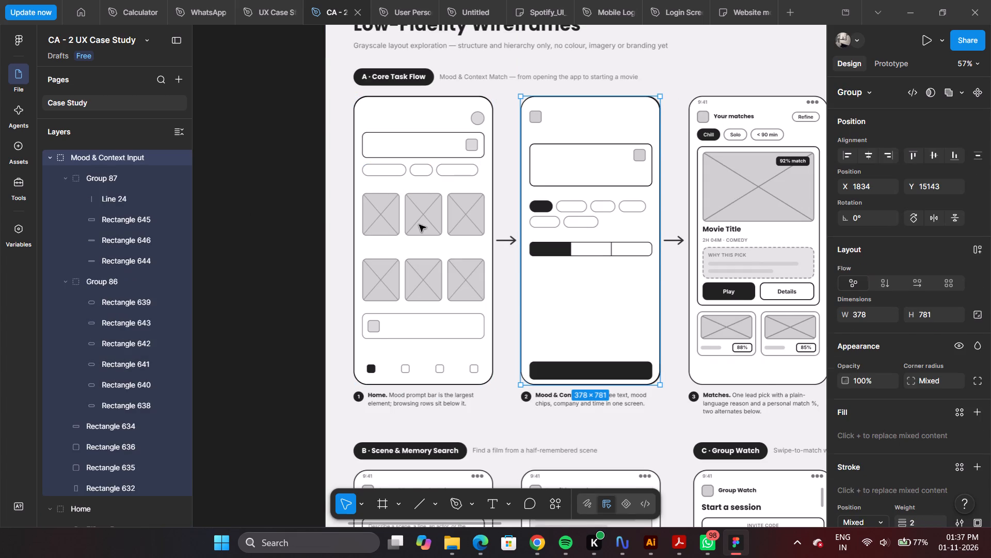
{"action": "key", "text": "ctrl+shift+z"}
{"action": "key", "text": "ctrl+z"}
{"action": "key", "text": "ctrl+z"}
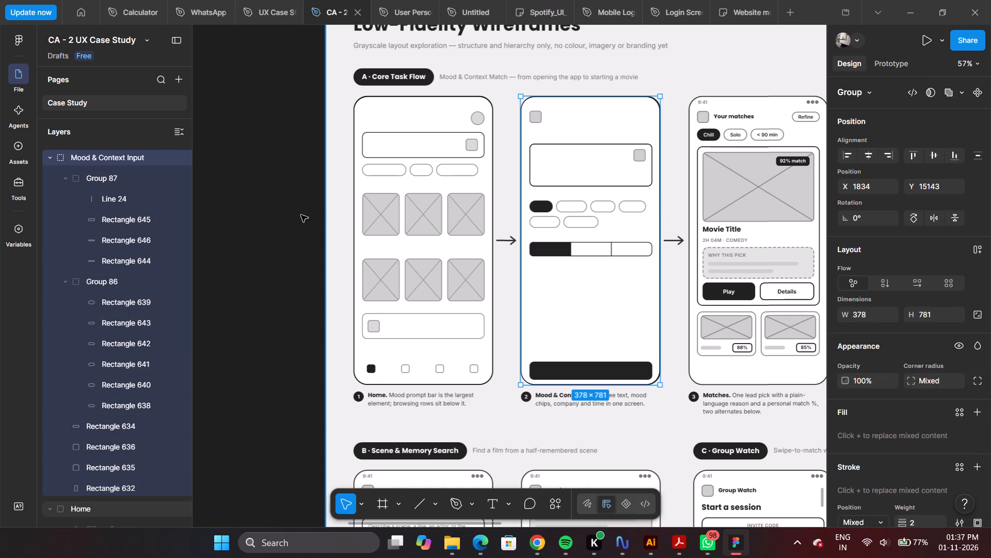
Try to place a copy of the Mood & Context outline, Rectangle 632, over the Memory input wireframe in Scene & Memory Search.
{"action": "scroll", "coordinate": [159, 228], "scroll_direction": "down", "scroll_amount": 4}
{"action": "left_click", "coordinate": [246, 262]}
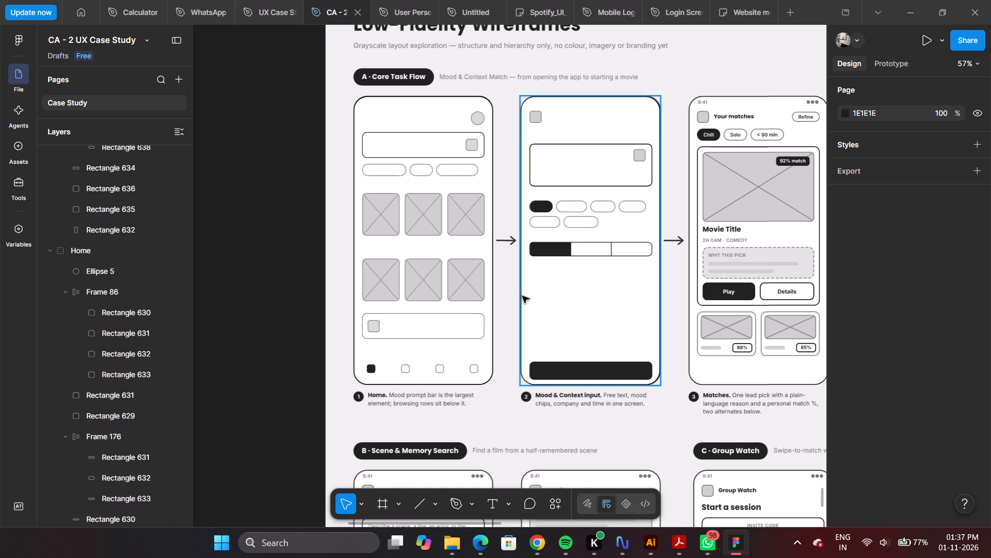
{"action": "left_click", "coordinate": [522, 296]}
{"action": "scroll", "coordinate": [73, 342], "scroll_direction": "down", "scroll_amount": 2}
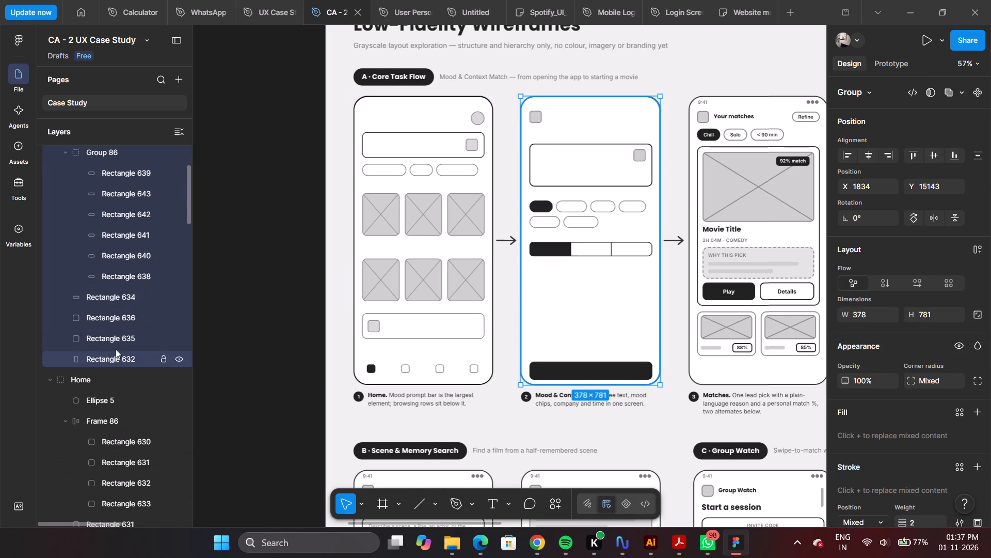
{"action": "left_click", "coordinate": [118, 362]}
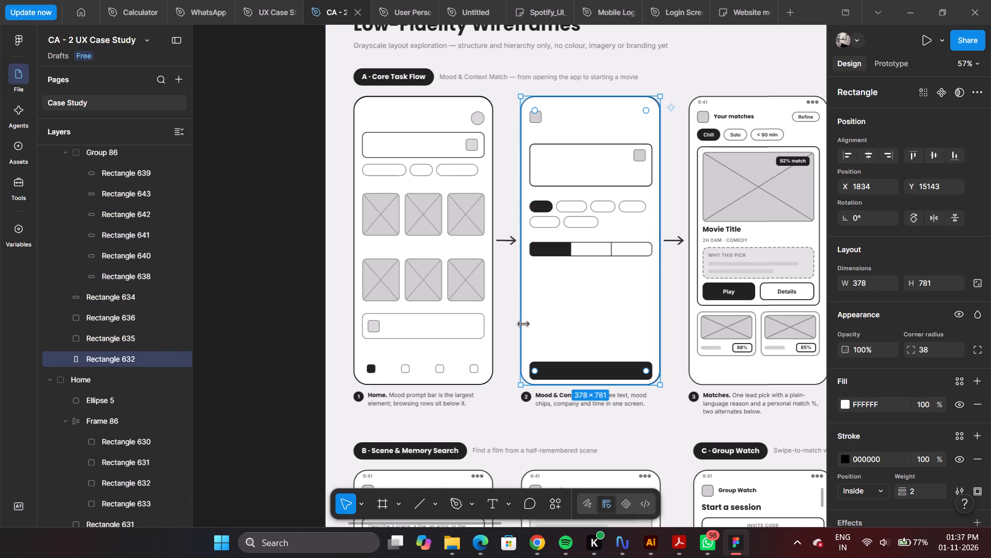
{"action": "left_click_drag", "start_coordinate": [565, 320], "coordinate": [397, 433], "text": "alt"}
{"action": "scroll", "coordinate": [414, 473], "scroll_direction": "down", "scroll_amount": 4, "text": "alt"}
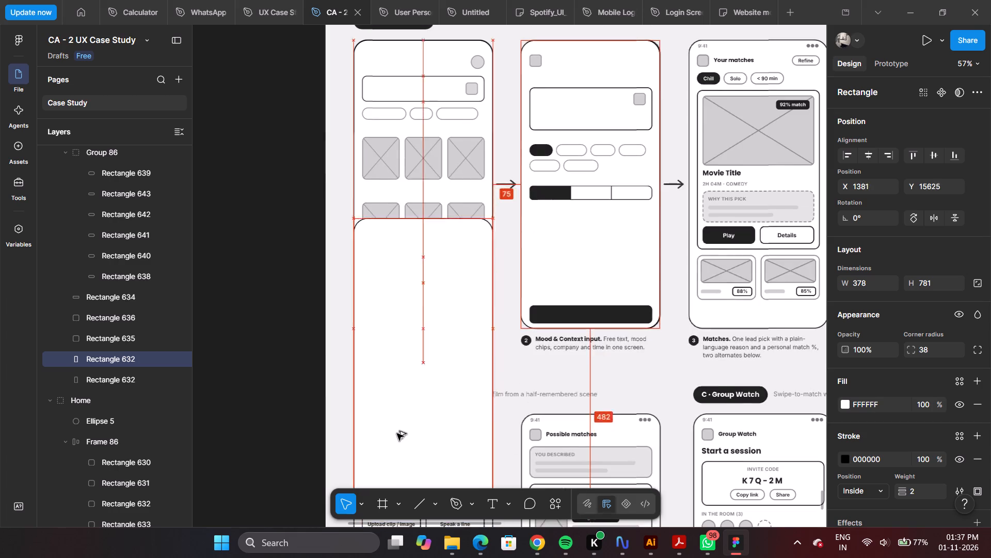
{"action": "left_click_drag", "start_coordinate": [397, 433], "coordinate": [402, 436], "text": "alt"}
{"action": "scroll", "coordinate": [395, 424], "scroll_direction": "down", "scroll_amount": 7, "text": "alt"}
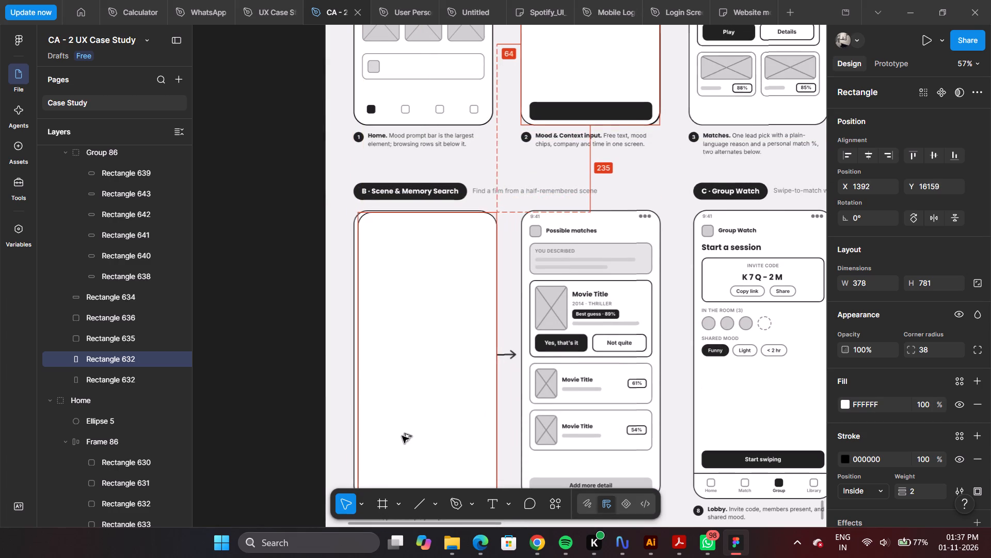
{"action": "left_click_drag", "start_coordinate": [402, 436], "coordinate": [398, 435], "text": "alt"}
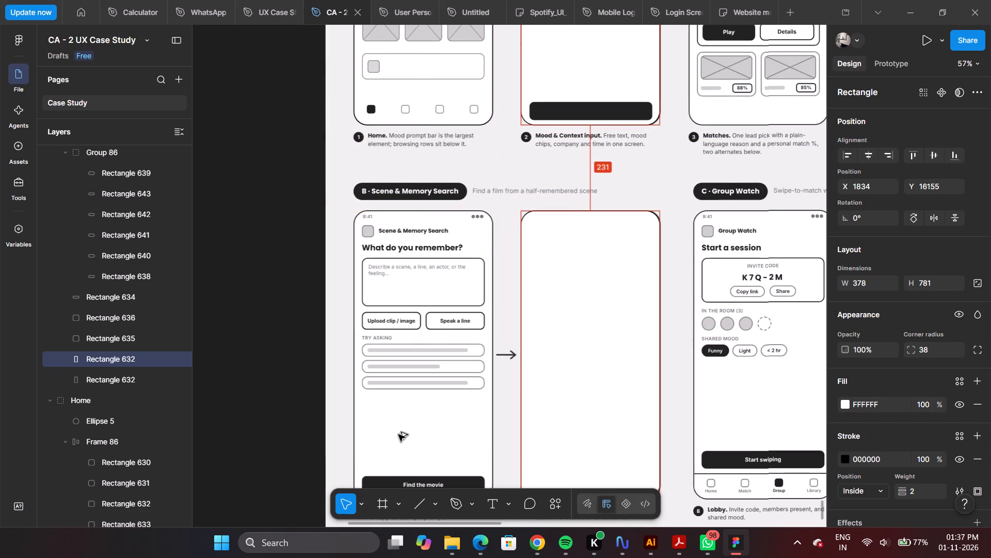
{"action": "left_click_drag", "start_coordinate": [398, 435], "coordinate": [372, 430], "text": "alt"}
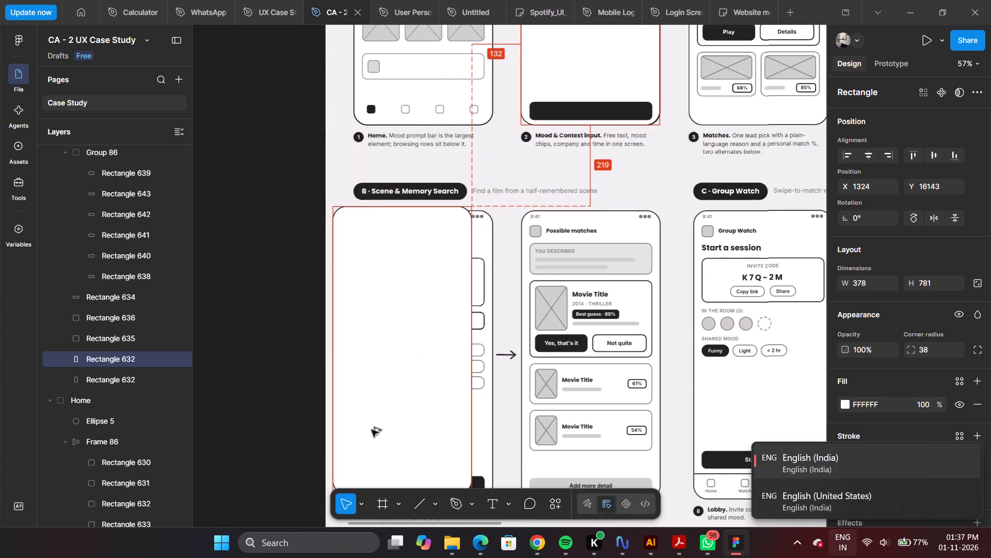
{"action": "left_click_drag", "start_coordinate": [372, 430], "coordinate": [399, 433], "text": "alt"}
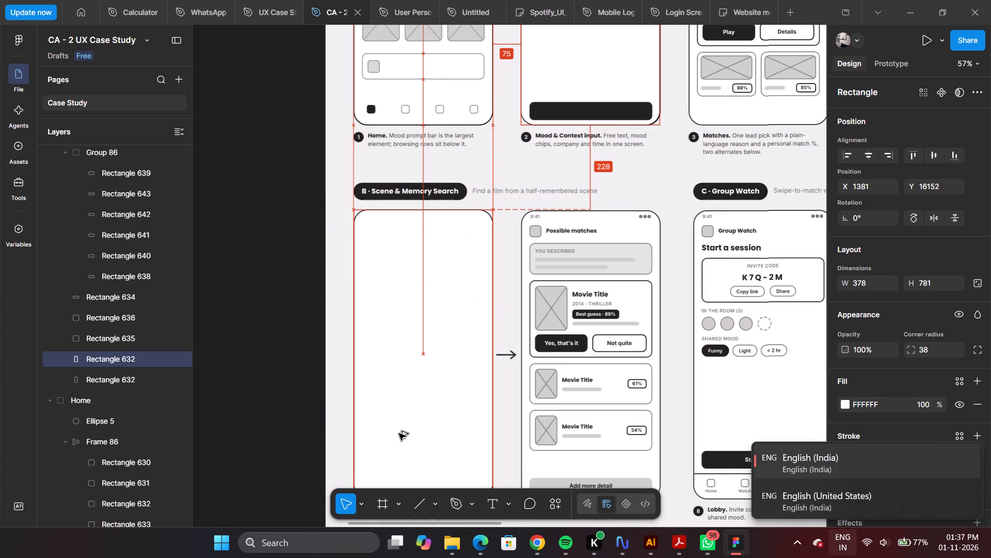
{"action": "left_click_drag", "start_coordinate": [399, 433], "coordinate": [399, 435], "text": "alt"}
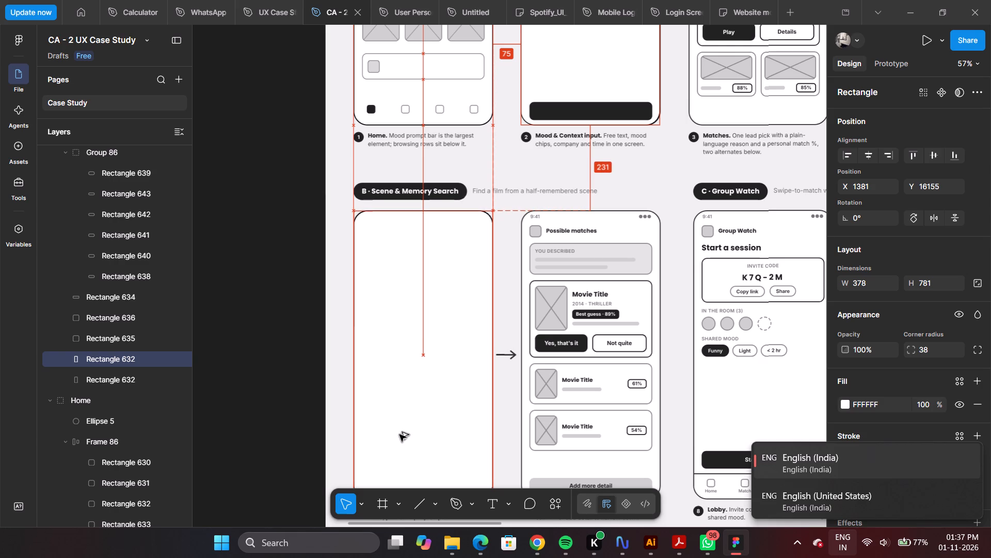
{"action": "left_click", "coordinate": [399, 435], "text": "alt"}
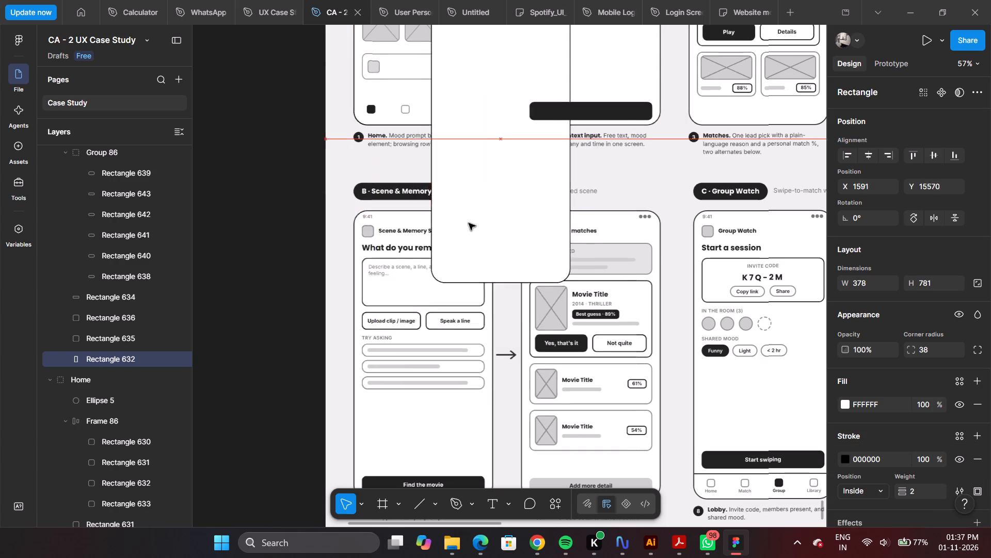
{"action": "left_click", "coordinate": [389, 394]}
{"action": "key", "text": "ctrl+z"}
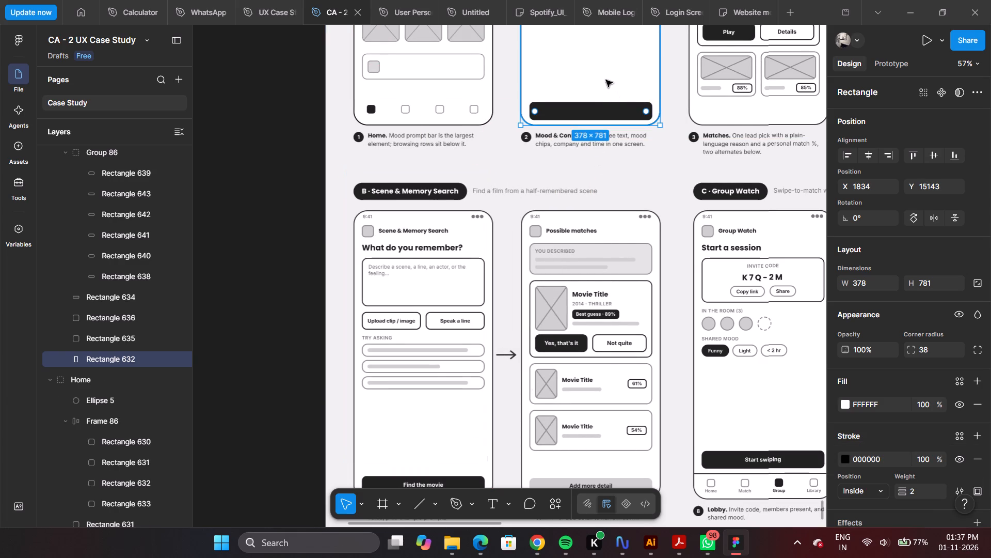
Duplicate the Mood & Context outline, Rectangle 632, over the Memory input wireframe at about X 1381, Y 16153.
{"action": "scroll", "coordinate": [606, 80], "scroll_direction": "up", "scroll_amount": 7}
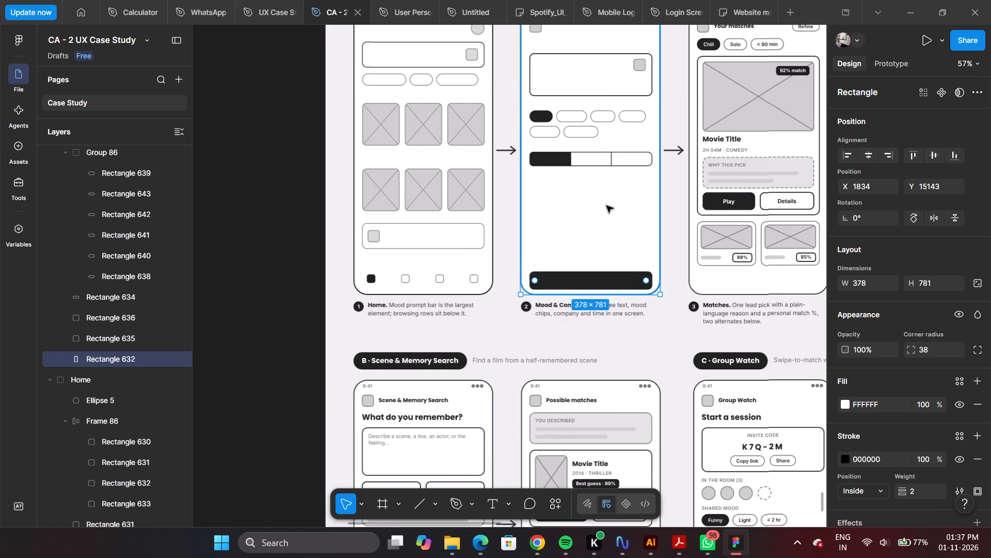
{"action": "scroll", "coordinate": [606, 206], "scroll_direction": "down", "scroll_amount": 5}
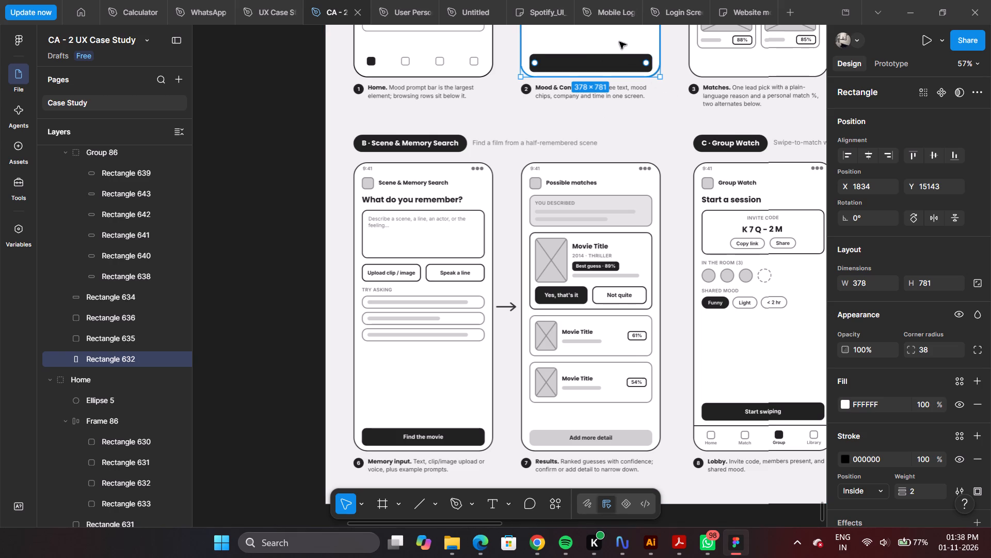
{"action": "left_click_drag", "start_coordinate": [619, 41], "coordinate": [453, 416], "text": "alt"}
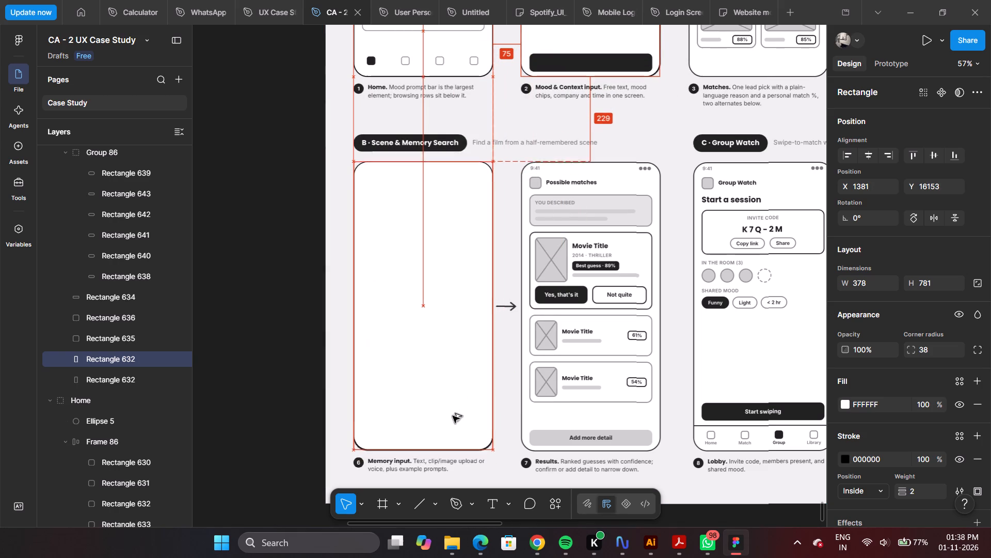
{"action": "left_click_drag", "start_coordinate": [453, 416], "coordinate": [454, 416], "text": "alt"}
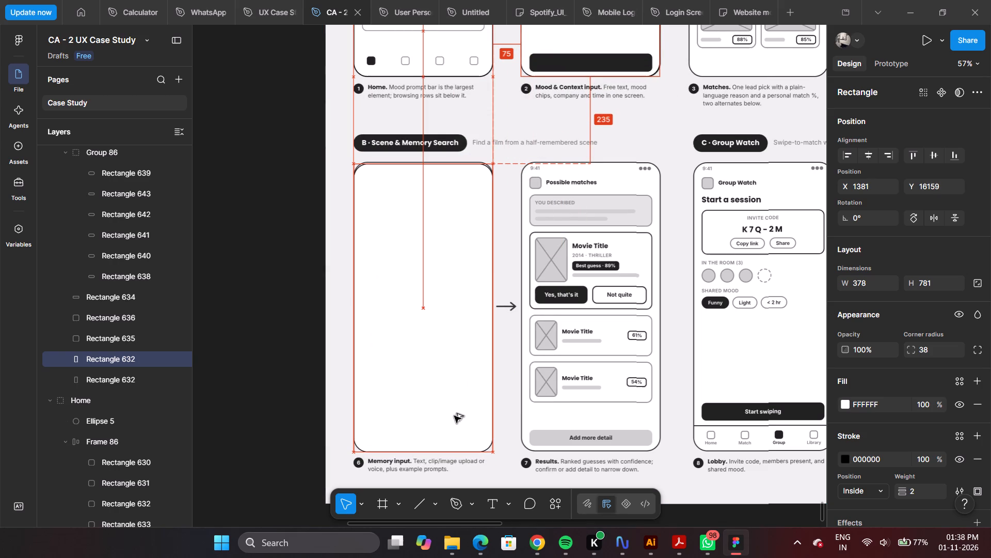
{"action": "left_click_drag", "start_coordinate": [454, 416], "coordinate": [454, 414], "text": "alt"}
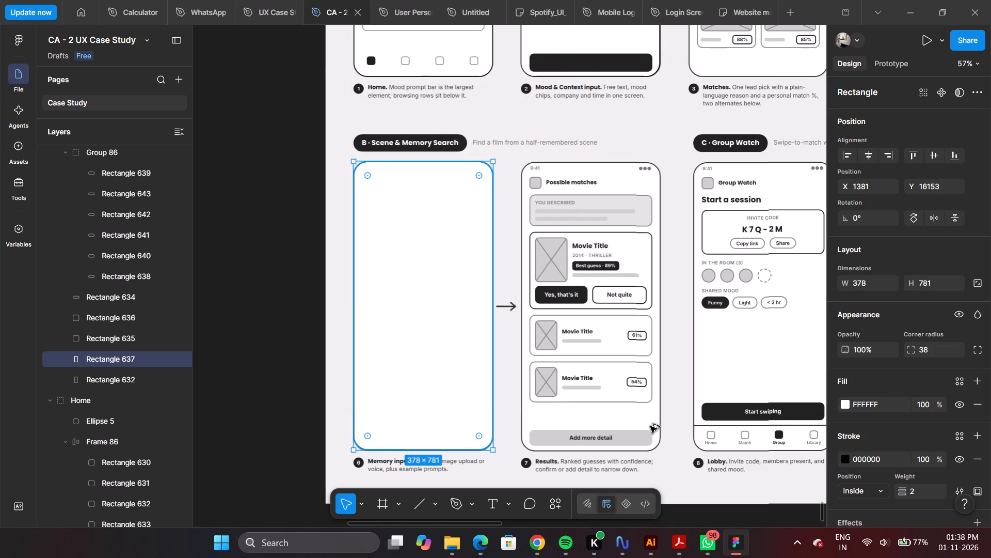
Hide the white fill of the outline copy so the reference wireframe shows through.
{"action": "left_click", "coordinate": [961, 407]}
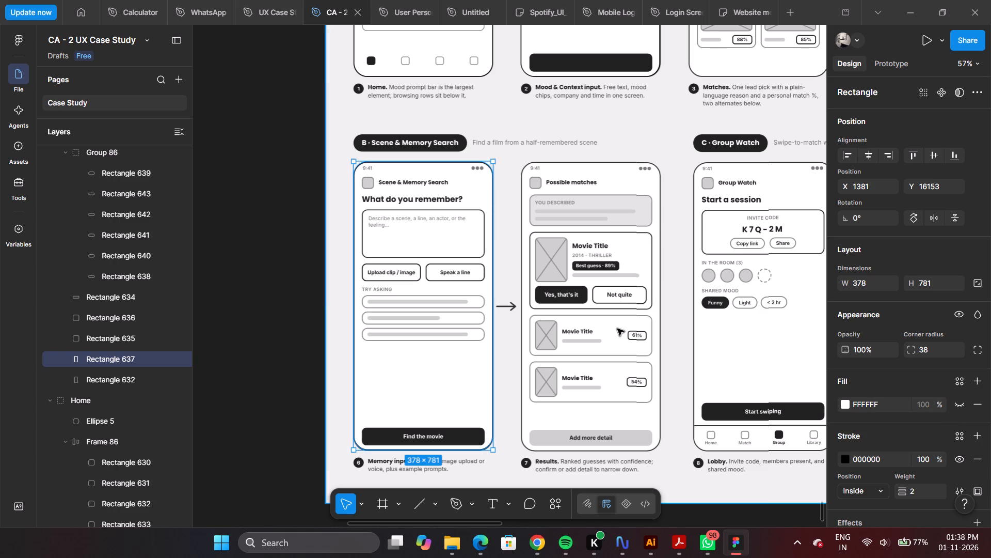
Move the outline copy out of the Mood & Context Input group to the top of the layer order.
{"action": "scroll", "coordinate": [452, 224], "scroll_direction": "up", "scroll_amount": 6, "text": "alt"}
{"action": "scroll", "coordinate": [457, 267], "scroll_direction": "down", "scroll_amount": 5, "text": "alt"}
{"action": "scroll", "coordinate": [445, 244], "scroll_direction": "up", "scroll_amount": 4, "text": "ctrl"}
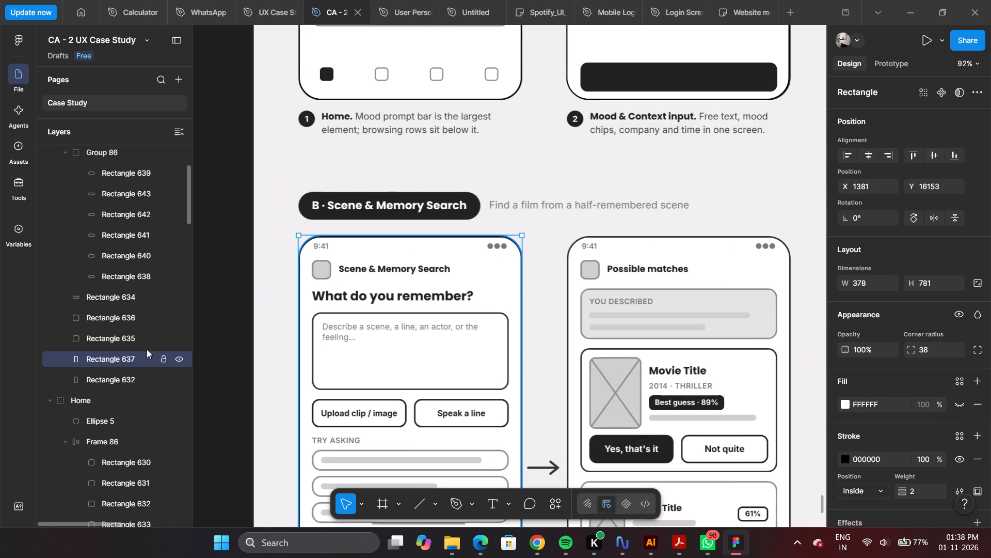
{"action": "left_click", "coordinate": [130, 355]}
{"action": "left_click_drag", "start_coordinate": [130, 359], "coordinate": [130, 359]}
{"action": "left_click_drag", "start_coordinate": [130, 359], "coordinate": [129, 145]}
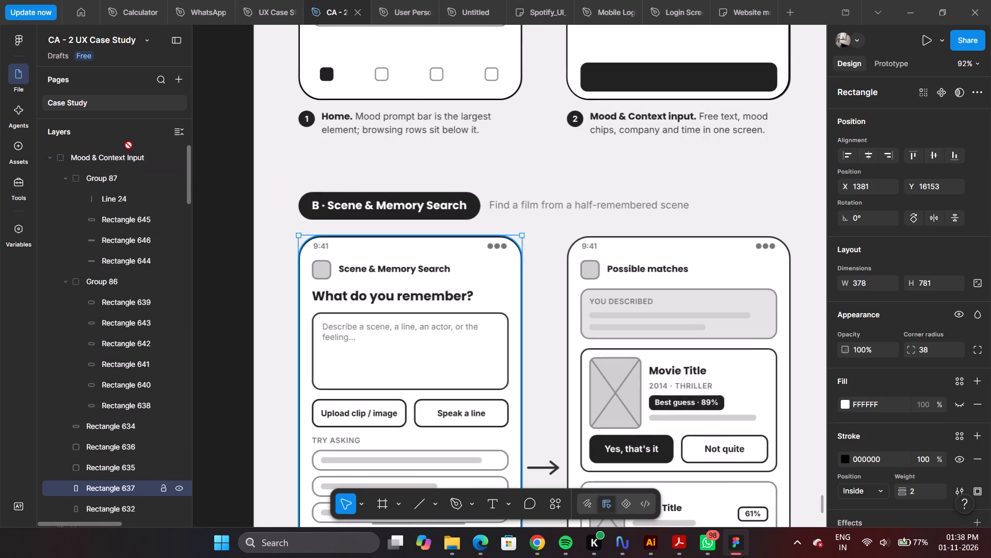
{"action": "left_click_drag", "start_coordinate": [129, 145], "coordinate": [131, 149]}
Align the outline copy with the Memory input wireframe's border by nudging it 1 px down to Y 16154.
{"action": "scroll", "coordinate": [541, 257], "scroll_direction": "up", "scroll_amount": 12, "text": "ctrl"}
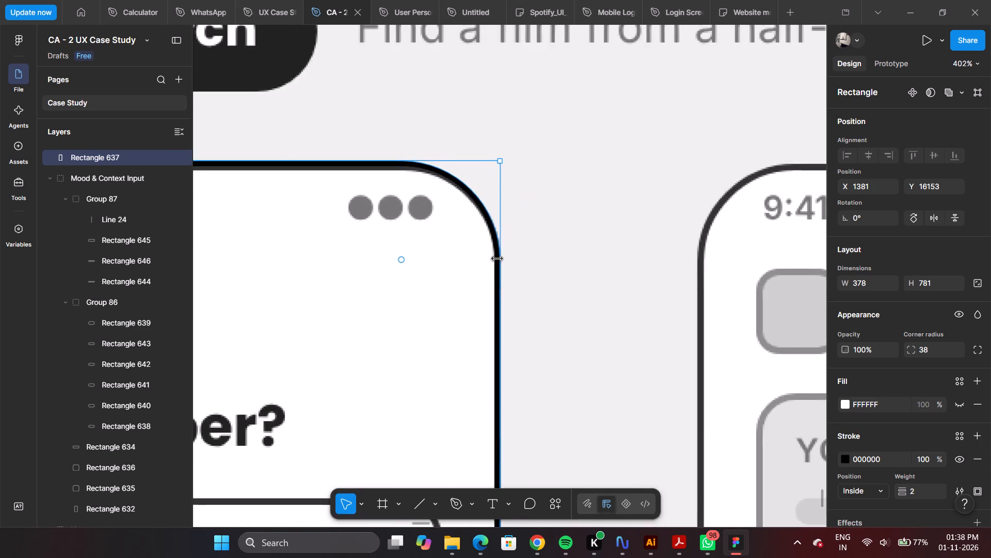
{"action": "scroll", "coordinate": [497, 259], "scroll_direction": "down", "scroll_amount": 7, "text": "ctrl"}
{"action": "scroll", "coordinate": [456, 218], "scroll_direction": "down", "scroll_amount": 20}
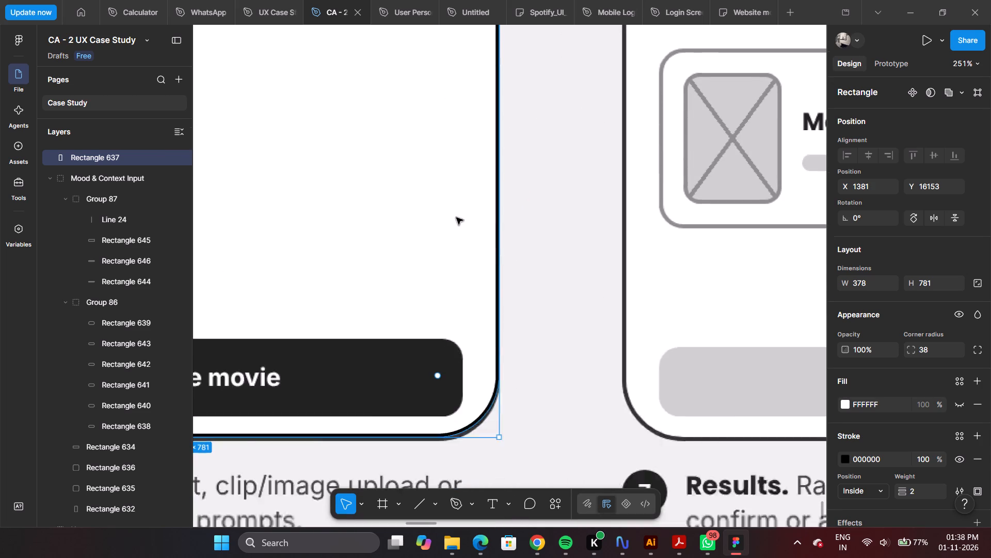
{"action": "scroll", "coordinate": [456, 218], "scroll_direction": "down", "scroll_amount": 1}
{"action": "scroll", "coordinate": [449, 266], "scroll_direction": "up", "scroll_amount": 3}
{"action": "scroll", "coordinate": [459, 267], "scroll_direction": "down", "scroll_amount": 6}
{"action": "scroll", "coordinate": [535, 242], "scroll_direction": "up", "scroll_amount": 4}
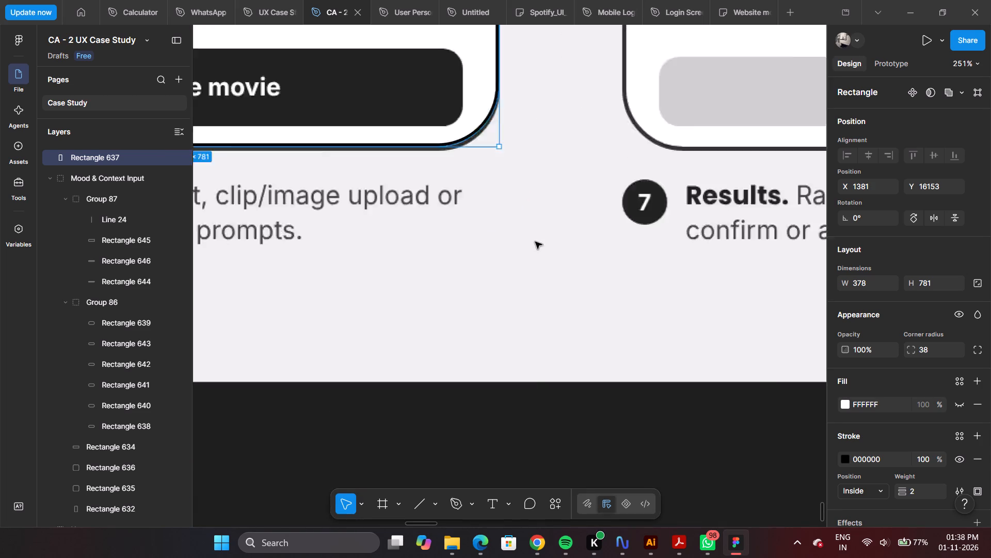
{"action": "scroll", "coordinate": [535, 242], "scroll_direction": "up", "scroll_amount": 2}
{"action": "scroll", "coordinate": [505, 270], "scroll_direction": "up", "scroll_amount": 6, "text": "ctrl"}
{"action": "scroll", "coordinate": [504, 270], "scroll_direction": "down", "scroll_amount": 11, "text": "ctrl"}
{"action": "scroll", "coordinate": [266, 281], "scroll_direction": "up", "scroll_amount": 4, "text": "ctrl"}
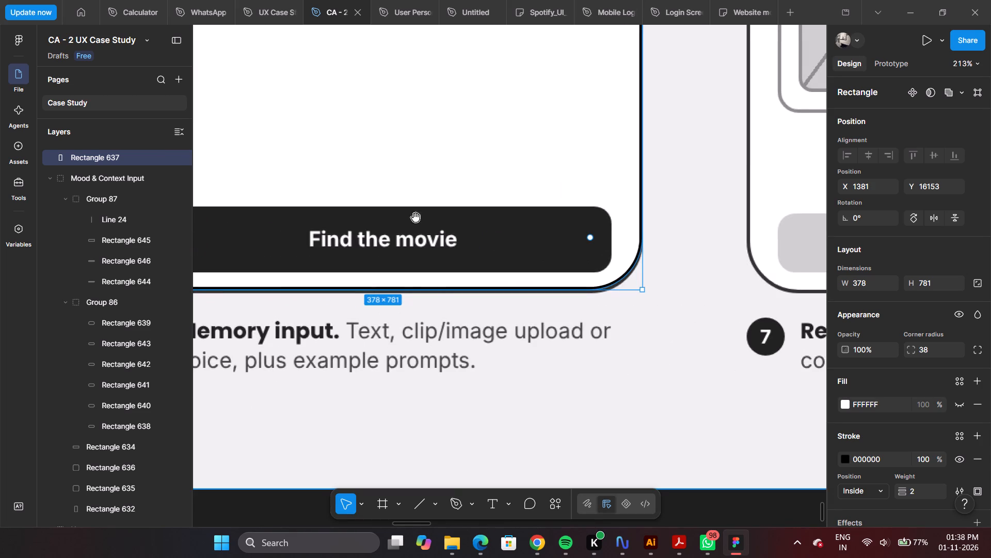
{"action": "key", "text": "space"}
{"action": "key", "text": "space"}
{"action": "key", "text": "space"}
{"action": "key", "text": "space"}
{"action": "key", "text": "space"}
{"action": "key", "text": "space"}
{"action": "key", "text": "space"}
{"action": "left_click_drag", "start_coordinate": [404, 179], "coordinate": [583, 200]}
{"action": "scroll", "coordinate": [430, 323], "scroll_direction": "up", "scroll_amount": 9, "text": "ctrl"}
{"action": "scroll", "coordinate": [428, 320], "scroll_direction": "down", "scroll_amount": 8, "text": "ctrl"}
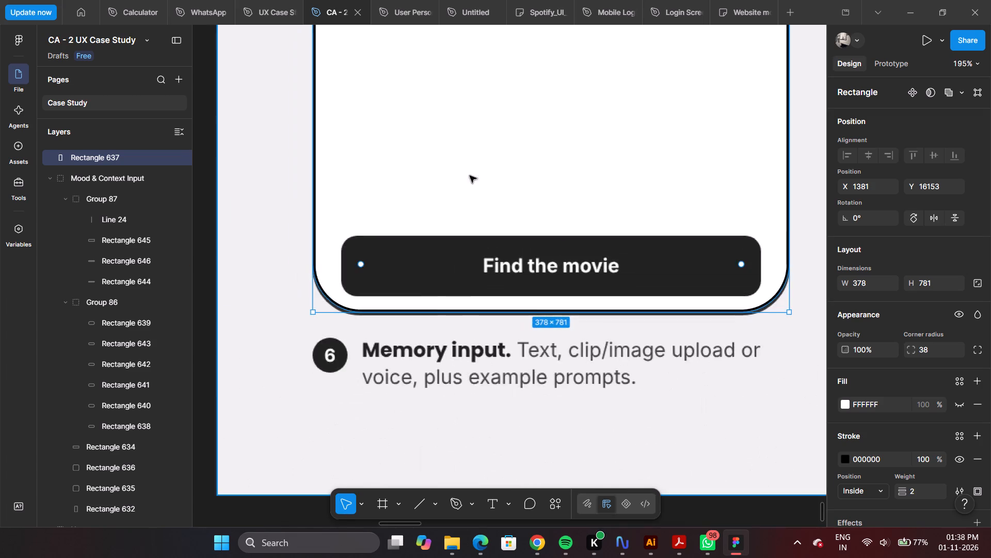
{"action": "scroll", "coordinate": [477, 154], "scroll_direction": "up", "scroll_amount": 15}
{"action": "scroll", "coordinate": [515, 97], "scroll_direction": "up", "scroll_amount": 6, "text": "ctrl"}
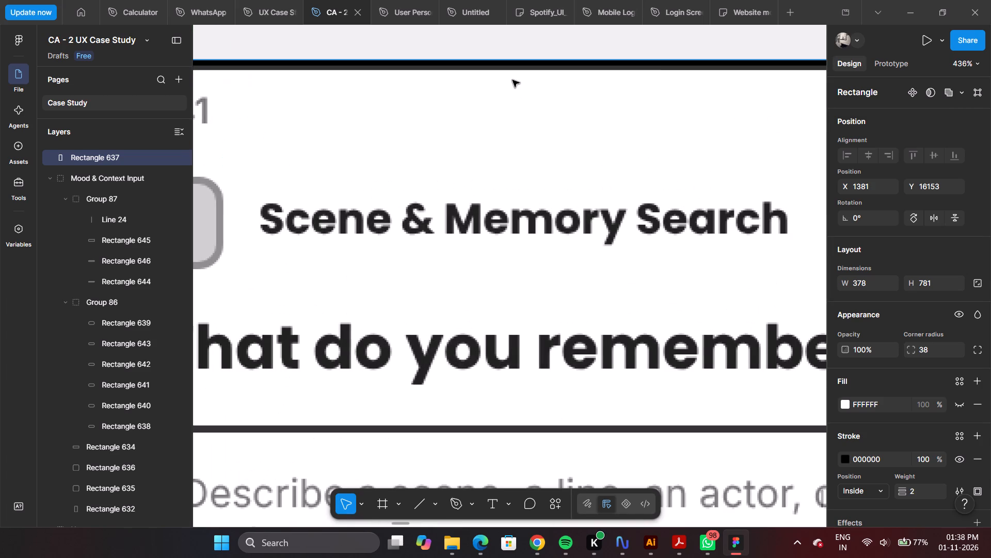
{"action": "key", "text": "Down"}
{"action": "scroll", "coordinate": [509, 87], "scroll_direction": "down", "scroll_amount": 12, "text": "ctrl"}
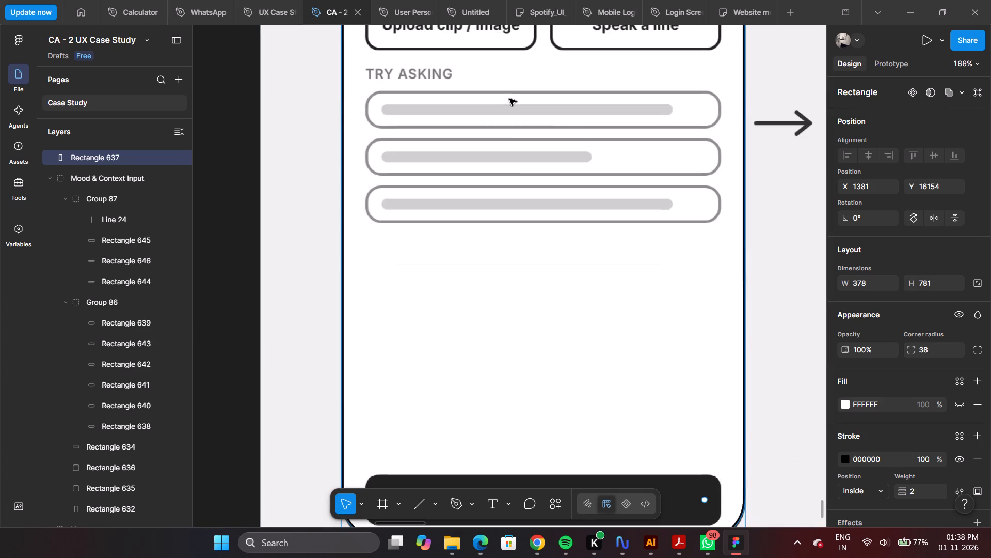
{"action": "scroll", "coordinate": [509, 99], "scroll_direction": "down", "scroll_amount": 7, "text": "ctrl"}
{"action": "scroll", "coordinate": [612, 300], "scroll_direction": "up", "scroll_amount": 5, "text": "ctrl"}
{"action": "scroll", "coordinate": [596, 266], "scroll_direction": "down", "scroll_amount": 5, "text": "ctrl"}
{"action": "scroll", "coordinate": [619, 182], "scroll_direction": "up", "scroll_amount": 5}
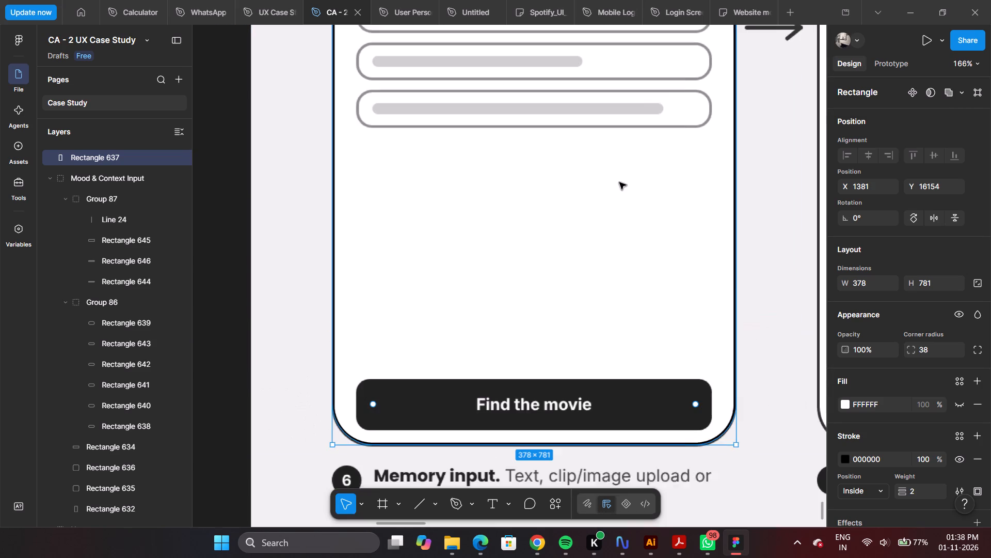
Draw a rectangle about 329 × 122 over the "Describe a scene" text box of the Memory input wireframe.
{"action": "scroll", "coordinate": [600, 208], "scroll_direction": "down", "scroll_amount": 5, "text": "ctrl"}
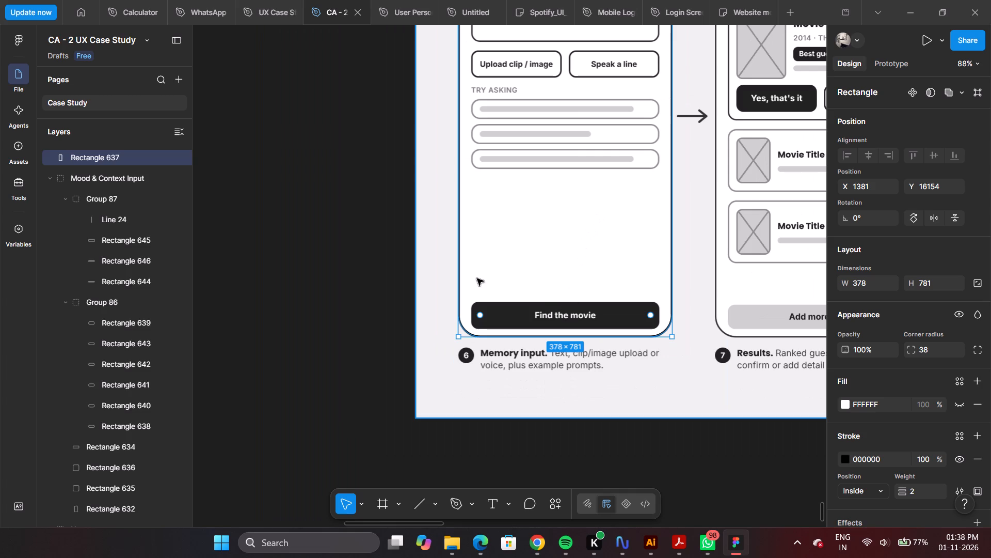
{"action": "left_click", "coordinate": [476, 278]}
{"action": "left_click", "coordinate": [506, 314]}
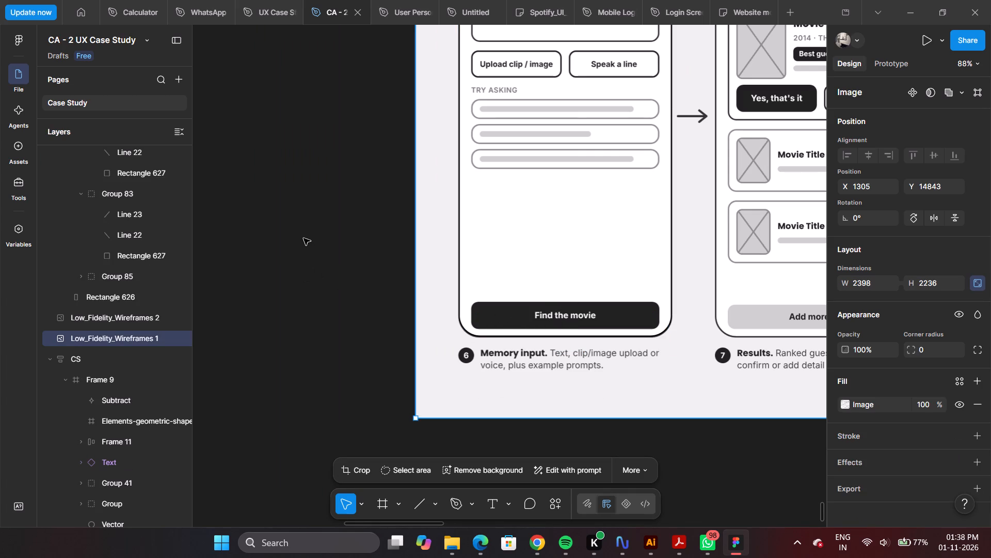
{"action": "scroll", "coordinate": [484, 234], "scroll_direction": "up", "scroll_amount": 5}
{"action": "scroll", "coordinate": [580, 290], "scroll_direction": "down", "scroll_amount": 4, "text": "ctrl"}
{"action": "scroll", "coordinate": [734, 317], "scroll_direction": "up", "scroll_amount": 4, "text": "ctrl"}
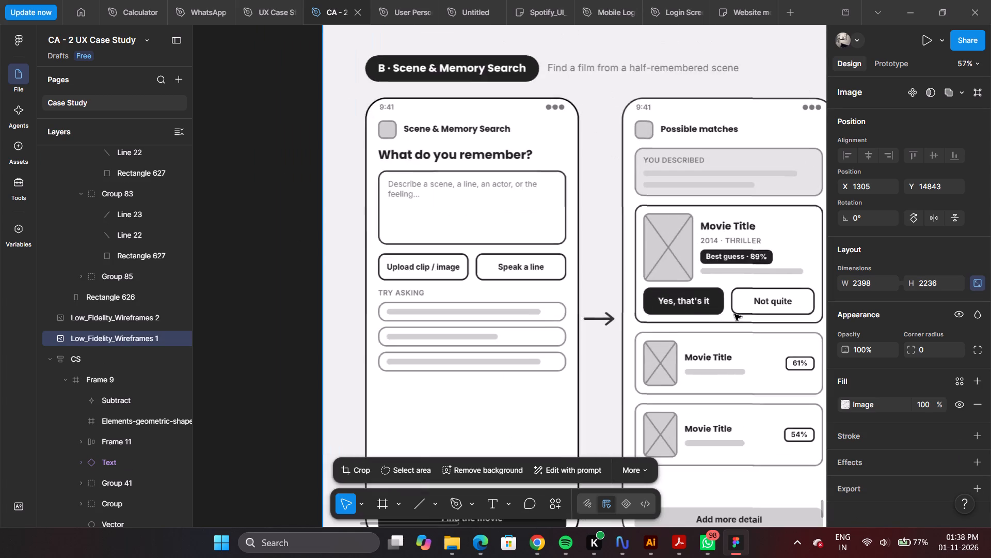
{"action": "scroll", "coordinate": [405, 196], "scroll_direction": "up", "scroll_amount": 4, "text": "ctrl"}
{"action": "scroll", "coordinate": [571, 154], "scroll_direction": "up", "scroll_amount": 3, "text": "ctrl"}
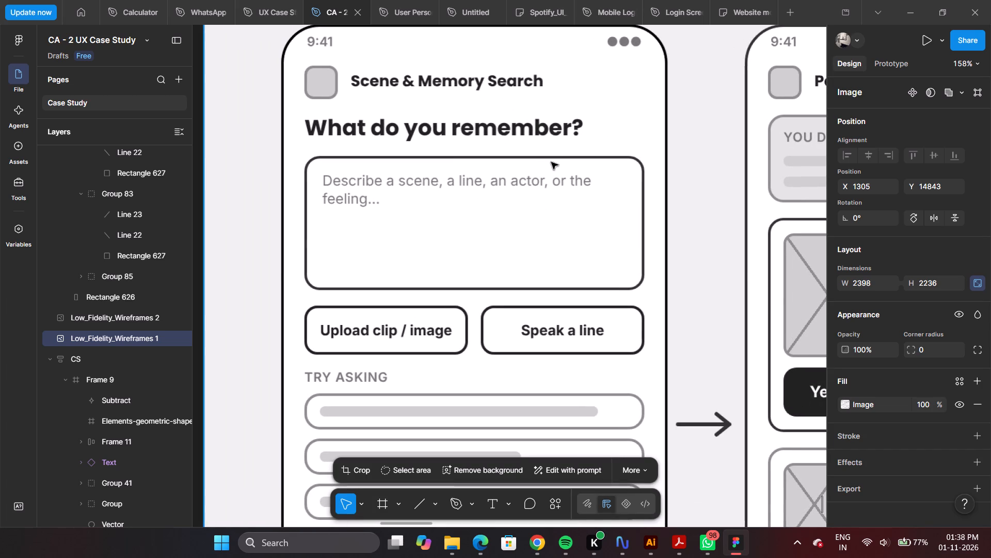
{"action": "scroll", "coordinate": [535, 157], "scroll_direction": "up", "scroll_amount": 5}
{"action": "scroll", "coordinate": [535, 157], "scroll_direction": "down", "scroll_amount": 5}
{"action": "scroll", "coordinate": [105, 256], "scroll_direction": "up", "scroll_amount": 7}
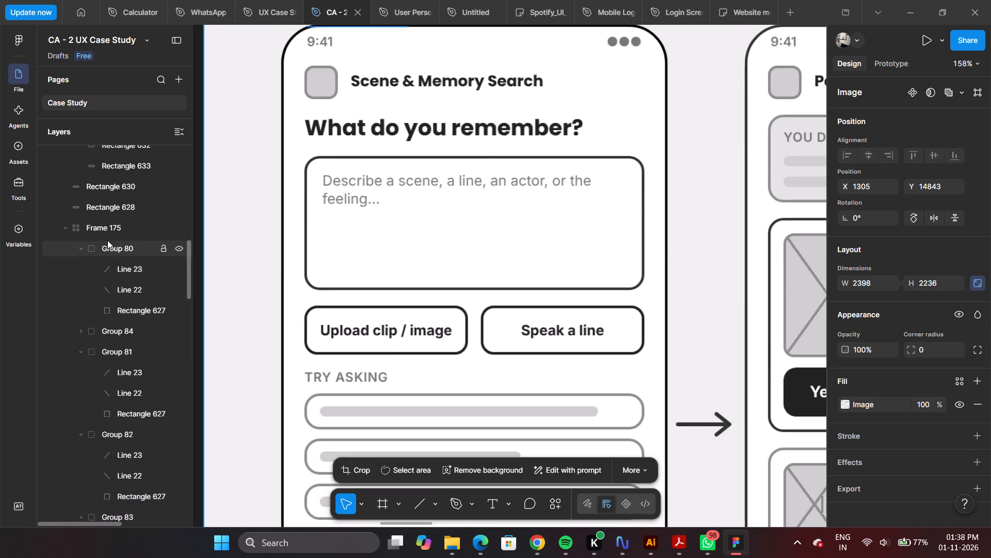
{"action": "scroll", "coordinate": [107, 240], "scroll_direction": "up", "scroll_amount": 18}
{"action": "left_click", "coordinate": [107, 161]}
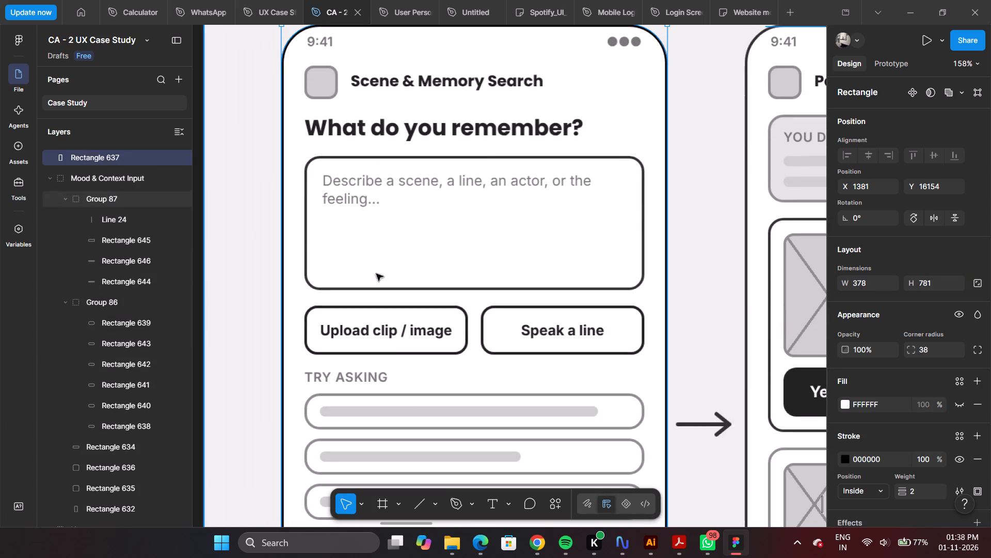
{"action": "left_click", "coordinate": [434, 504]}
{"action": "left_click", "coordinate": [463, 392]}
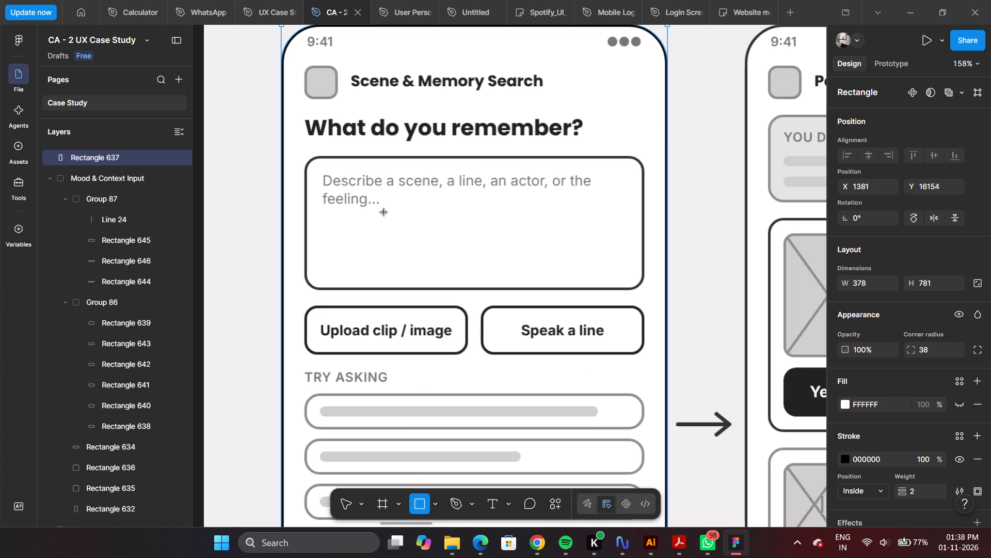
{"action": "left_click_drag", "start_coordinate": [309, 160], "coordinate": [313, 161]}
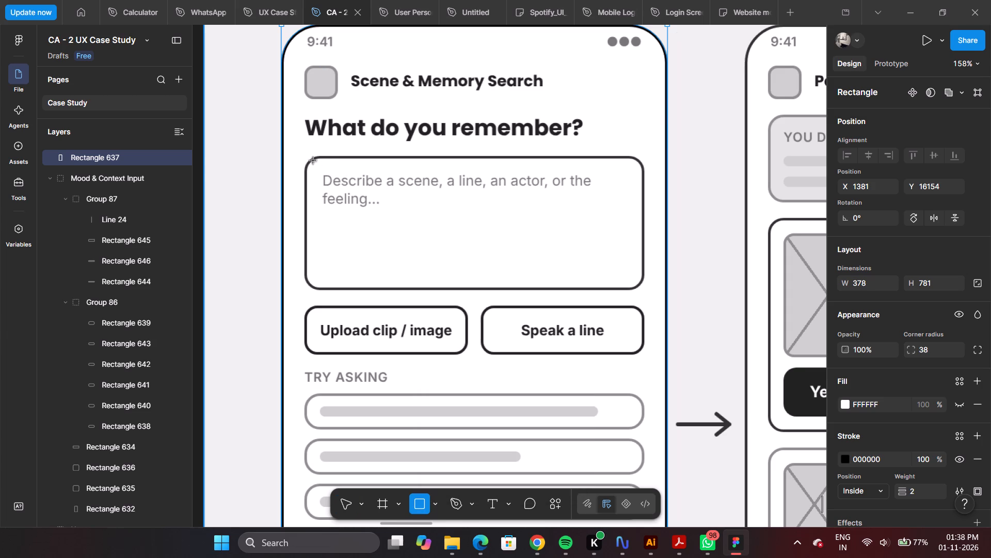
{"action": "left_click_drag", "start_coordinate": [313, 161], "coordinate": [644, 285]}
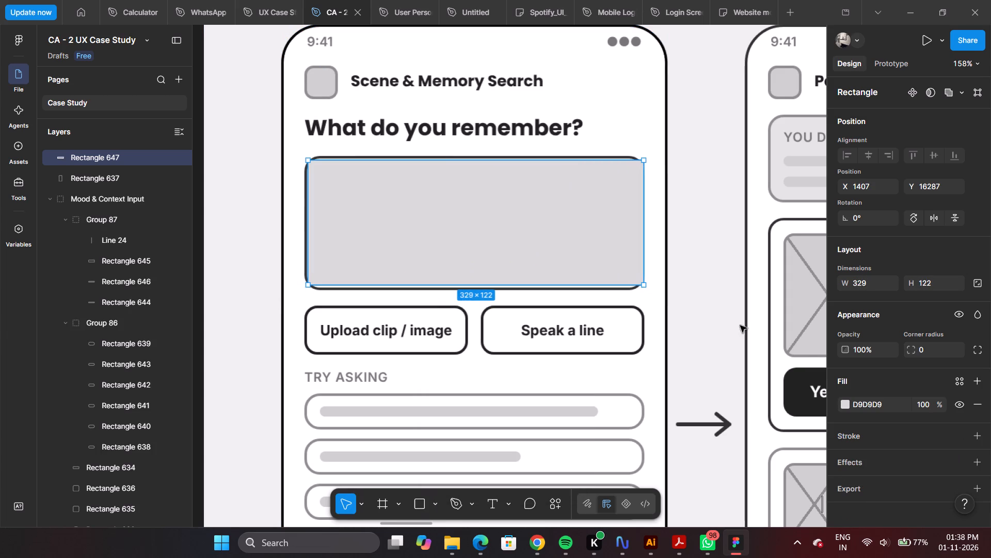
Hide the new rectangle's grey fill and add a red CA1E1E stroke.
{"action": "left_click", "coordinate": [955, 406]}
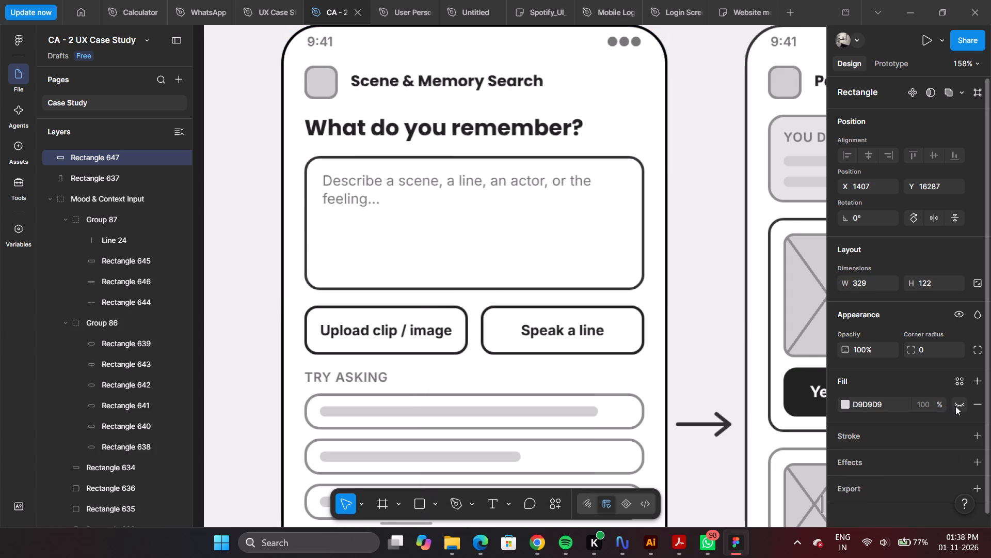
{"action": "left_click", "coordinate": [977, 435]}
{"action": "scroll", "coordinate": [341, 167], "scroll_direction": "up", "scroll_amount": 4, "text": "ctrl"}
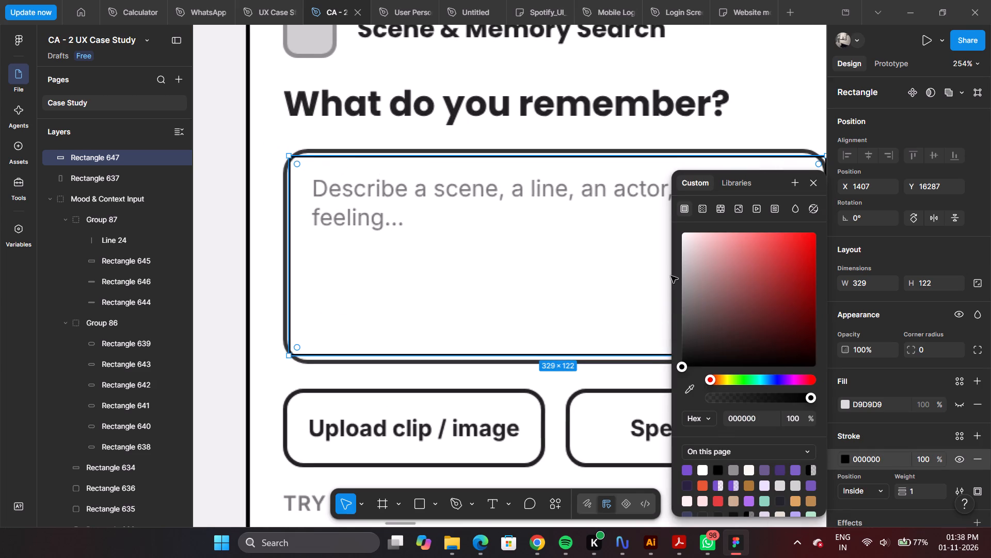
{"action": "left_click", "coordinate": [796, 260]}
Extend the rectangle's top edge up to the reference box's border at Y 16283.
{"action": "scroll", "coordinate": [377, 154], "scroll_direction": "up", "scroll_amount": 8, "text": "ctrl"}
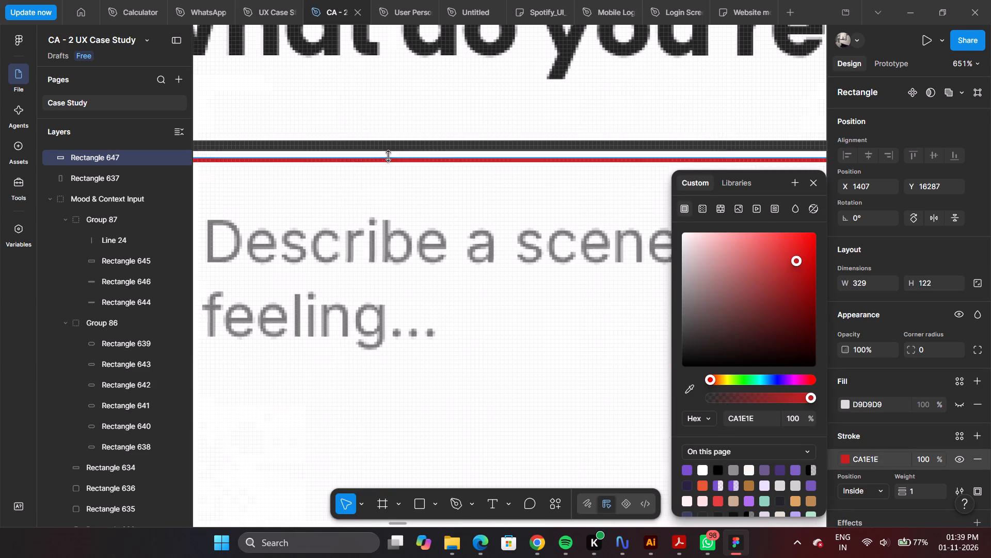
{"action": "left_click_drag", "start_coordinate": [396, 159], "coordinate": [396, 140]}
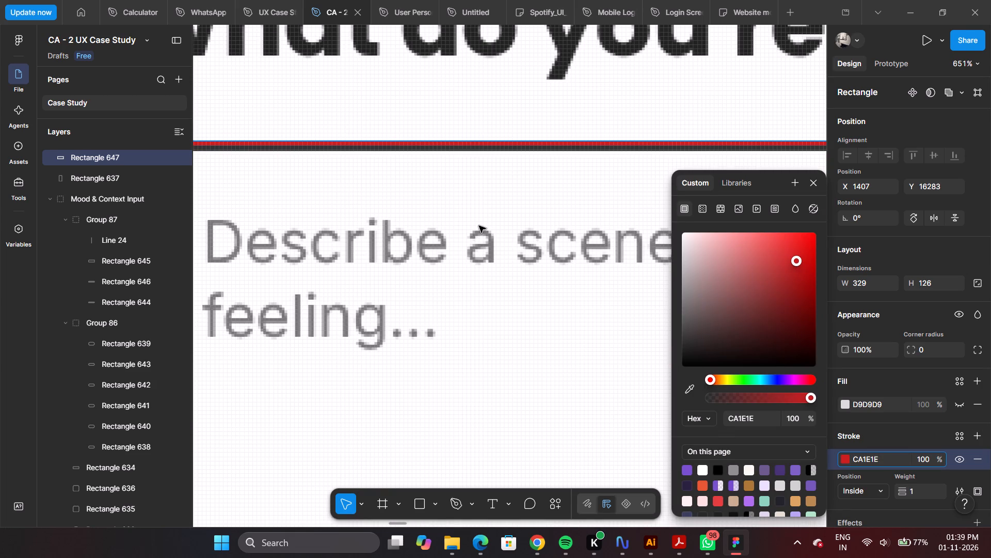
Set the rectangle's stroke weight to 2.
{"action": "scroll", "coordinate": [479, 226], "scroll_direction": "down", "scroll_amount": 5, "text": "ctrl"}
{"action": "left_click", "coordinate": [918, 490]}
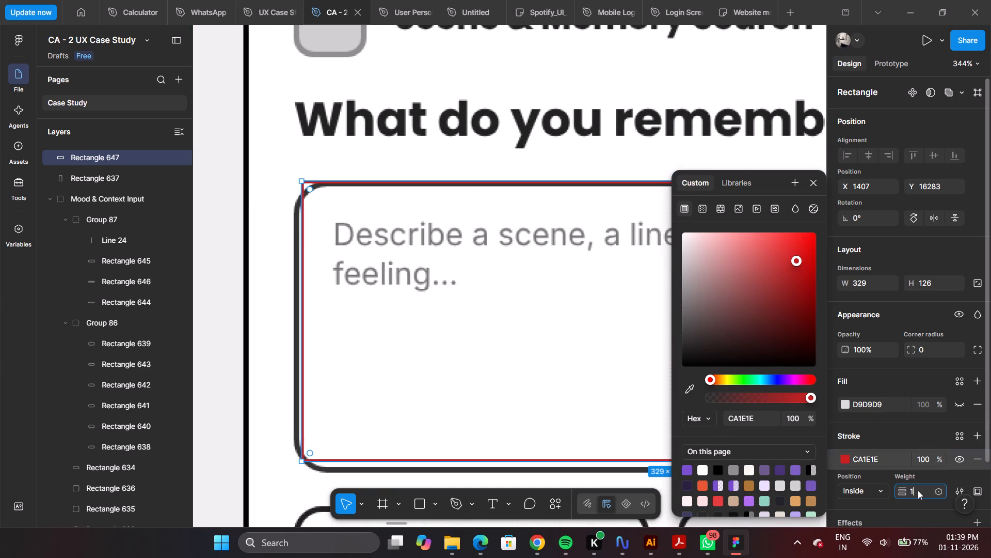
{"action": "key", "text": "Up"}
Stretch the rectangle's left, bottom and right edges onto the reference box's border, at X 1403 and about 334 × 131.
{"action": "scroll", "coordinate": [281, 202], "scroll_direction": "up", "scroll_amount": 7, "text": "ctrl"}
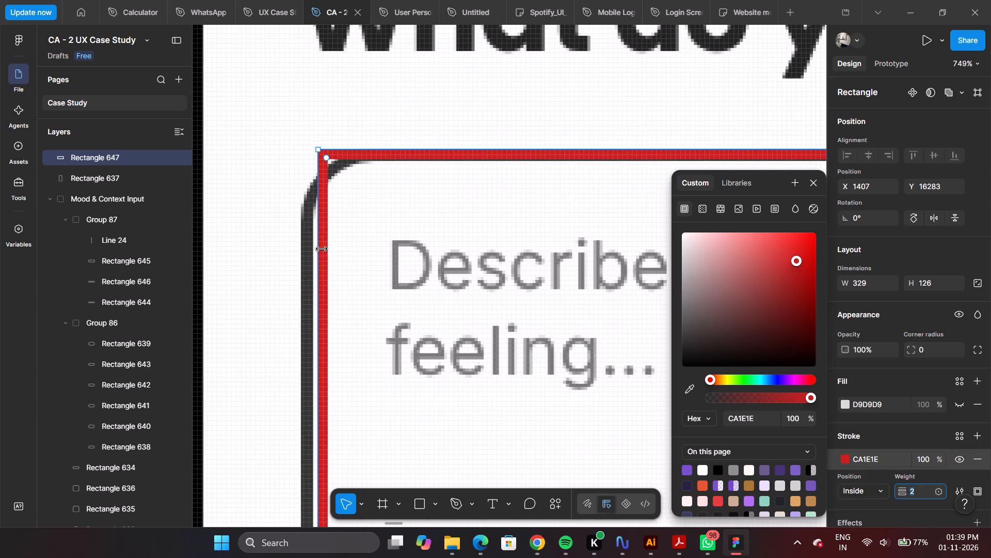
{"action": "left_click_drag", "start_coordinate": [322, 249], "coordinate": [303, 249]}
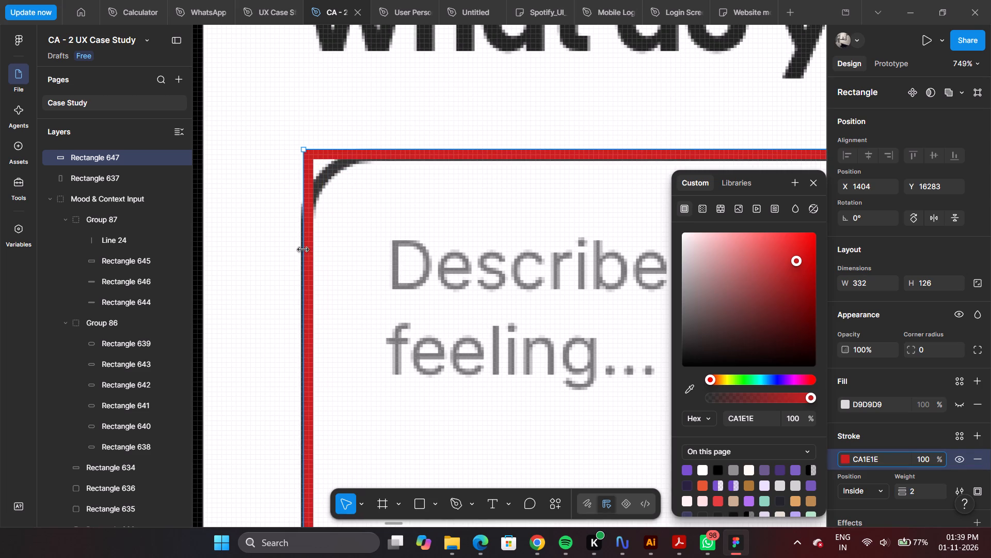
{"action": "left_click_drag", "start_coordinate": [303, 249], "coordinate": [301, 250]}
{"action": "scroll", "coordinate": [305, 238], "scroll_direction": "down", "scroll_amount": 5, "text": "ctrl"}
{"action": "scroll", "coordinate": [305, 236], "scroll_direction": "down", "scroll_amount": 5}
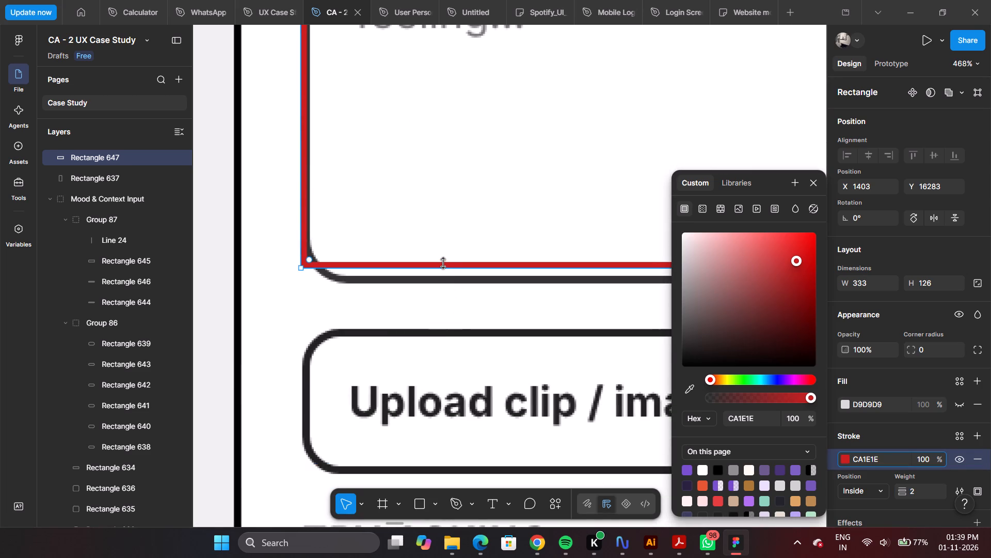
{"action": "left_click_drag", "start_coordinate": [443, 263], "coordinate": [441, 282]}
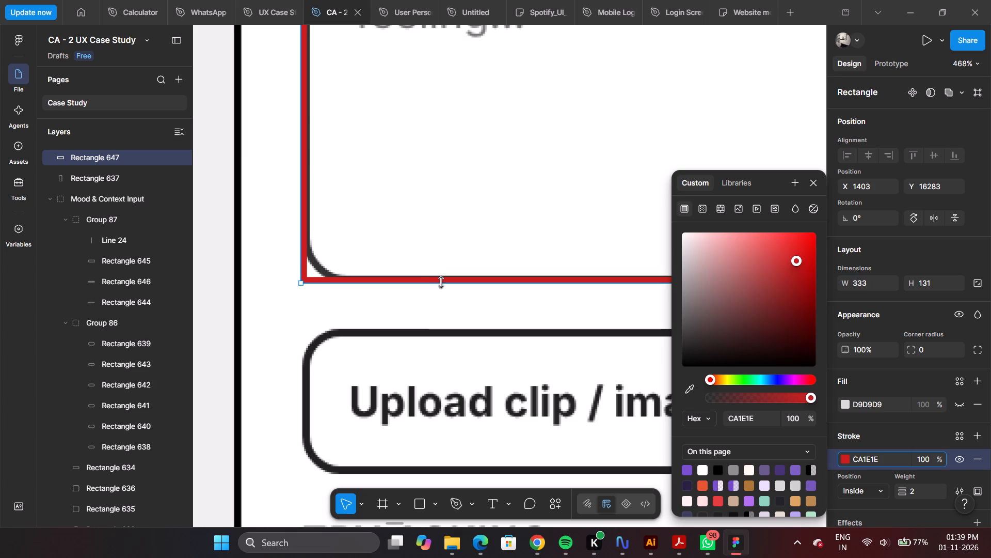
{"action": "left_click_drag", "start_coordinate": [441, 282], "coordinate": [440, 283]}
{"action": "scroll", "coordinate": [345, 262], "scroll_direction": "down", "scroll_amount": 10, "text": "ctrl"}
{"action": "key", "text": "space"}
{"action": "left_click_drag", "start_coordinate": [532, 211], "coordinate": [483, 211]}
{"action": "scroll", "coordinate": [550, 223], "scroll_direction": "up", "scroll_amount": 4, "text": "ctrl"}
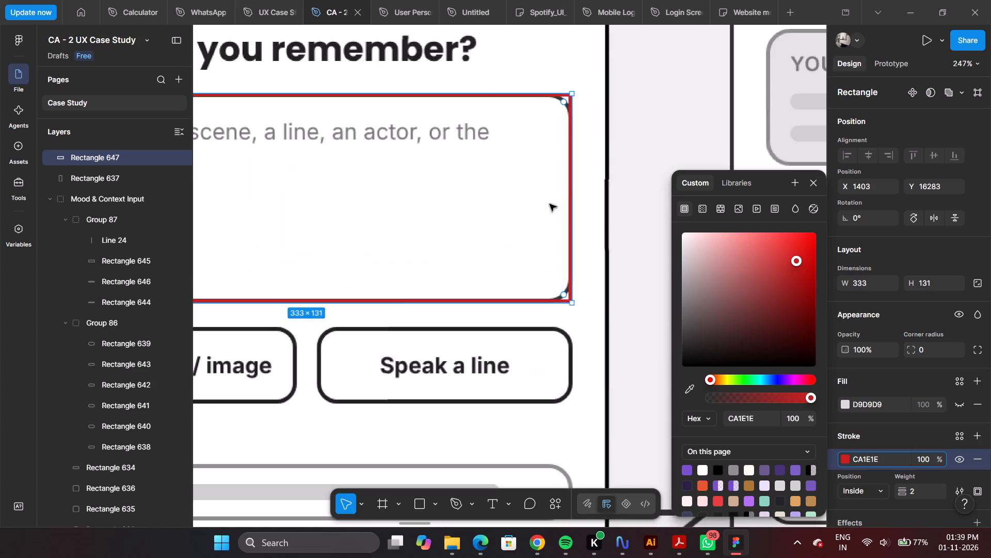
{"action": "scroll", "coordinate": [550, 204], "scroll_direction": "up", "scroll_amount": 13, "text": "ctrl"}
{"action": "left_click_drag", "start_coordinate": [580, 182], "coordinate": [583, 182]}
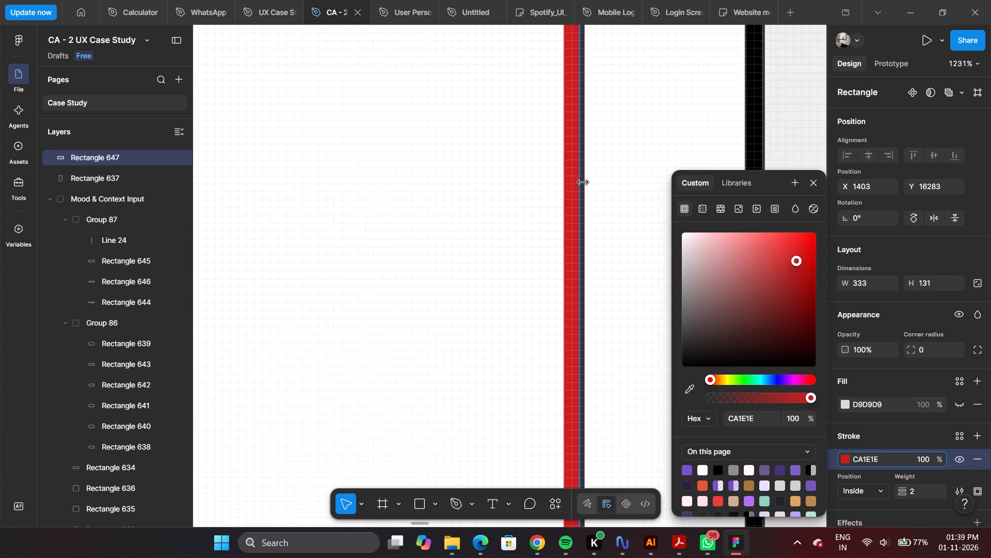
{"action": "left_click_drag", "start_coordinate": [583, 182], "coordinate": [585, 182]}
Round the rectangle's corners to a radius of 16 to follow the reference box's corners.
{"action": "scroll", "coordinate": [585, 182], "scroll_direction": "down", "scroll_amount": 11, "text": "ctrl"}
{"action": "scroll", "coordinate": [578, 272], "scroll_direction": "up", "scroll_amount": 9, "text": "ctrl"}
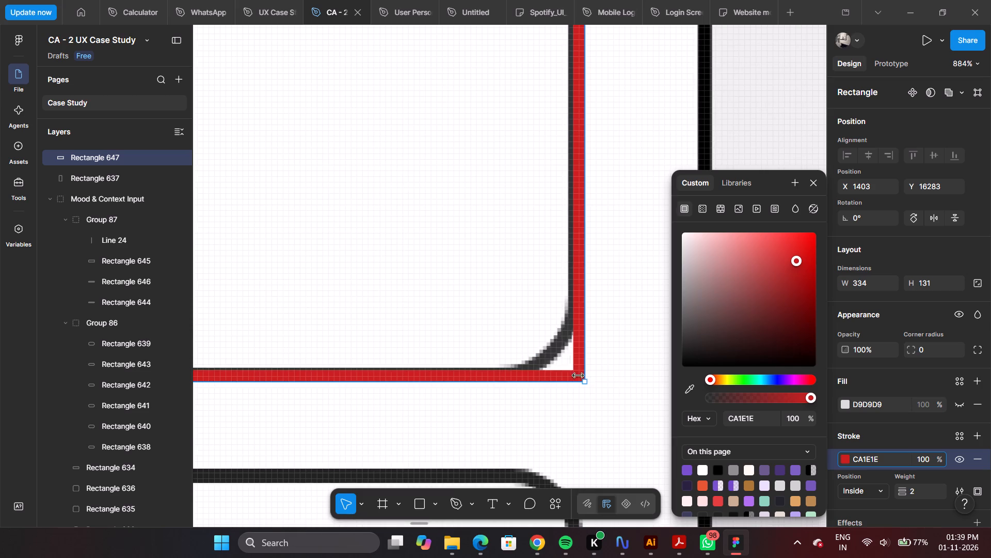
{"action": "left_click_drag", "start_coordinate": [578, 373], "coordinate": [495, 302]}
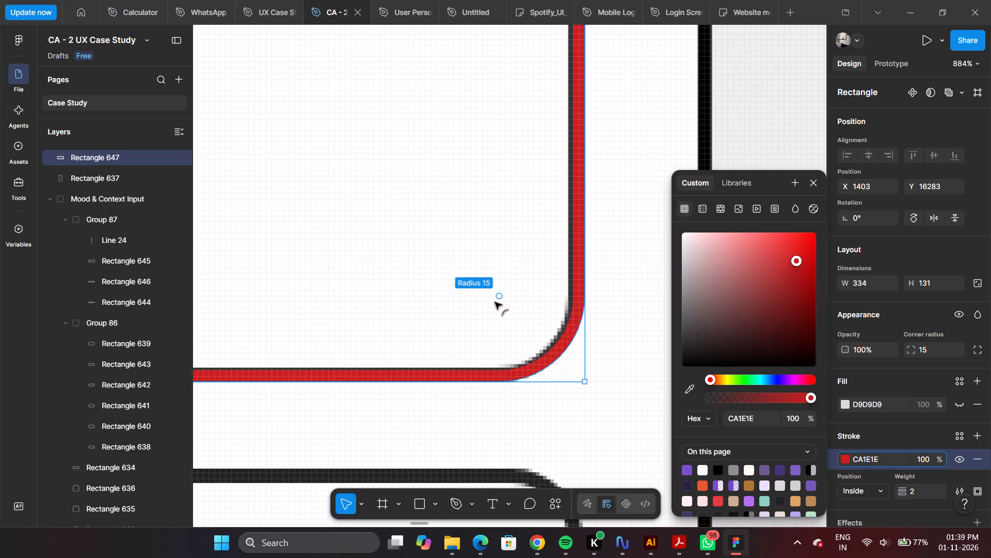
{"action": "left_click_drag", "start_coordinate": [495, 302], "coordinate": [486, 291]}
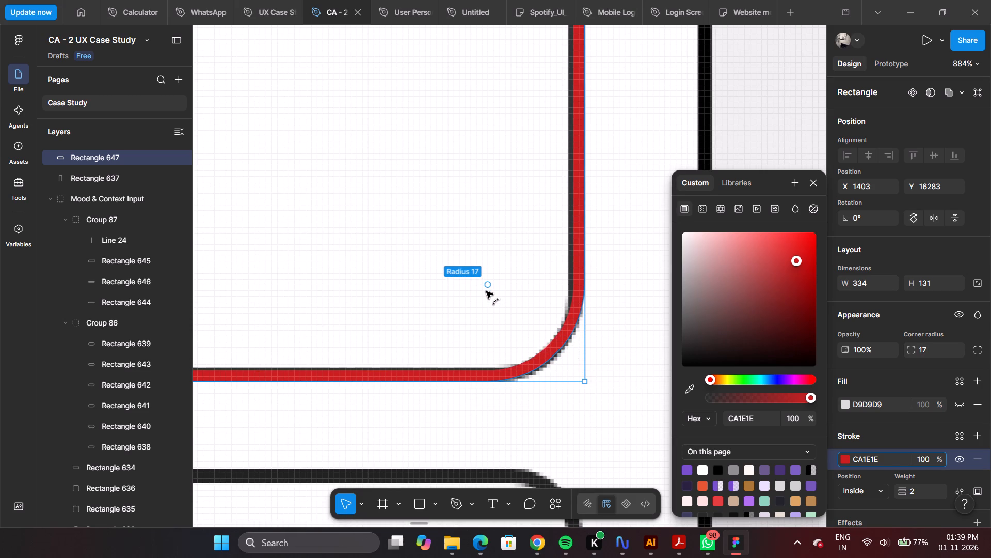
{"action": "left_click_drag", "start_coordinate": [486, 291], "coordinate": [489, 293]}
Pull the rectangle's left edge in by 1 px to X 1404, making it 333 wide.
{"action": "scroll", "coordinate": [488, 293], "scroll_direction": "down", "scroll_amount": 15, "text": "ctrl"}
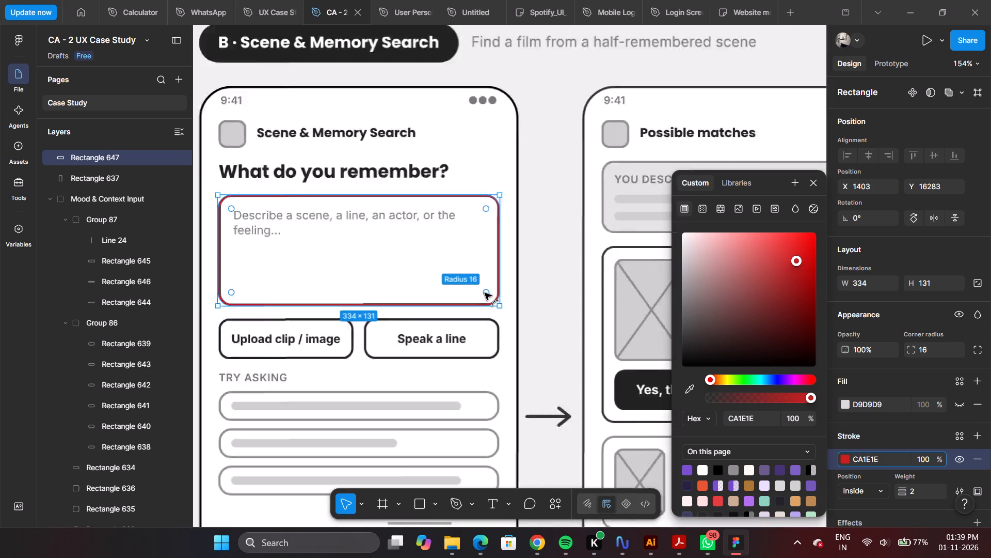
{"action": "scroll", "coordinate": [485, 293], "scroll_direction": "down", "scroll_amount": 1, "text": "ctrl"}
{"action": "scroll", "coordinate": [225, 208], "scroll_direction": "up", "scroll_amount": 5, "text": "ctrl"}
{"action": "scroll", "coordinate": [300, 269], "scroll_direction": "up", "scroll_amount": 7, "text": "ctrl"}
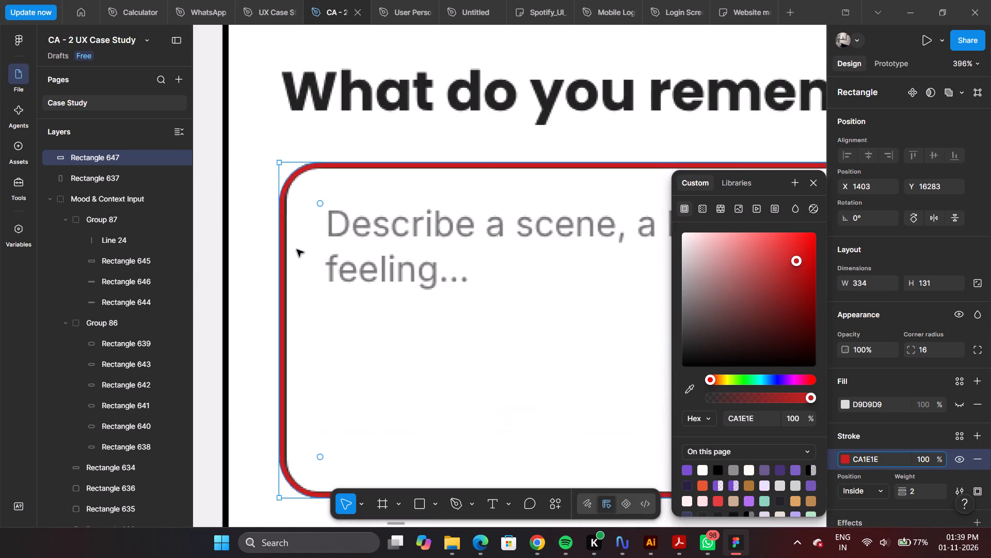
{"action": "scroll", "coordinate": [297, 250], "scroll_direction": "up", "scroll_amount": 3, "text": "ctrl"}
{"action": "left_click", "coordinate": [283, 215]}
{"action": "left_click", "coordinate": [266, 218]}
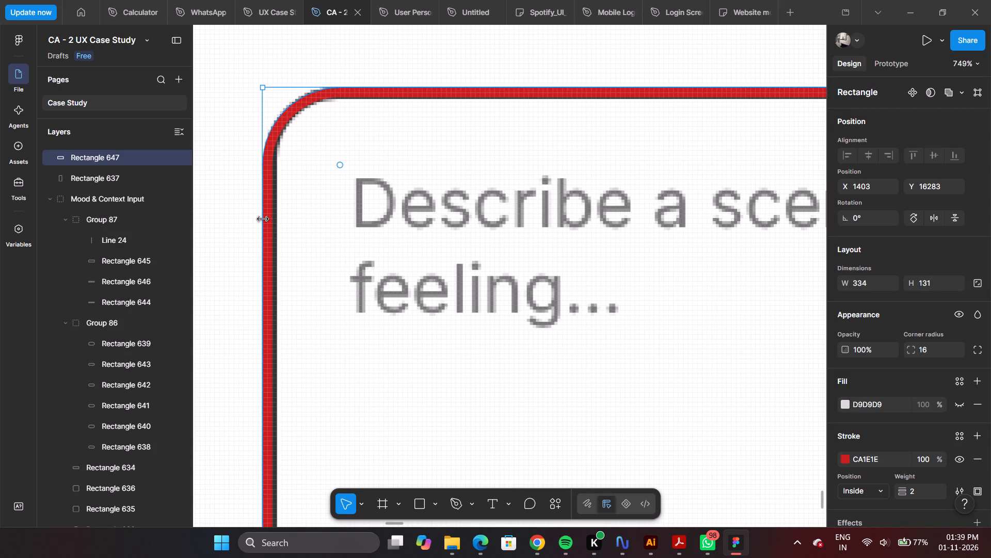
{"action": "left_click", "coordinate": [263, 219]}
Examine how the red outline fits the reference text box along its edges and corners.
{"action": "scroll", "coordinate": [274, 214], "scroll_direction": "down", "scroll_amount": 5, "text": "ctrl"}
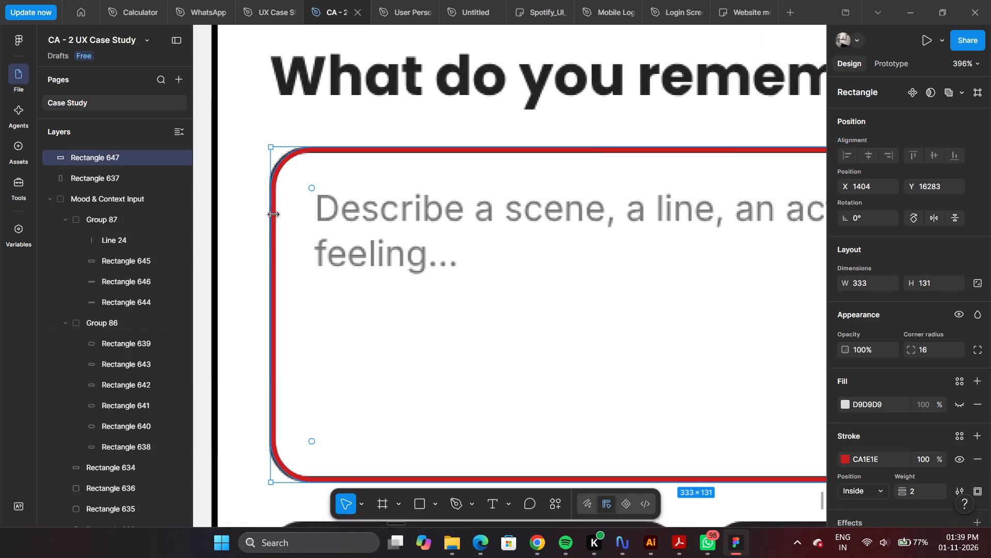
{"action": "scroll", "coordinate": [417, 186], "scroll_direction": "down", "scroll_amount": 5, "text": "ctrl"}
{"action": "scroll", "coordinate": [772, 223], "scroll_direction": "up", "scroll_amount": 3, "text": "ctrl"}
{"action": "scroll", "coordinate": [772, 222], "scroll_direction": "down", "scroll_amount": 4, "text": "ctrl"}
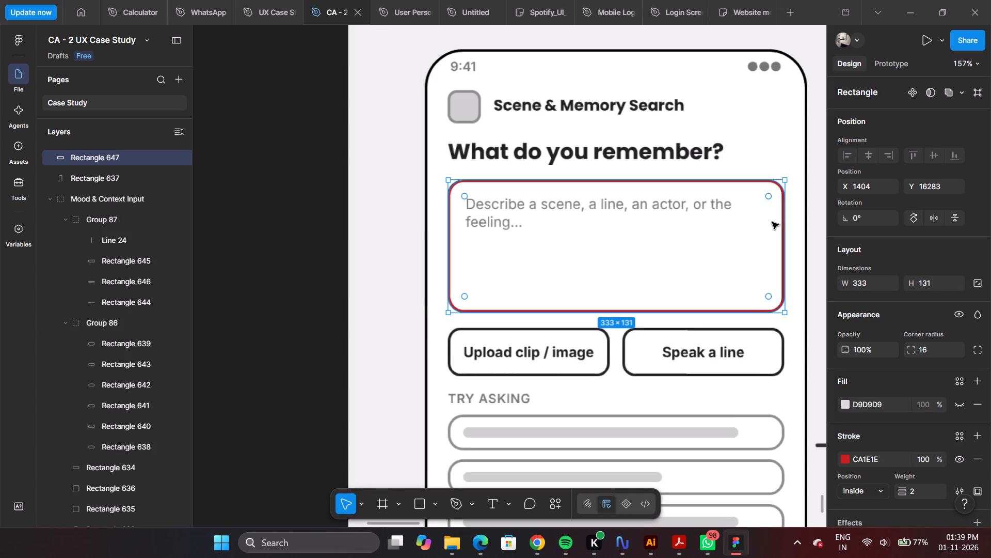
{"action": "scroll", "coordinate": [778, 228], "scroll_direction": "up", "scroll_amount": 7, "text": "ctrl"}
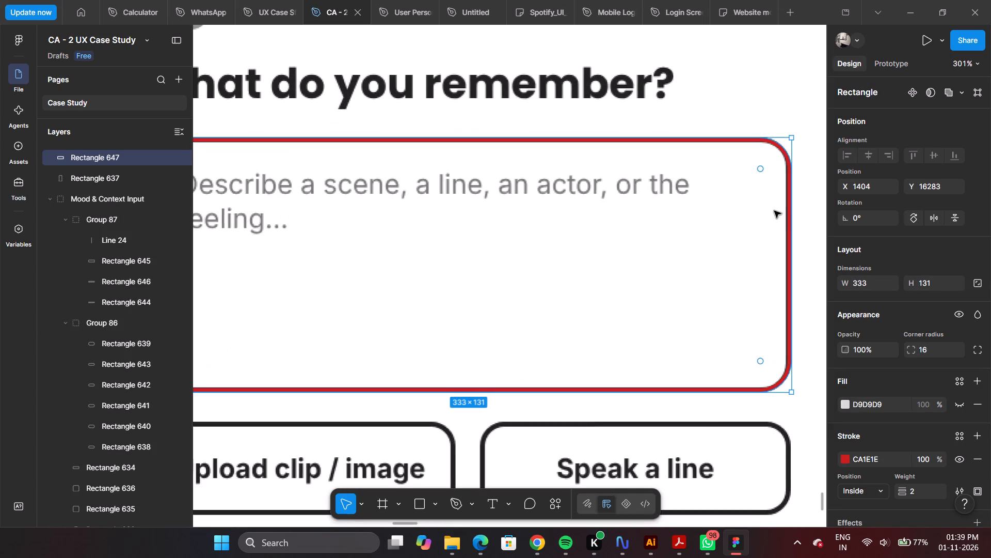
{"action": "scroll", "coordinate": [774, 211], "scroll_direction": "down", "scroll_amount": 8, "text": "ctrl"}
{"action": "scroll", "coordinate": [764, 201], "scroll_direction": "up", "scroll_amount": 5, "text": "ctrl"}
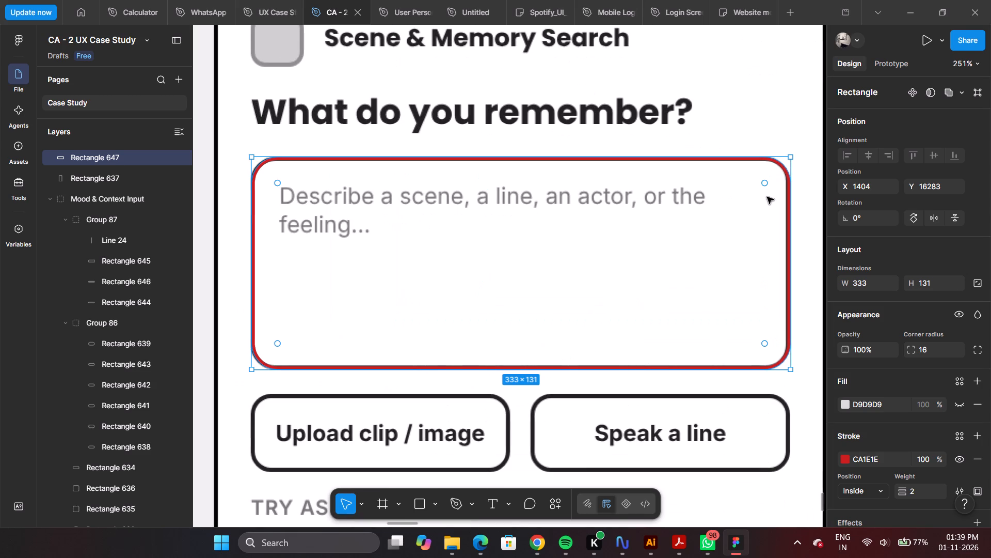
{"action": "scroll", "coordinate": [768, 195], "scroll_direction": "down", "scroll_amount": 1, "text": "ctrl"}
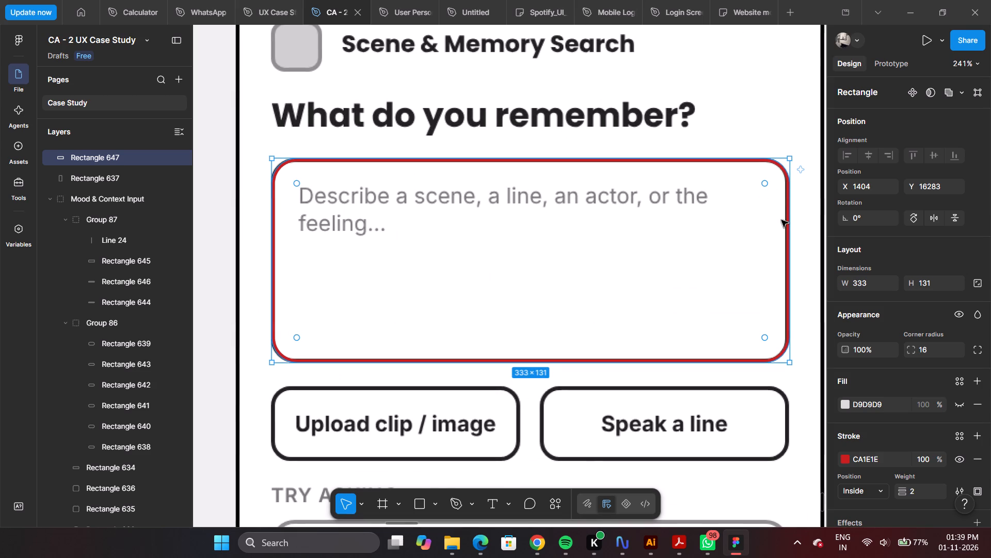
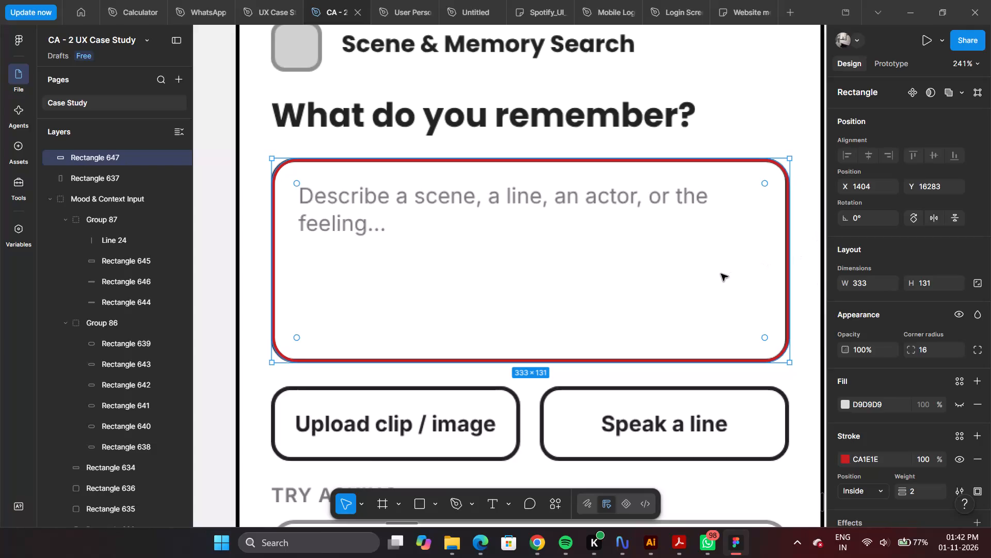
Remove the hidden grey fill from the rectangle traced over the memory text box.
{"action": "scroll", "coordinate": [693, 265], "scroll_direction": "up", "scroll_amount": 2, "text": "ctrl"}
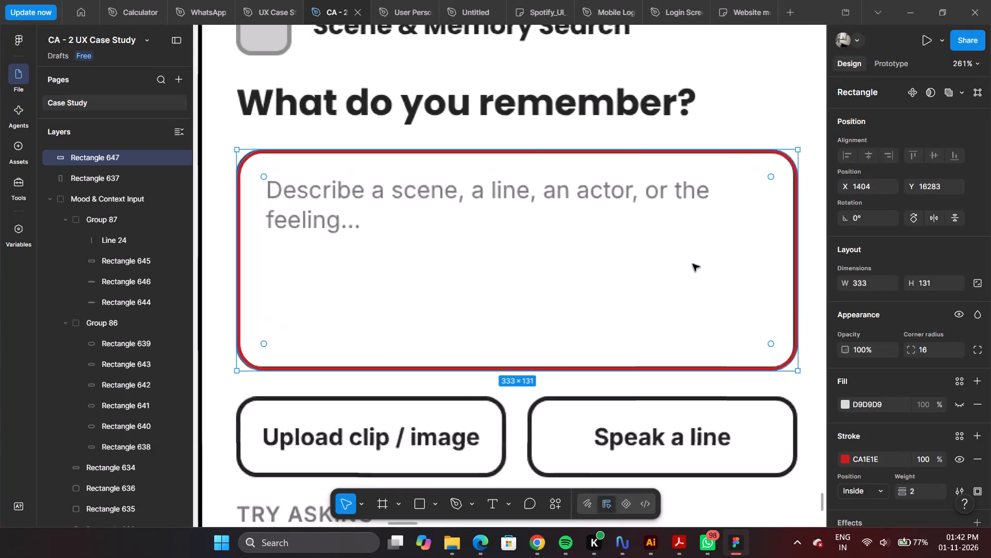
{"action": "scroll", "coordinate": [693, 262], "scroll_direction": "down", "scroll_amount": 4, "text": "ctrl"}
{"action": "scroll", "coordinate": [617, 247], "scroll_direction": "up", "scroll_amount": 4, "text": "ctrl"}
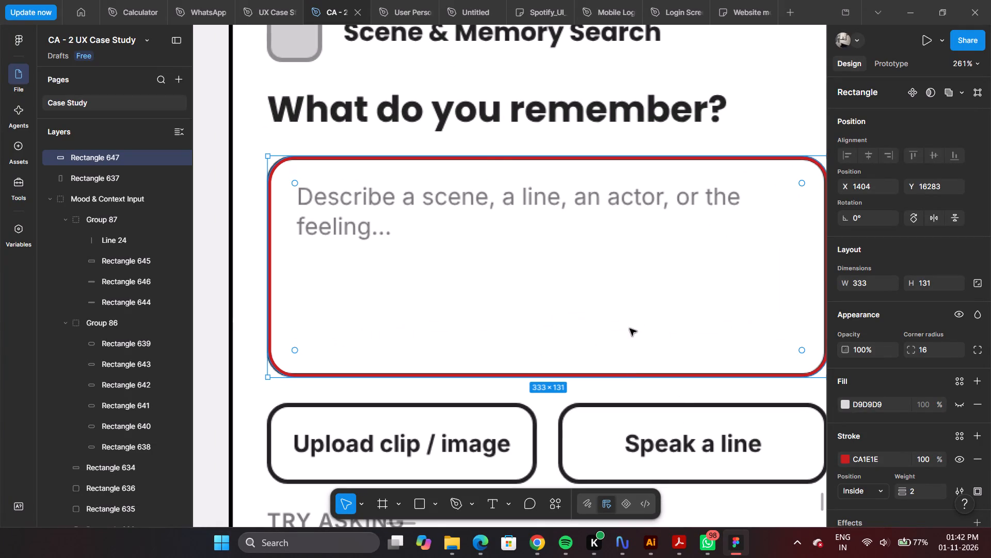
{"action": "left_click", "coordinate": [843, 404]}
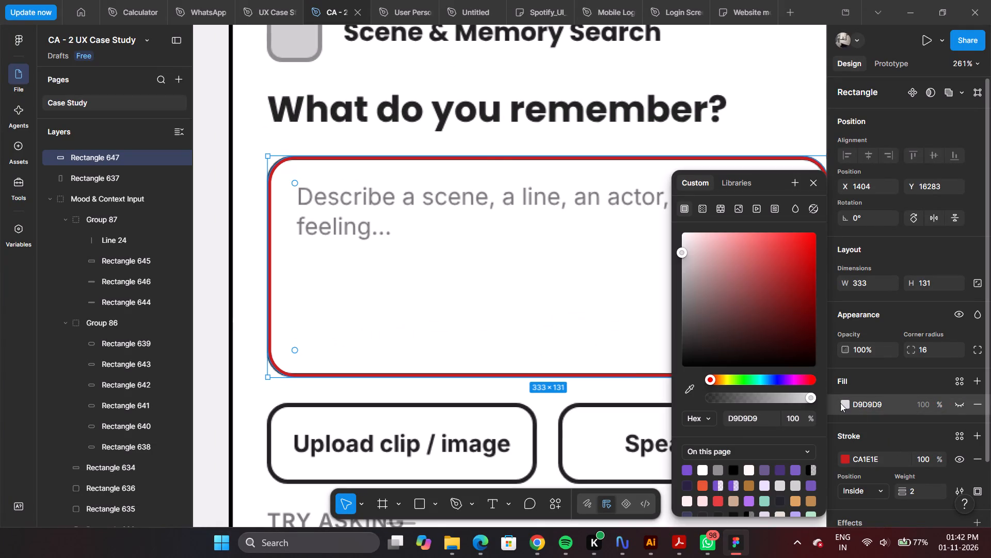
{"action": "left_click", "coordinate": [840, 403]}
{"action": "left_click", "coordinate": [978, 405]}
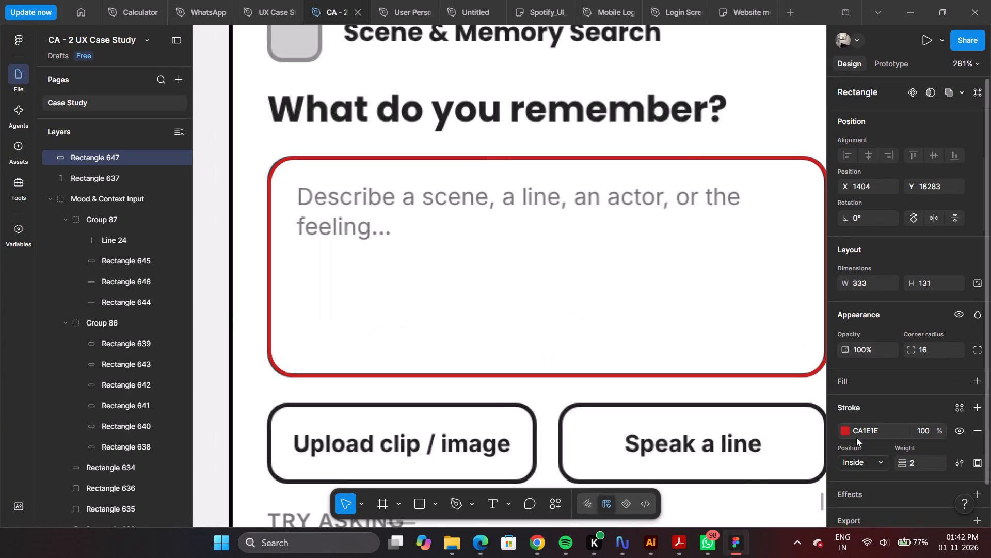
Recolour the text box rectangle's stroke to 222222 by sampling the dark outline of the reference button.
{"action": "left_click", "coordinate": [846, 429]}
{"action": "left_click", "coordinate": [692, 390]}
{"action": "scroll", "coordinate": [610, 219], "scroll_direction": "up", "scroll_amount": 4, "text": "ctrl"}
{"action": "scroll", "coordinate": [610, 215], "scroll_direction": "down", "scroll_amount": 4, "text": "ctrl"}
{"action": "scroll", "coordinate": [562, 364], "scroll_direction": "up", "scroll_amount": 6, "text": "ctrl"}
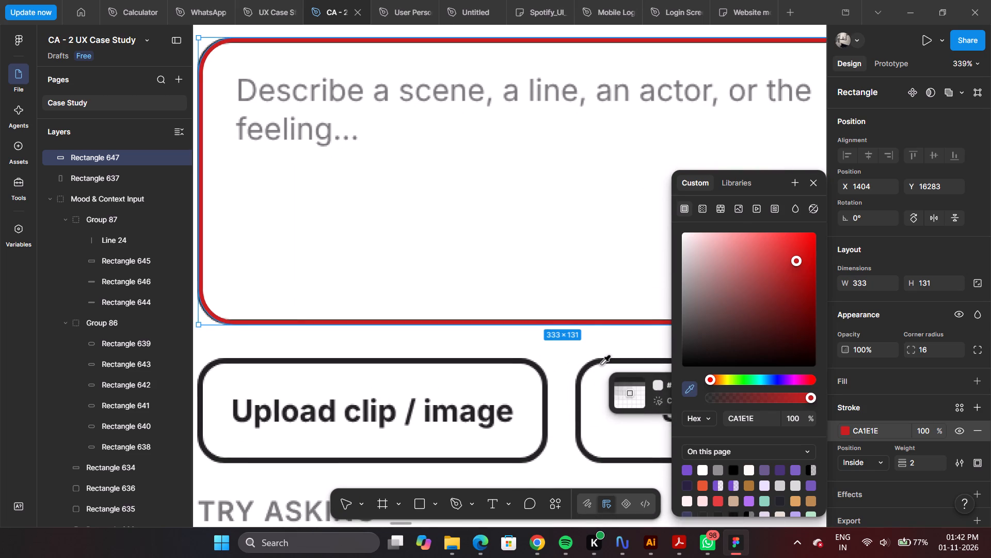
{"action": "left_click", "coordinate": [603, 360]}
{"action": "scroll", "coordinate": [516, 213], "scroll_direction": "down", "scroll_amount": 9, "text": "ctrl"}
{"action": "scroll", "coordinate": [657, 196], "scroll_direction": "up", "scroll_amount": 4, "text": "ctrl"}
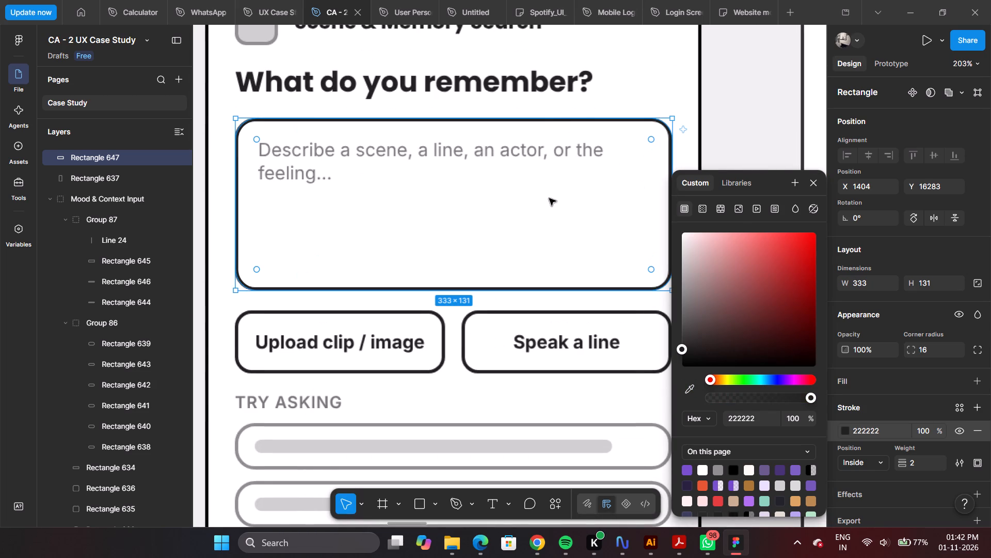
{"action": "left_click", "coordinate": [555, 185]}
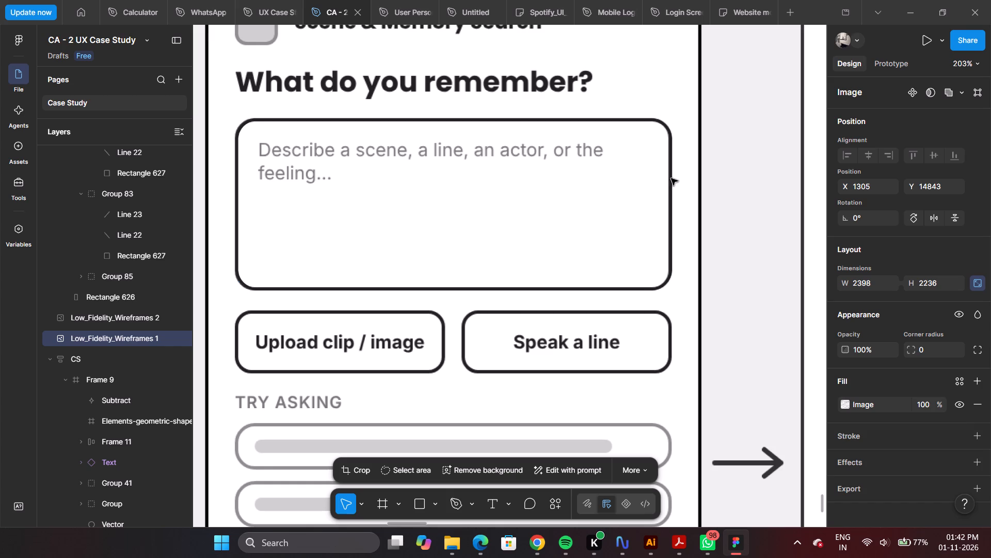
Duplicate the text box rectangle and shrink the copy over the Upload clip / image button, about 163 × 47 at Y 16431.
{"action": "left_click", "coordinate": [673, 179], "text": "ctrl"}
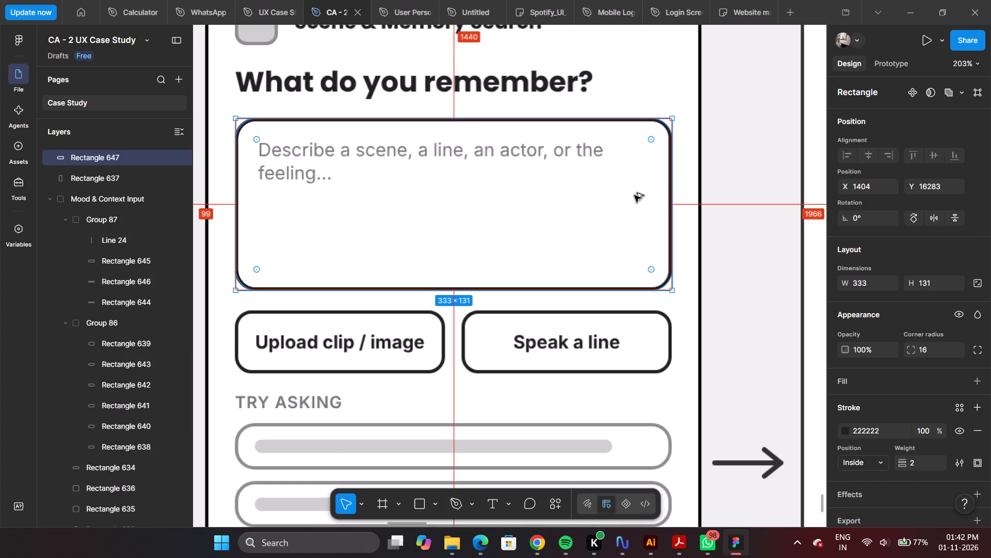
{"action": "left_click_drag", "start_coordinate": [634, 195], "coordinate": [560, 337], "text": "alt"}
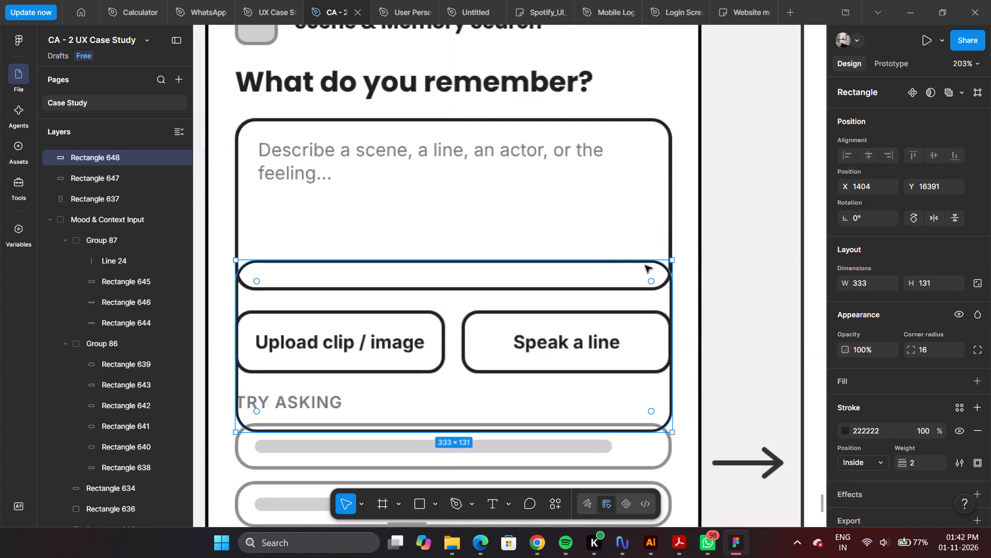
{"action": "left_click_drag", "start_coordinate": [587, 262], "coordinate": [585, 312]}
{"action": "key", "text": "space"}
{"action": "key", "text": "space"}
{"action": "left_click_drag", "start_coordinate": [522, 269], "coordinate": [621, 252]}
{"action": "left_click_drag", "start_coordinate": [602, 413], "coordinate": [603, 405]}
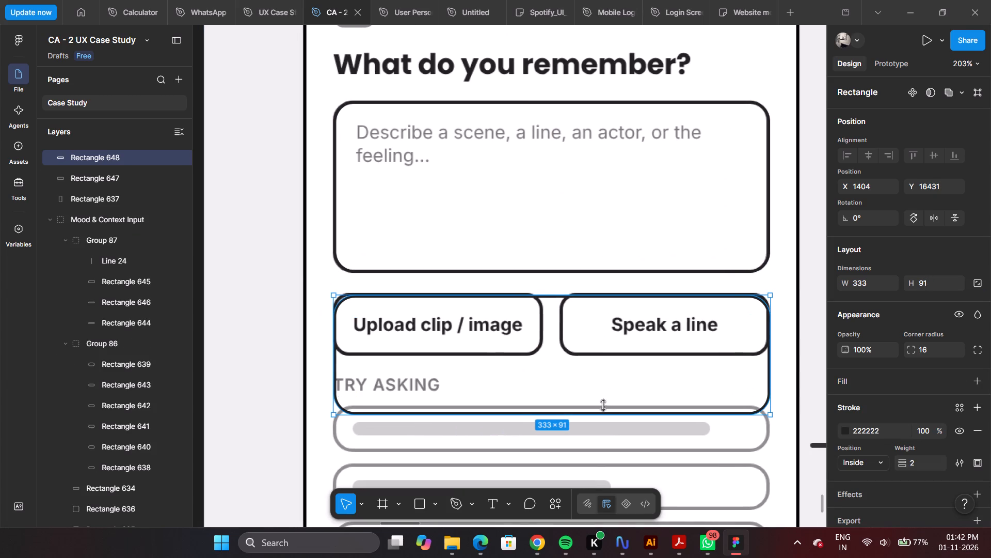
{"action": "left_click_drag", "start_coordinate": [603, 405], "coordinate": [608, 357]}
{"action": "left_click_drag", "start_coordinate": [770, 326], "coordinate": [676, 322]}
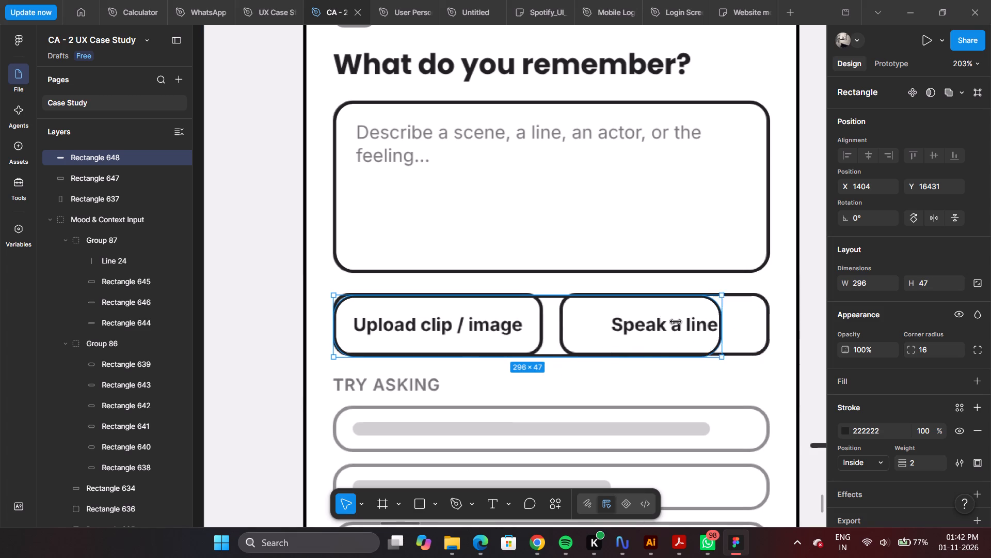
{"action": "left_click_drag", "start_coordinate": [676, 322], "coordinate": [547, 318]}
Nudge the copied rectangle onto the Upload clip / image button's outline, at X 1403, Y 16429.
{"action": "scroll", "coordinate": [489, 320], "scroll_direction": "up", "scroll_amount": 7, "text": "ctrl"}
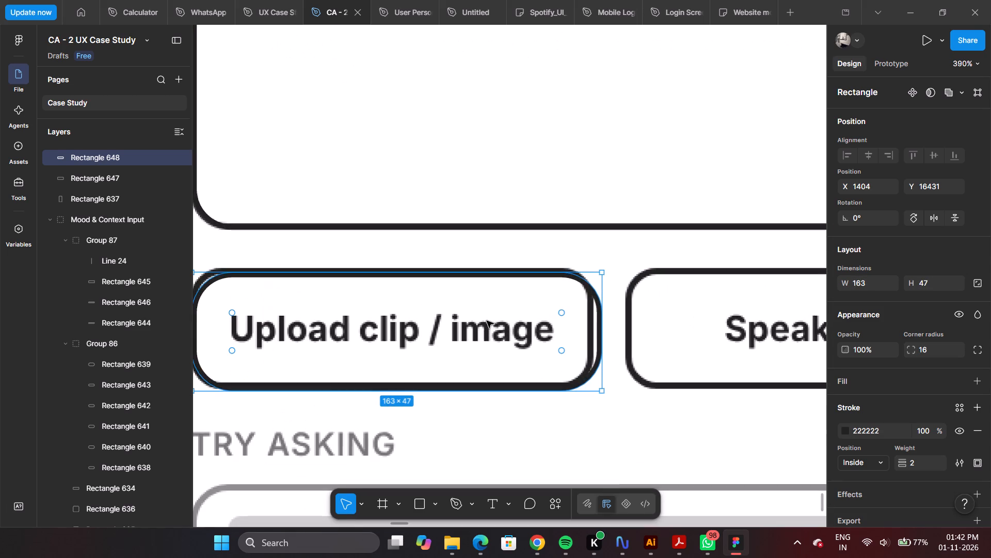
{"action": "key", "text": "space"}
{"action": "key", "text": "space"}
{"action": "key", "text": "space"}
{"action": "key", "text": "space"}
{"action": "key", "text": "space"}
{"action": "key", "text": "space"}
{"action": "key", "text": "space"}
{"action": "key", "text": "space"}
{"action": "key", "text": "space"}
{"action": "key", "text": "space"}
{"action": "key", "text": "space"}
{"action": "key", "text": "space"}
{"action": "left_click_drag", "start_coordinate": [527, 324], "coordinate": [626, 336]}
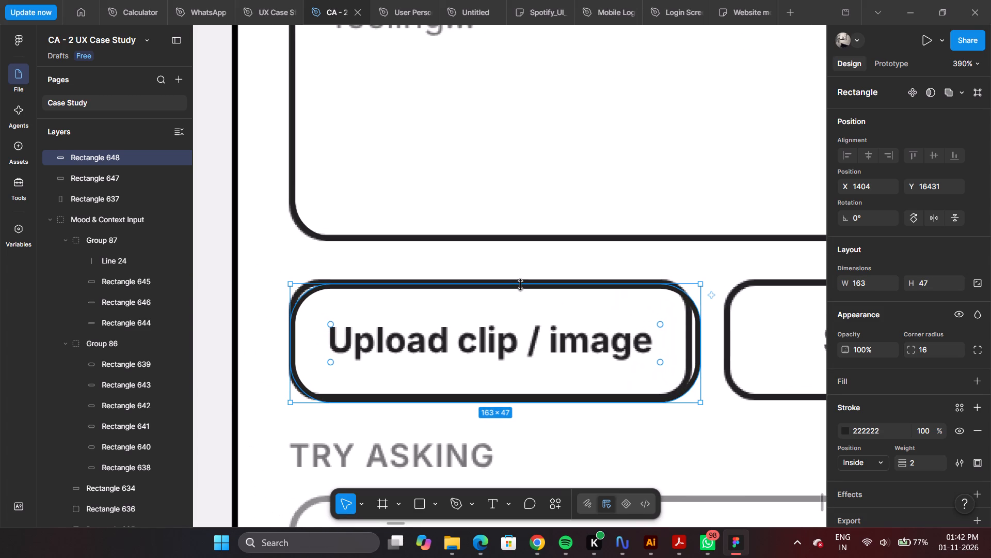
{"action": "key", "text": "Up"}
{"action": "key", "text": "Left"}
{"action": "key", "text": "Up"}
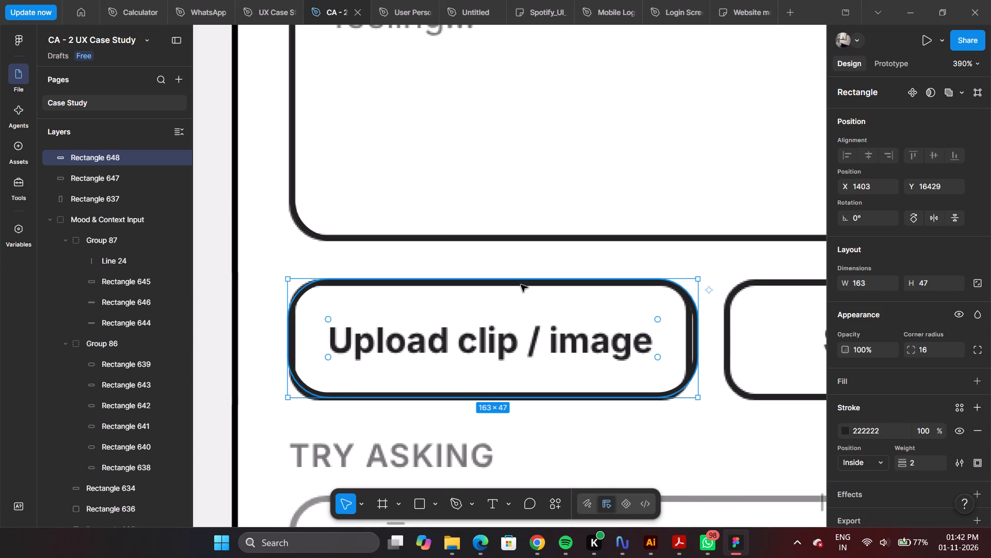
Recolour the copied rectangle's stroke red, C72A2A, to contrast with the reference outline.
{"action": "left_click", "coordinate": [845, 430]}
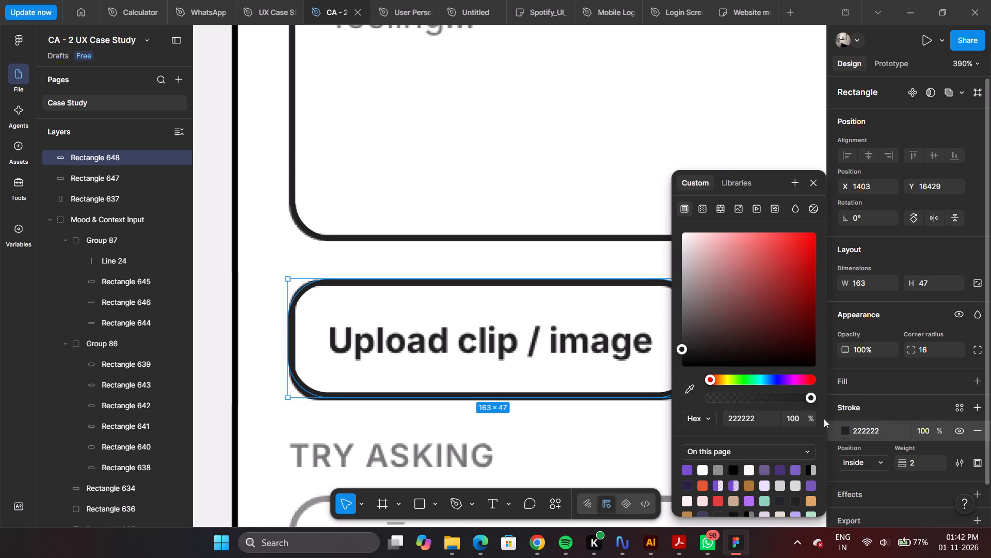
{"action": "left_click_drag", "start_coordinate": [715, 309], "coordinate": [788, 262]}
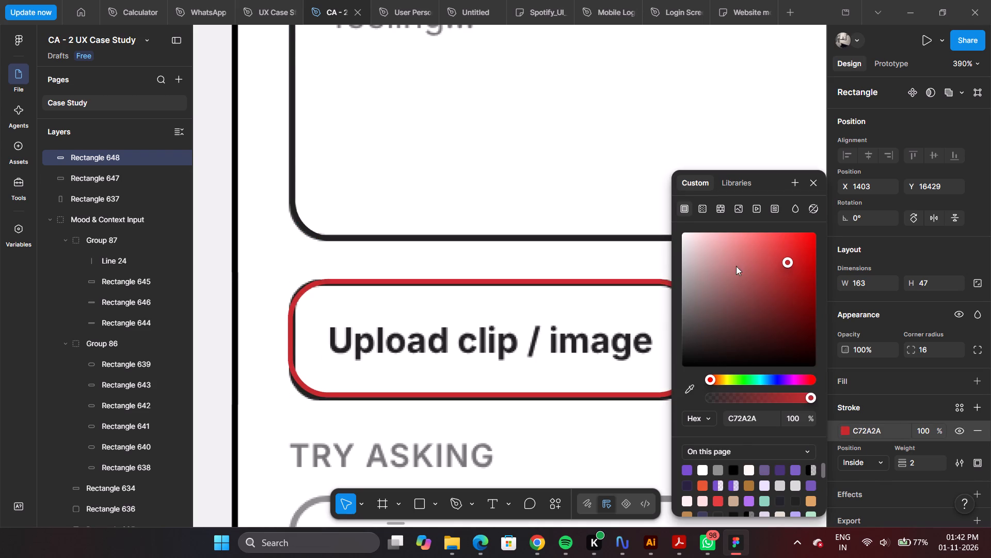
Fit the red rectangle's left edge to X 1404, stretch its bottom to height 48, and round its corners to radius 14.
{"action": "scroll", "coordinate": [327, 343], "scroll_direction": "up", "scroll_amount": 5, "text": "ctrl"}
{"action": "left_click", "coordinate": [257, 330]}
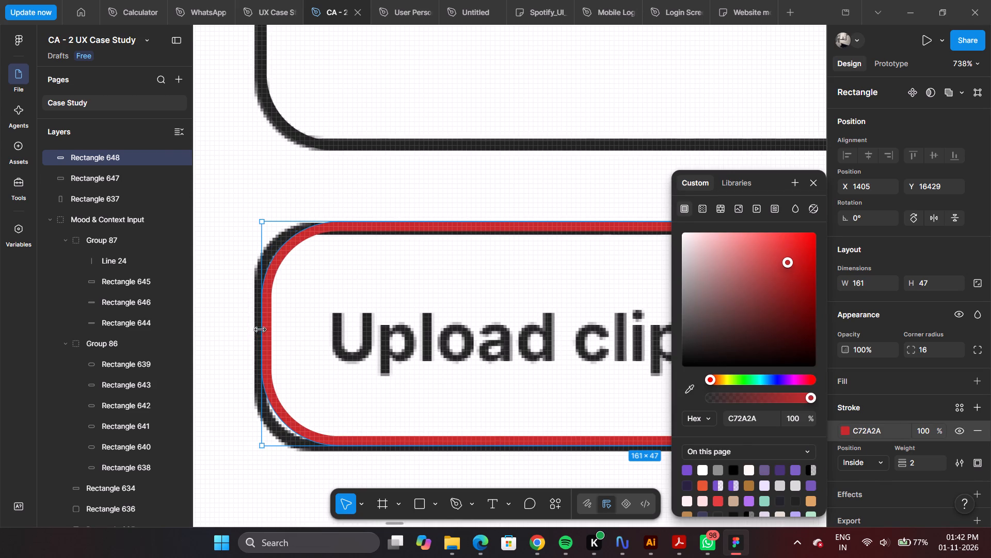
{"action": "left_click_drag", "start_coordinate": [331, 299], "coordinate": [318, 295]}
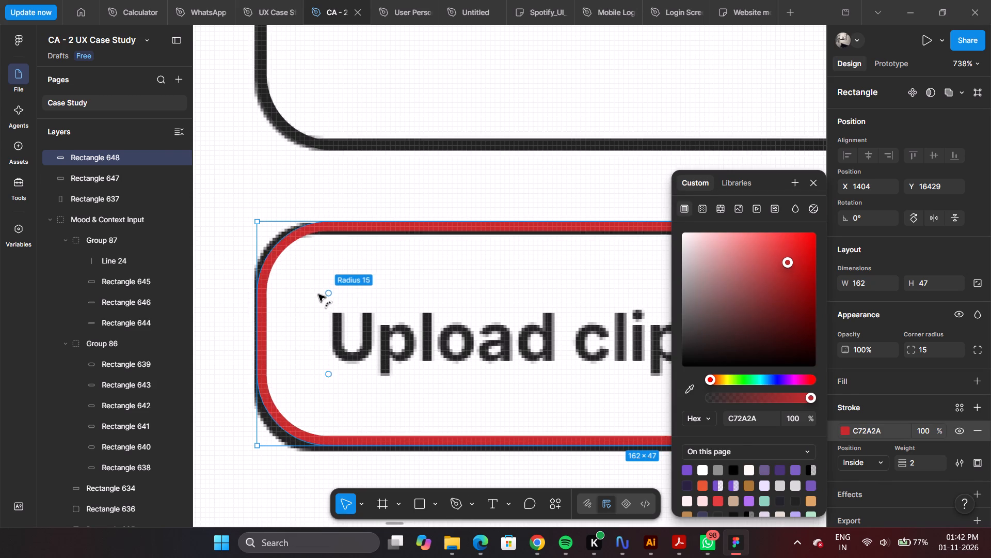
{"action": "left_click_drag", "start_coordinate": [318, 295], "coordinate": [318, 295]}
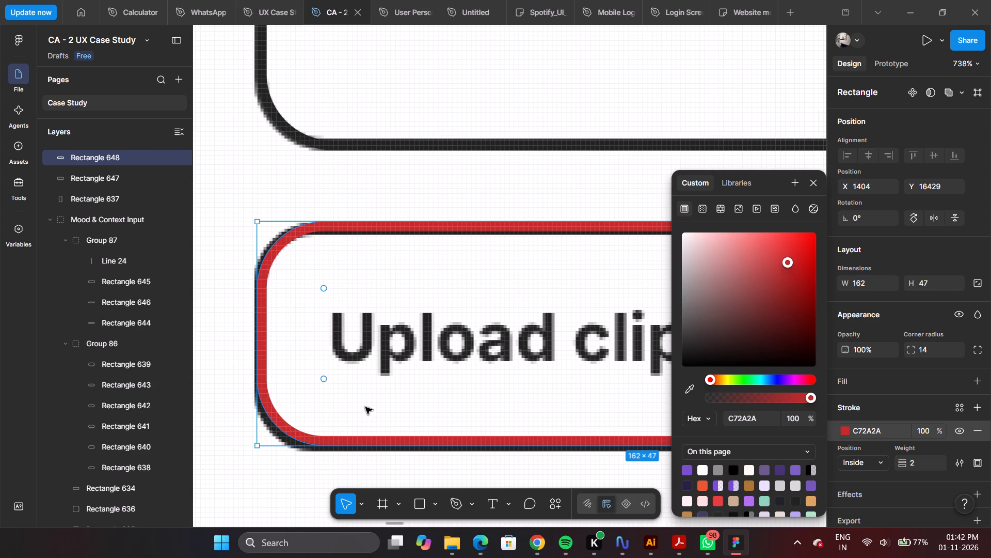
{"action": "left_click_drag", "start_coordinate": [391, 444], "coordinate": [391, 451]}
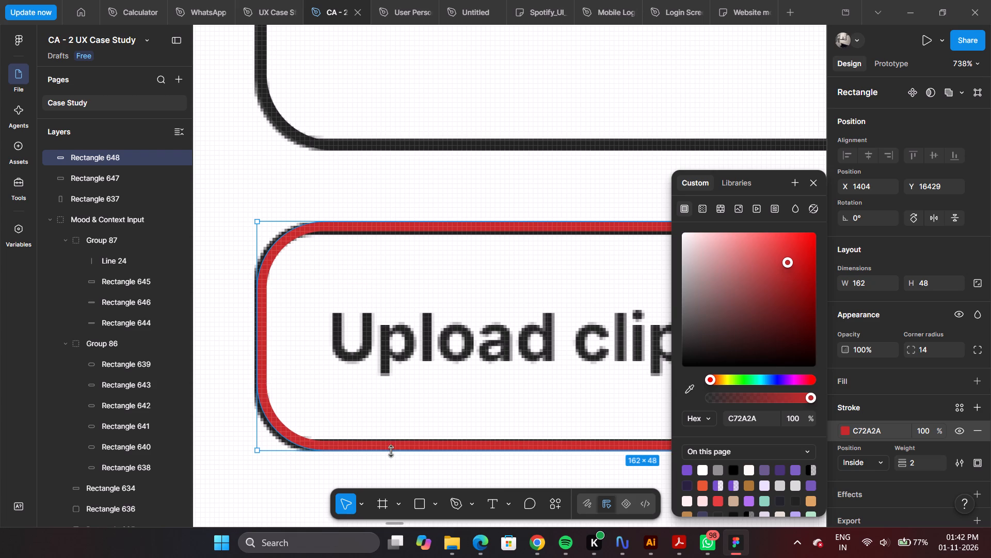
{"action": "left_click_drag", "start_coordinate": [391, 451], "coordinate": [391, 448]}
{"action": "left_click", "coordinate": [259, 303]}
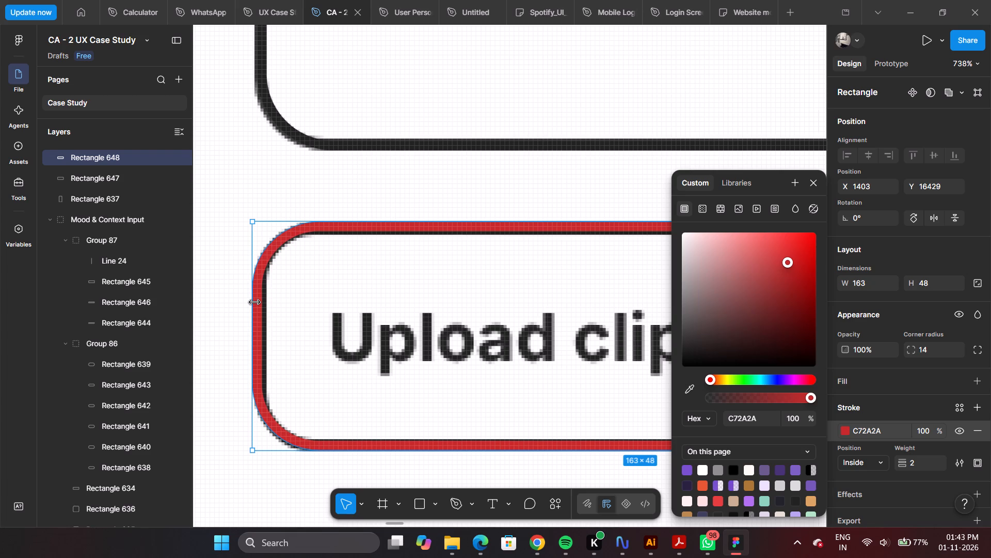
{"action": "scroll", "coordinate": [255, 402], "scroll_direction": "down", "scroll_amount": 3, "text": "ctrl"}
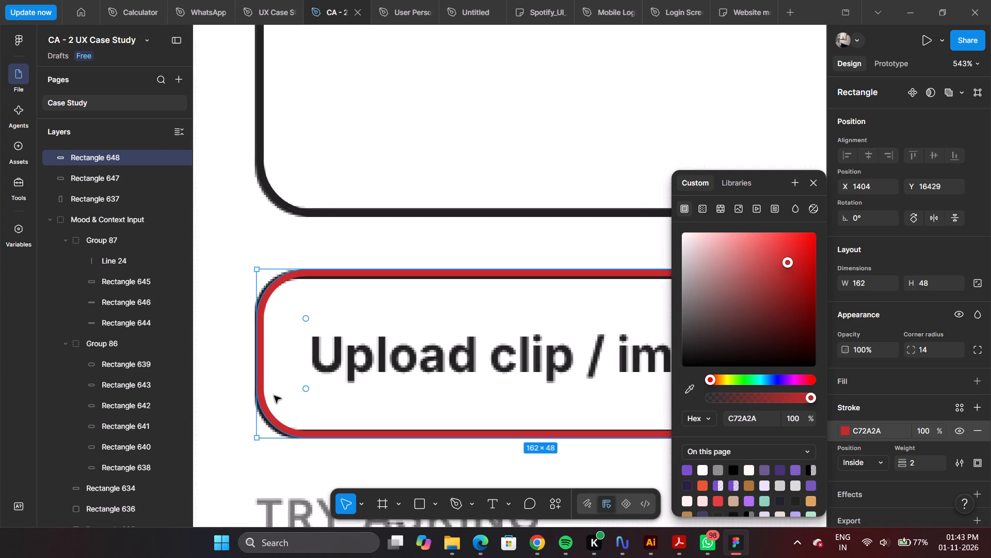
Reduce the corner radius to 12 and pull the rectangle's right edge onto the button's border, at width 160.
{"action": "left_click_drag", "start_coordinate": [306, 388], "coordinate": [295, 390]}
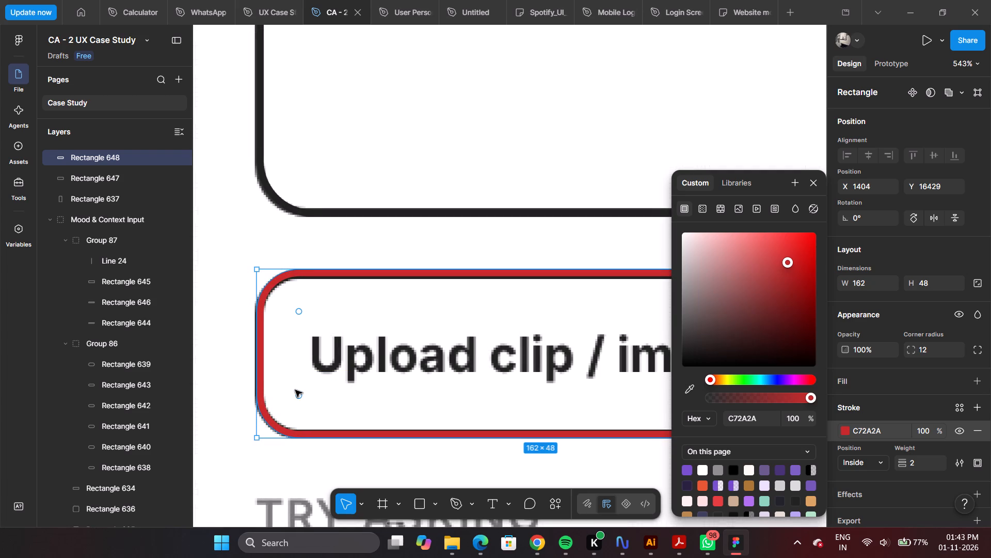
{"action": "scroll", "coordinate": [275, 328], "scroll_direction": "down", "scroll_amount": 6, "text": "ctrl"}
{"action": "scroll", "coordinate": [527, 330], "scroll_direction": "up", "scroll_amount": 9, "text": "ctrl"}
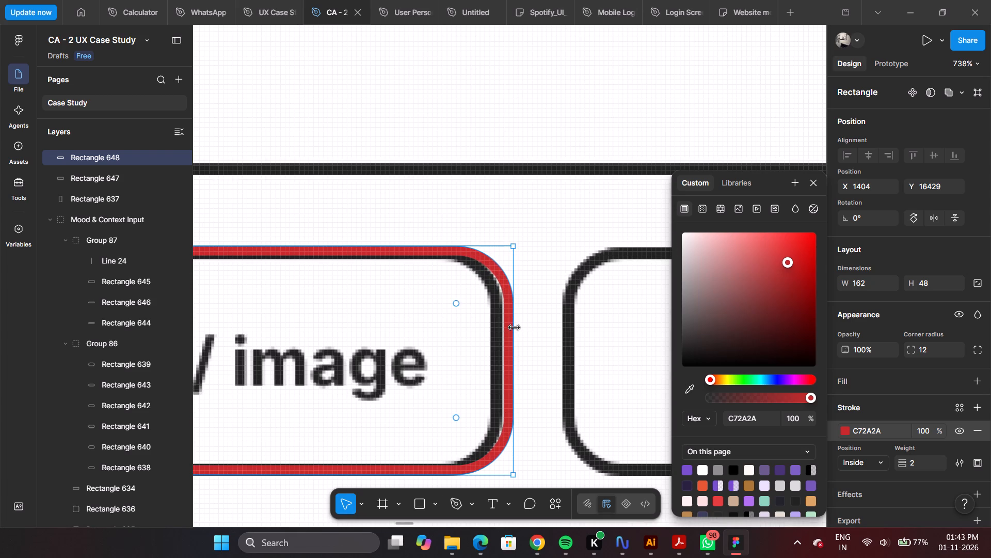
{"action": "left_click_drag", "start_coordinate": [514, 328], "coordinate": [502, 328]}
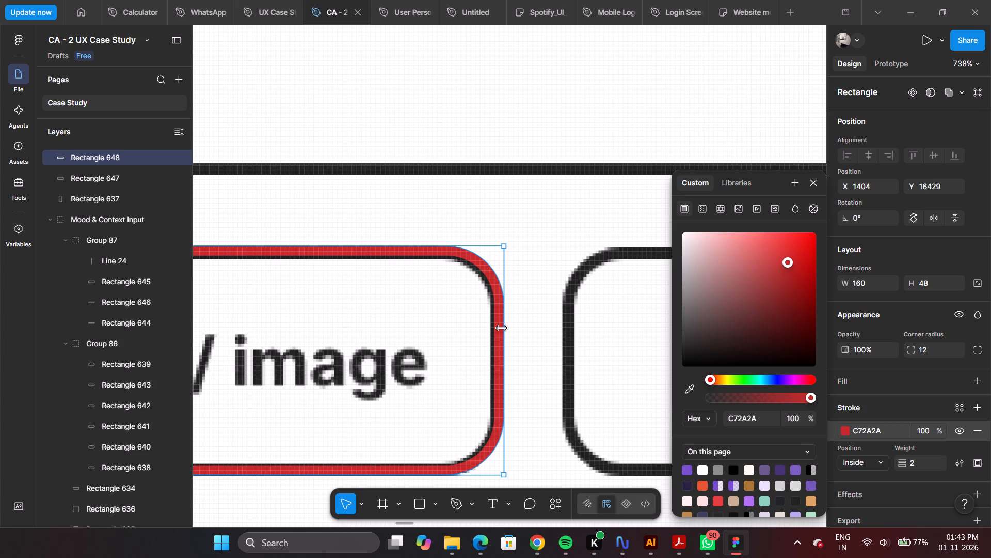
{"action": "left_click_drag", "start_coordinate": [502, 328], "coordinate": [503, 328]}
Examine how the red outline fits the Upload clip / image button along its edges and corners.
{"action": "key", "text": "space"}
{"action": "key", "text": "space"}
{"action": "key", "text": "space"}
{"action": "key", "text": "space"}
{"action": "key", "text": "space"}
{"action": "key", "text": "space"}
{"action": "key", "text": "space"}
{"action": "key", "text": "space"}
{"action": "key", "text": "space"}
{"action": "key", "text": "space"}
{"action": "key", "text": "space"}
{"action": "key", "text": "space"}
{"action": "key", "text": "space"}
{"action": "key", "text": "space"}
{"action": "key", "text": "space"}
{"action": "key", "text": "space"}
{"action": "key", "text": "space"}
{"action": "key", "text": "space"}
{"action": "key", "text": "space"}
{"action": "key", "text": "space"}
{"action": "left_click_drag", "start_coordinate": [459, 220], "coordinate": [528, 223]}
{"action": "left_click_drag", "start_coordinate": [531, 223], "coordinate": [642, 202]}
{"action": "left_click_drag", "start_coordinate": [369, 168], "coordinate": [473, 171]}
{"action": "scroll", "coordinate": [474, 150], "scroll_direction": "down", "scroll_amount": 5, "text": "ctrl"}
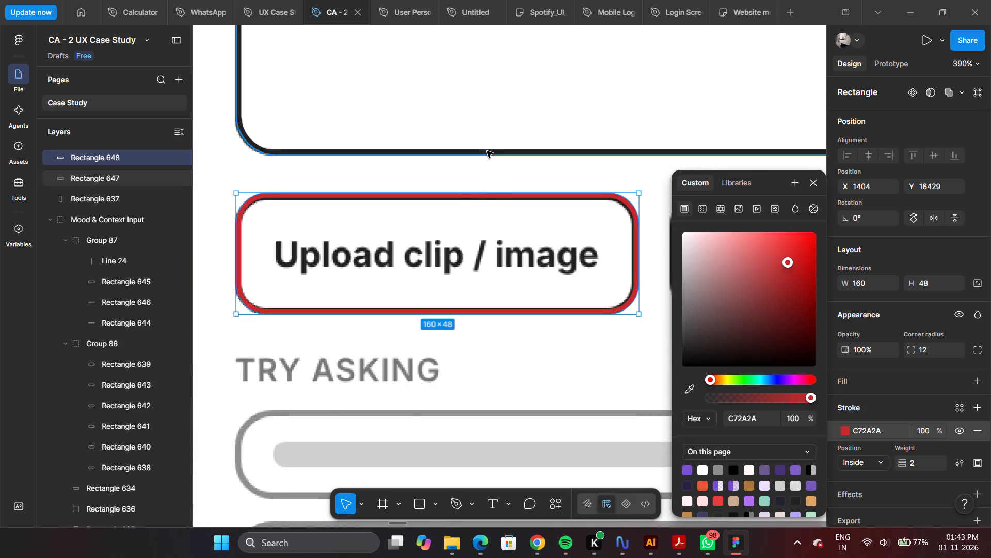
{"action": "scroll", "coordinate": [487, 151], "scroll_direction": "up", "scroll_amount": 1, "text": "ctrl"}
{"action": "scroll", "coordinate": [395, 156], "scroll_direction": "down", "scroll_amount": 5, "text": "ctrl"}
{"action": "scroll", "coordinate": [591, 205], "scroll_direction": "up", "scroll_amount": 4, "text": "ctrl"}
{"action": "scroll", "coordinate": [470, 176], "scroll_direction": "up", "scroll_amount": 4, "text": "ctrl"}
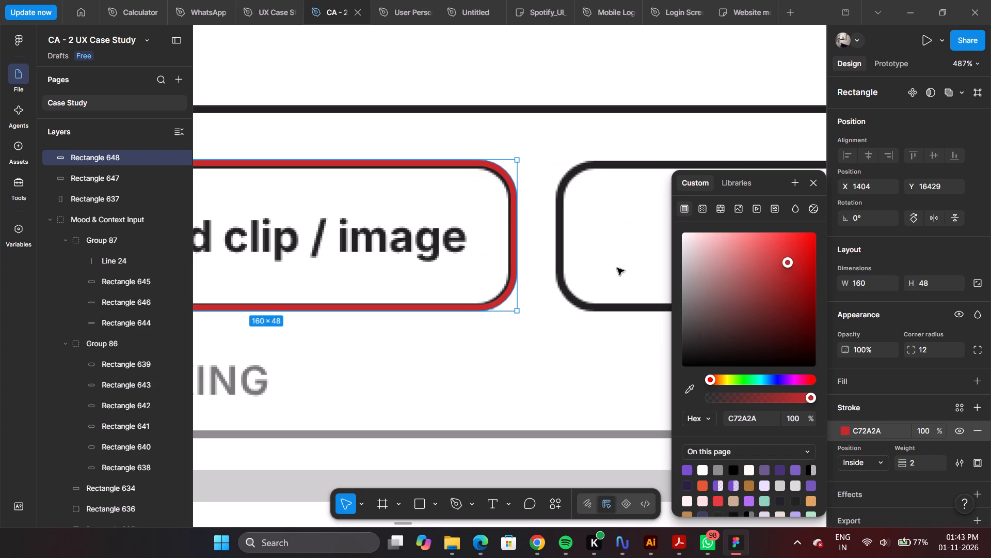
{"action": "key", "text": "space"}
{"action": "key", "text": "space"}
{"action": "key", "text": "space"}
{"action": "key", "text": "space"}
{"action": "key", "text": "space"}
{"action": "left_click_drag", "start_coordinate": [379, 107], "coordinate": [453, 124]}
{"action": "key", "text": "ctrl+space"}
{"action": "key", "text": "ctrl+space"}
{"action": "key", "text": "ctrl+space"}
{"action": "key", "text": "ctrl+space"}
{"action": "key", "text": "ctrl+space"}
{"action": "key", "text": "ctrl+space"}
{"action": "key", "text": "ctrl+space"}
{"action": "key", "text": "ctrl+space"}
{"action": "key", "text": "ctrl+space"}
{"action": "key", "text": "ctrl+space"}
{"action": "key", "text": "ctrl+space"}
{"action": "key", "text": "ctrl+space"}
{"action": "scroll", "coordinate": [417, 201], "scroll_direction": "down", "scroll_amount": 3}
{"action": "scroll", "coordinate": [417, 201], "scroll_direction": "up", "scroll_amount": 2}
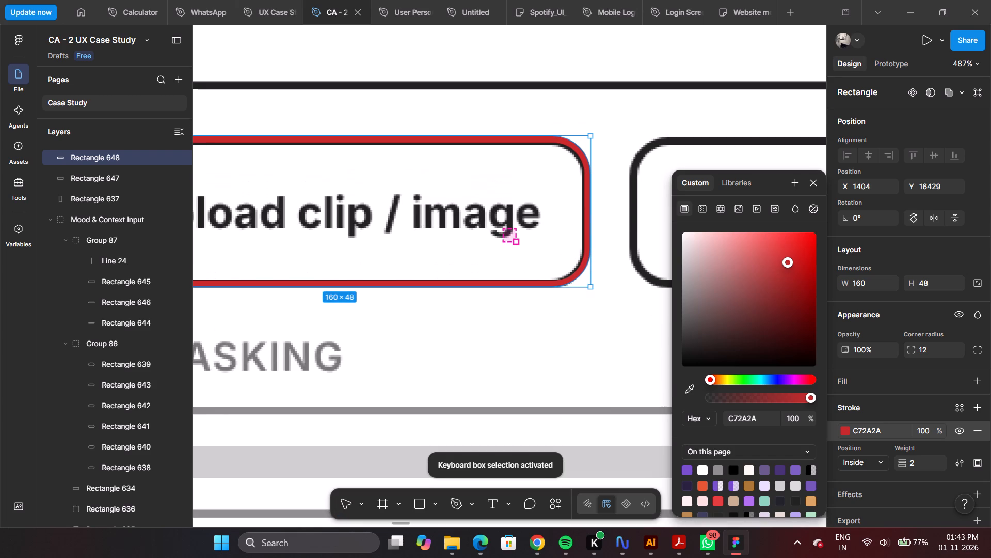
Recolour the red rectangle's stroke to 222222 by sampling the Speak a line button's outline.
{"action": "left_click", "coordinate": [689, 386]}
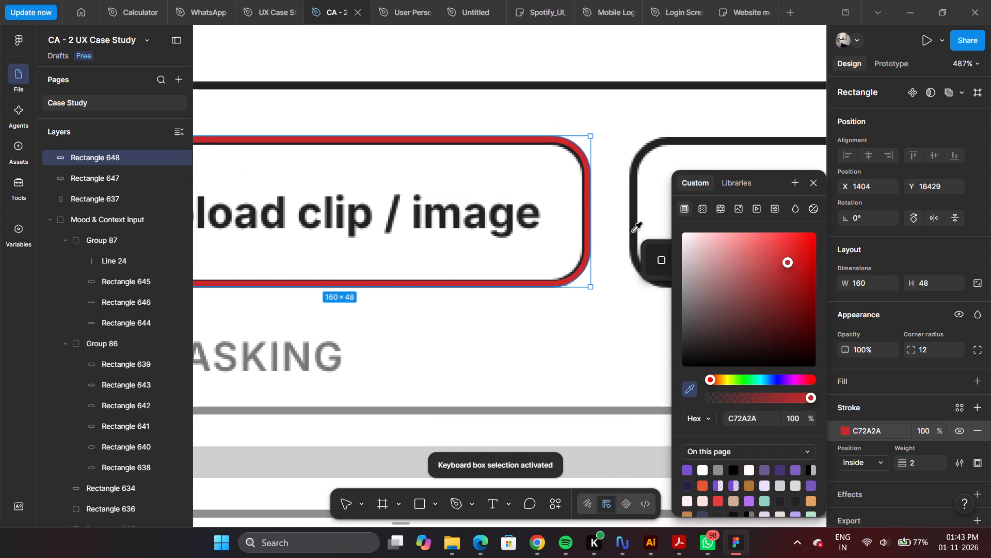
{"action": "left_click", "coordinate": [634, 230]}
Duplicate the Upload clip / image rectangle horizontally and place the copy over the Speak a line button.
{"action": "scroll", "coordinate": [512, 231], "scroll_direction": "down", "scroll_amount": 7, "text": "ctrl"}
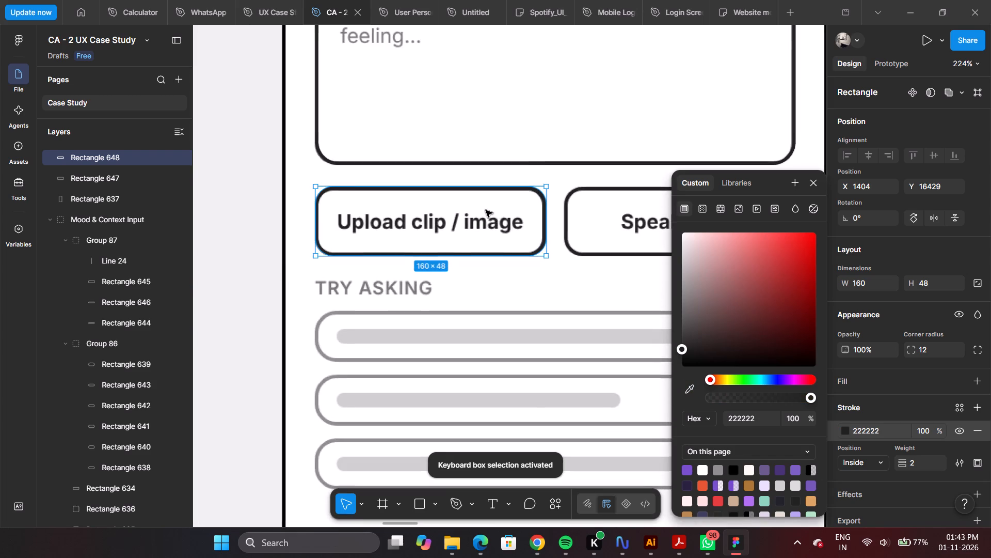
{"action": "scroll", "coordinate": [482, 207], "scroll_direction": "down", "scroll_amount": 5, "text": "ctrl"}
{"action": "scroll", "coordinate": [618, 214], "scroll_direction": "up", "scroll_amount": 4, "text": "ctrl"}
{"action": "left_click_drag", "start_coordinate": [381, 208], "coordinate": [461, 207]}
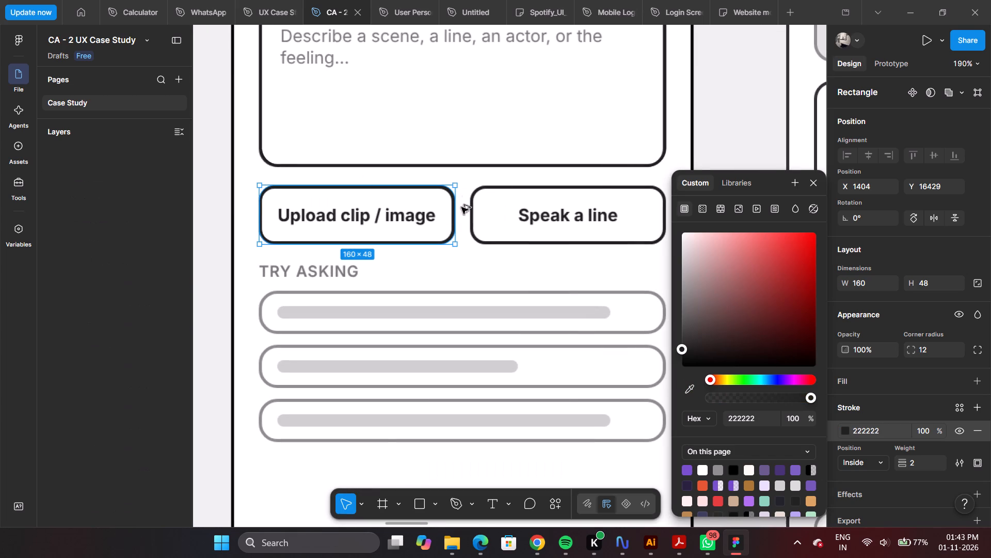
{"action": "left_click_drag", "start_coordinate": [461, 207], "coordinate": [593, 208]}
{"action": "left_click", "coordinate": [682, 207], "text": "ctrl"}
Examine how the copied outline fits the Speak a line button, and the Try Asking rows beneath it.
{"action": "scroll", "coordinate": [609, 206], "scroll_direction": "up", "scroll_amount": 7, "text": "ctrl"}
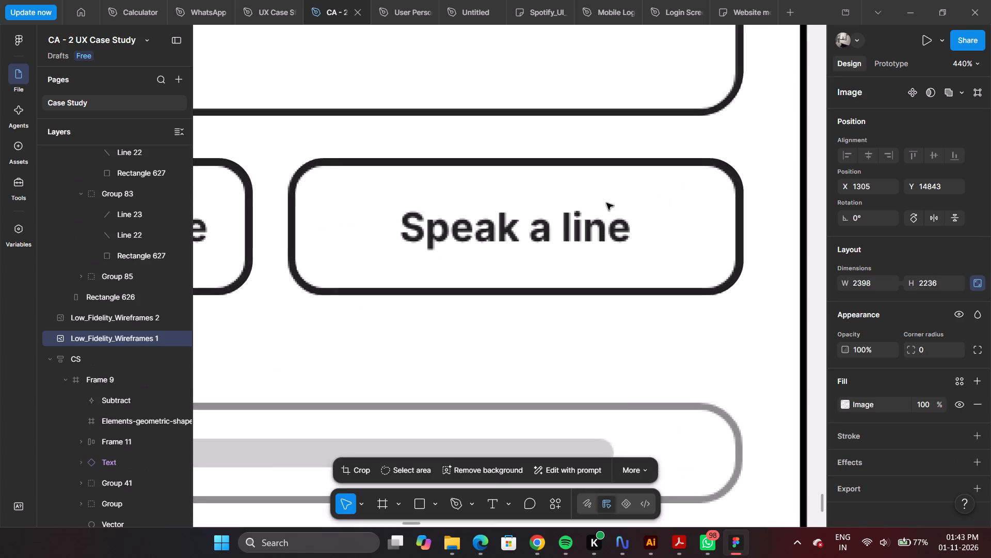
{"action": "scroll", "coordinate": [606, 203], "scroll_direction": "down", "scroll_amount": 3, "text": "ctrl"}
{"action": "scroll", "coordinate": [546, 201], "scroll_direction": "down", "scroll_amount": 4, "text": "ctrl"}
{"action": "scroll", "coordinate": [437, 131], "scroll_direction": "down", "scroll_amount": 3, "text": "ctrl"}
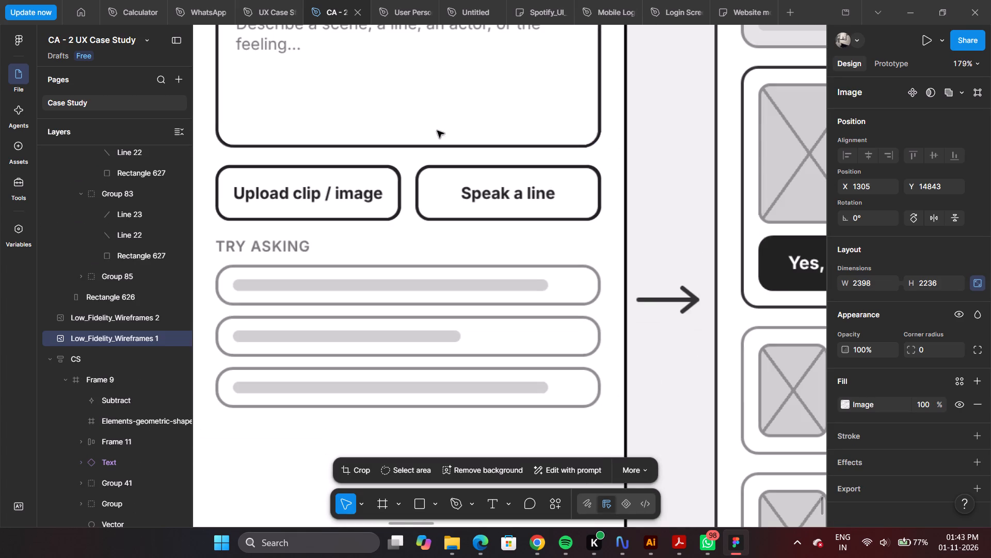
{"action": "scroll", "coordinate": [433, 222], "scroll_direction": "down", "scroll_amount": 1, "text": "ctrl"}
{"action": "scroll", "coordinate": [380, 301], "scroll_direction": "up", "scroll_amount": 4, "text": "ctrl"}
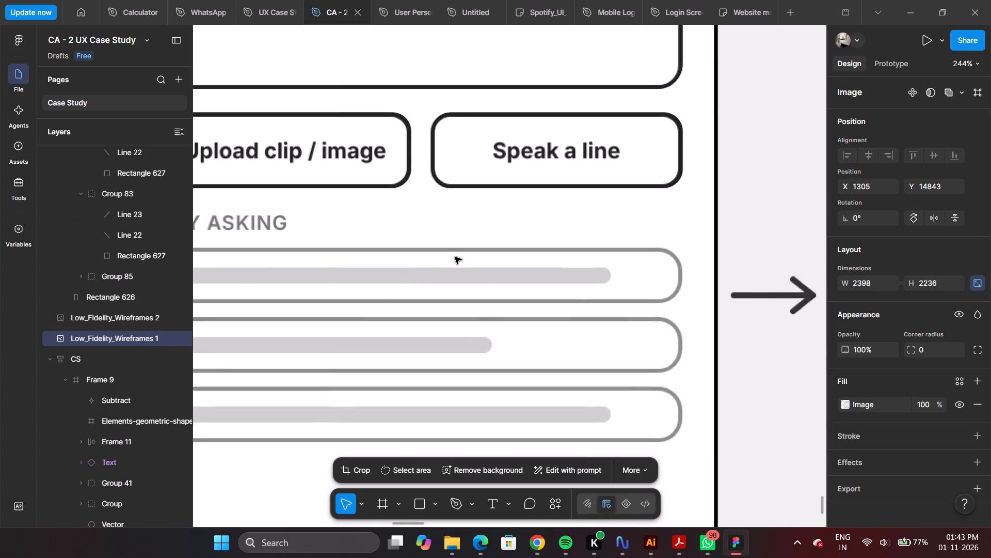
Duplicate the Upload clip / image rectangle straight down over the first Try Asking row, keeping X at 1404.
{"action": "scroll", "coordinate": [456, 256], "scroll_direction": "down", "scroll_amount": 7, "text": "ctrl"}
{"action": "scroll", "coordinate": [251, 197], "scroll_direction": "up", "scroll_amount": 4, "text": "ctrl"}
{"action": "scroll", "coordinate": [430, 203], "scroll_direction": "up", "scroll_amount": 3, "text": "ctrl"}
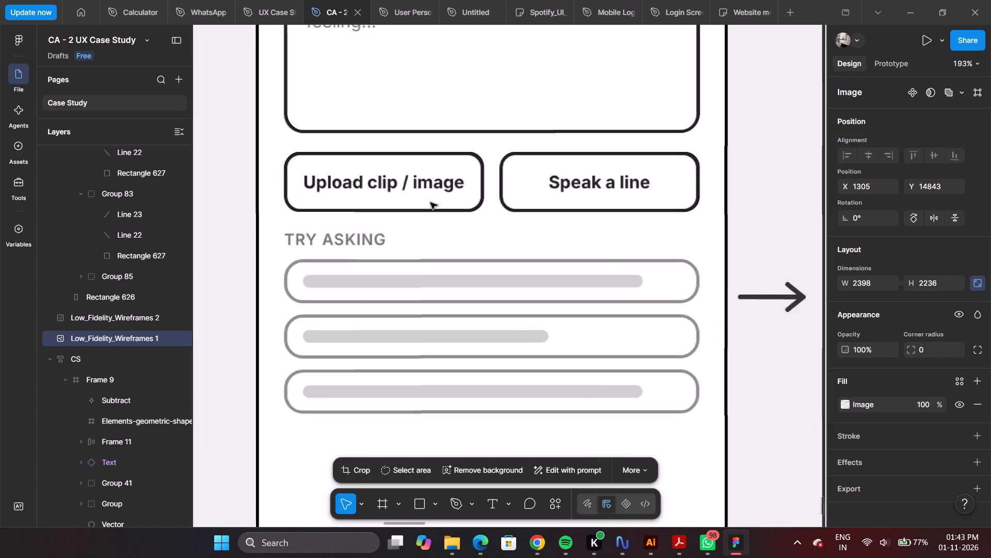
{"action": "left_click", "coordinate": [434, 210]}
{"action": "scroll", "coordinate": [20, 173], "scroll_direction": "up", "scroll_amount": 3}
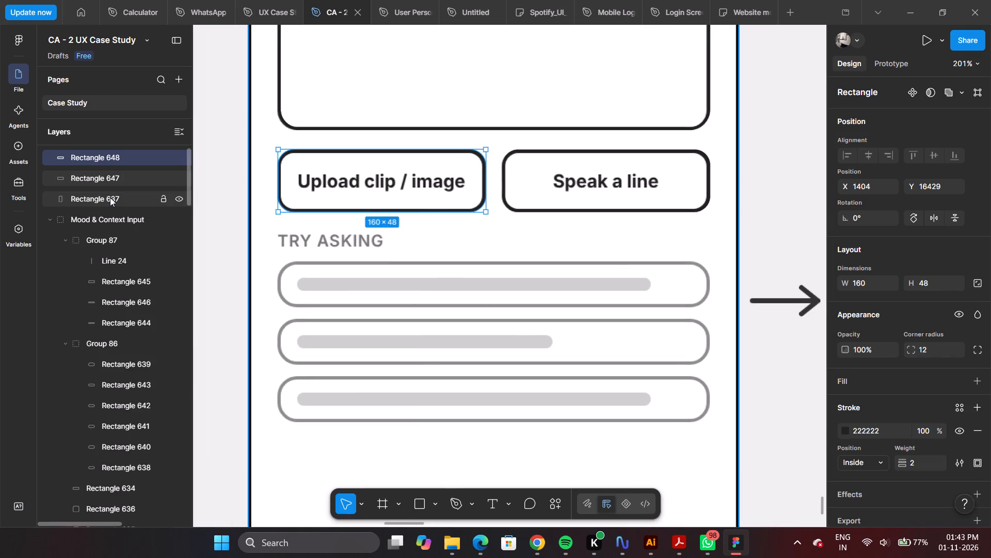
{"action": "left_click_drag", "start_coordinate": [438, 189], "coordinate": [451, 263], "text": "alt"}
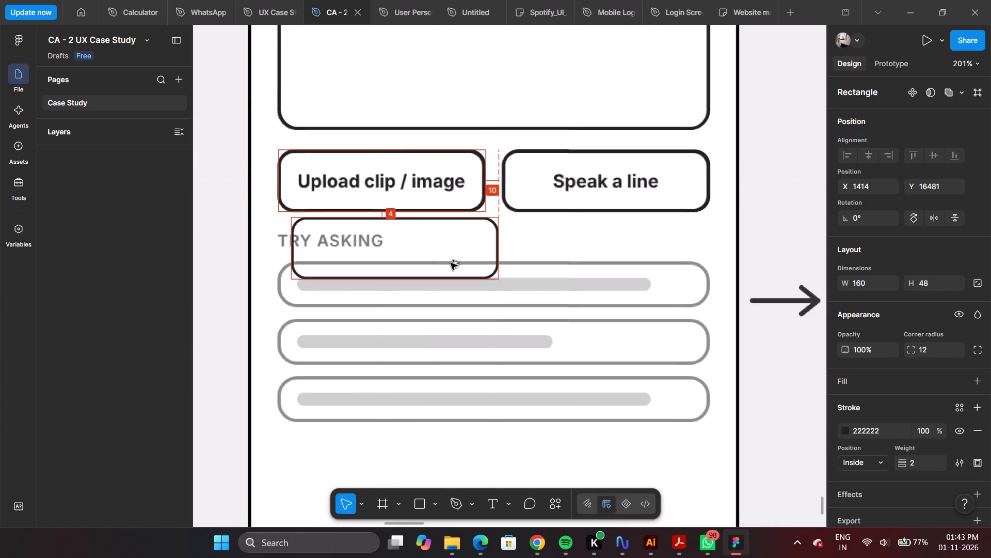
{"action": "left_click_drag", "start_coordinate": [451, 263], "coordinate": [441, 289], "text": "alt"}
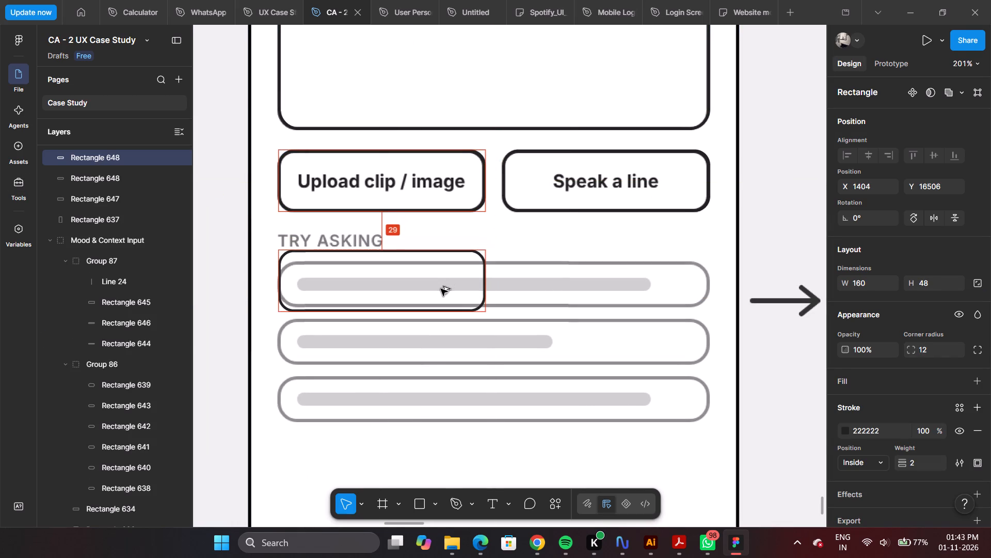
{"action": "left_click_drag", "start_coordinate": [441, 289], "coordinate": [439, 292], "text": "alt"}
Resize the copied outline vertically to a height of 35 at Y 16515 to match the first Try Asking row.
{"action": "scroll", "coordinate": [433, 291], "scroll_direction": "up", "scroll_amount": 5, "text": "ctrl"}
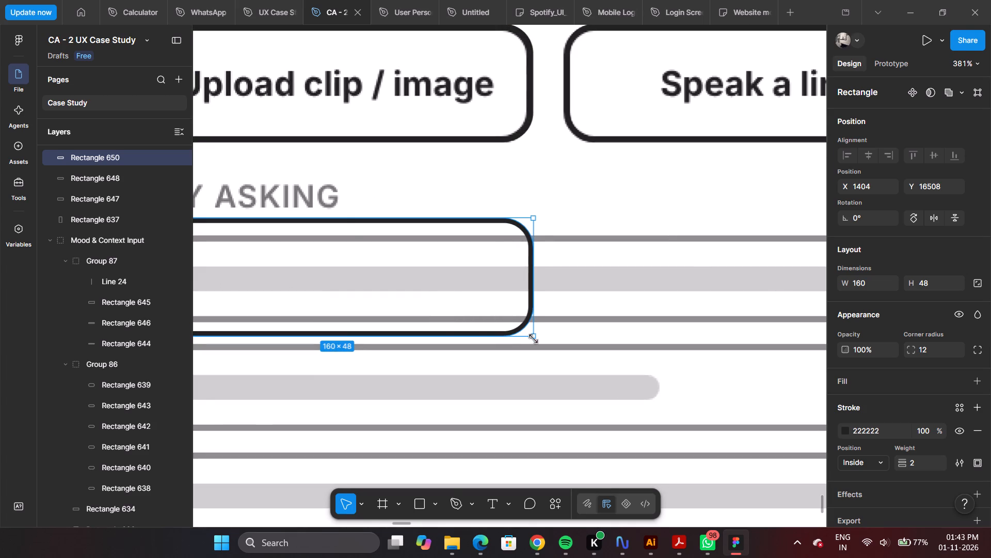
{"action": "left_click_drag", "start_coordinate": [456, 336], "coordinate": [456, 322]}
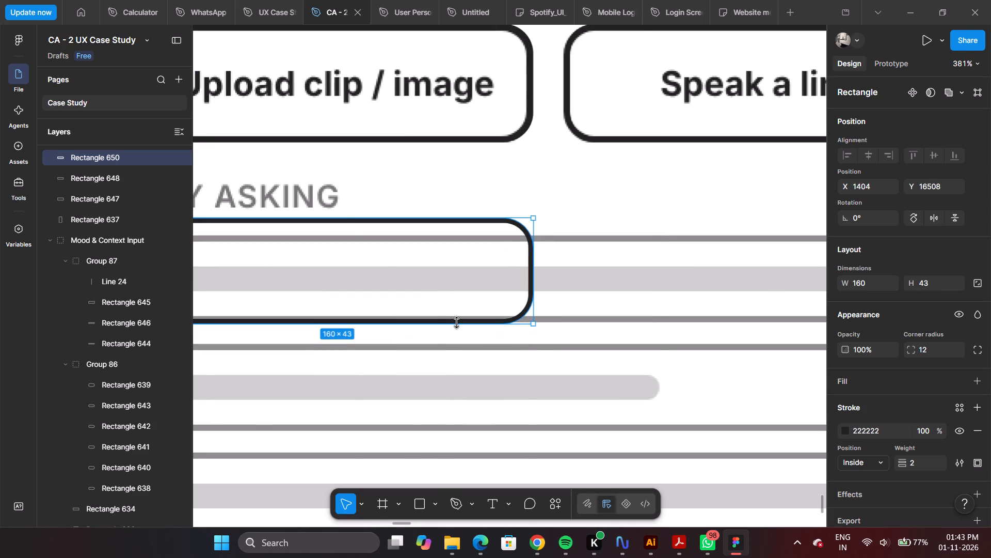
{"action": "left_click_drag", "start_coordinate": [456, 322], "coordinate": [455, 322]}
{"action": "left_click_drag", "start_coordinate": [412, 220], "coordinate": [408, 237]}
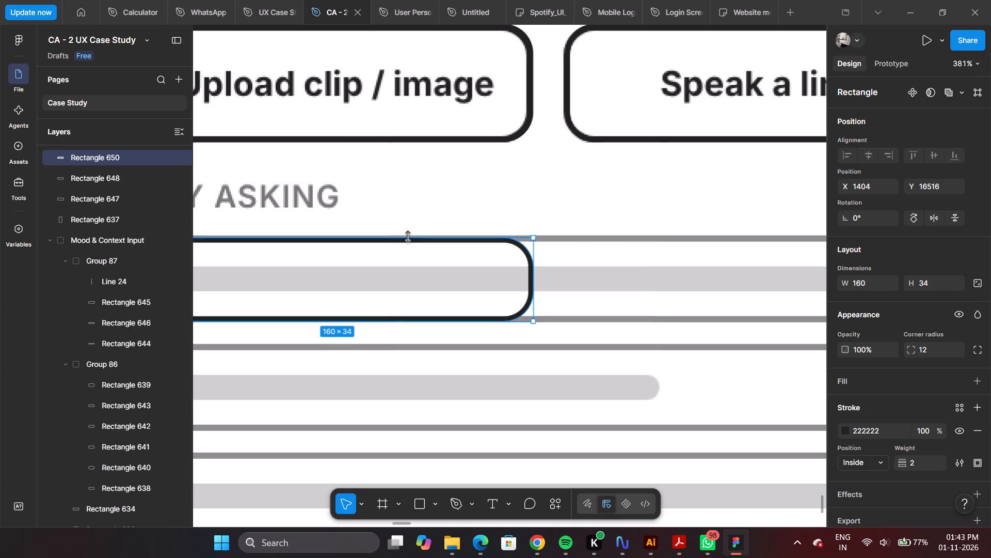
{"action": "left_click_drag", "start_coordinate": [408, 237], "coordinate": [408, 235]}
Round the first Try Asking outline's corners to a radius of 17.5.
{"action": "scroll", "coordinate": [545, 282], "scroll_direction": "down", "scroll_amount": 4, "text": "ctrl"}
{"action": "scroll", "coordinate": [303, 266], "scroll_direction": "up", "scroll_amount": 8, "text": "ctrl"}
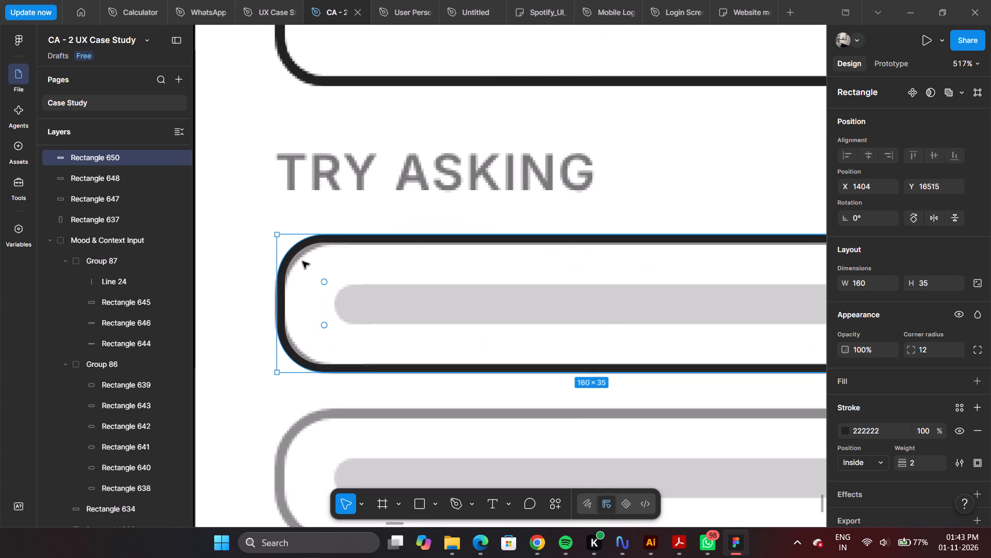
{"action": "left_click_drag", "start_coordinate": [323, 283], "coordinate": [331, 295]}
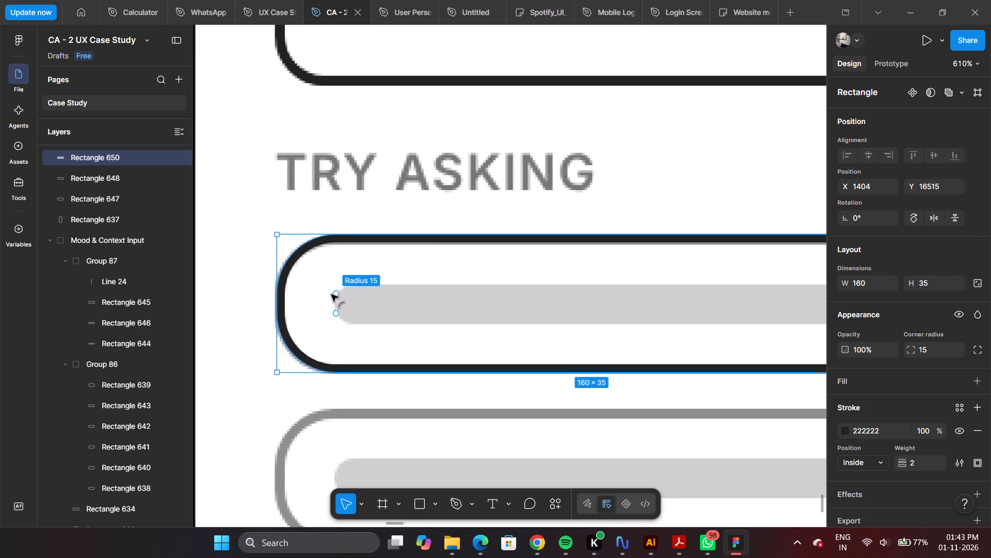
{"action": "left_click_drag", "start_coordinate": [331, 295], "coordinate": [335, 296]}
{"action": "scroll", "coordinate": [320, 286], "scroll_direction": "down", "scroll_amount": 3, "text": "ctrl"}
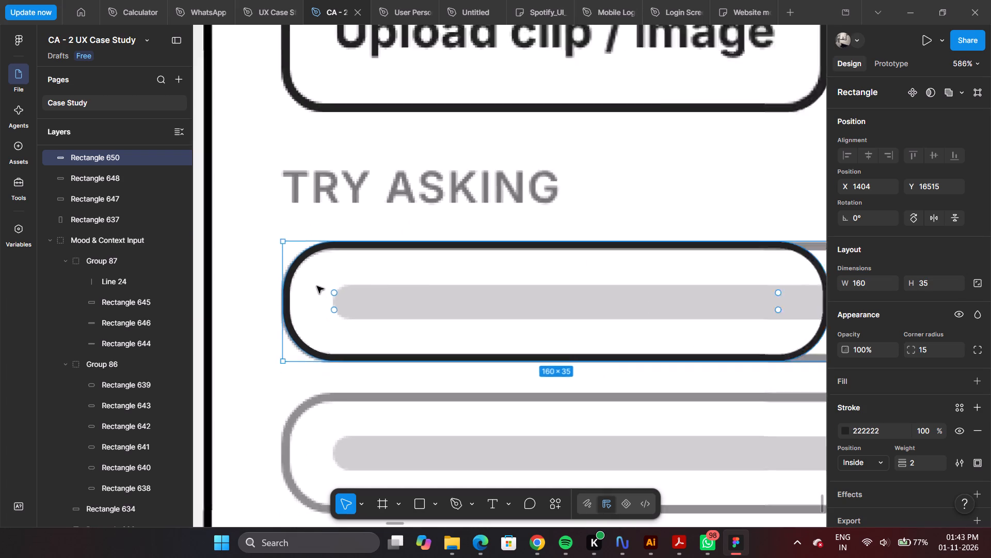
{"action": "scroll", "coordinate": [317, 286], "scroll_direction": "down", "scroll_amount": 2, "text": "ctrl"}
{"action": "left_click_drag", "start_coordinate": [329, 288], "coordinate": [346, 305]}
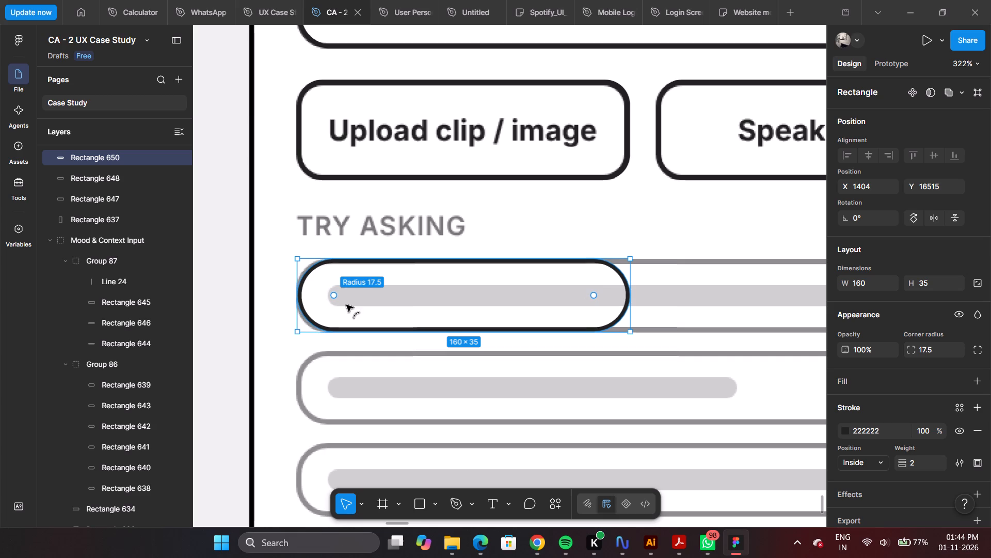
{"action": "left_click_drag", "start_coordinate": [346, 305], "coordinate": [343, 295]}
Widen the first Try Asking outline to 333 so it reaches the row's far end.
{"action": "scroll", "coordinate": [344, 278], "scroll_direction": "down", "scroll_amount": 4, "text": "ctrl"}
{"action": "scroll", "coordinate": [648, 301], "scroll_direction": "up", "scroll_amount": 4, "text": "ctrl"}
{"action": "left_click_drag", "start_coordinate": [446, 282], "coordinate": [538, 282]}
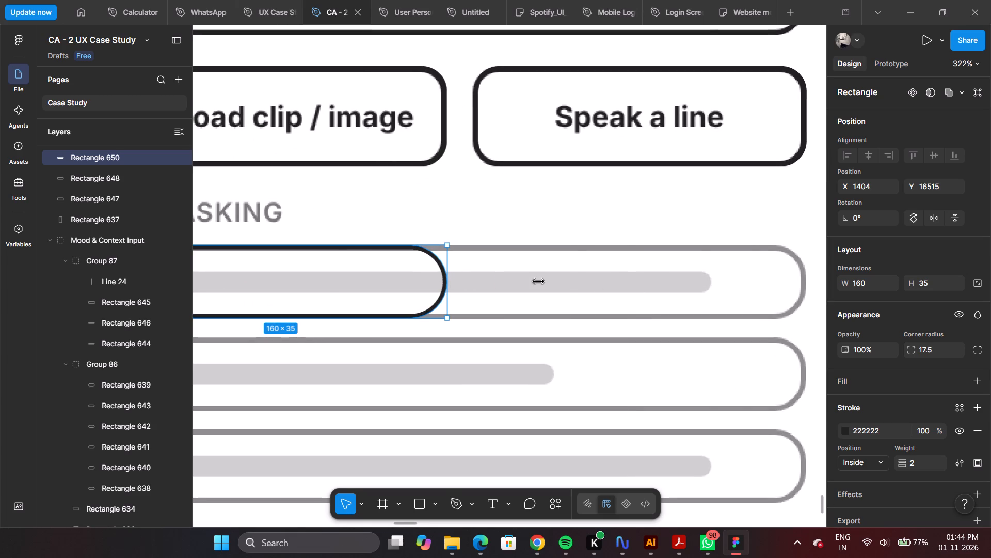
{"action": "left_click_drag", "start_coordinate": [538, 282], "coordinate": [688, 285]}
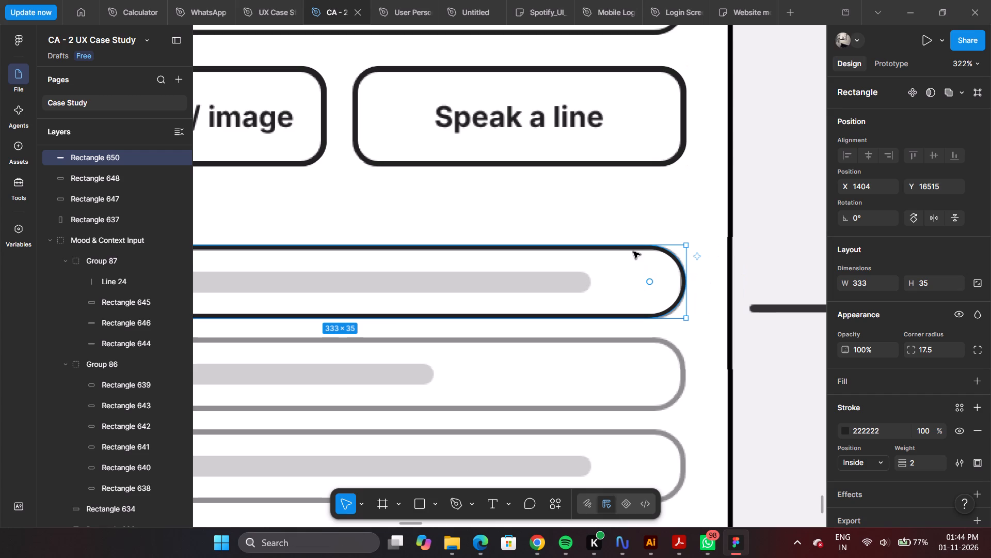
Extend the first Try Asking outline's left edge to X 1403, making it 334 wide.
{"action": "scroll", "coordinate": [623, 241], "scroll_direction": "down", "scroll_amount": 4, "text": "ctrl"}
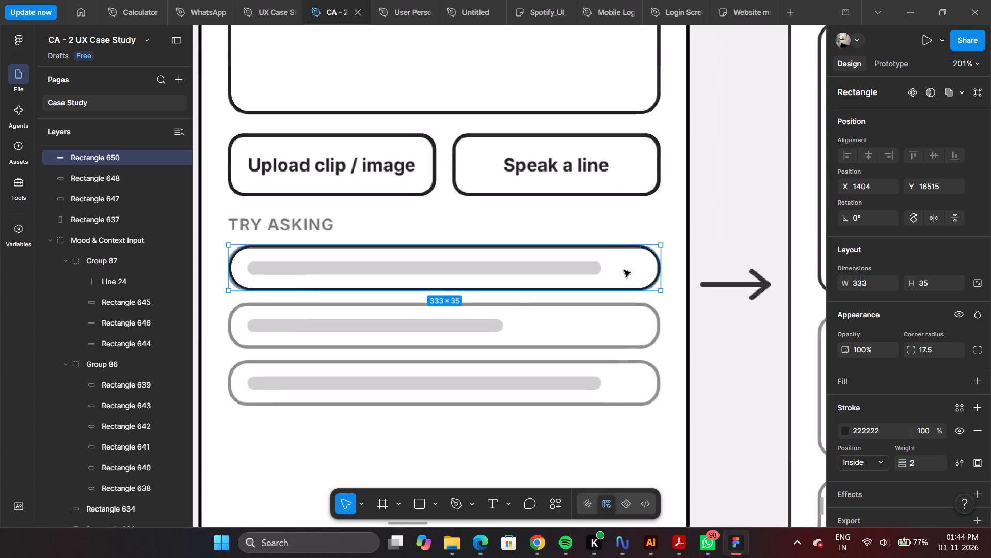
{"action": "scroll", "coordinate": [626, 272], "scroll_direction": "down", "scroll_amount": 3, "text": "ctrl"}
{"action": "scroll", "coordinate": [529, 265], "scroll_direction": "up", "scroll_amount": 5, "text": "ctrl"}
{"action": "scroll", "coordinate": [529, 265], "scroll_direction": "down", "scroll_amount": 4, "text": "ctrl"}
{"action": "scroll", "coordinate": [547, 259], "scroll_direction": "up", "scroll_amount": 1, "text": "ctrl"}
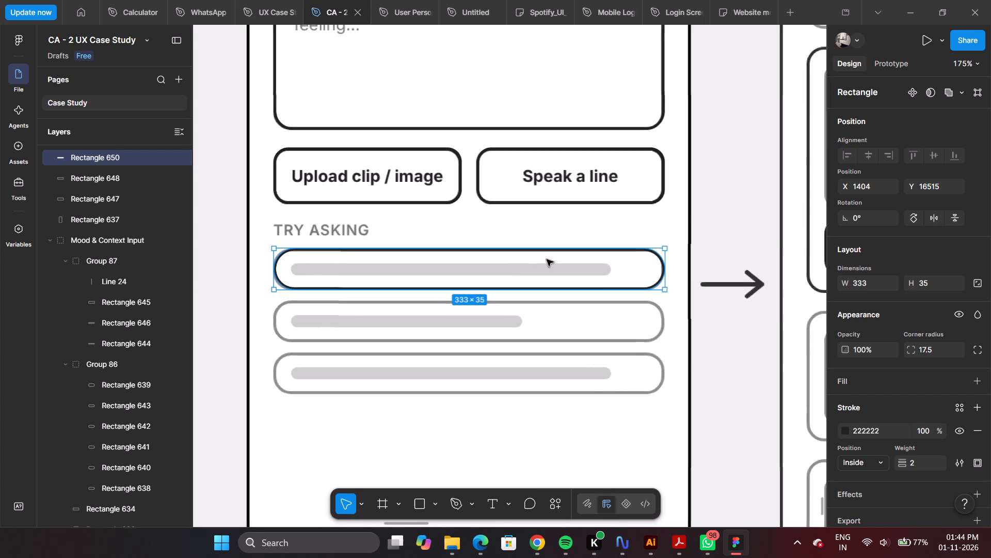
{"action": "scroll", "coordinate": [547, 259], "scroll_direction": "up", "scroll_amount": 1, "text": "ctrl"}
{"action": "scroll", "coordinate": [406, 262], "scroll_direction": "up", "scroll_amount": 4, "text": "ctrl"}
{"action": "scroll", "coordinate": [460, 242], "scroll_direction": "down", "scroll_amount": 3, "text": "ctrl"}
{"action": "scroll", "coordinate": [265, 260], "scroll_direction": "up", "scroll_amount": 4, "text": "ctrl"}
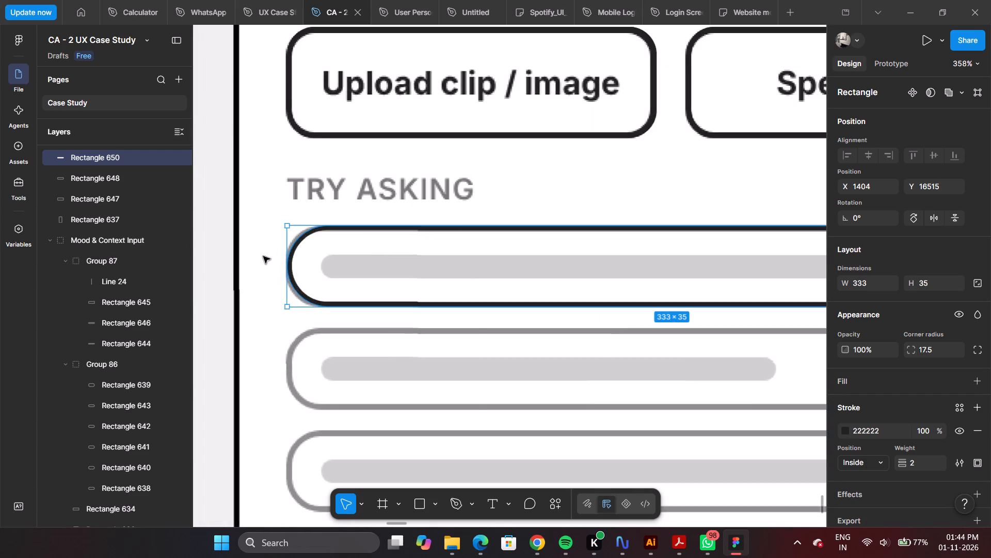
{"action": "scroll", "coordinate": [318, 266], "scroll_direction": "up", "scroll_amount": 8, "text": "ctrl"}
{"action": "left_click", "coordinate": [255, 267]}
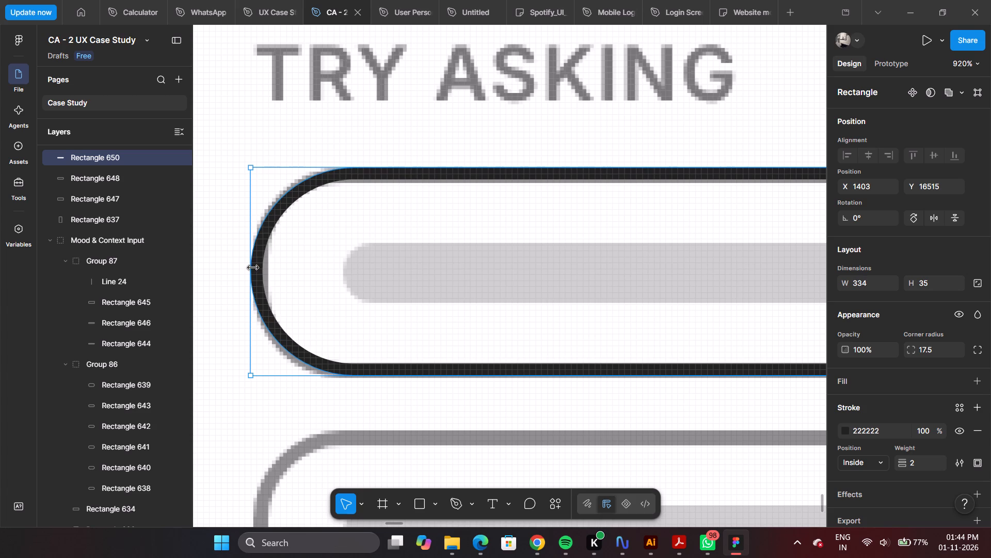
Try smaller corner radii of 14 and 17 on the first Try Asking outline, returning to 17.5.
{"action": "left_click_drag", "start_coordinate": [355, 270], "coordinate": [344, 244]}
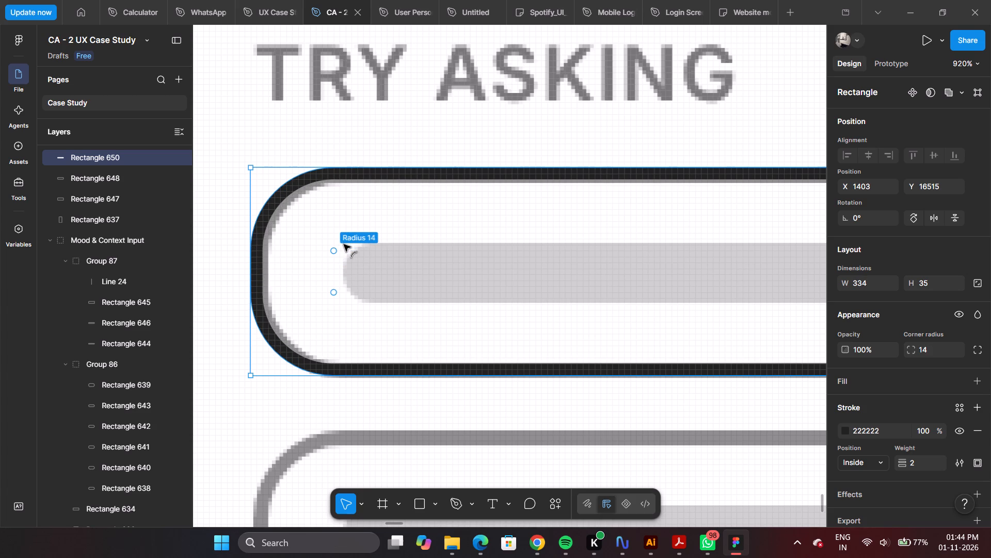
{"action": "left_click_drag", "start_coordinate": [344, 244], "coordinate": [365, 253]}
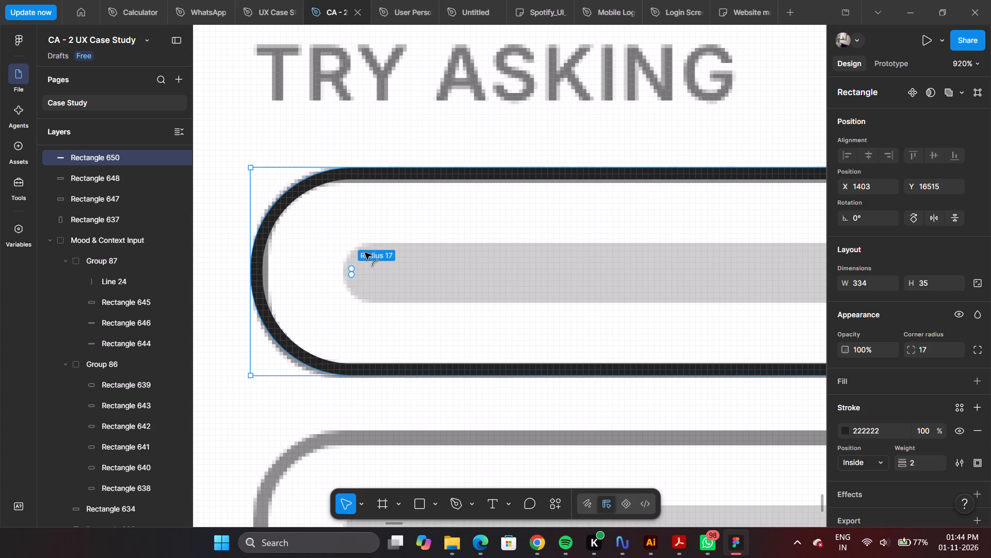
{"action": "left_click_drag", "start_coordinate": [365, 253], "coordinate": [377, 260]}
Recolour the first Try Asking outline's stroke to 8E8E8E by sampling the second row's grey border.
{"action": "scroll", "coordinate": [374, 256], "scroll_direction": "down", "scroll_amount": 8, "text": "ctrl"}
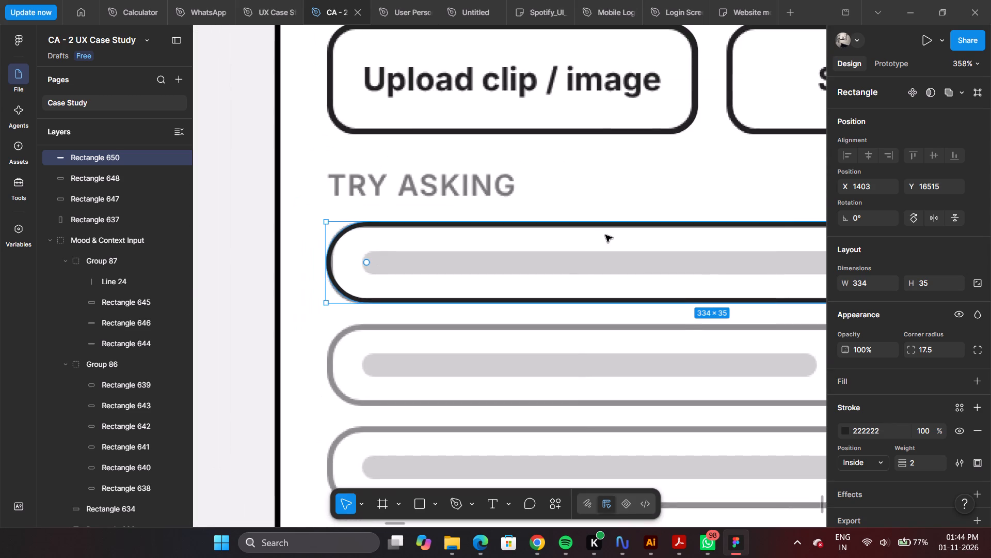
{"action": "scroll", "coordinate": [605, 235], "scroll_direction": "down", "scroll_amount": 4, "text": "ctrl"}
{"action": "scroll", "coordinate": [784, 323], "scroll_direction": "up", "scroll_amount": 4, "text": "ctrl"}
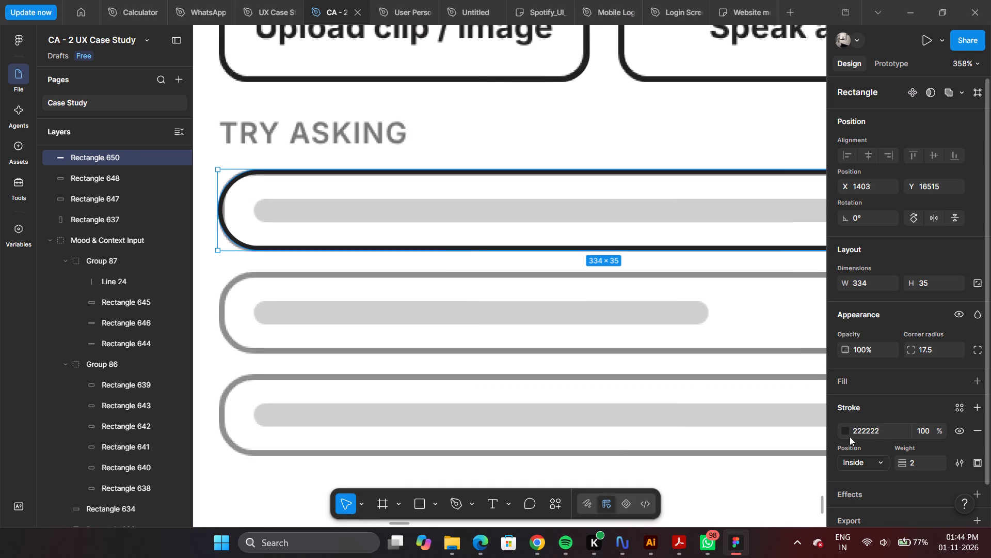
{"action": "left_click", "coordinate": [848, 427]}
{"action": "left_click", "coordinate": [689, 388]}
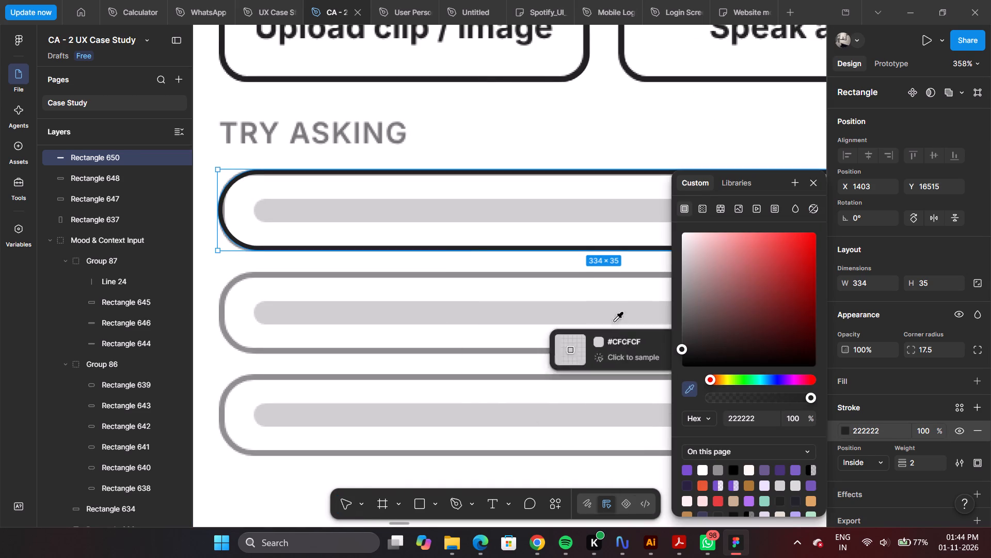
{"action": "left_click", "coordinate": [585, 273]}
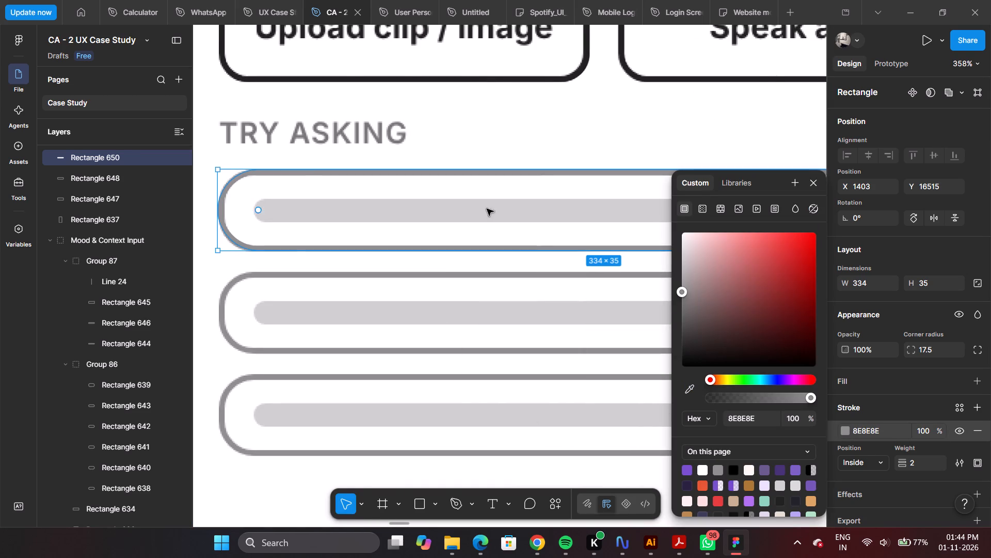
Duplicate the first Try Asking outline over the second and third rows at Y 16559 and Y 16603.
{"action": "scroll", "coordinate": [482, 207], "scroll_direction": "down", "scroll_amount": 7, "text": "ctrl"}
{"action": "scroll", "coordinate": [530, 234], "scroll_direction": "up", "scroll_amount": 4, "text": "ctrl"}
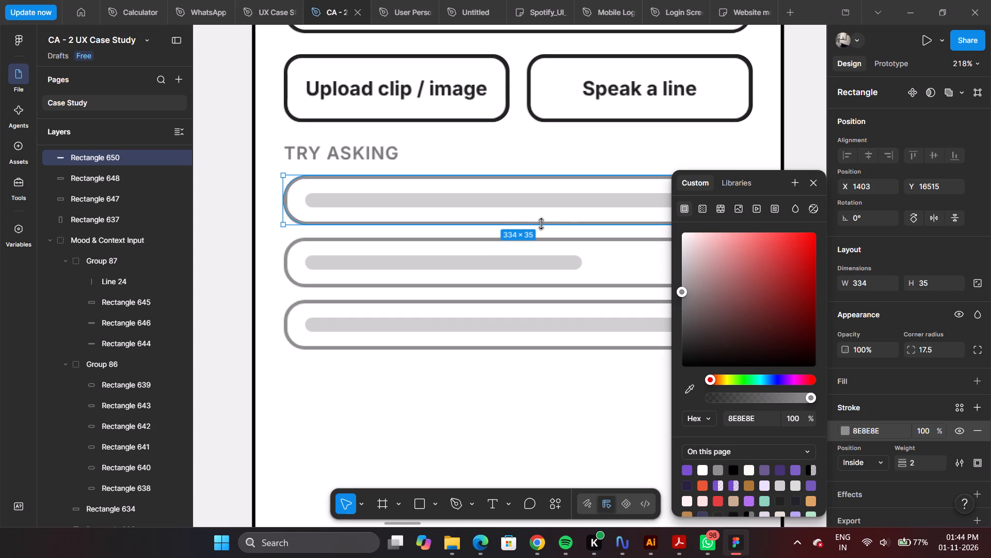
{"action": "left_click_drag", "start_coordinate": [561, 203], "coordinate": [557, 237], "text": "alt"}
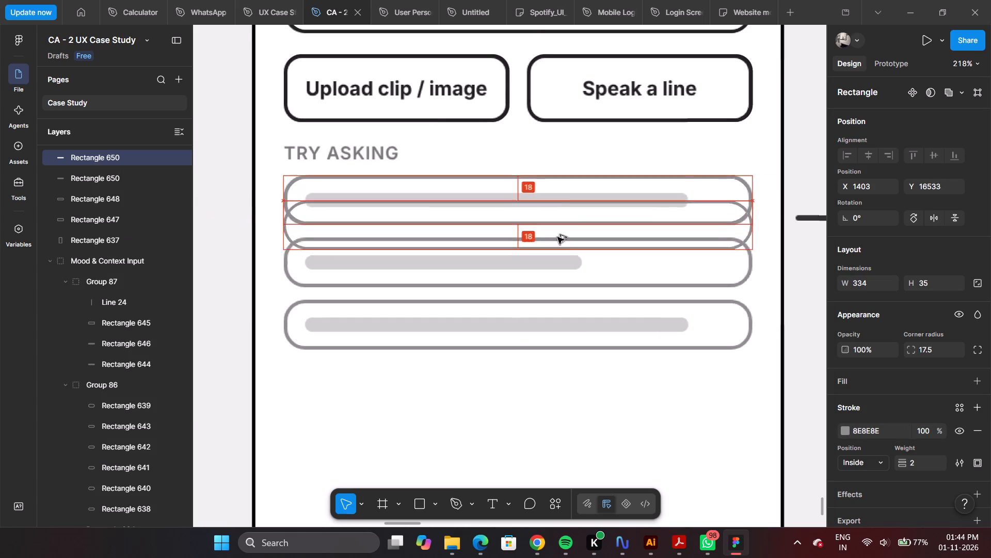
{"action": "left_click_drag", "start_coordinate": [557, 237], "coordinate": [554, 266], "text": "alt"}
{"action": "scroll", "coordinate": [570, 255], "scroll_direction": "up", "scroll_amount": 7, "text": "ctrl"}
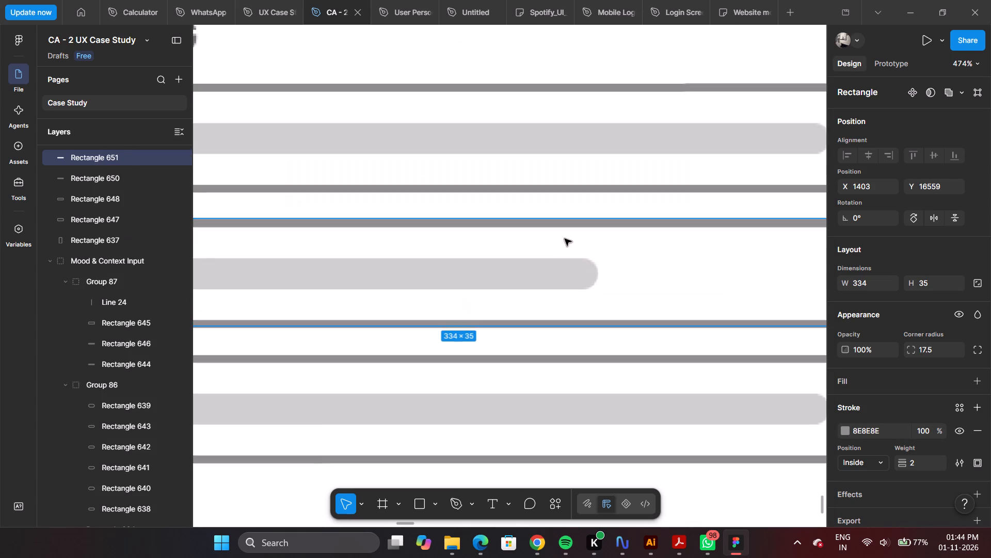
{"action": "scroll", "coordinate": [565, 239], "scroll_direction": "up", "scroll_amount": 1, "text": "ctrl"}
{"action": "scroll", "coordinate": [554, 250], "scroll_direction": "down", "scroll_amount": 4, "text": "ctrl"}
{"action": "key", "text": "ctrl+d"}
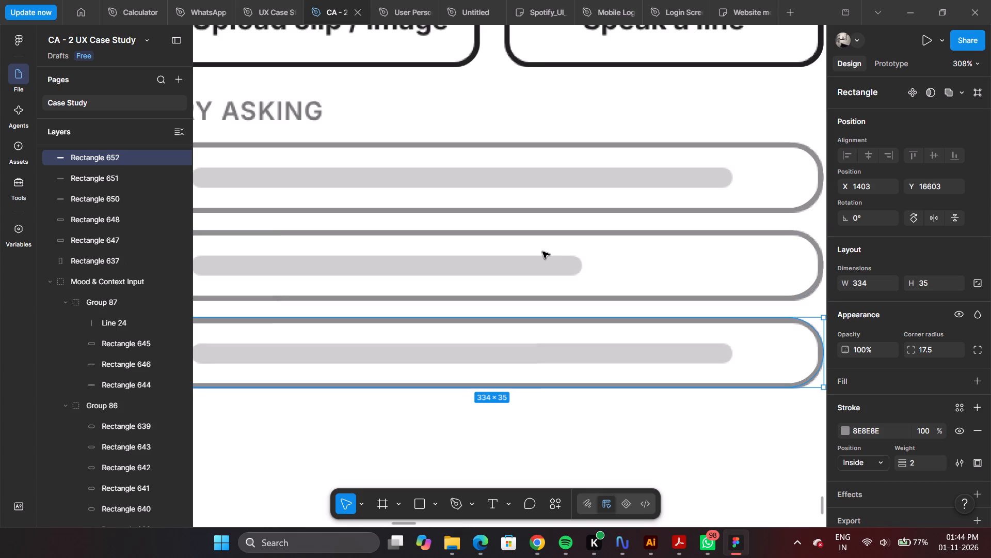
{"action": "scroll", "coordinate": [536, 252], "scroll_direction": "down", "scroll_amount": 6, "text": "ctrl"}
{"action": "left_click", "coordinate": [587, 350], "text": "ctrl"}
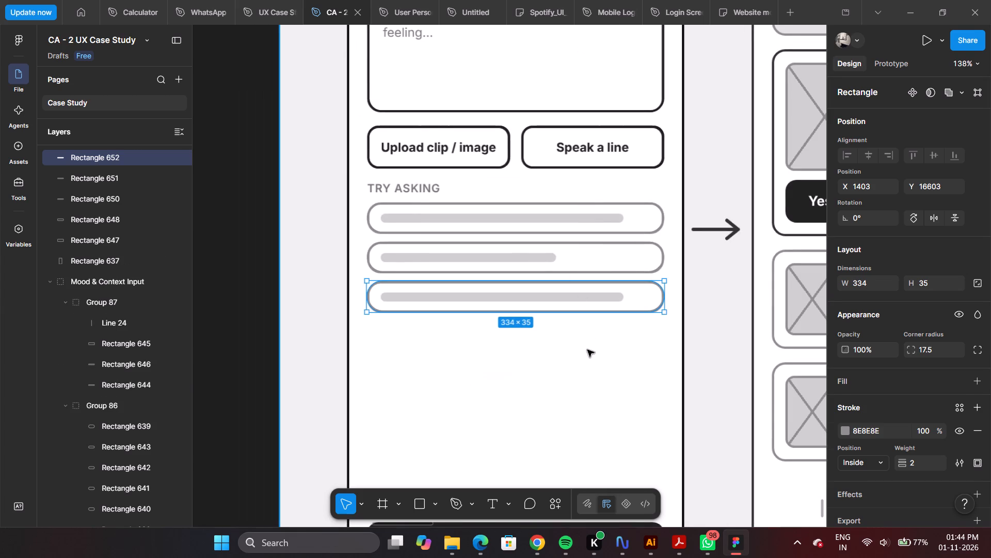
Add a 33 by 33 rectangle near the Scene & Memory Search screen's header.
{"action": "scroll", "coordinate": [518, 209], "scroll_direction": "down", "scroll_amount": 3, "text": "ctrl"}
{"action": "scroll", "coordinate": [550, 270], "scroll_direction": "up", "scroll_amount": 4, "text": "ctrl"}
{"action": "scroll", "coordinate": [537, 219], "scroll_direction": "down", "scroll_amount": 5, "text": "ctrl"}
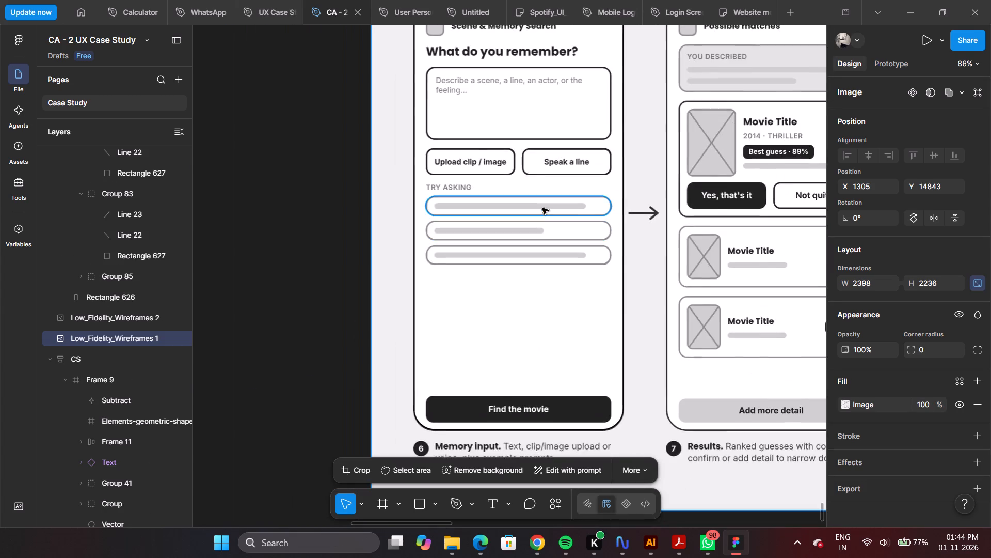
{"action": "scroll", "coordinate": [548, 197], "scroll_direction": "up", "scroll_amount": 4}
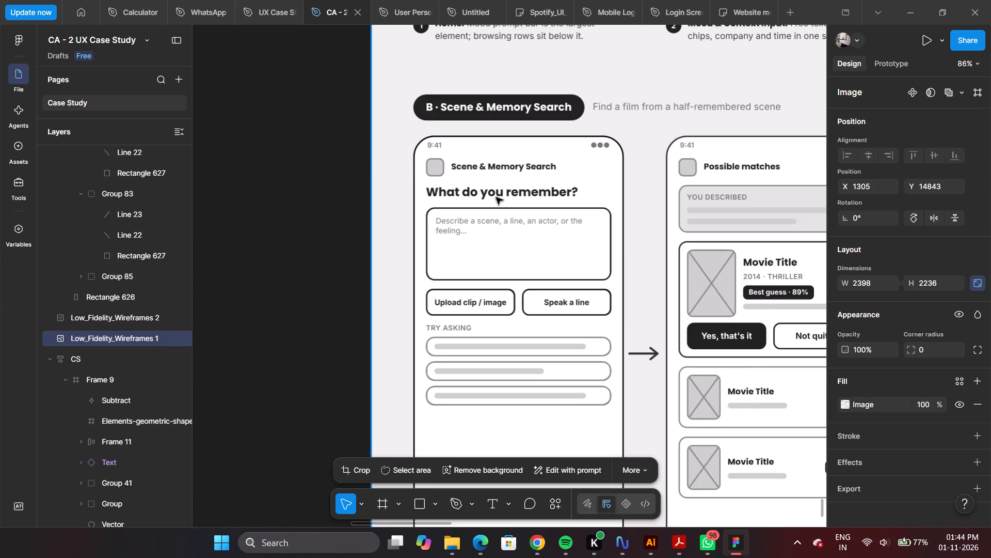
{"action": "scroll", "coordinate": [445, 155], "scroll_direction": "up", "scroll_amount": 8, "text": "ctrl"}
{"action": "scroll", "coordinate": [516, 187], "scroll_direction": "up", "scroll_amount": 4, "text": "ctrl"}
{"action": "left_click", "coordinate": [417, 501]}
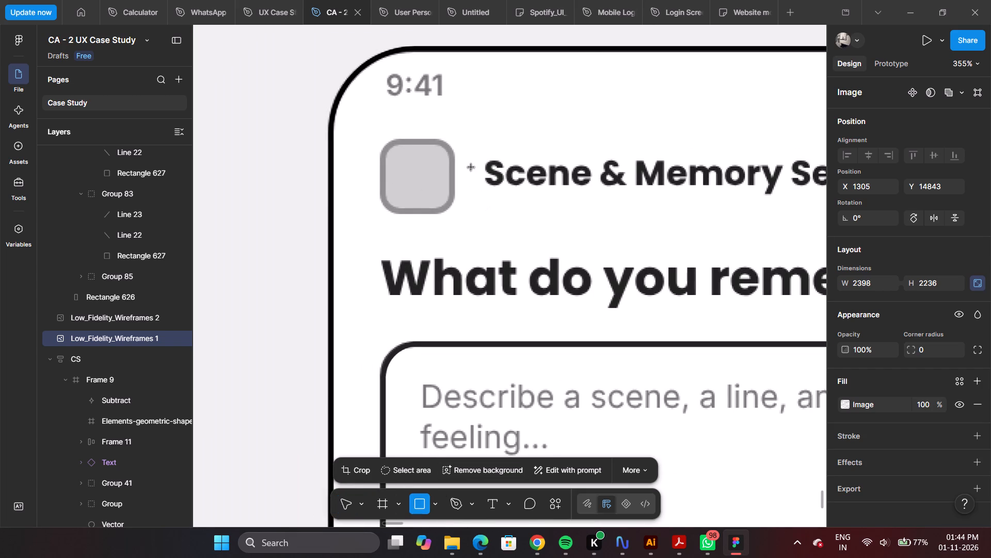
{"action": "left_click", "coordinate": [466, 161]}
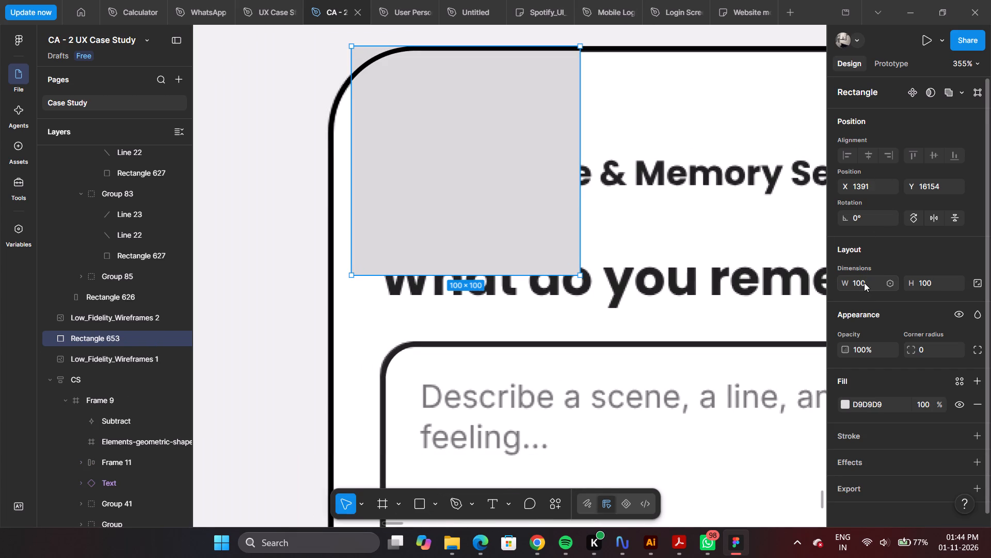
{"action": "left_click", "coordinate": [864, 283]}
{"action": "type", "text": "33"}
{"action": "key", "text": "Tab"}
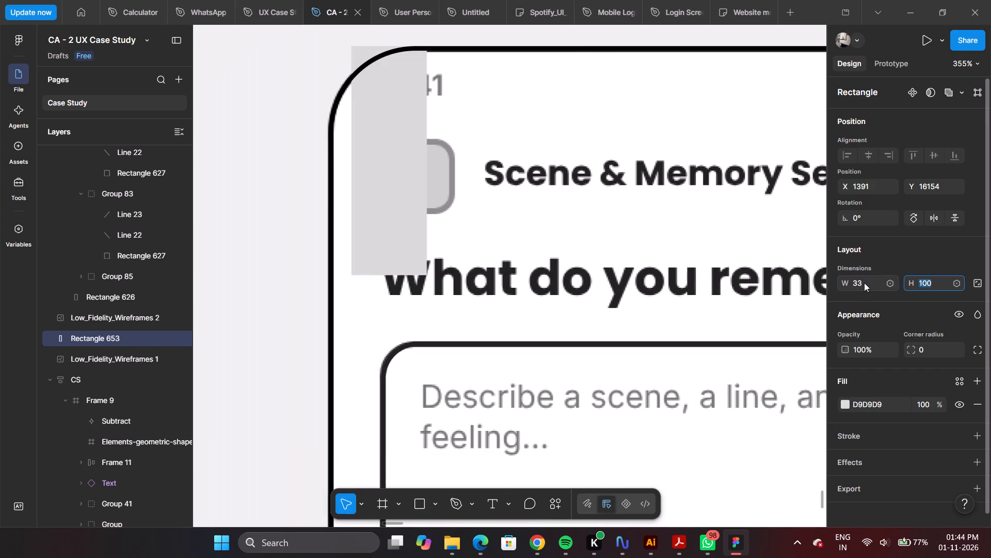
{"action": "type", "text": "33"}
{"action": "key", "text": "Return"}
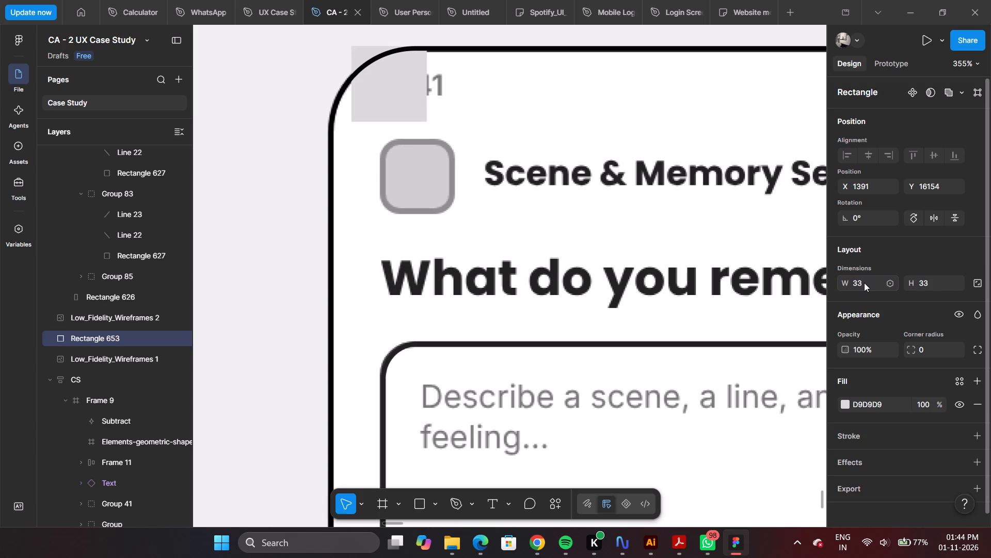
Move the 33 by 33 rectangle over the grey square beside the Scene & Memory Search title, at X 1404, Y 16194.
{"action": "left_click_drag", "start_coordinate": [407, 86], "coordinate": [431, 174]}
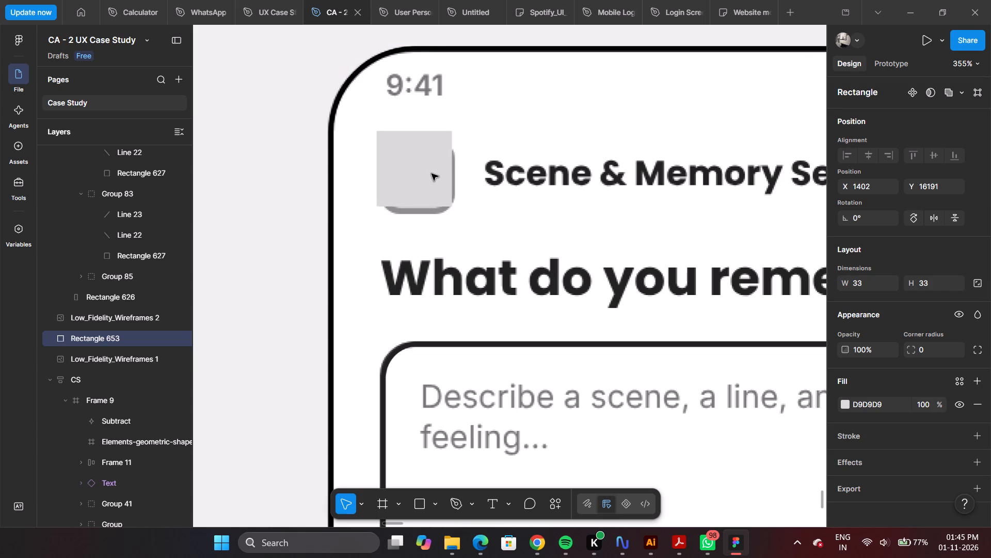
{"action": "left_click_drag", "start_coordinate": [431, 174], "coordinate": [435, 178]}
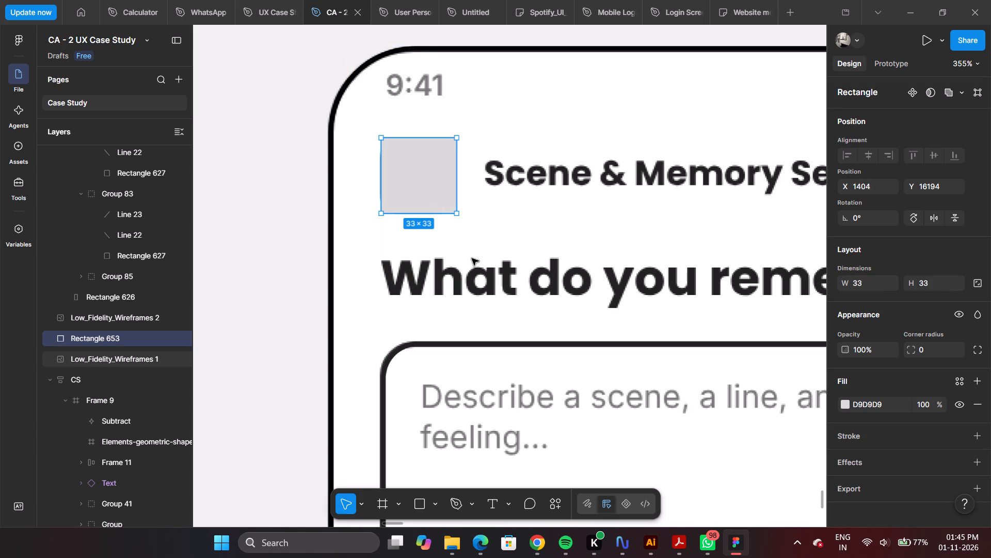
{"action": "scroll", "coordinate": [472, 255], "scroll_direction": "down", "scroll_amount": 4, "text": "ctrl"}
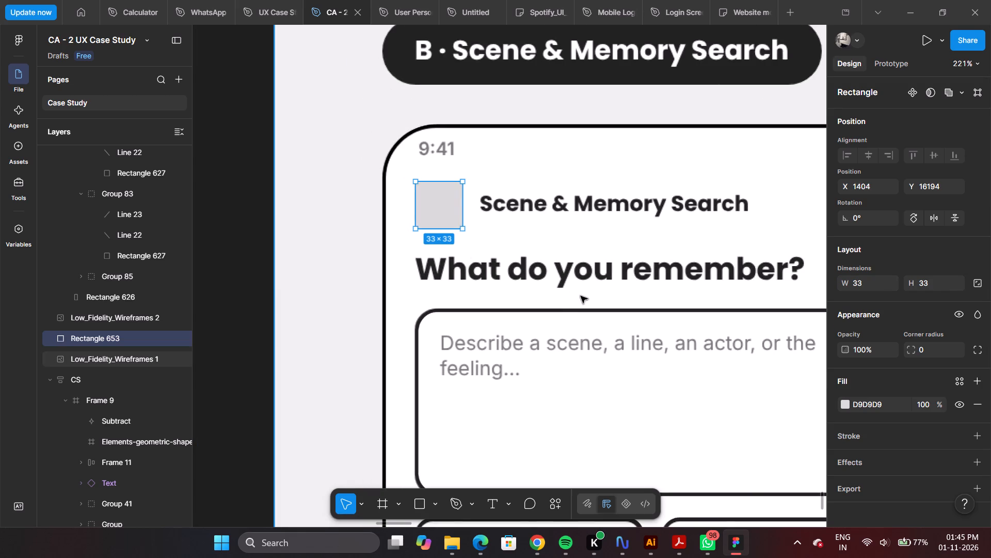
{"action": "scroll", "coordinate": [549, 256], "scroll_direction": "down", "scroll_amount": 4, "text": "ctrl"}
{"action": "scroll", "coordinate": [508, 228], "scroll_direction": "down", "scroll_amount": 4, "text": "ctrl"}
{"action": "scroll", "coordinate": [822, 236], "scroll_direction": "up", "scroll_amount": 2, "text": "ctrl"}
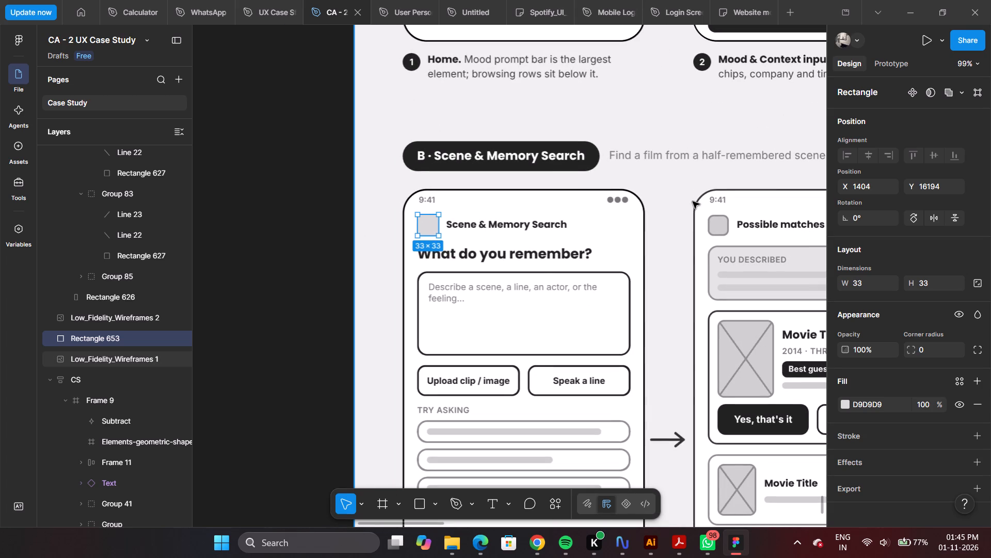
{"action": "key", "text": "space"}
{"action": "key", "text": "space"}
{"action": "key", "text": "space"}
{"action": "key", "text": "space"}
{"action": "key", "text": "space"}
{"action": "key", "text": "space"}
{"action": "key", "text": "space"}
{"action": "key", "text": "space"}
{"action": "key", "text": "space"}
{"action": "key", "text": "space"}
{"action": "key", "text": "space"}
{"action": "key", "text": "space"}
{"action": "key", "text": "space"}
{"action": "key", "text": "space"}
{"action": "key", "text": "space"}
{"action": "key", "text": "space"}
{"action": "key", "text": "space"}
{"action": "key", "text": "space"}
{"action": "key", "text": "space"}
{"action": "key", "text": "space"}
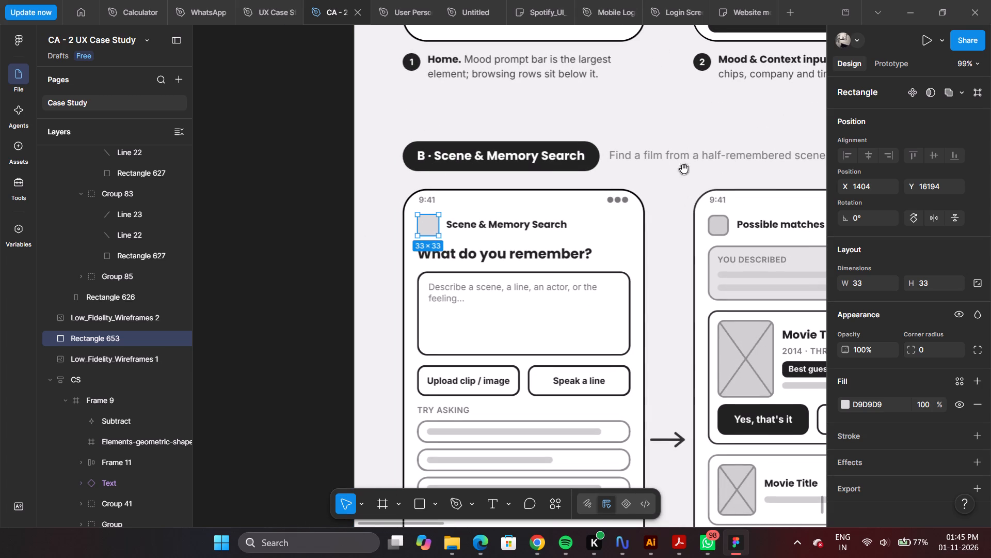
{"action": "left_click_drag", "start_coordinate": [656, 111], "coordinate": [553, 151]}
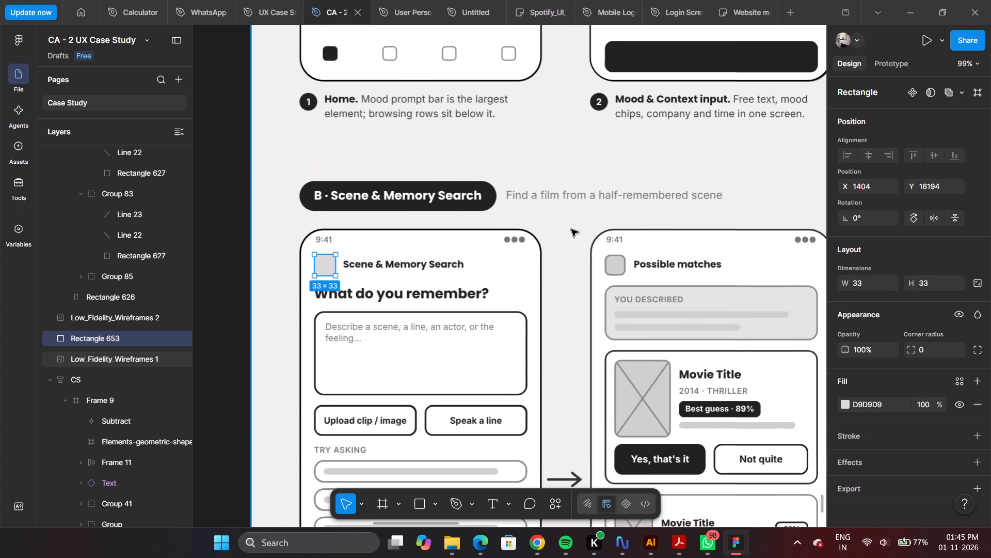